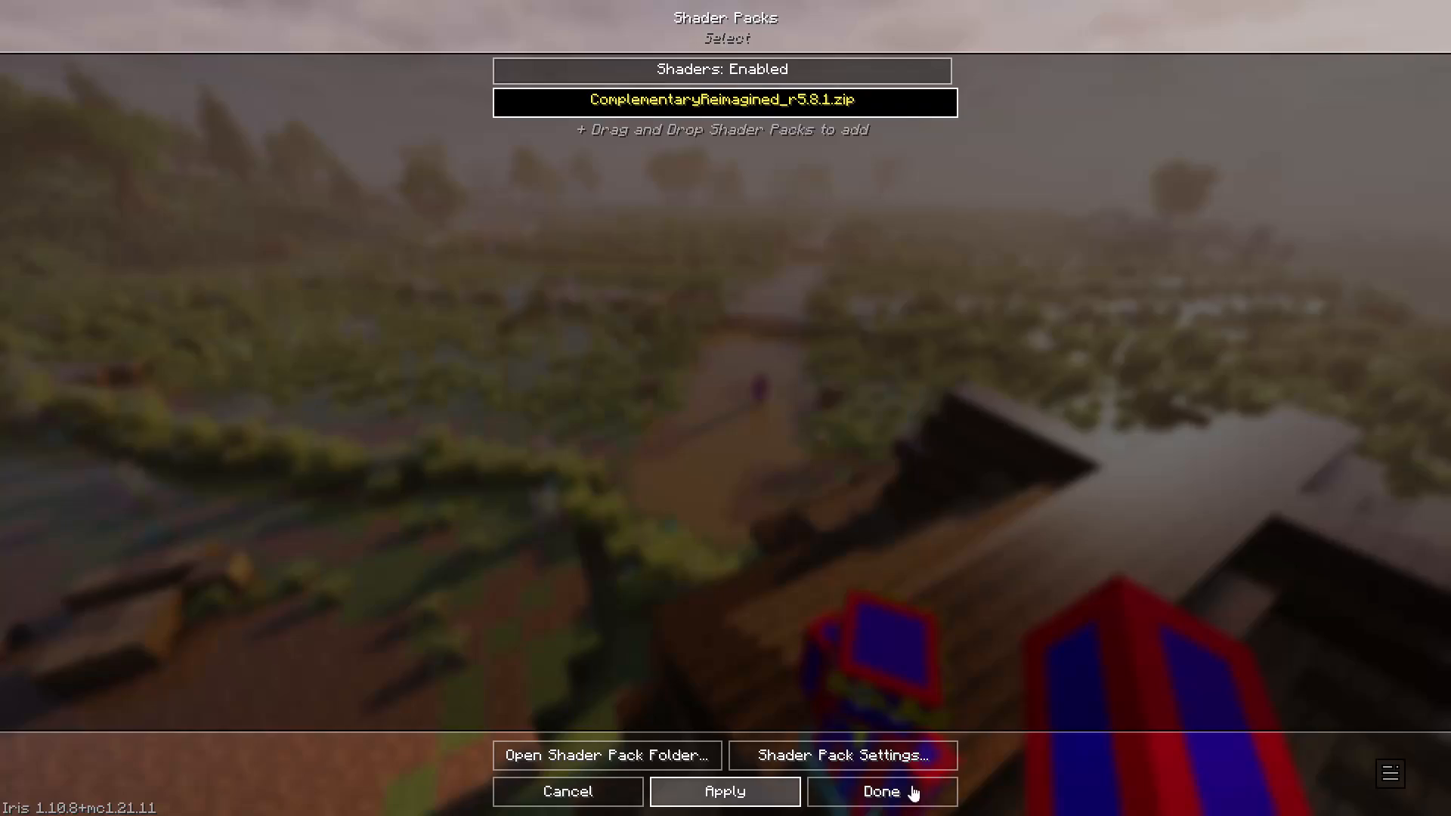
Leave the shader pack selection and video settings and return to the game world.
left_click(862, 803)
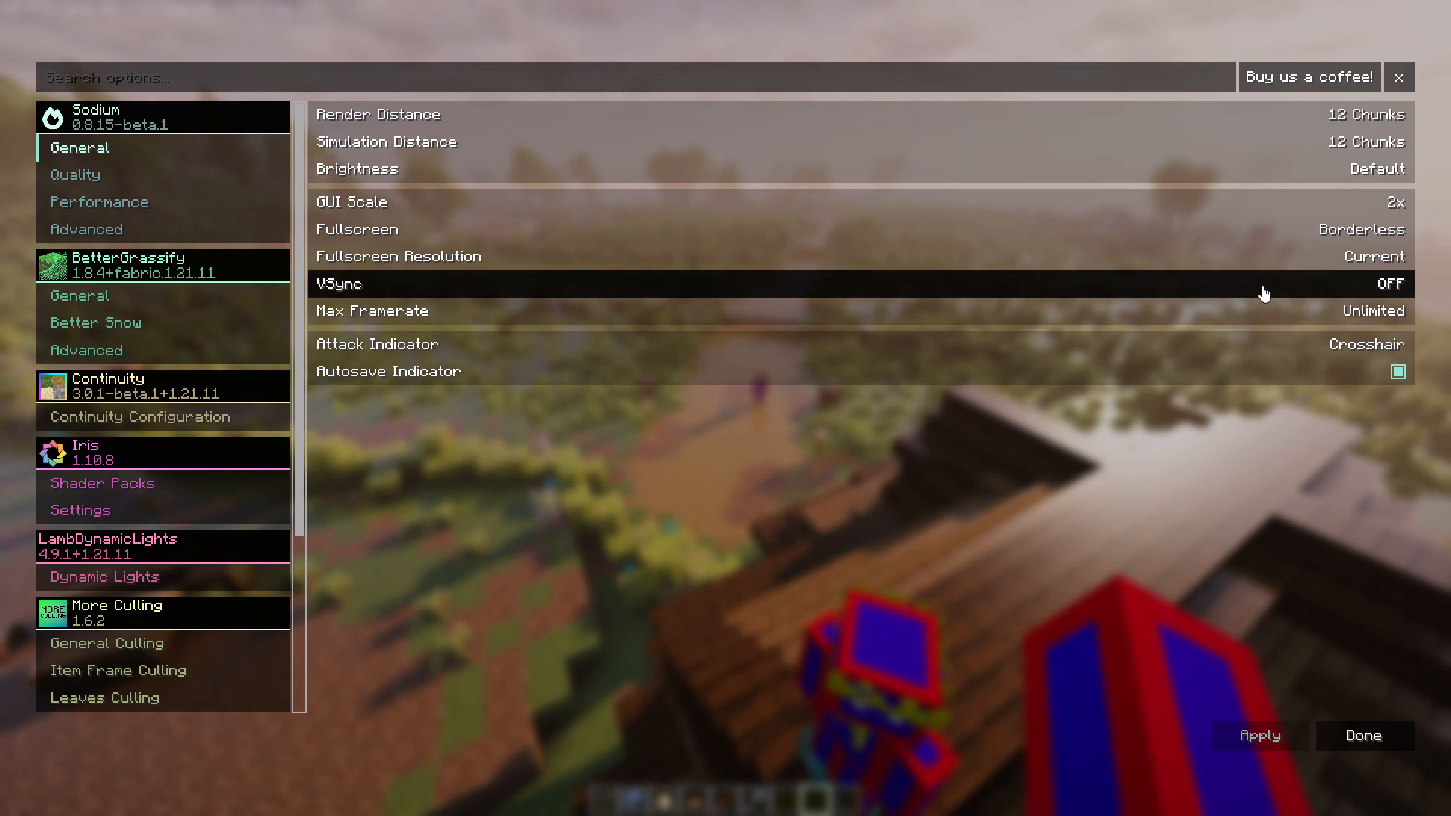
key("Escape")
key("Escape")
key("Escape")
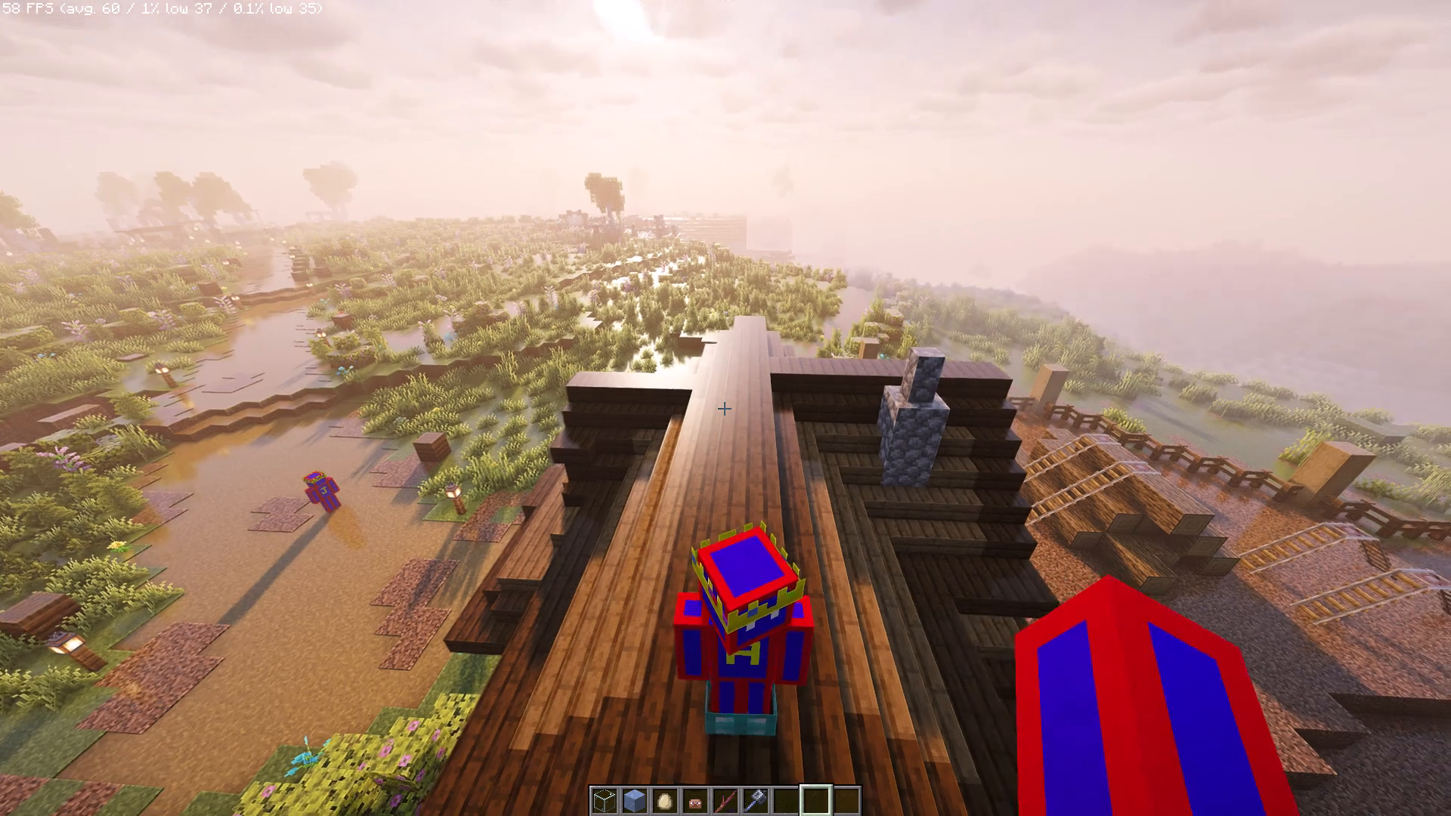
Equip the mace and fly up from the wooden roof until looking straight down on the rooftop NPC.
key("d")
key("d")
type("WA")
type("as")
key("w")
type("sww")
scroll(725, 408, "up", 2)
key("w")
key("space")
key("space")
key("space")
key("space")
key("space")
key("space")
key("space")
key("space")
key("space")
key("space")
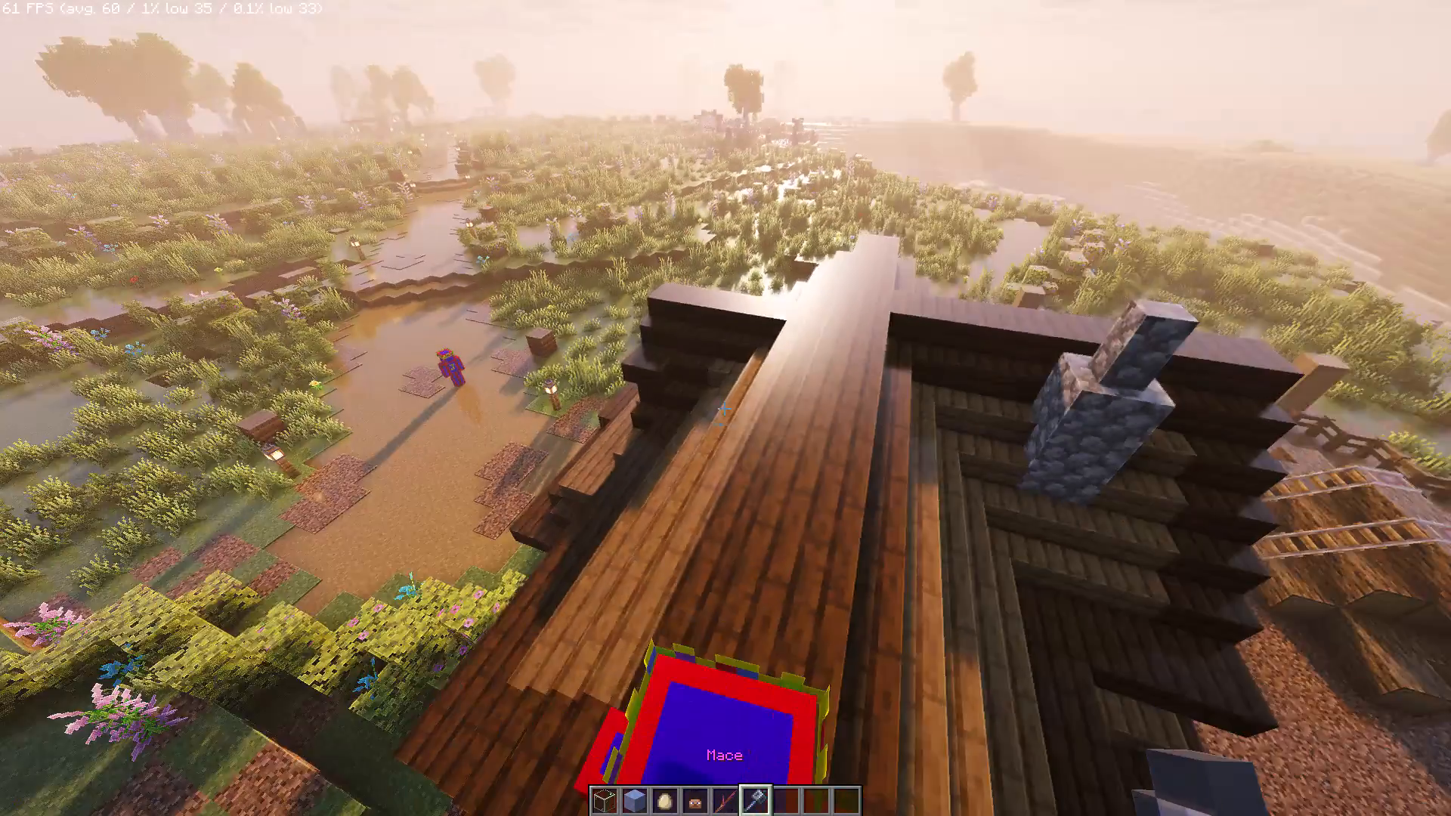
key("d")
key("a")
key("space")
key("space")
key("space")
key("space")
key("space")
key("space")
key("space")
key("space")
key("space")
key("space")
key("space")
key("space")
key("space")
key("space")
key("space")
key("space")
key("space")
key("space")
key("space")
key("space")
left_click(725, 408)
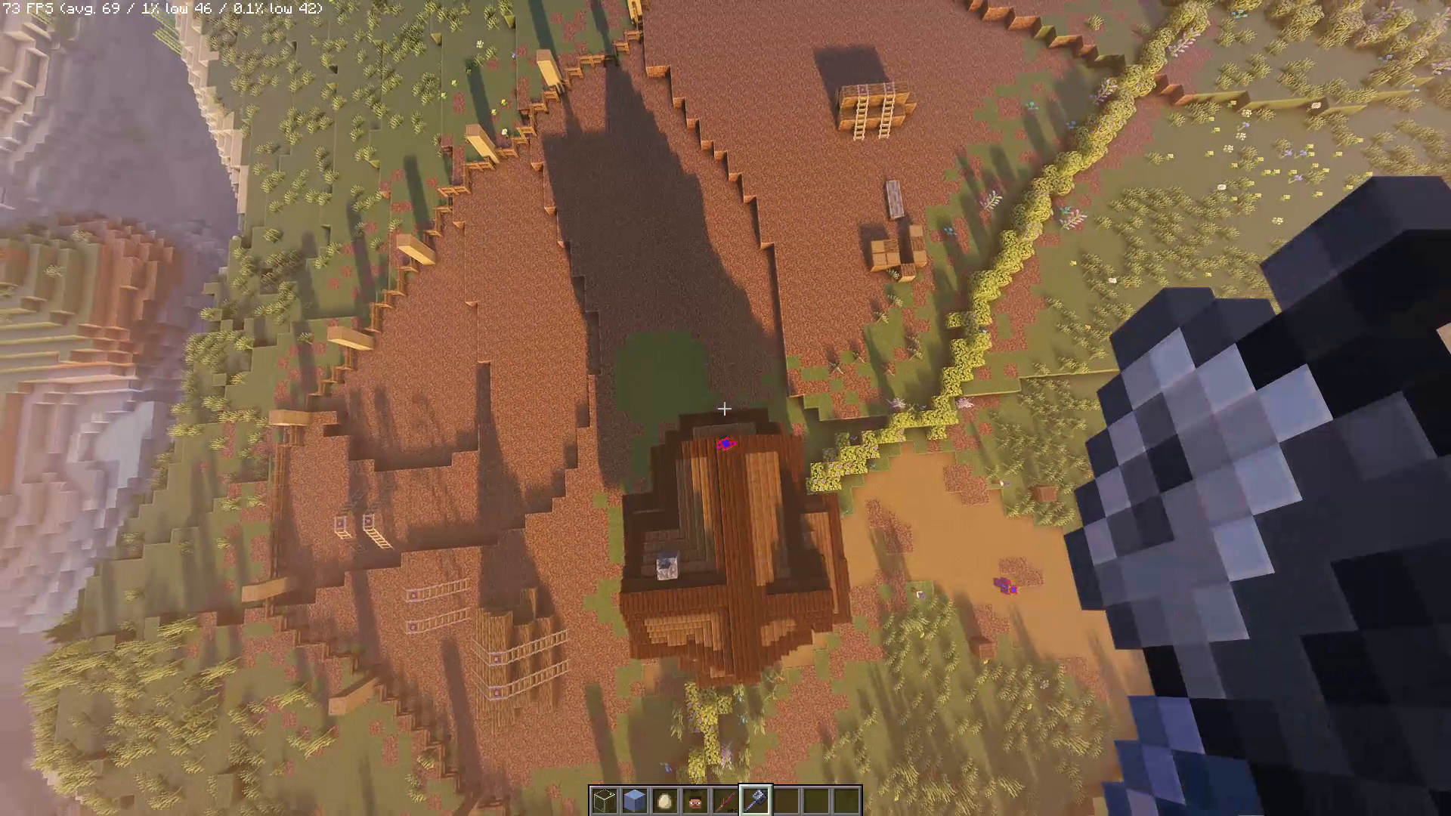
Climb higher above the house, keeping the rooftop NPC directly below, and swing the mace.
key("space")
key("space")
key("space")
key("space")
key("space")
key("space")
key("space")
key("space")
key("space")
key("space")
key("space")
key("space")
key("space")
key("space")
key("space")
left_click(725, 408)
key("space")
key("space")
key("space")
key("space")
key("space")
key("space")
key("space")
key("space")
key("space")
key("space")
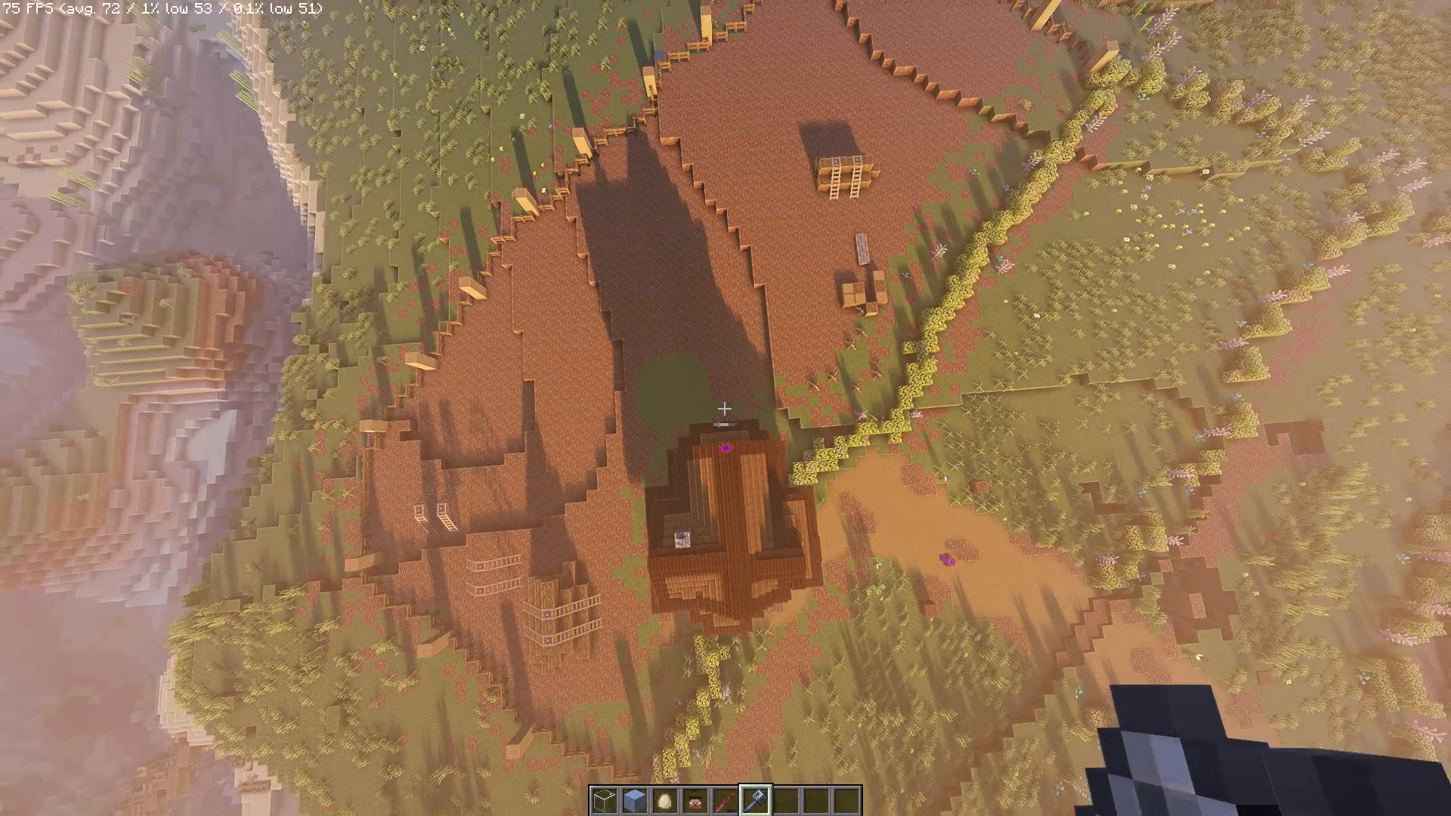
left_click(725, 408)
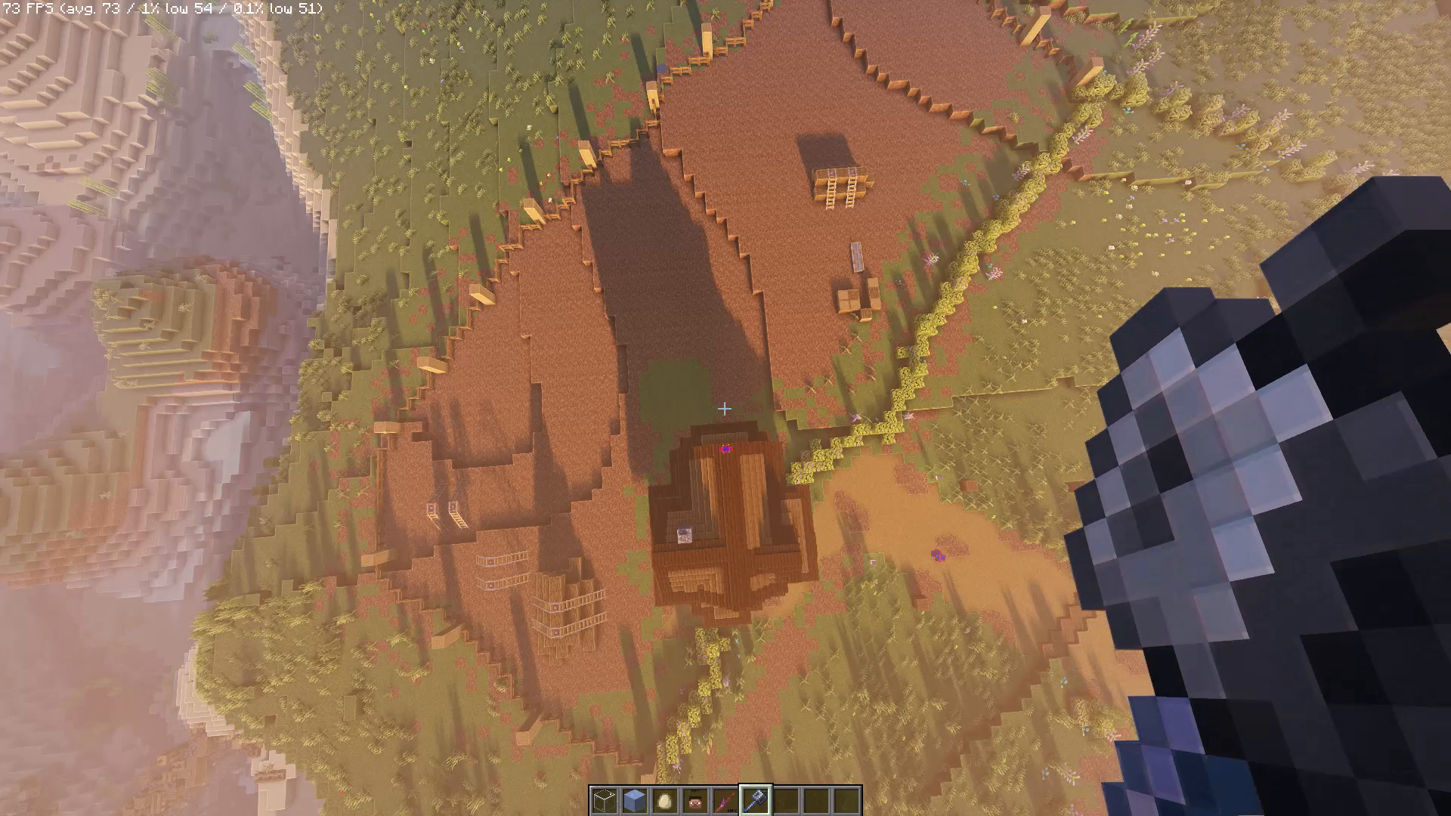
Start a Flashback recording of the gameplay.
key("Escape")
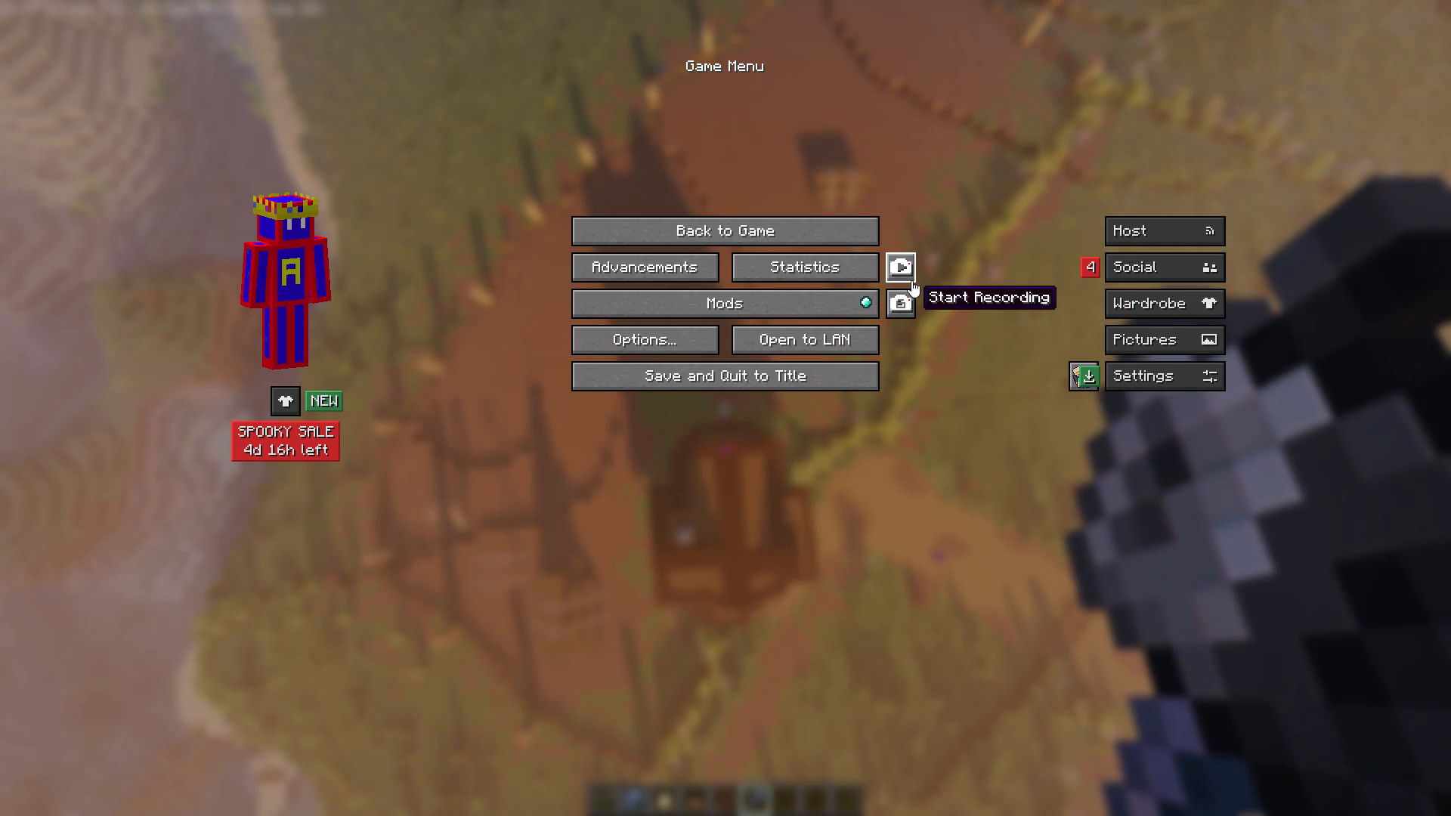
left_click_drag(909, 273, 725, 408)
Drop from the air onto the rooftop NPC and try to strike it with the mace.
key("space")
key("space")
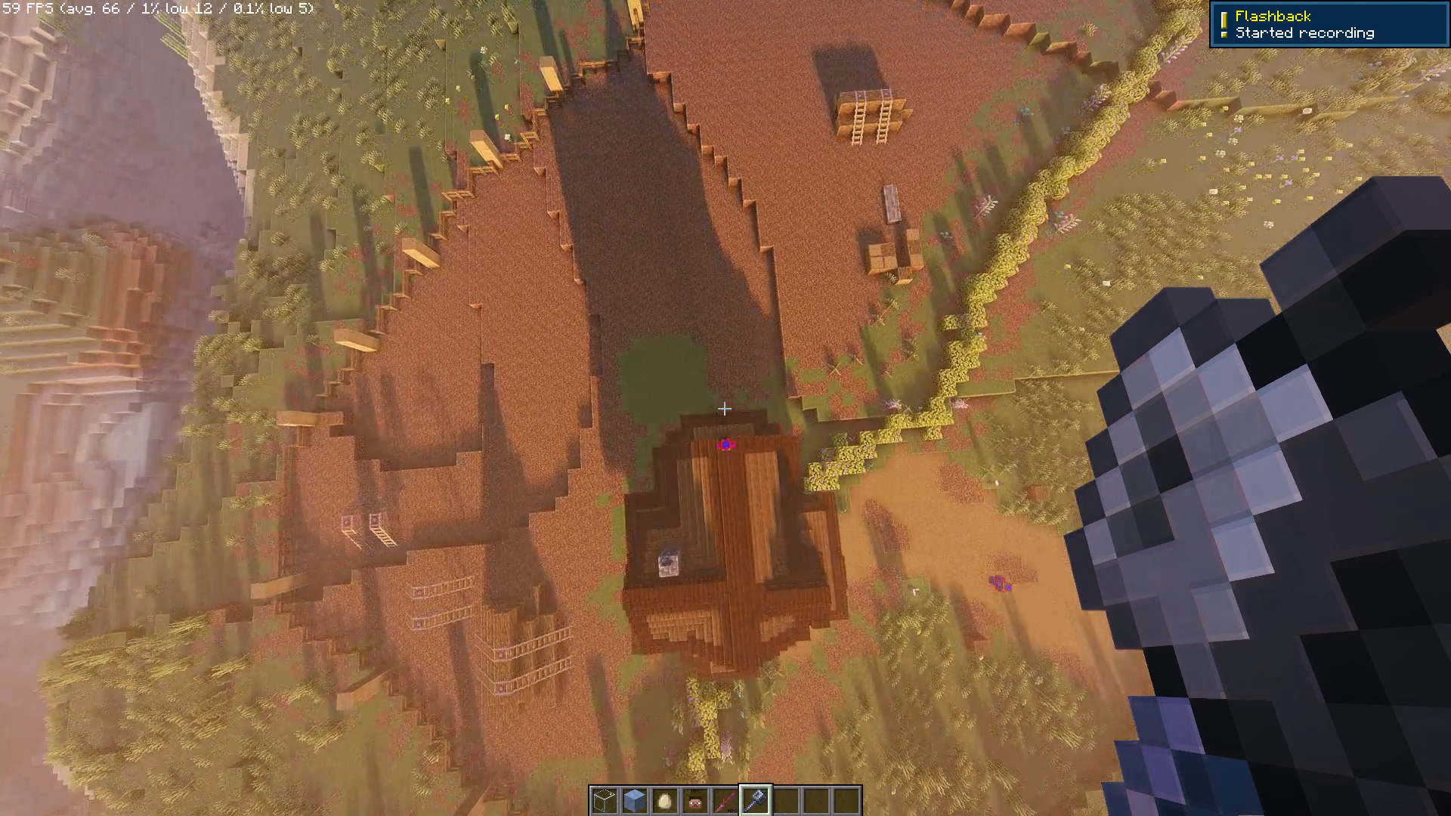
left_click(725, 408)
In the rooftop NPC's combat attributes, turn off Invulnerable and toggle Attackable by Players.
scroll(725, 408, "up", 1)
right_click(725, 408)
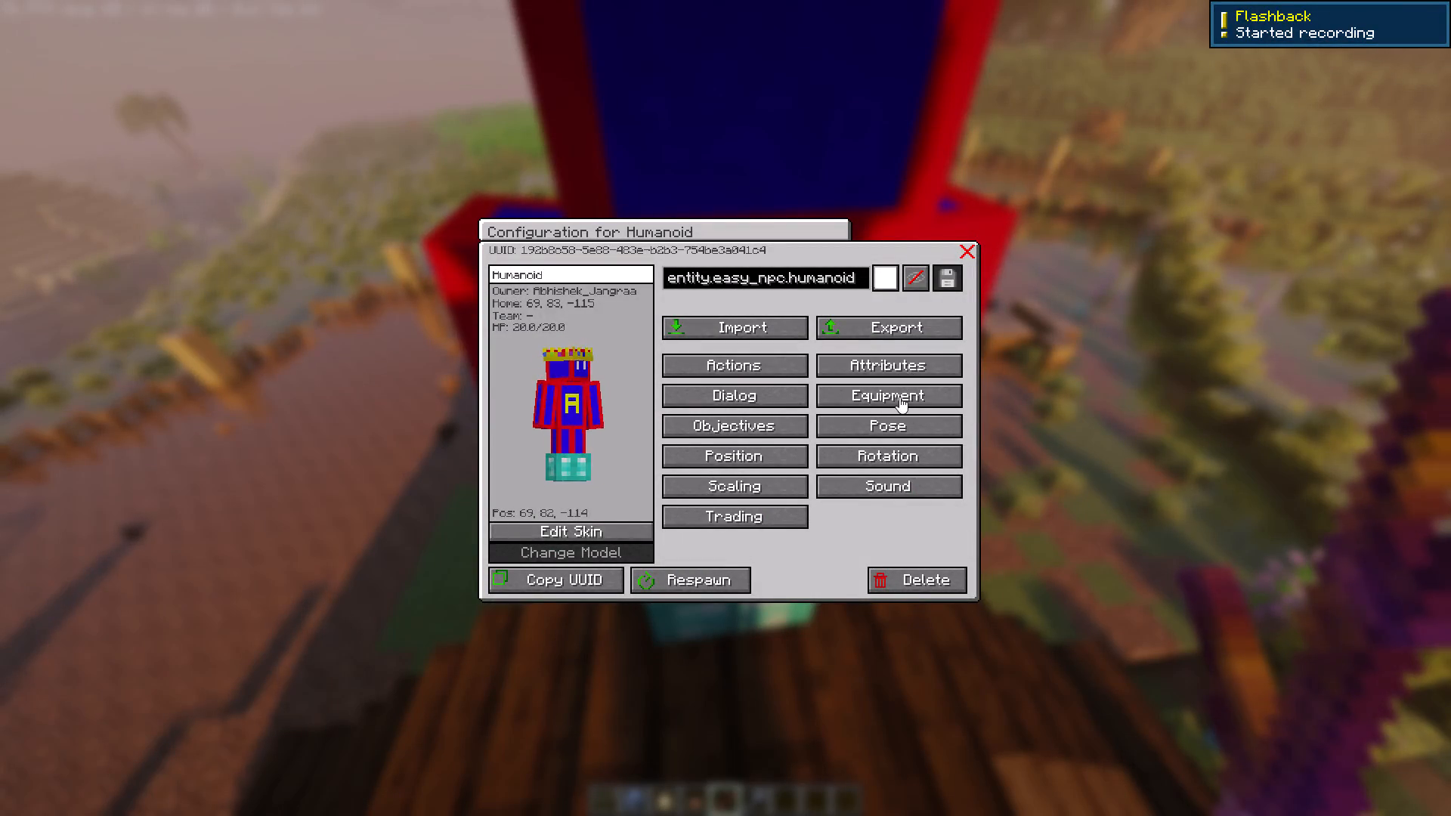
left_click(902, 359)
left_click(751, 257)
left_click(502, 287)
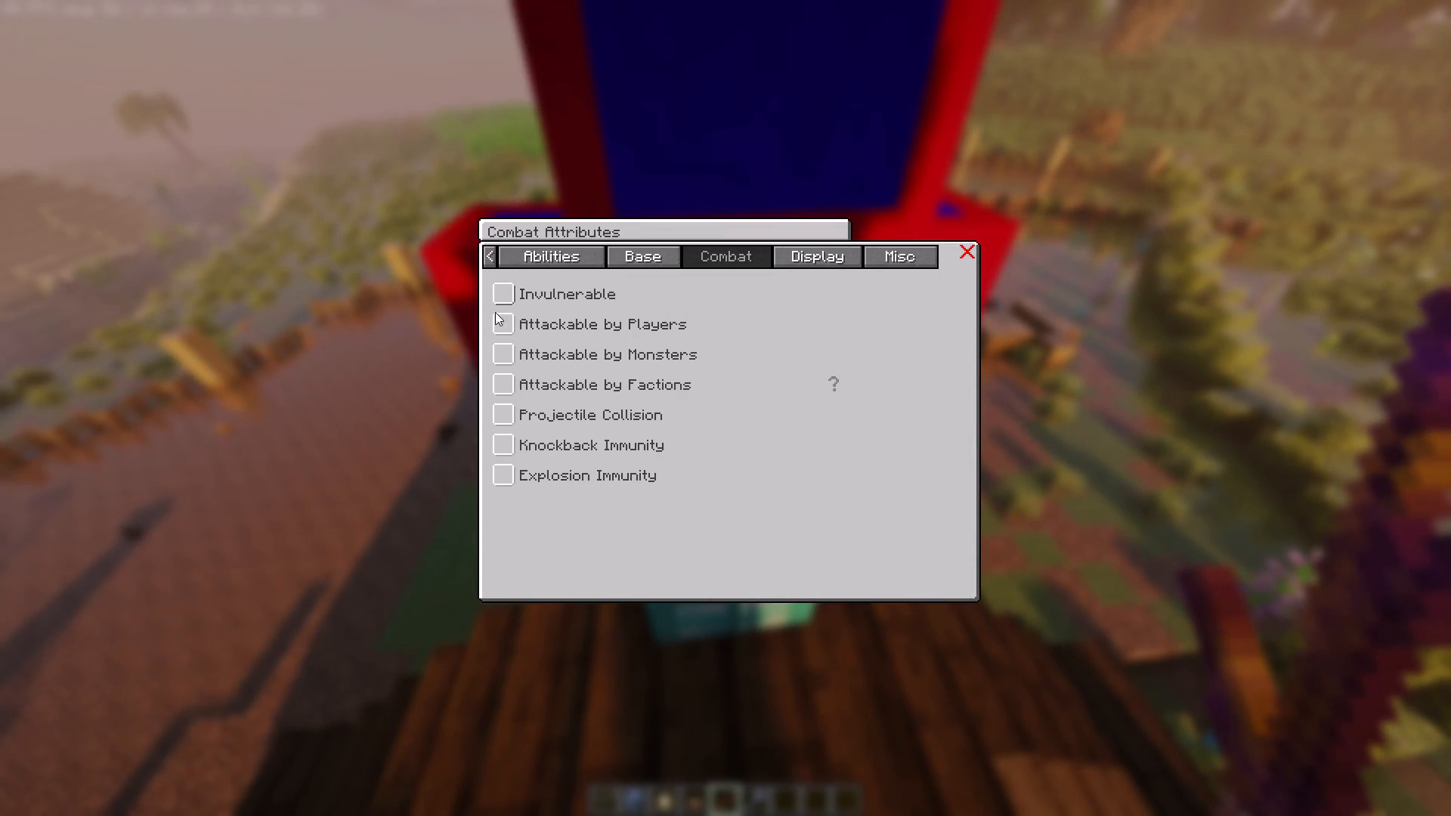
left_click(495, 318)
key("Escape")
Re-equip the mace and fly high above the house, keeping the rooftop NPC directly below.
key("space")
key("space")
key("space")
key("space")
key("space")
key("space")
key("space")
key("space")
key("space")
key("space")
key("space")
key("space")
key("space")
key("space")
key("space")
key("space")
key("space")
key("space")
key("space")
key("space")
key("space")
scroll(725, 408, "down", 2)
scroll(725, 408, "up", 1)
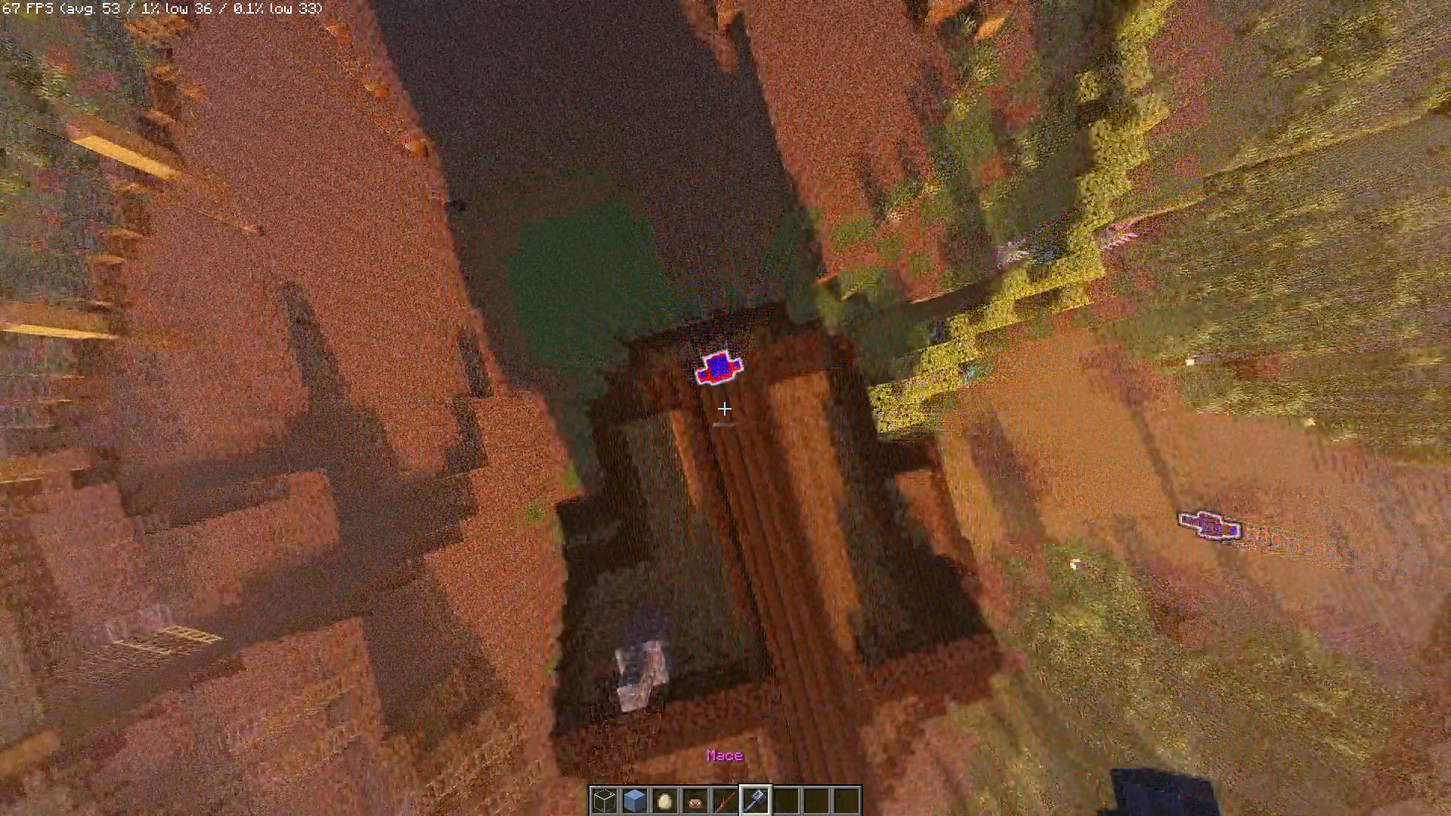
left_click(725, 409)
left_click(725, 408)
left_click(725, 408)
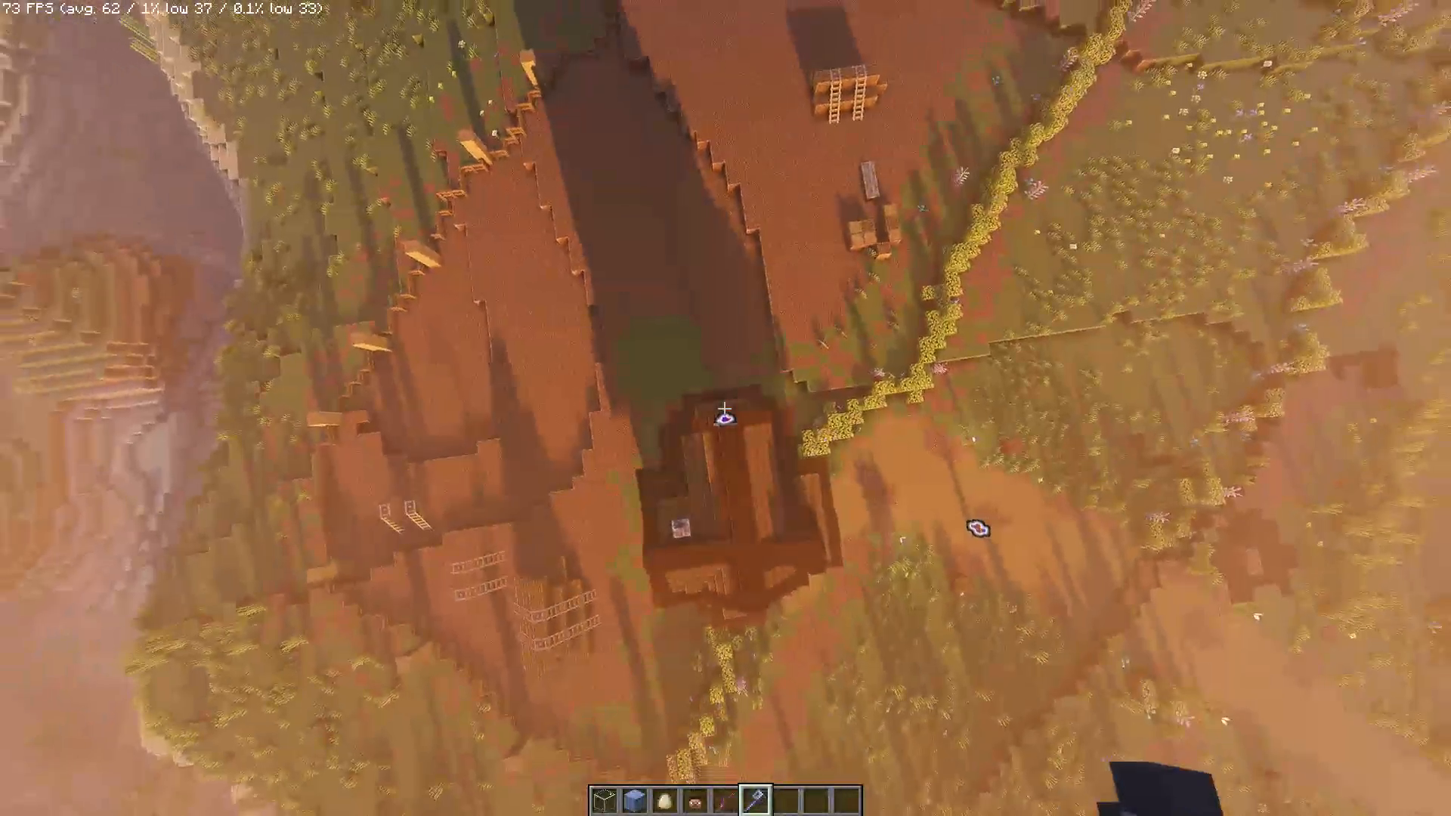
left_click(725, 408)
left_click(725, 408)
left_click(725, 408)
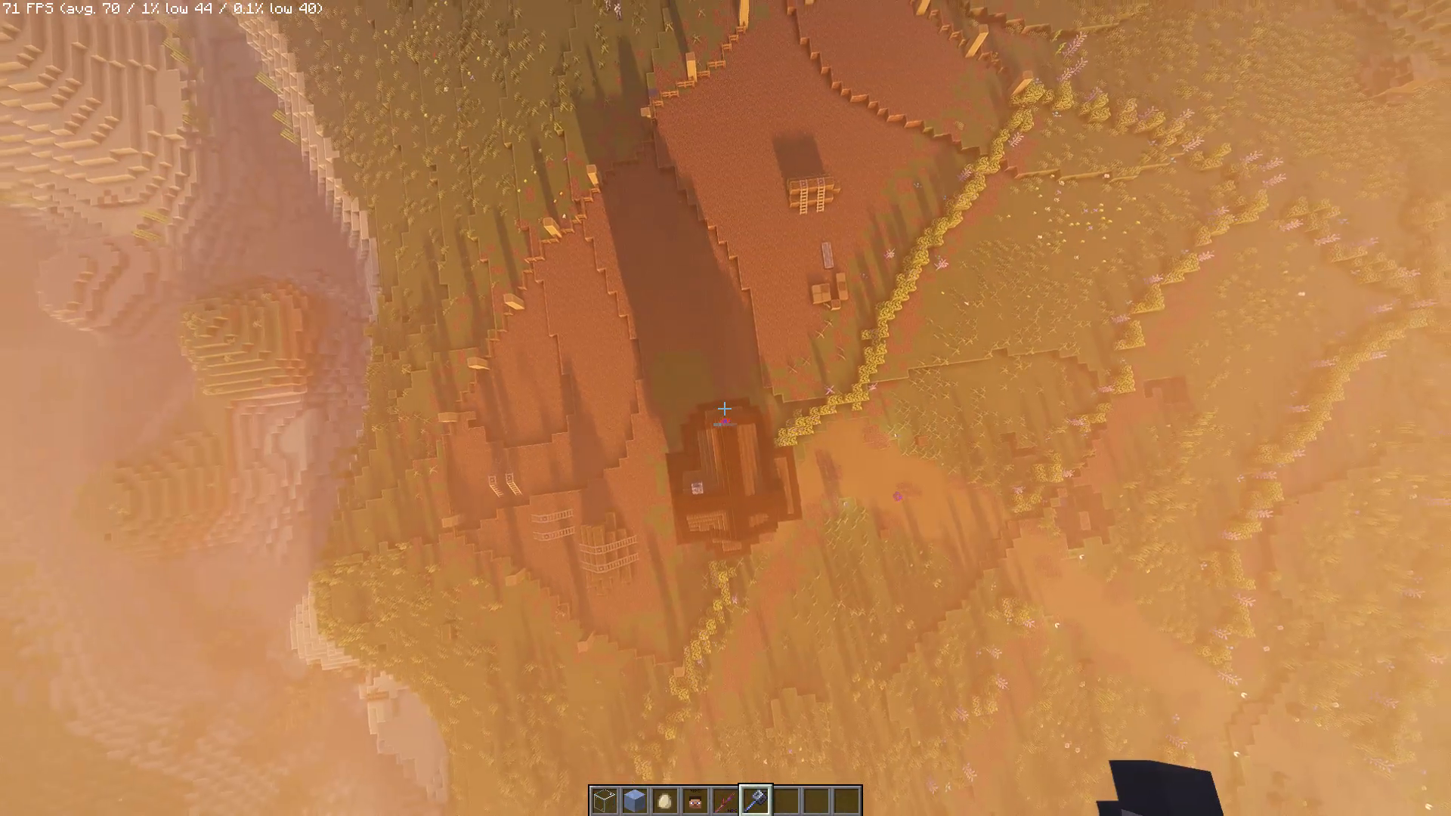
left_click(725, 408)
left_click(725, 408)
left_click(725, 408)
left_click(725, 408)
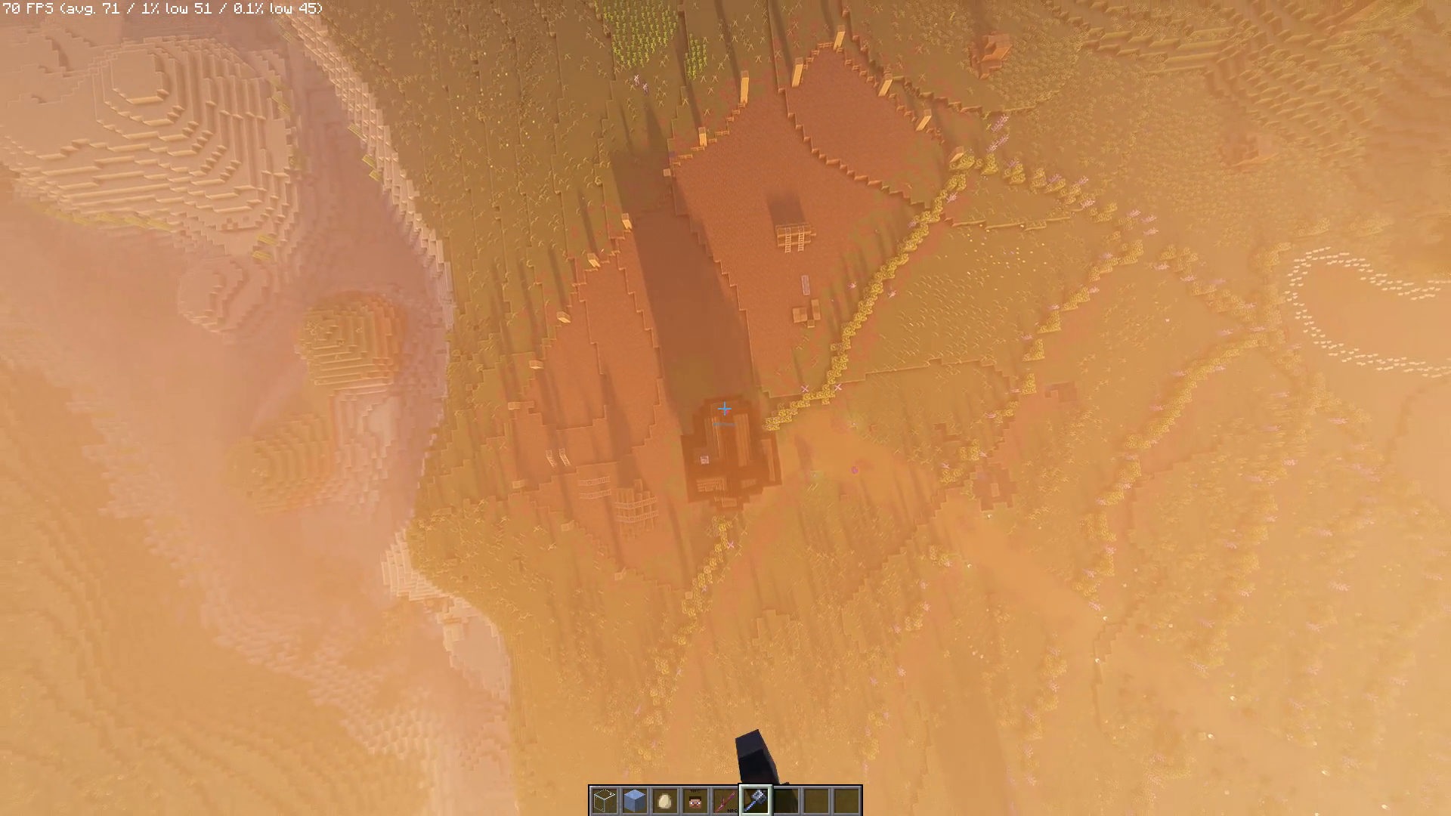
Dive onto the rooftop NPC and smash it with the mace.
key("w")
key("space")
key("space")
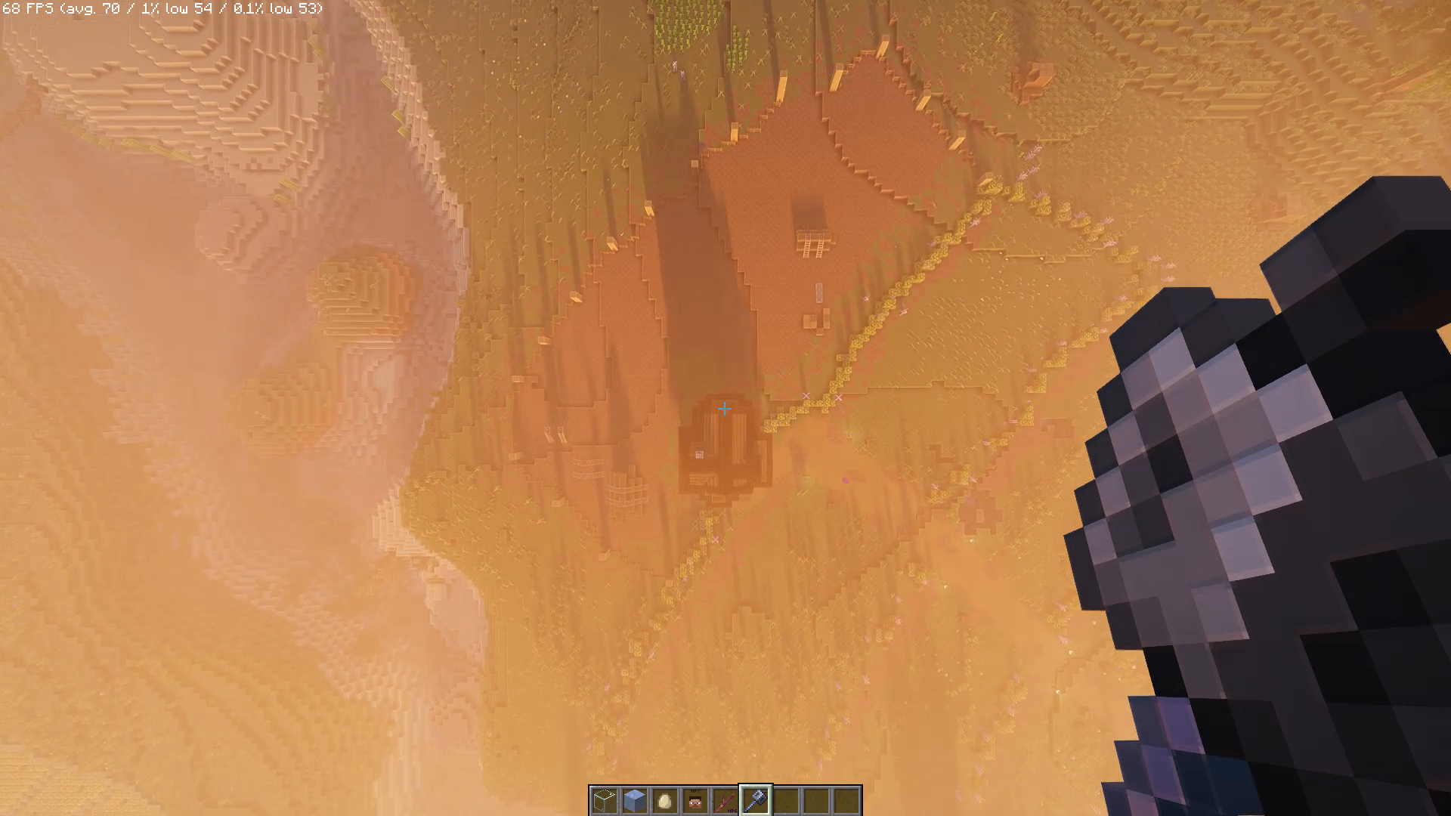
left_click(725, 408)
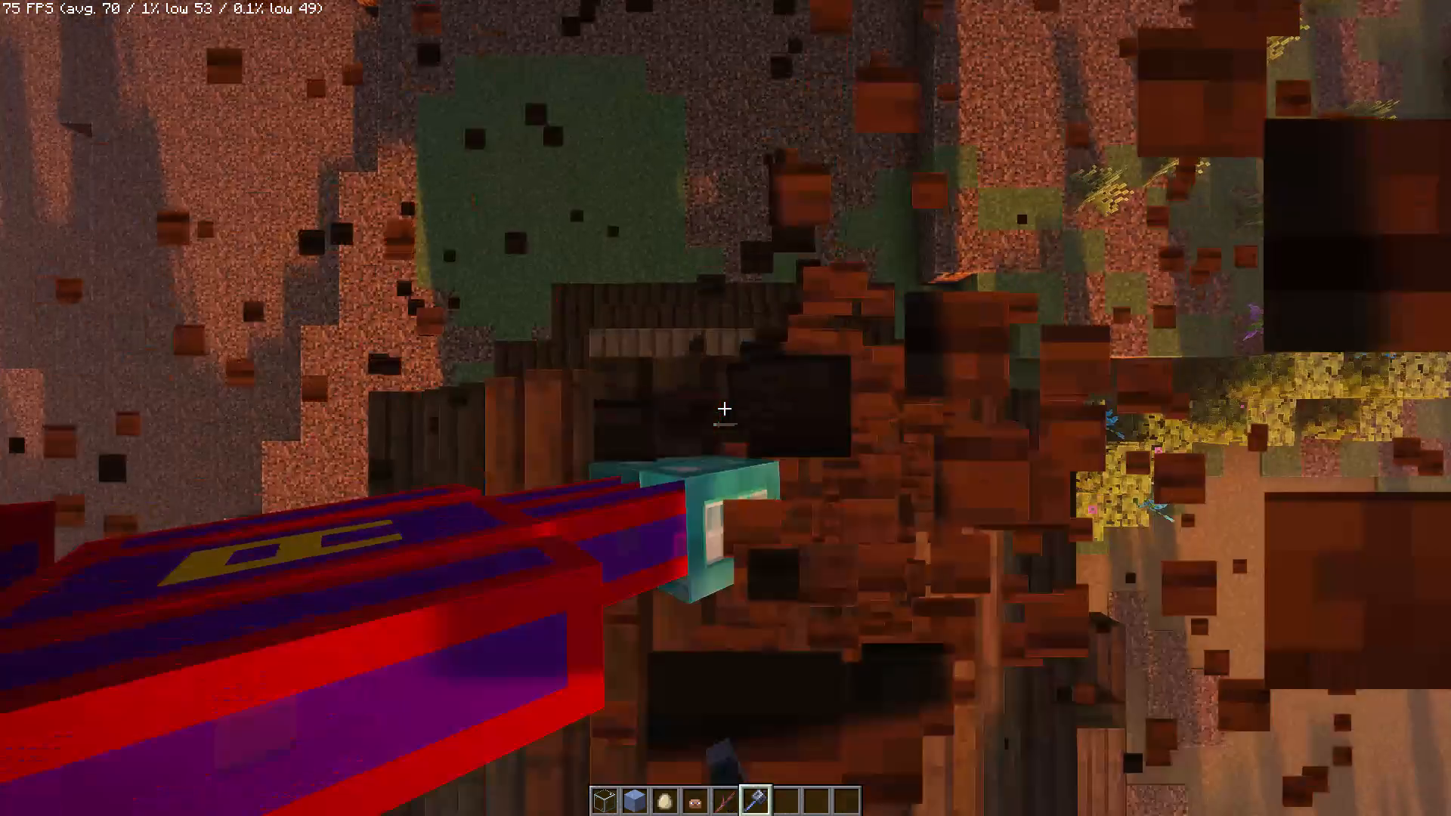
Cycle the player view through the third-person back and front perspectives, ending in first person.
key("r")
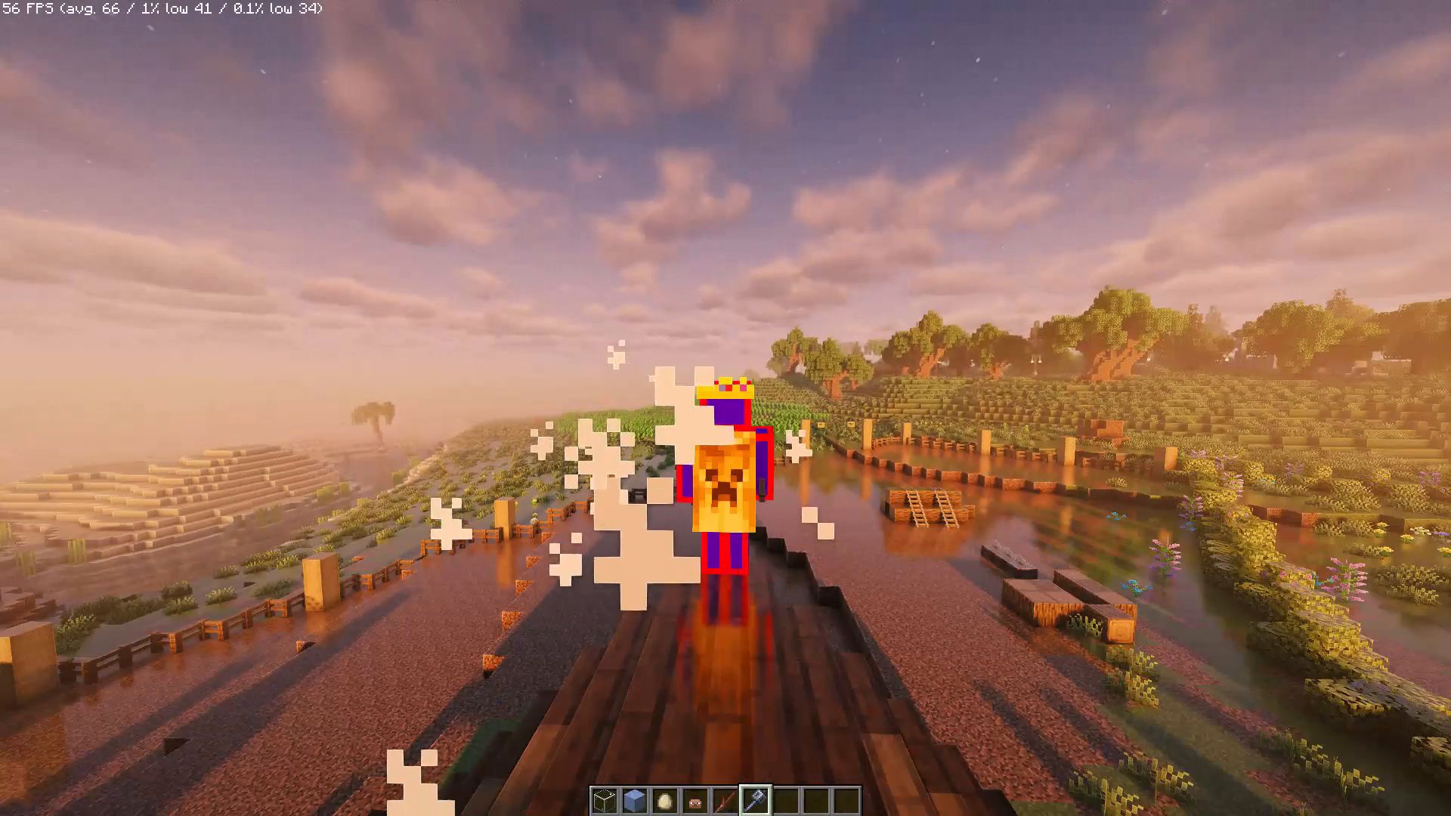
key("r")
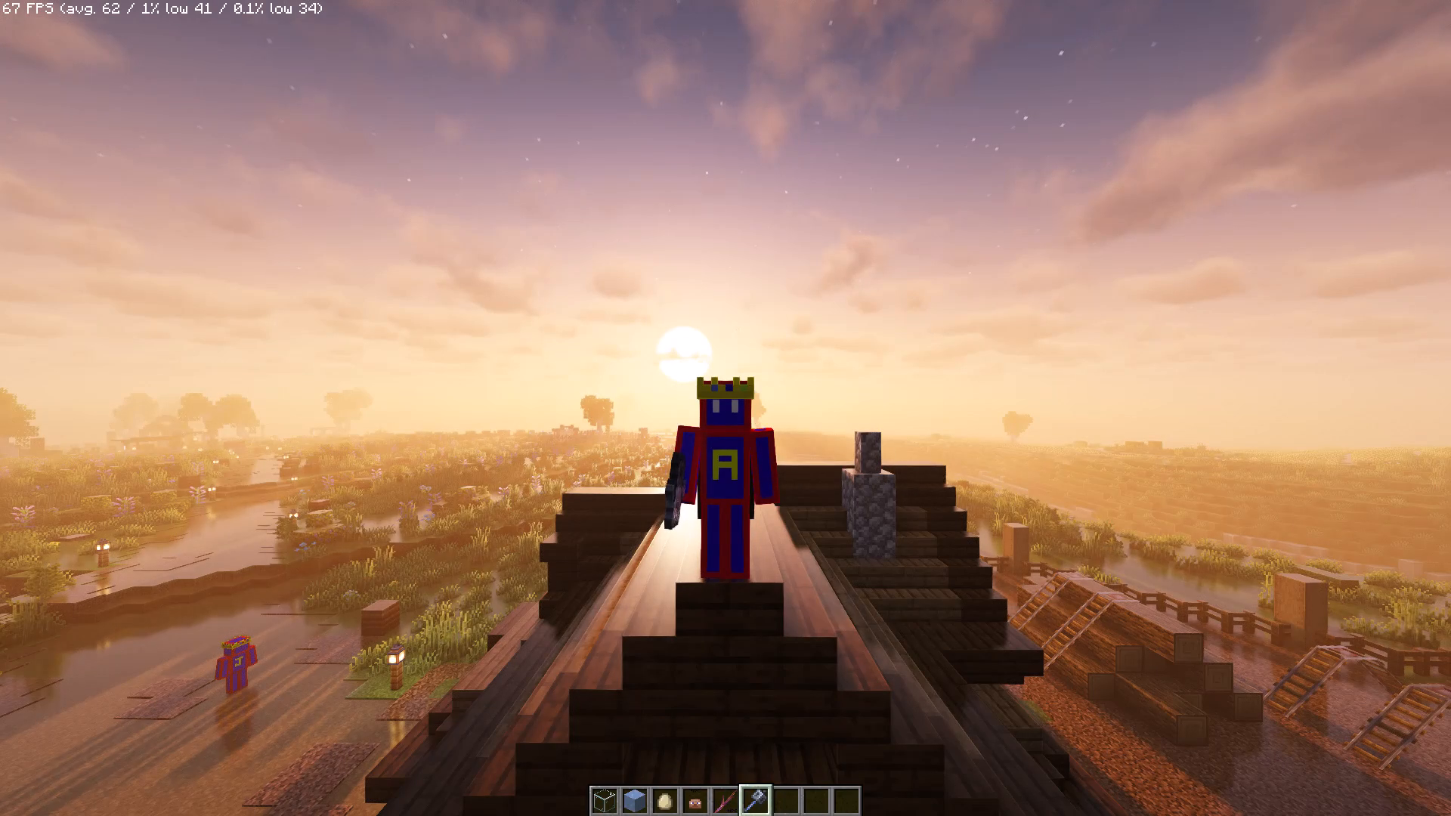
key("r")
type("rrr")
Finish the Flashback recording and save the replay under its default name.
key("Escape")
left_click_drag(899, 262, 725, 408)
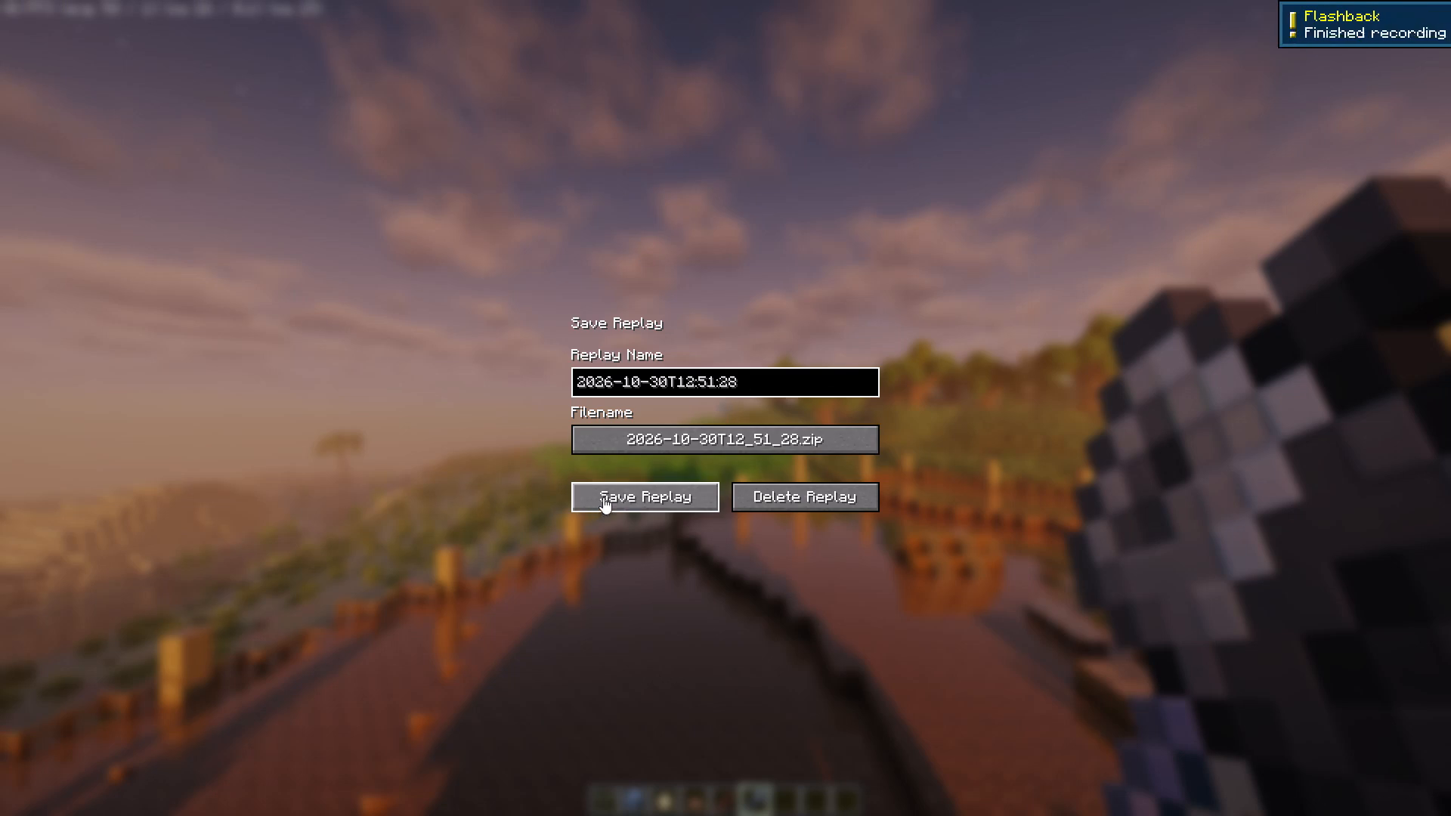
left_click(605, 499)
Save the world and quit to the title screen.
key("Escape")
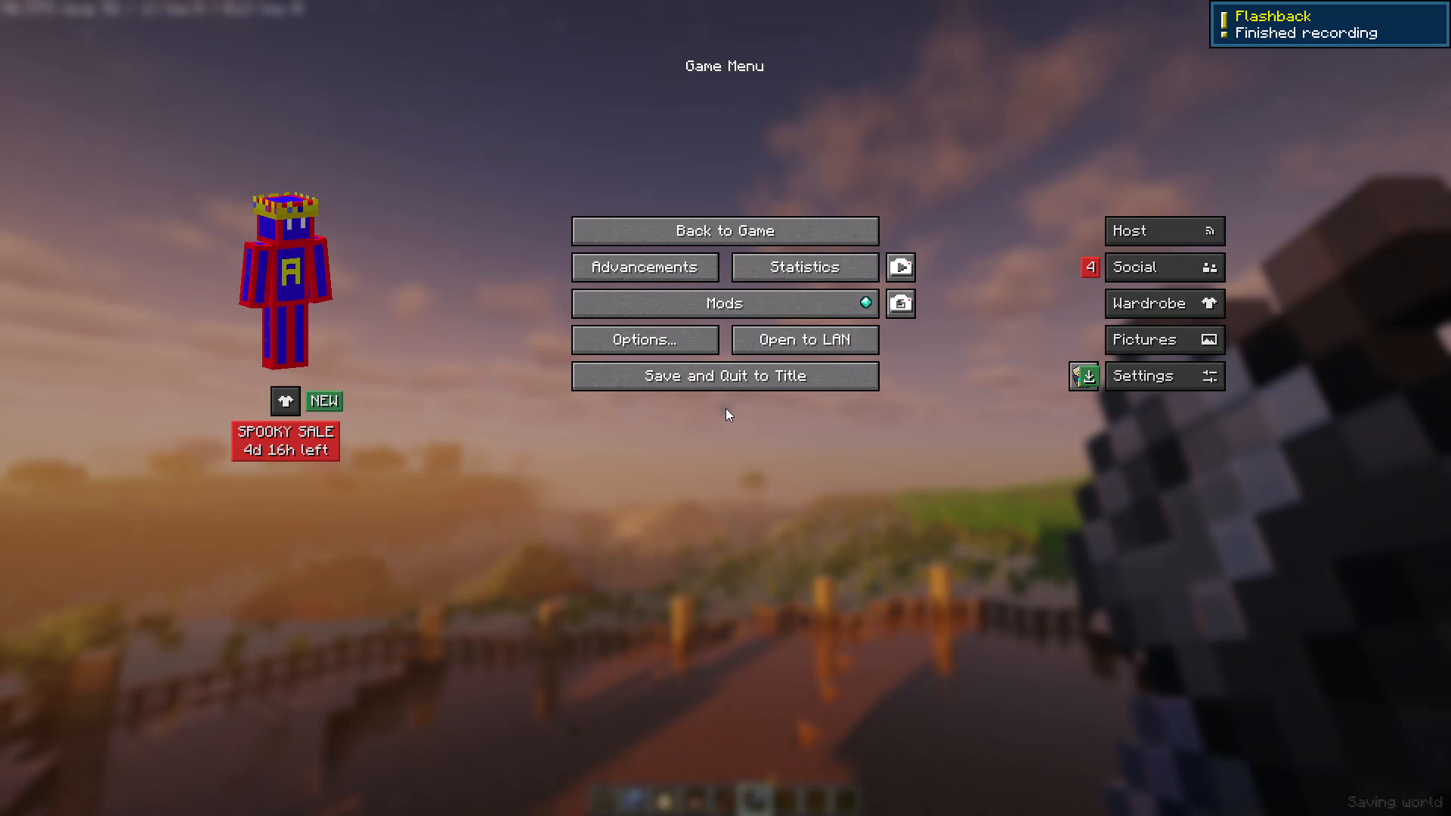
left_click(746, 382)
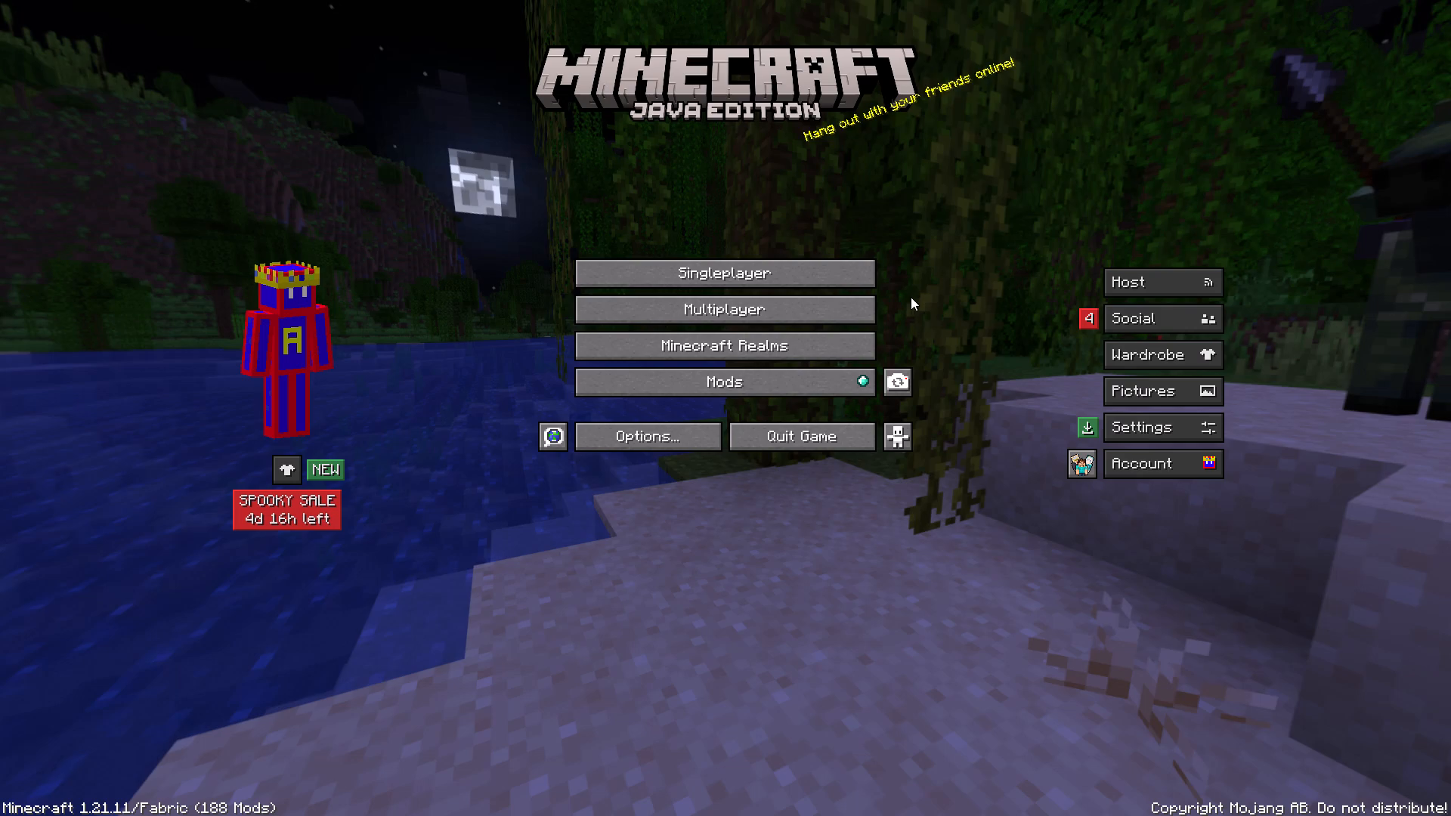
Open the newest Cobbled Farms replay, 2026-10-30T12:51:28, in the Flashback editor and dismiss the tip of the day.
left_click(908, 393)
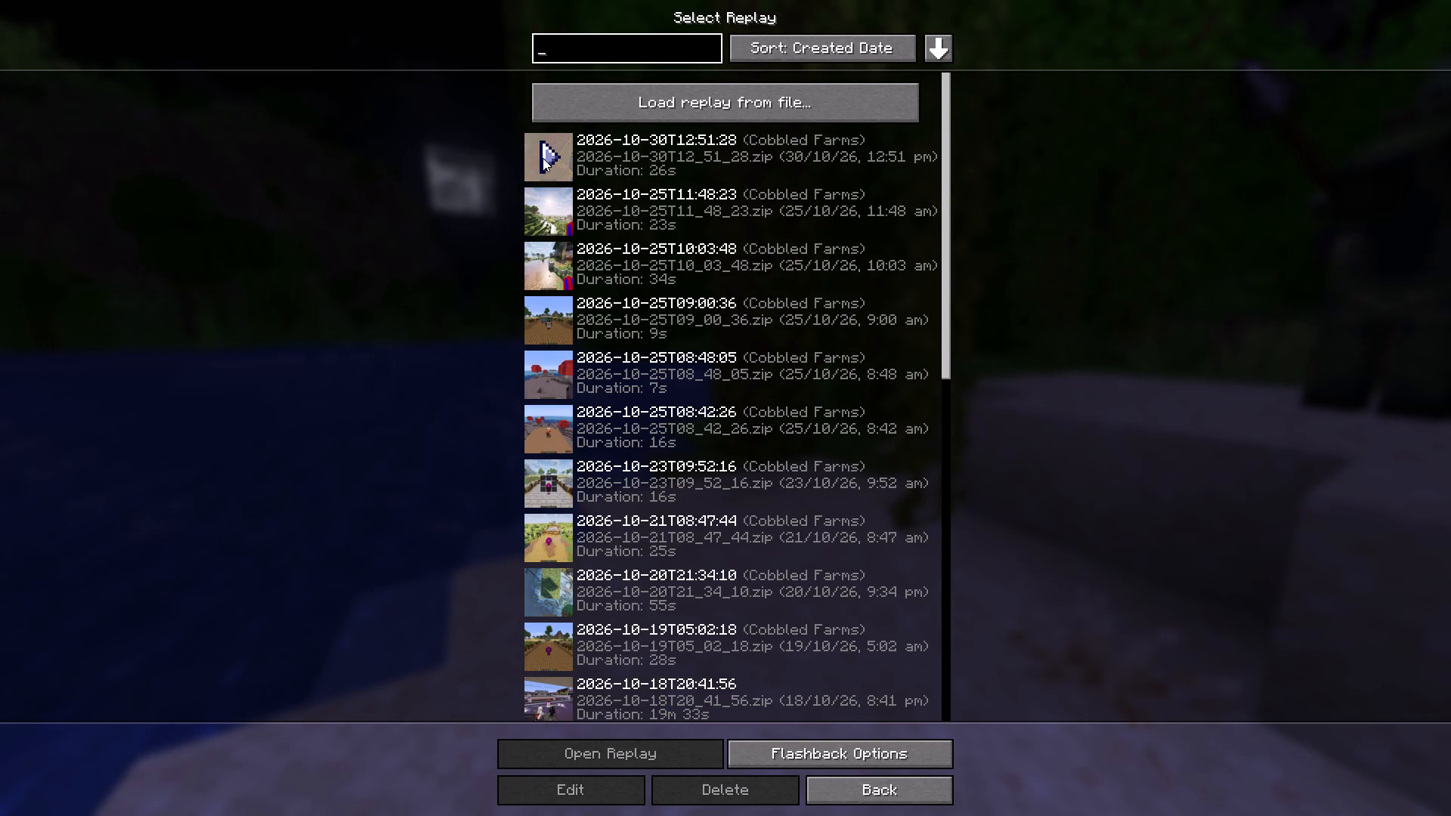
left_click(543, 158)
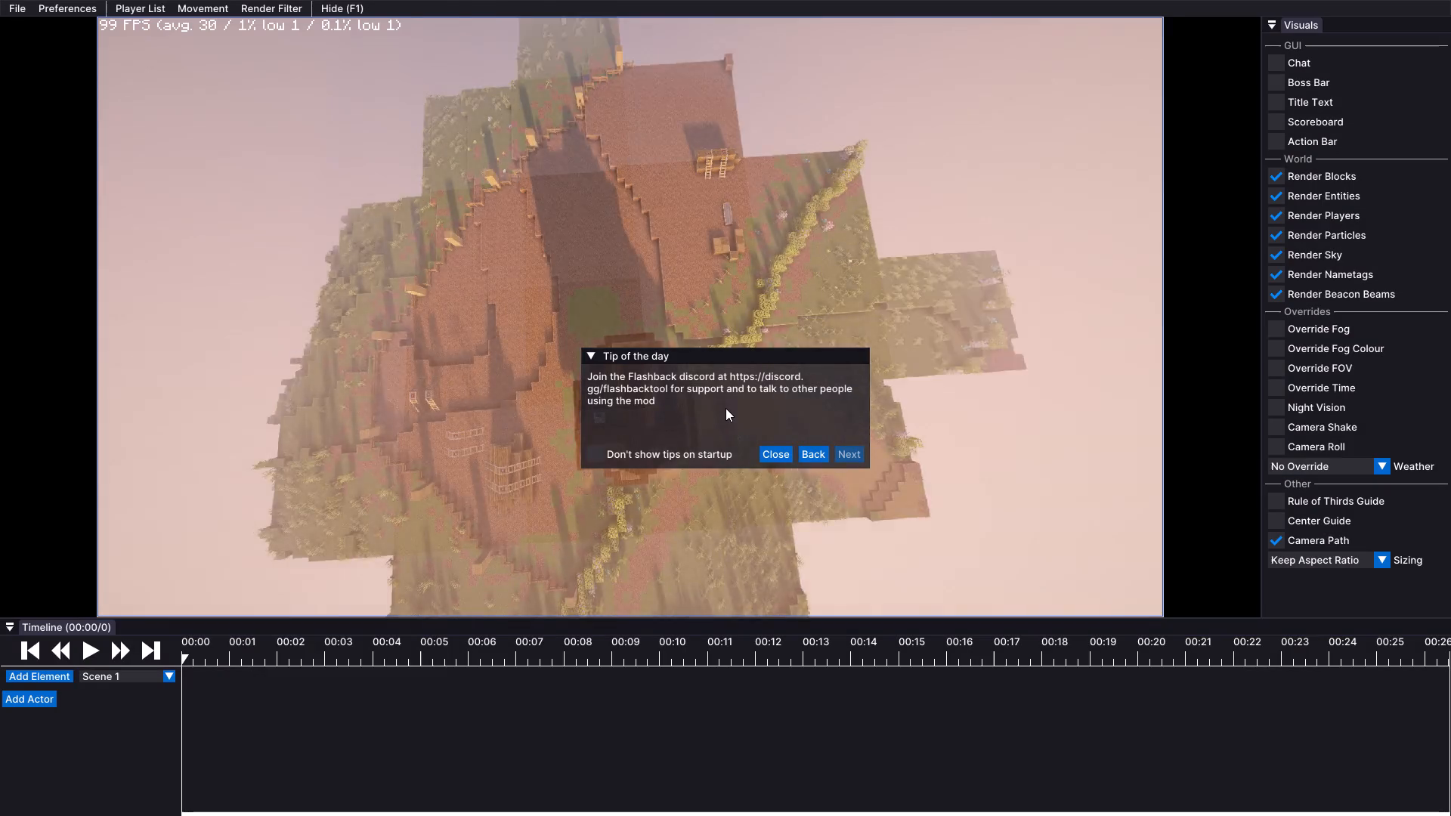
left_click(769, 456)
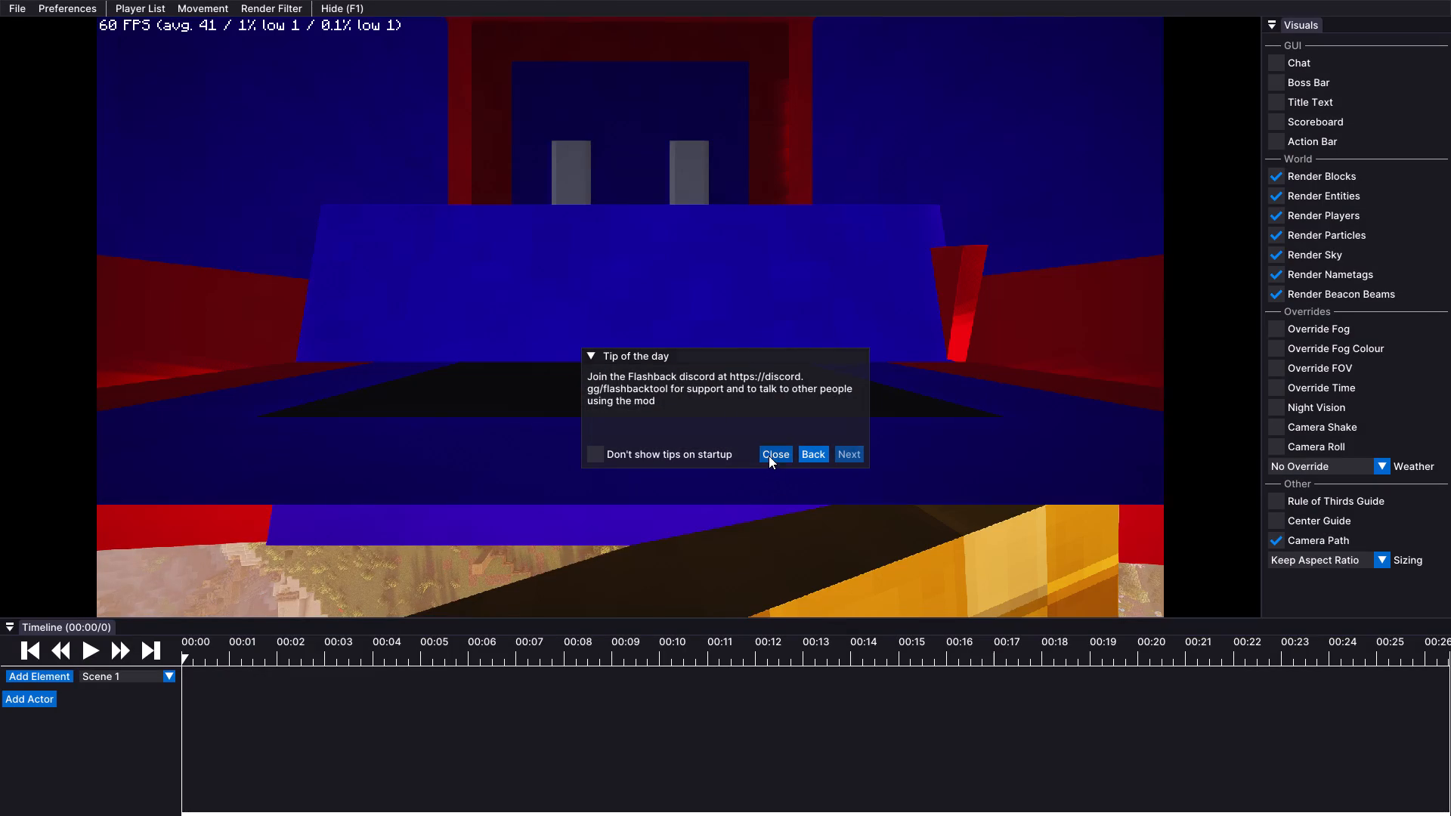
Play the replay briefly and pause it at frame 13.
left_click(91, 650)
left_click(91, 650)
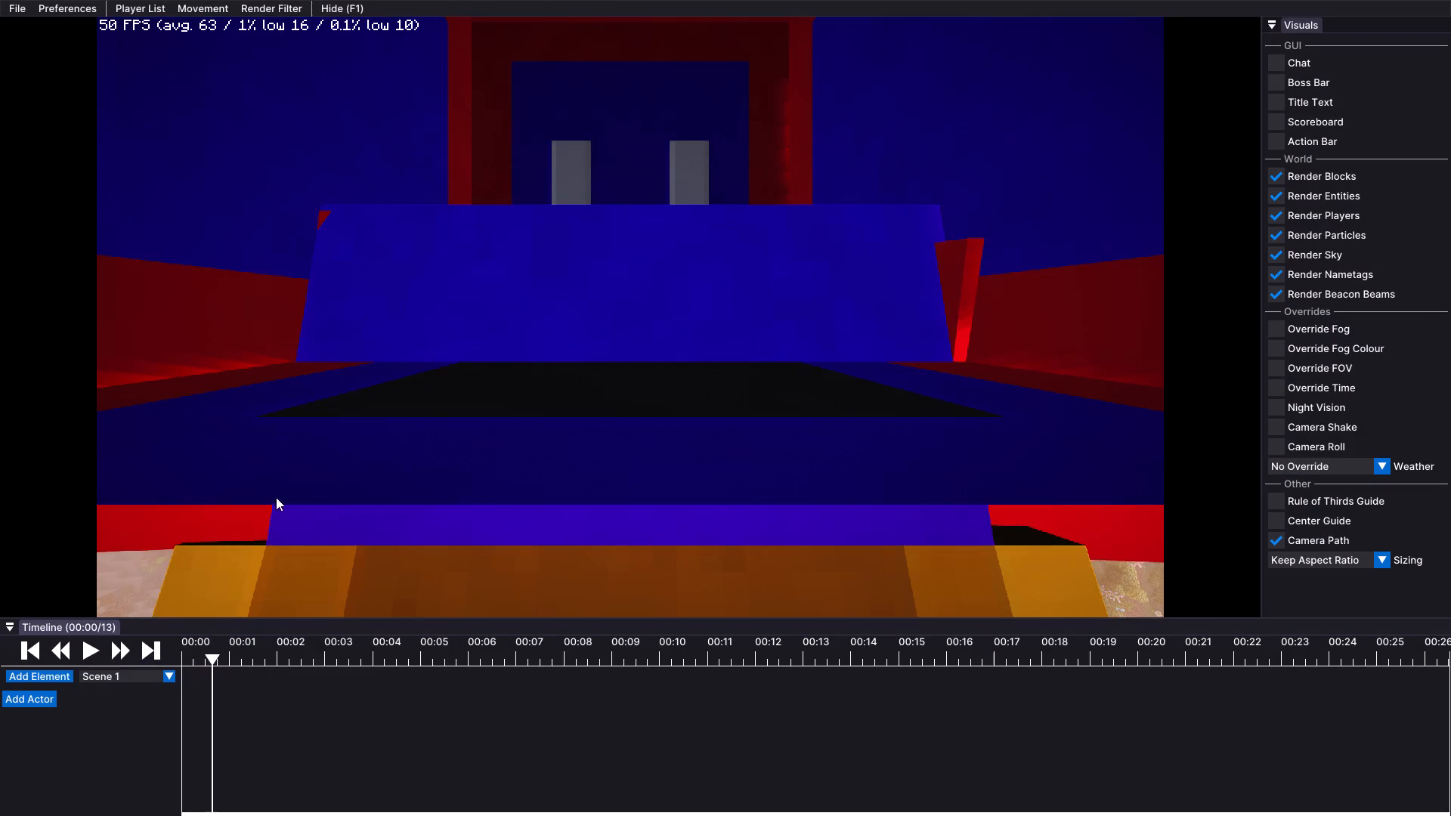
Fly the replay camera out in front of the house so it frames the NPC on the roof ridge with the sun behind.
key("s")
left_click_drag(577, 290, 725, 408)
key("d")
key("d")
key("d")
key("d")
key("d")
key("d")
key("d")
key("w")
key("d")
key("d")
key("d")
key("shift+w")
key("shift+a")
key("shift+s")
key("shift+s")
key("shift+d")
key("shift+d")
type("AS")
key("shift+w")
key("shift+d")
type("SA")
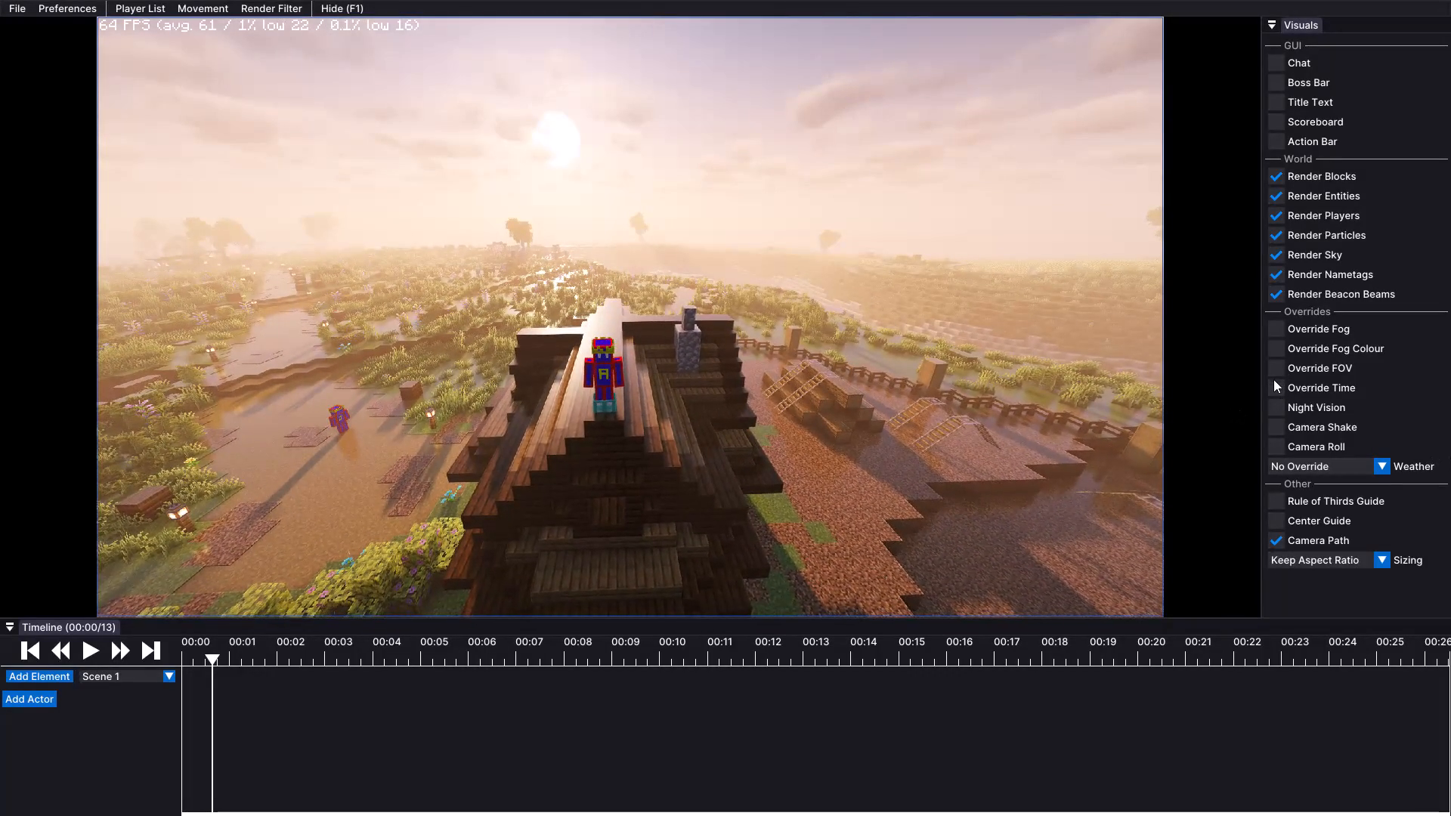
Override the time of day for the replay and set it to 2466 for bright daylight.
left_click(1273, 379)
left_click_drag(1329, 400, 1391, 388)
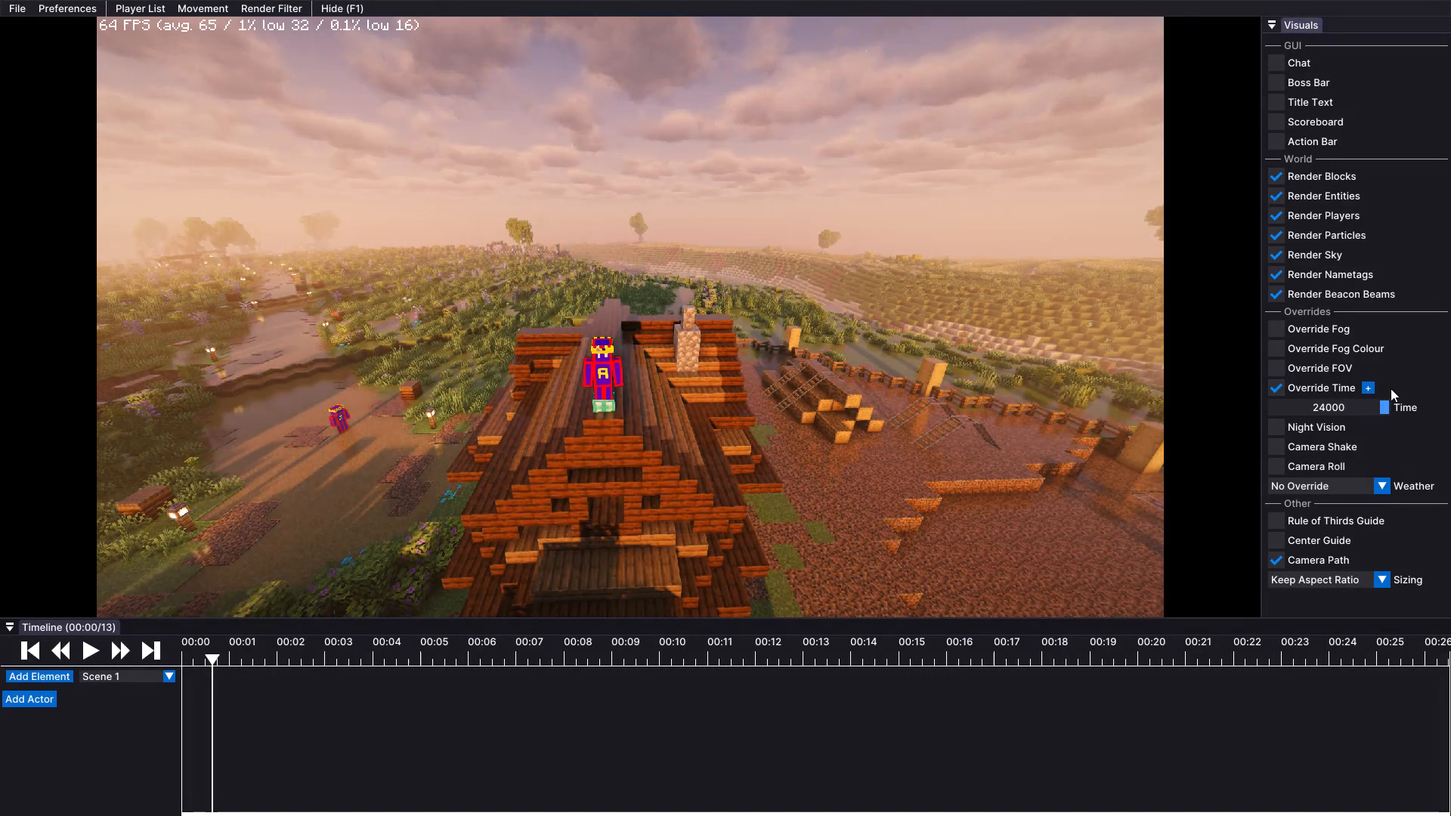
left_click_drag(1391, 388, 1323, 399)
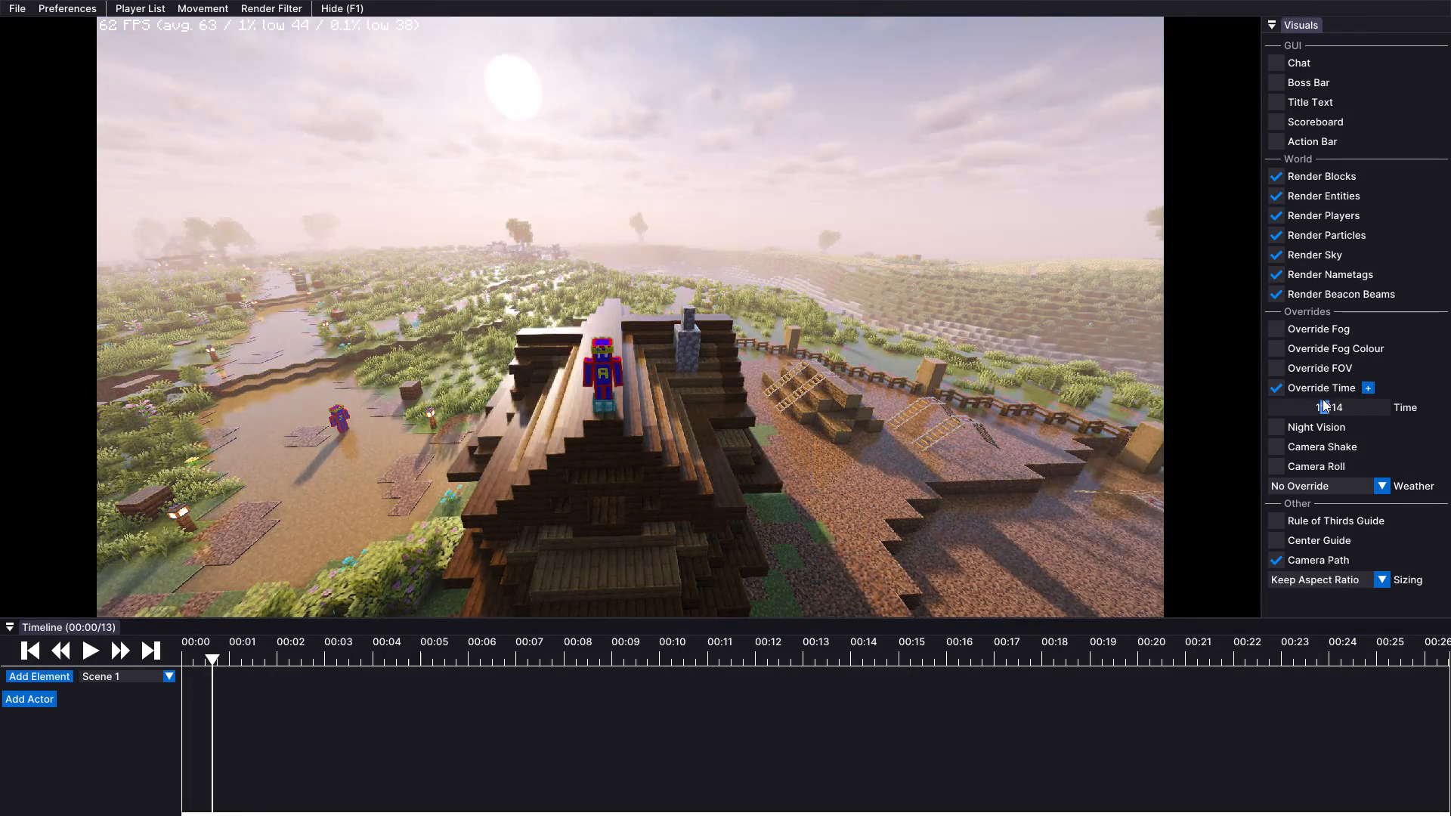
left_click_drag(1323, 399, 1279, 425)
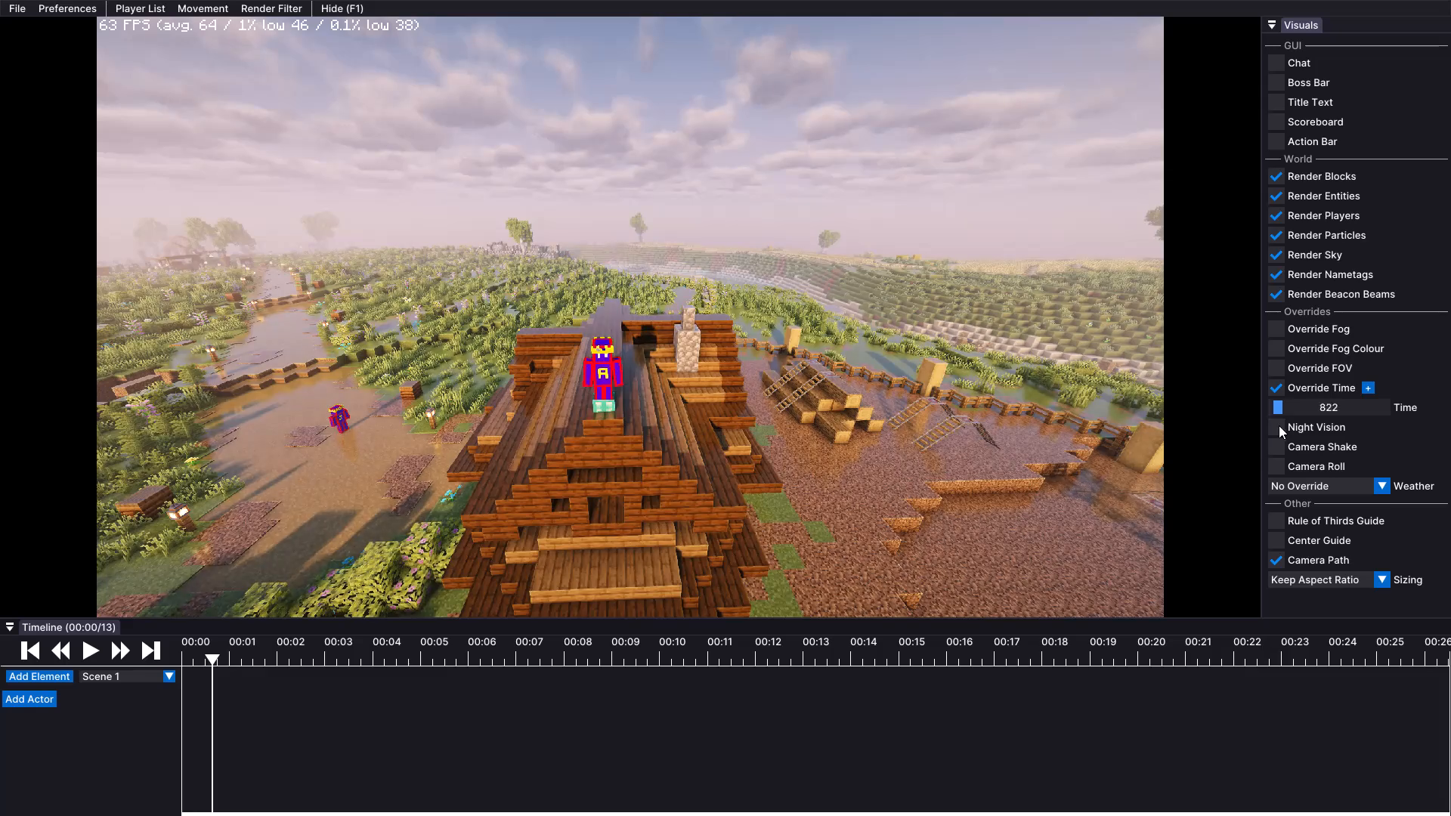
left_click_drag(1279, 425, 1285, 422)
Fly the camera in close and low in front of the NPC on the roof ridge.
key("shift+w")
key("shift+w")
key("shift+w")
key("shift+w")
key("shift+w")
key("shift+w")
key("shift+w")
key("shift+w")
key("shift+w")
left_click_drag(855, 369, 725, 408, "shift")
key("shift+a")
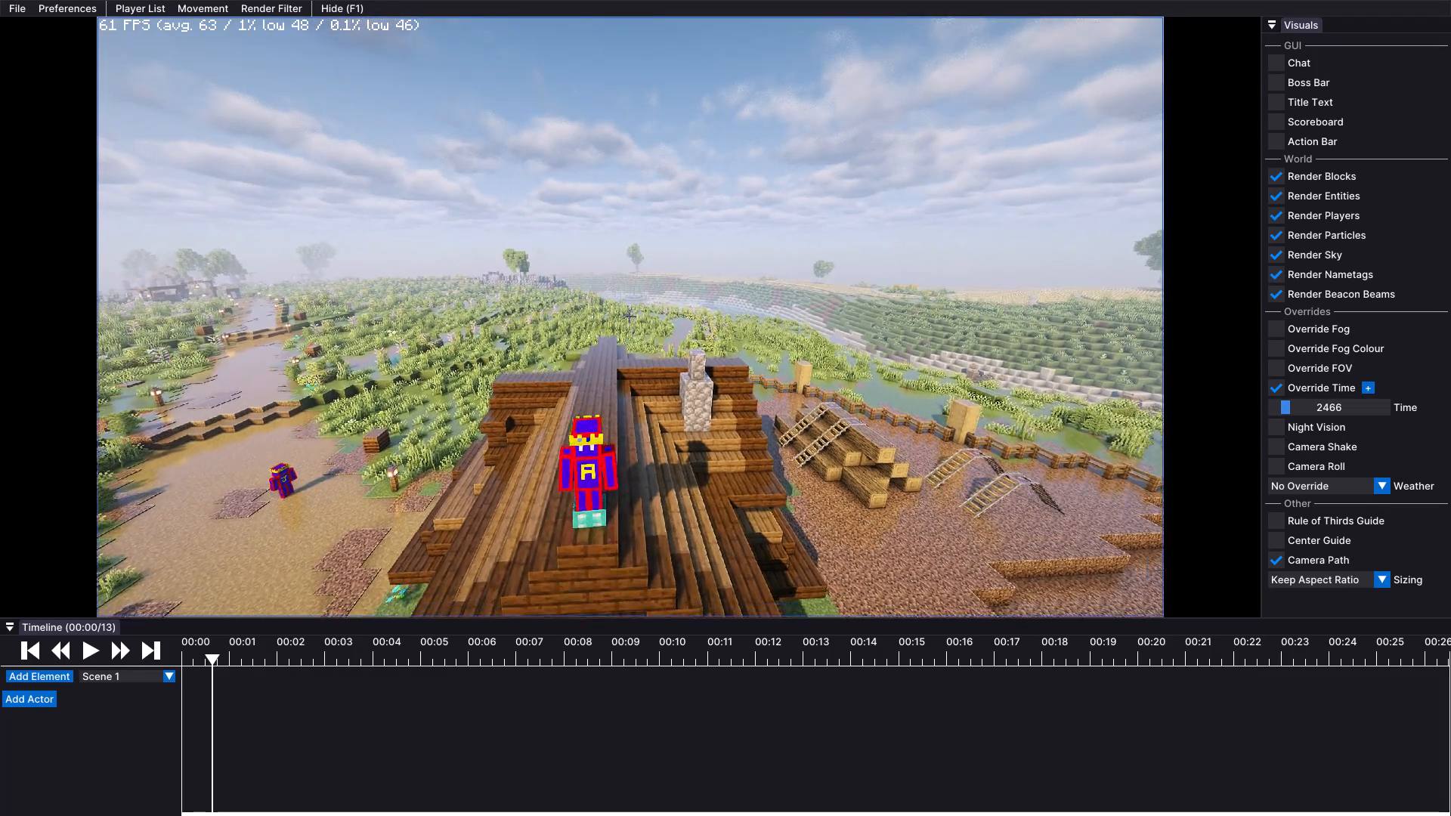
left_click_drag(725, 408, 725, 406, "shift")
key("shift+s")
key("d")
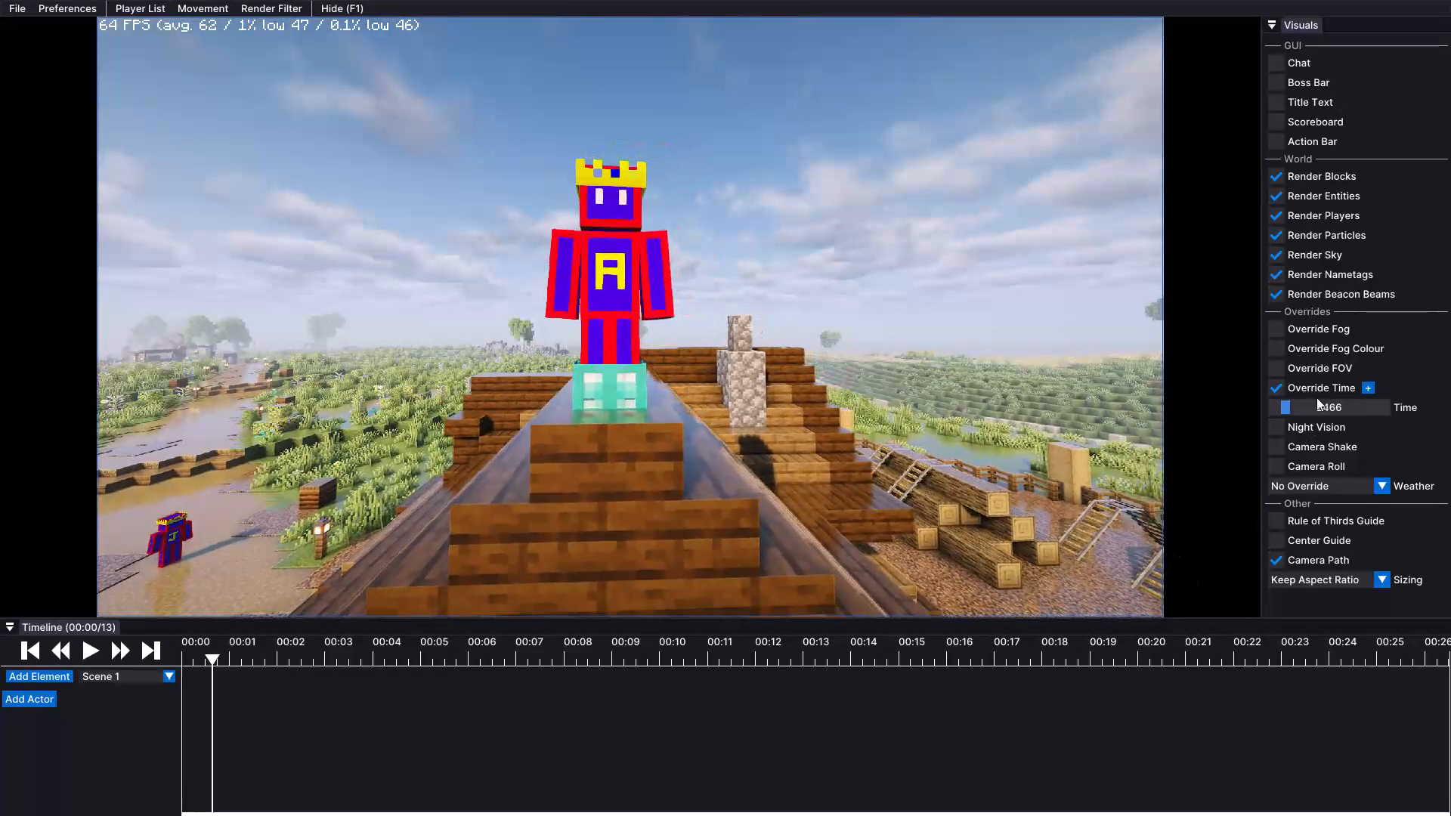
Set the view sizing to Change Aspect Ratio with the 9:16 (Shorts) aspect.
left_click(1315, 570)
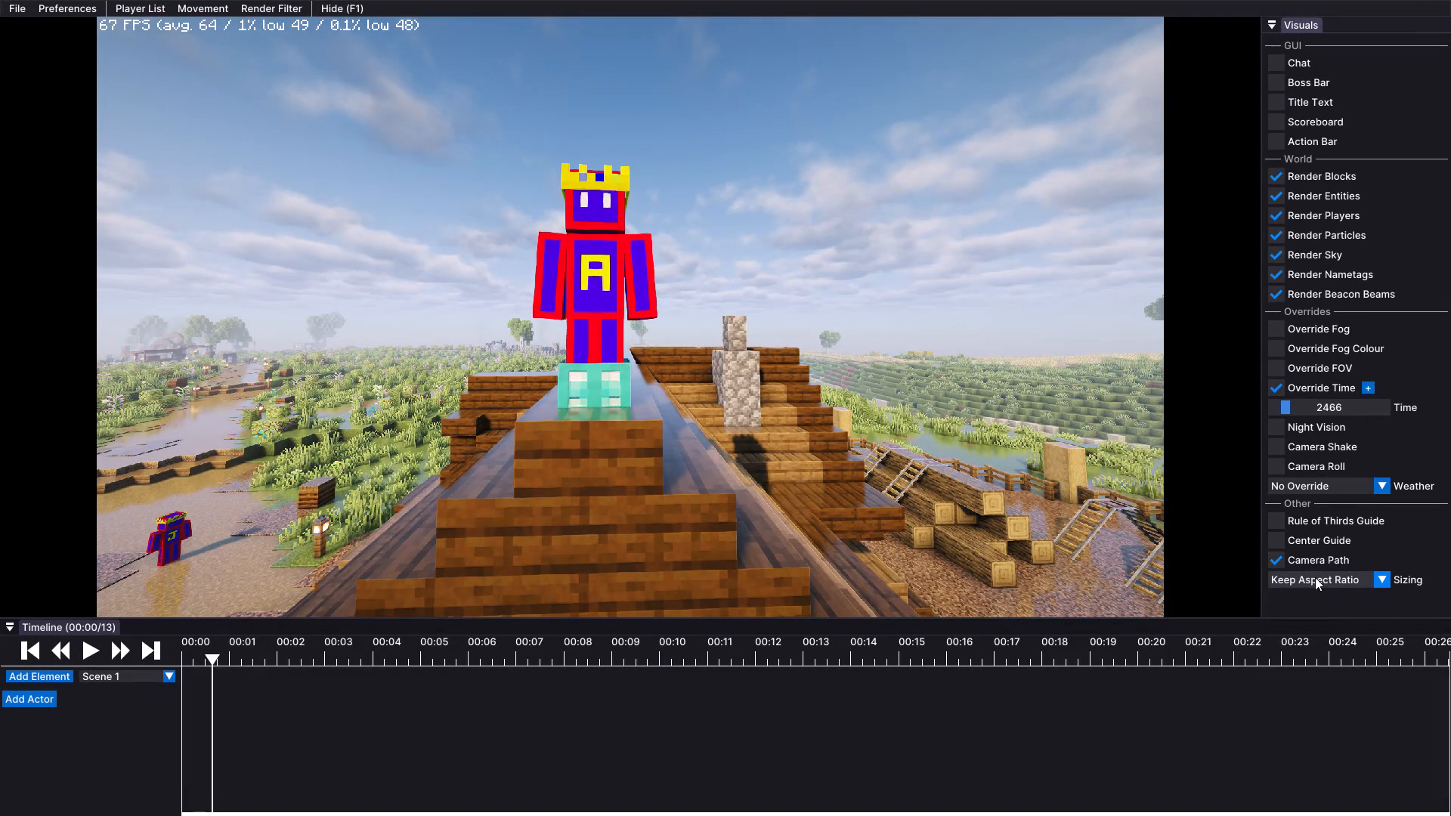
left_click(1315, 577)
left_click(1299, 610)
left_click(1320, 600)
left_click(1302, 638)
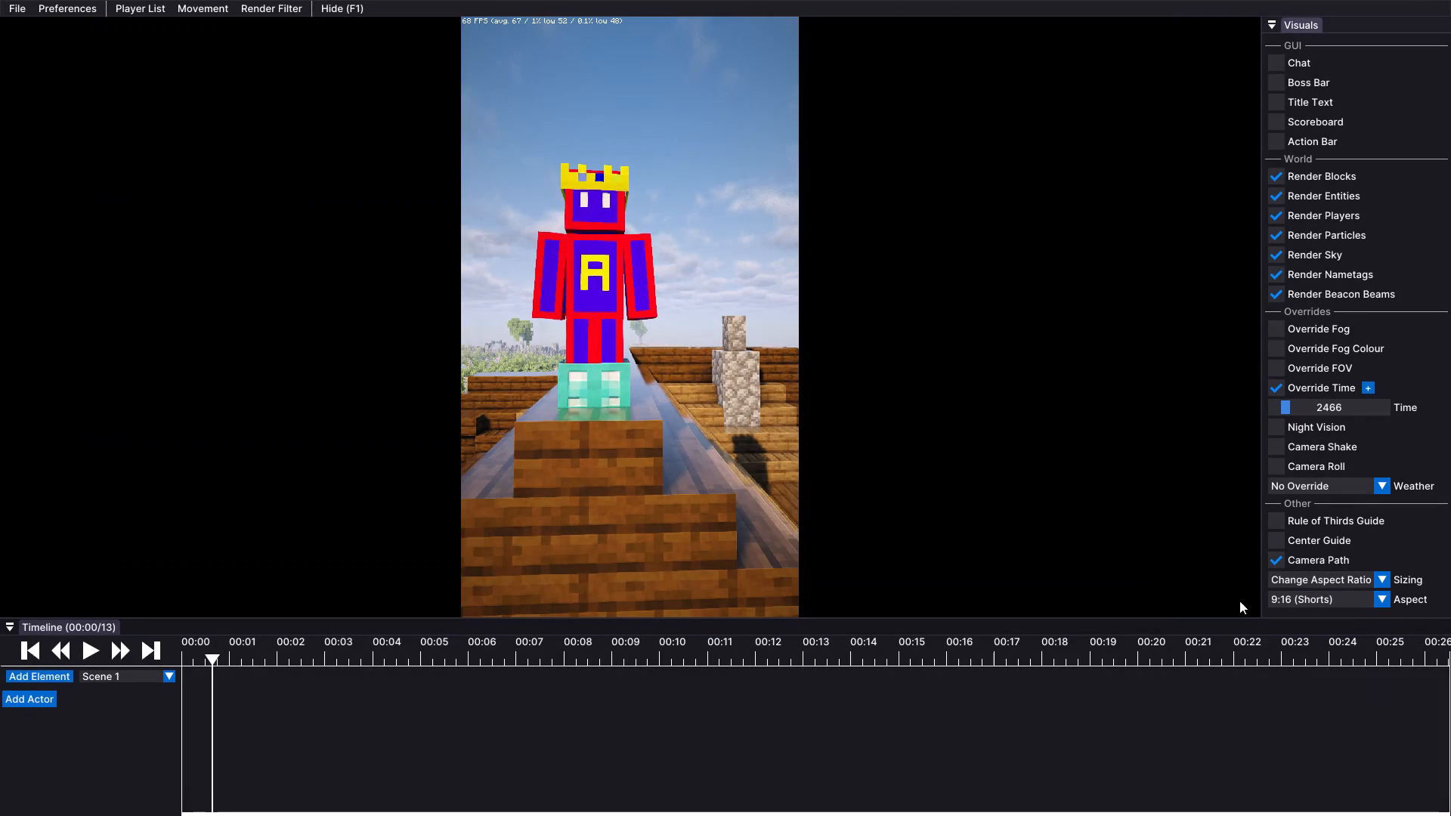
Move the camera slightly closer to the NPC and set the time override to 2301.
key("w")
left_click_drag(844, 473, 725, 408)
key("s")
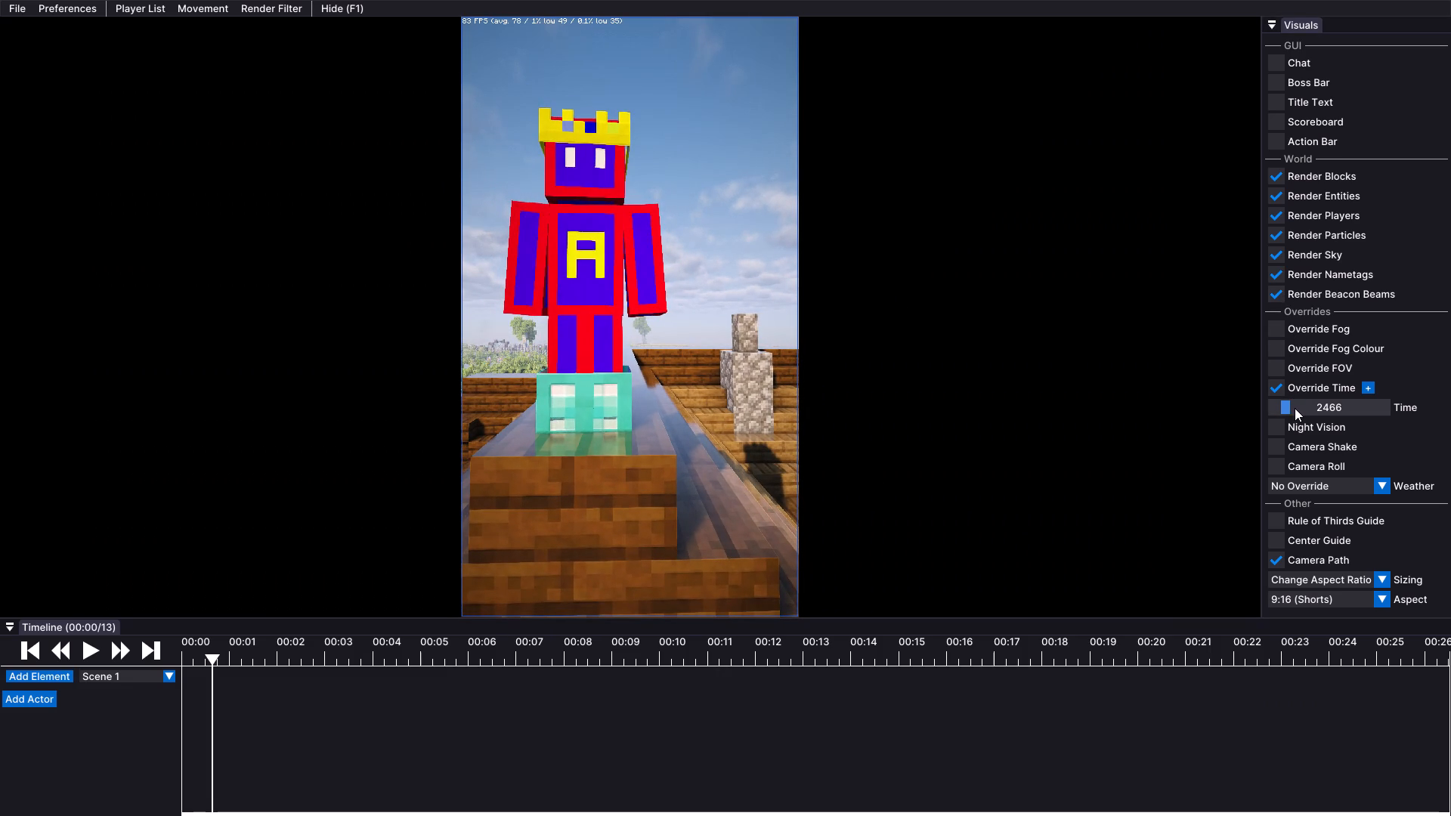
left_click_drag(1292, 410, 1285, 425)
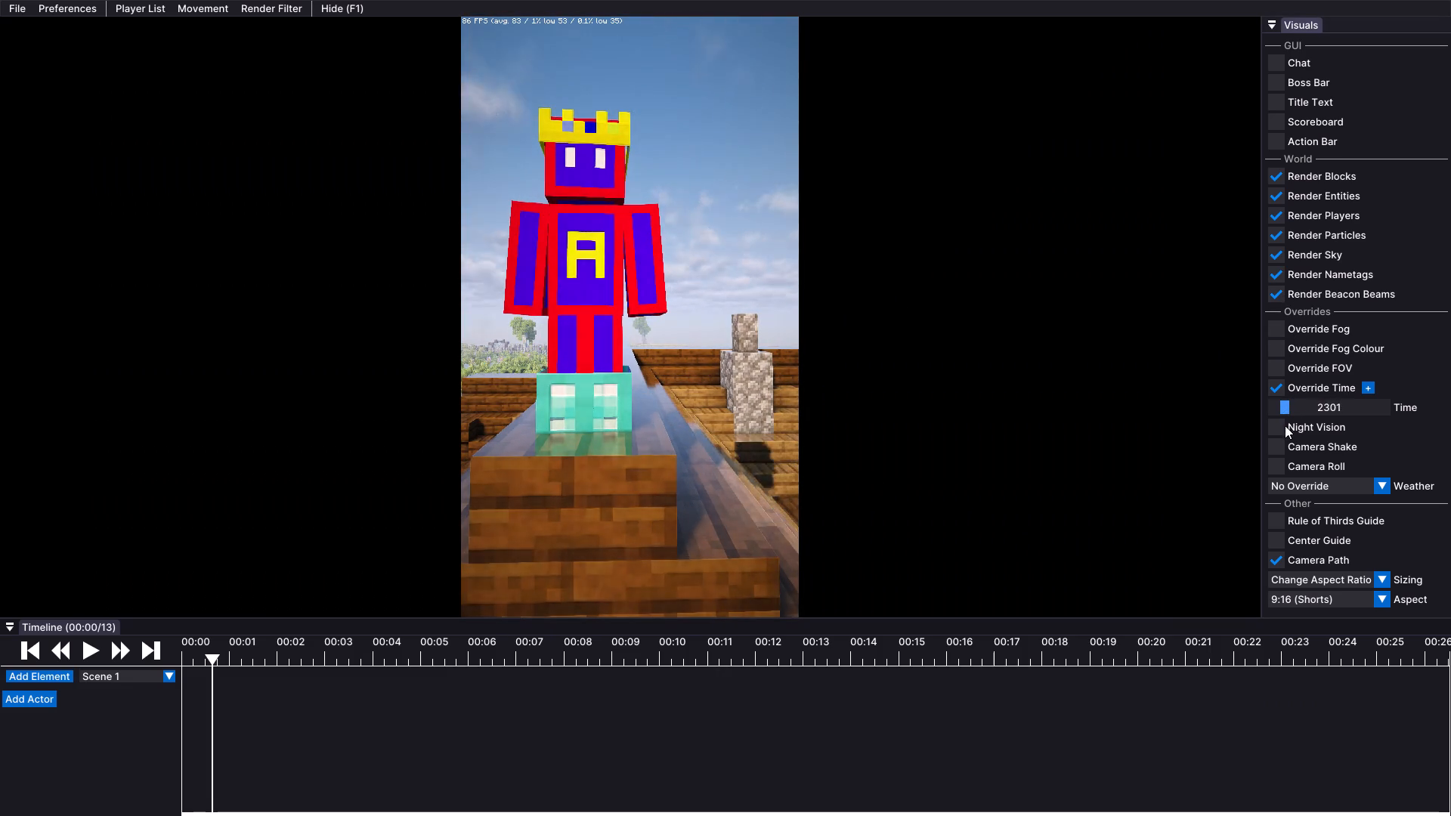
left_click_drag(1285, 425, 1275, 458)
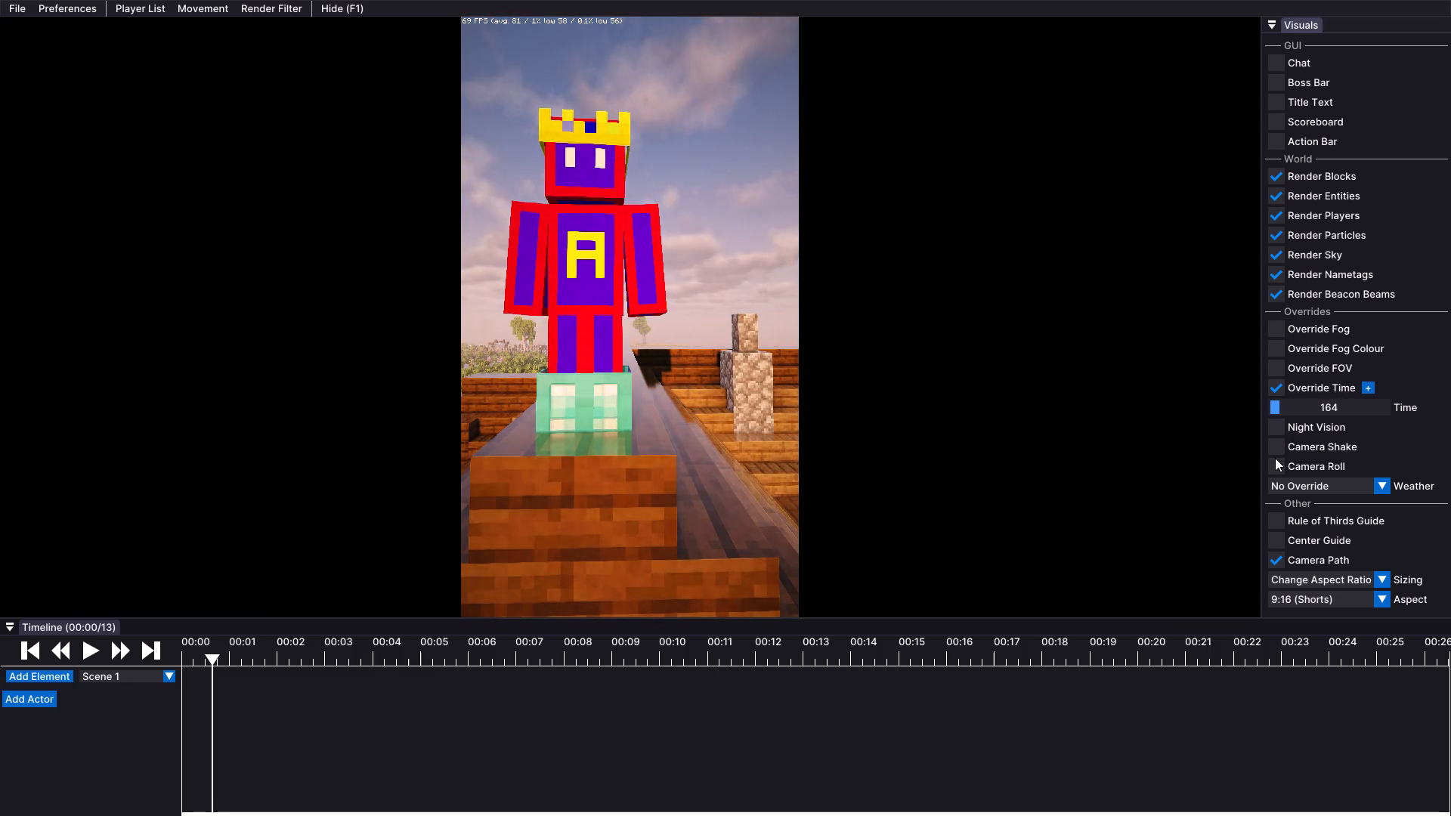
left_click_drag(1275, 458, 1285, 456)
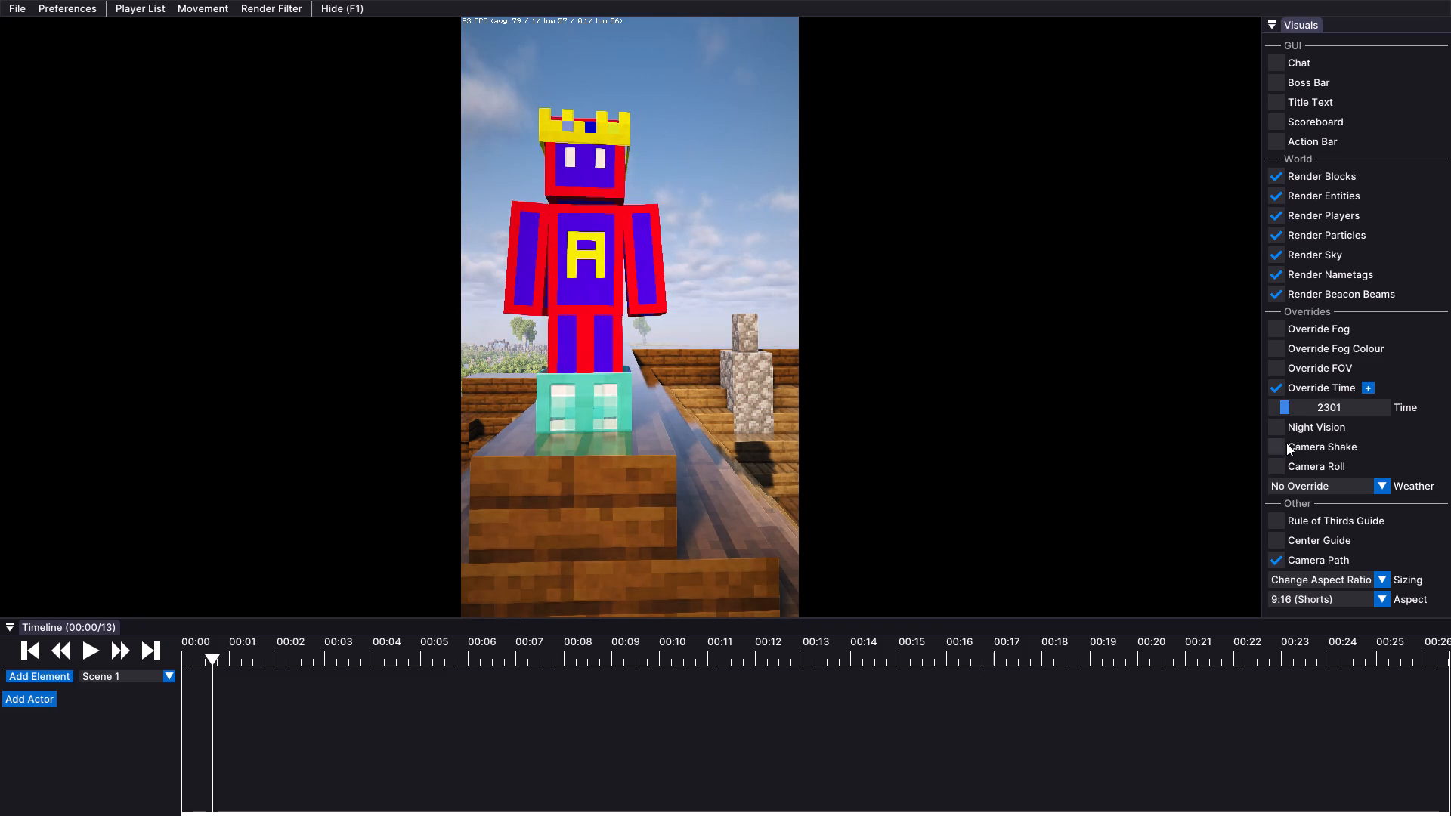
Lower the flying speed to 0.2 and raise the camera for a closer, centred view of the NPC.
key("space")
left_click_drag(830, 394, 725, 408)
key("a")
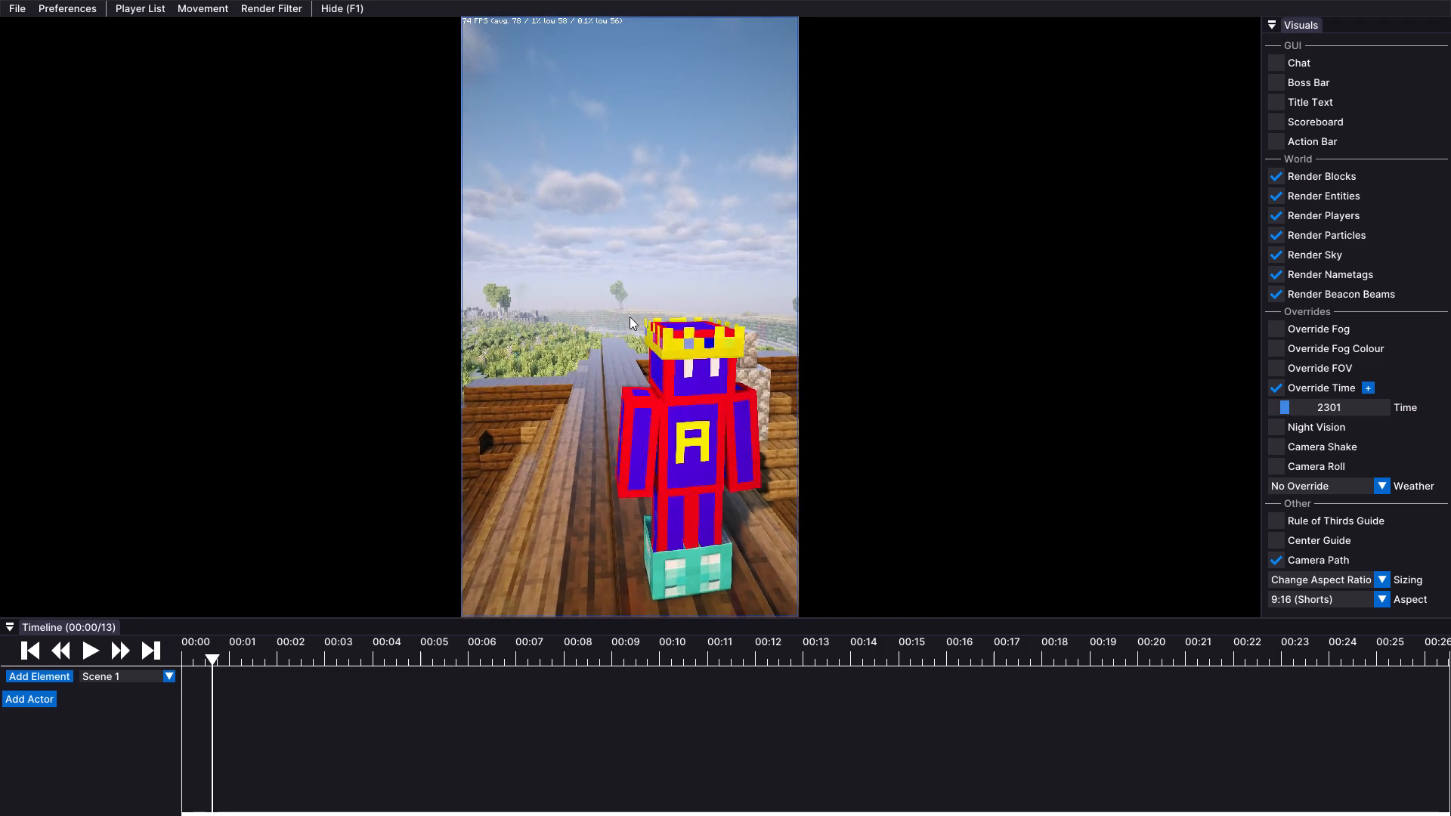
key("d")
scroll(630, 317, "down", 8)
left_click_drag(630, 317, 725, 408)
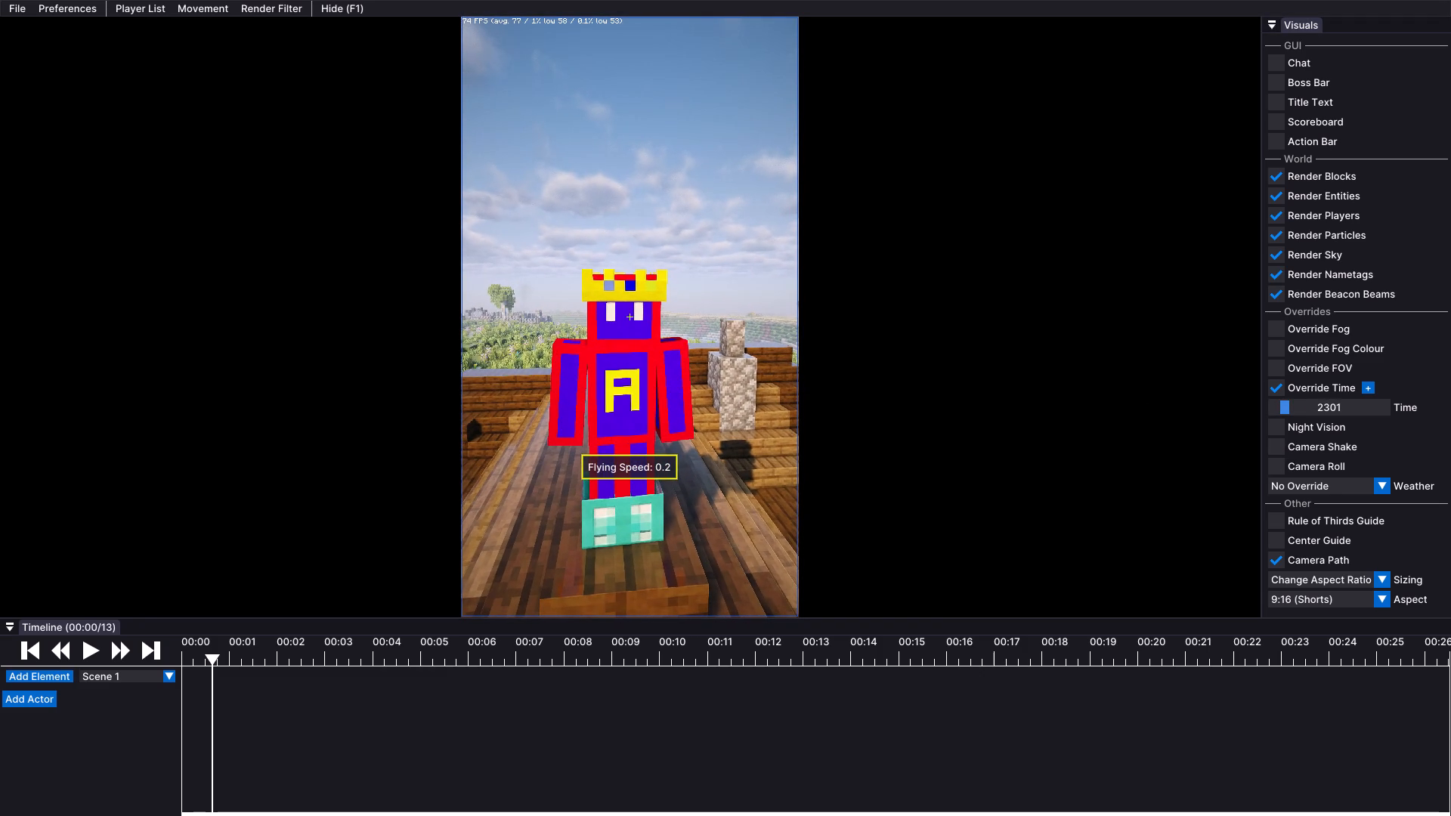
left_click_drag(725, 408, 725, 407)
Override the camera's field of view and set it to 30.9.
left_click(1282, 379)
left_click(1280, 368)
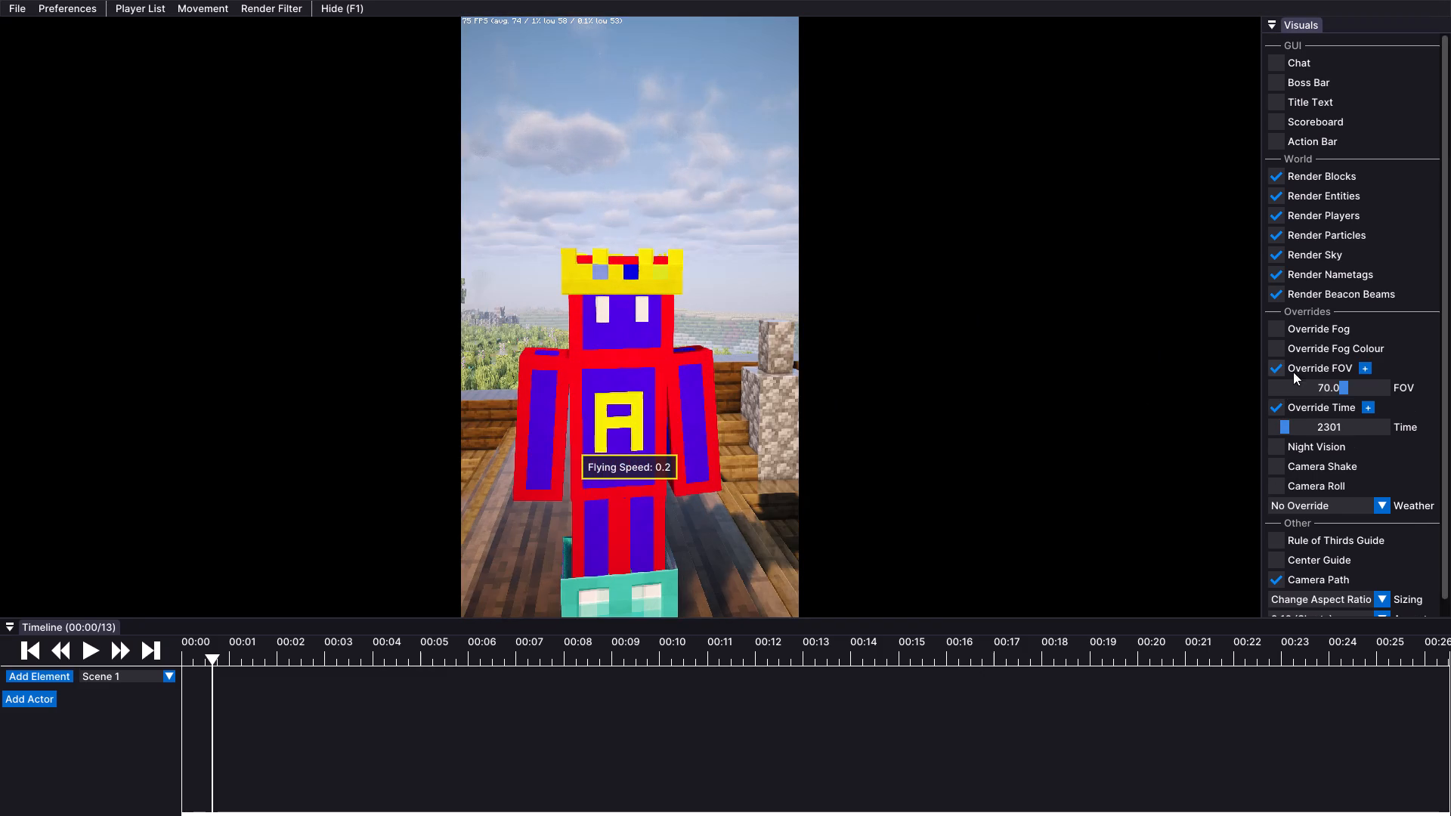
left_click_drag(1337, 385, 1301, 399)
key("s")
key("s")
key("s")
key("s")
key("s")
key("s")
key("s")
left_click_drag(1309, 380, 1307, 383)
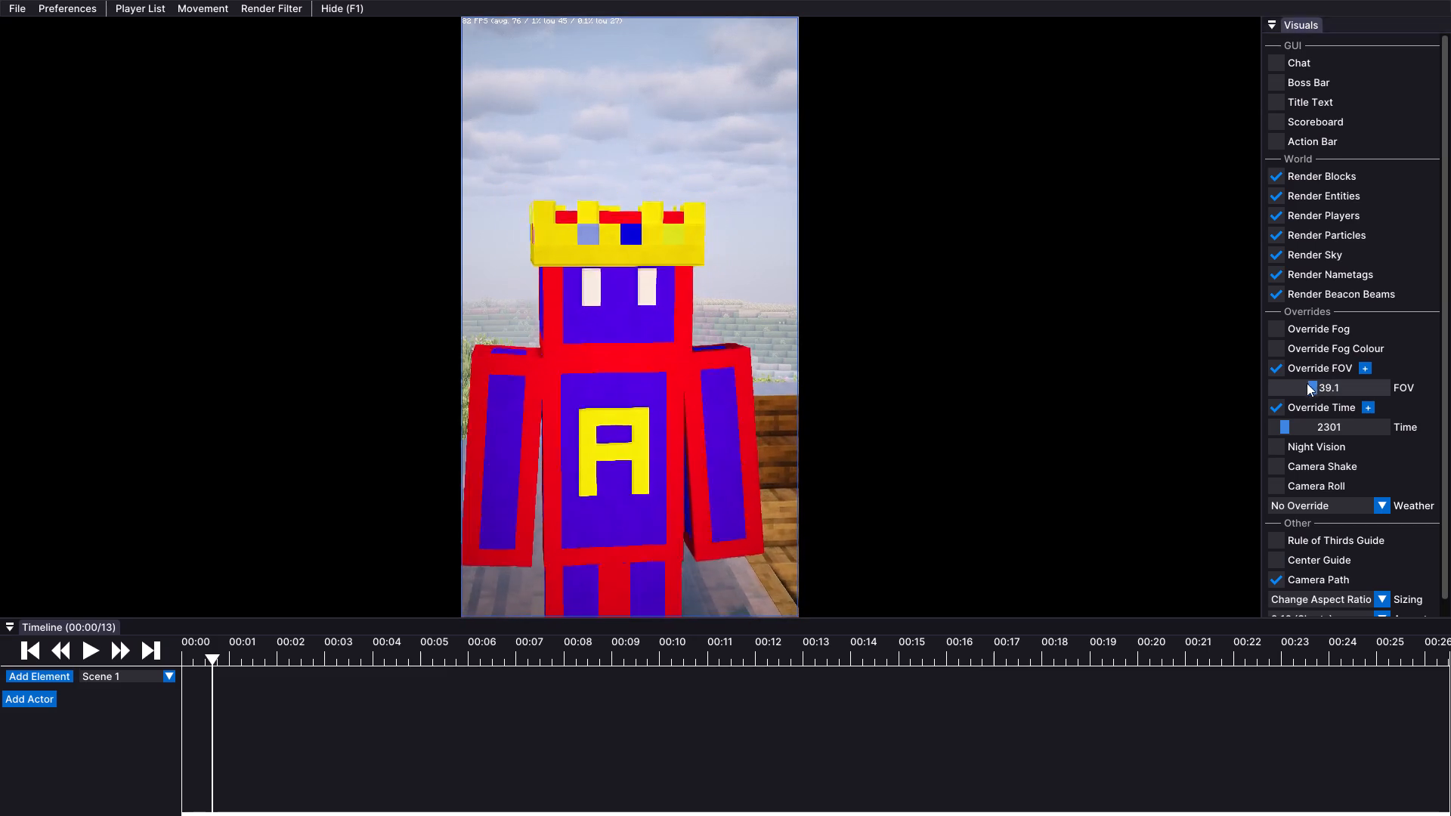
left_click_drag(1307, 383, 1298, 388)
left_click_drag(1310, 385, 1302, 389)
Back the camera away along the roof ridge until the NPC's full body is framed head-on in the vertical view.
key("s")
key("s")
key("s")
key("s")
key("s")
key("s")
key("s")
key("s")
key("s")
left_click_drag(967, 377, 729, 408)
key("d")
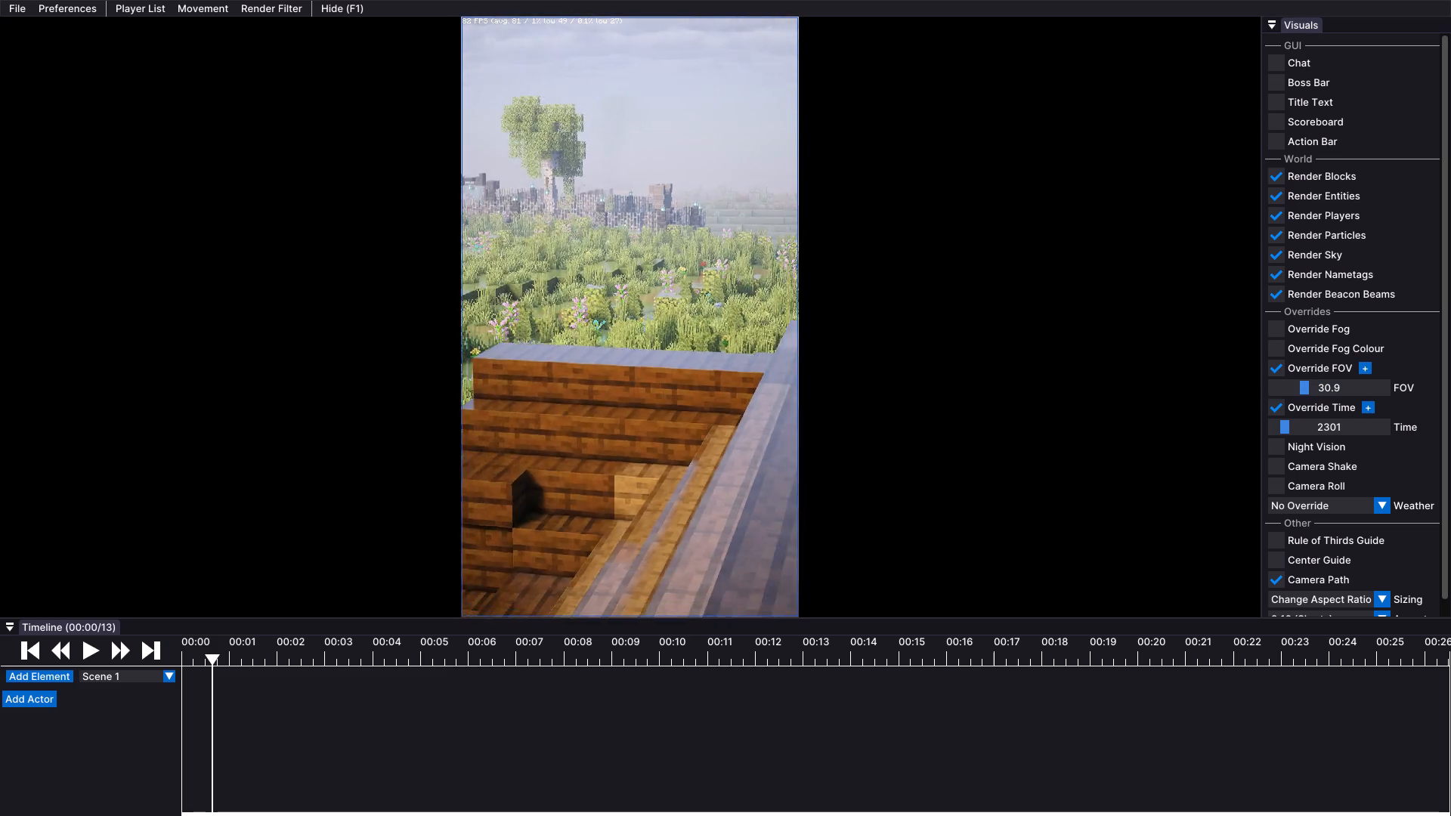
left_click_drag(729, 408, 725, 407)
key("s")
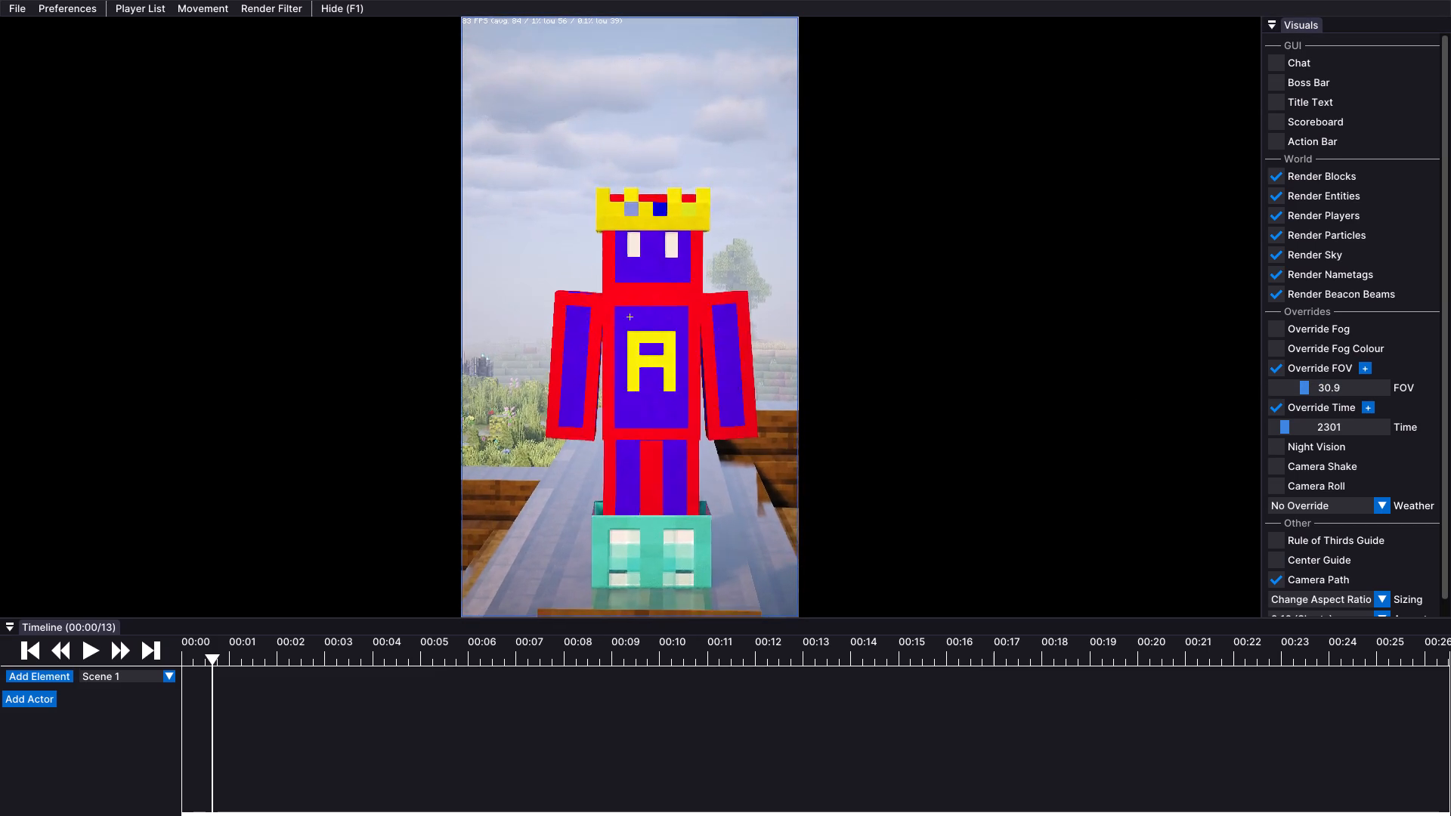
left_click_drag(725, 407, 725, 408)
key("s")
Go to tick 304, add a Camera element with a keyframe of the close-up, and shift that keyframe to about 00:16.
left_click(88, 649)
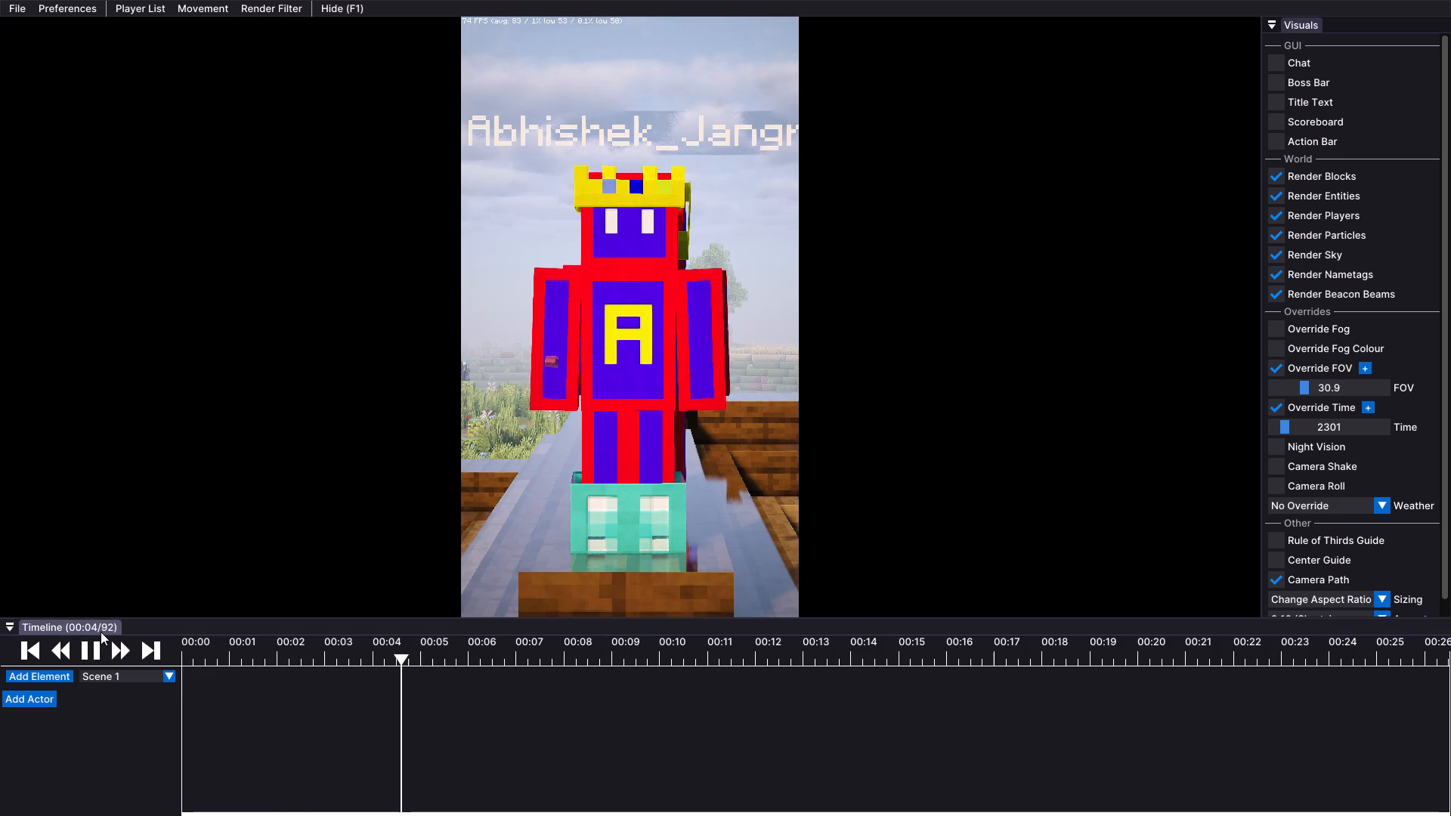
left_click_drag(457, 649, 819, 663)
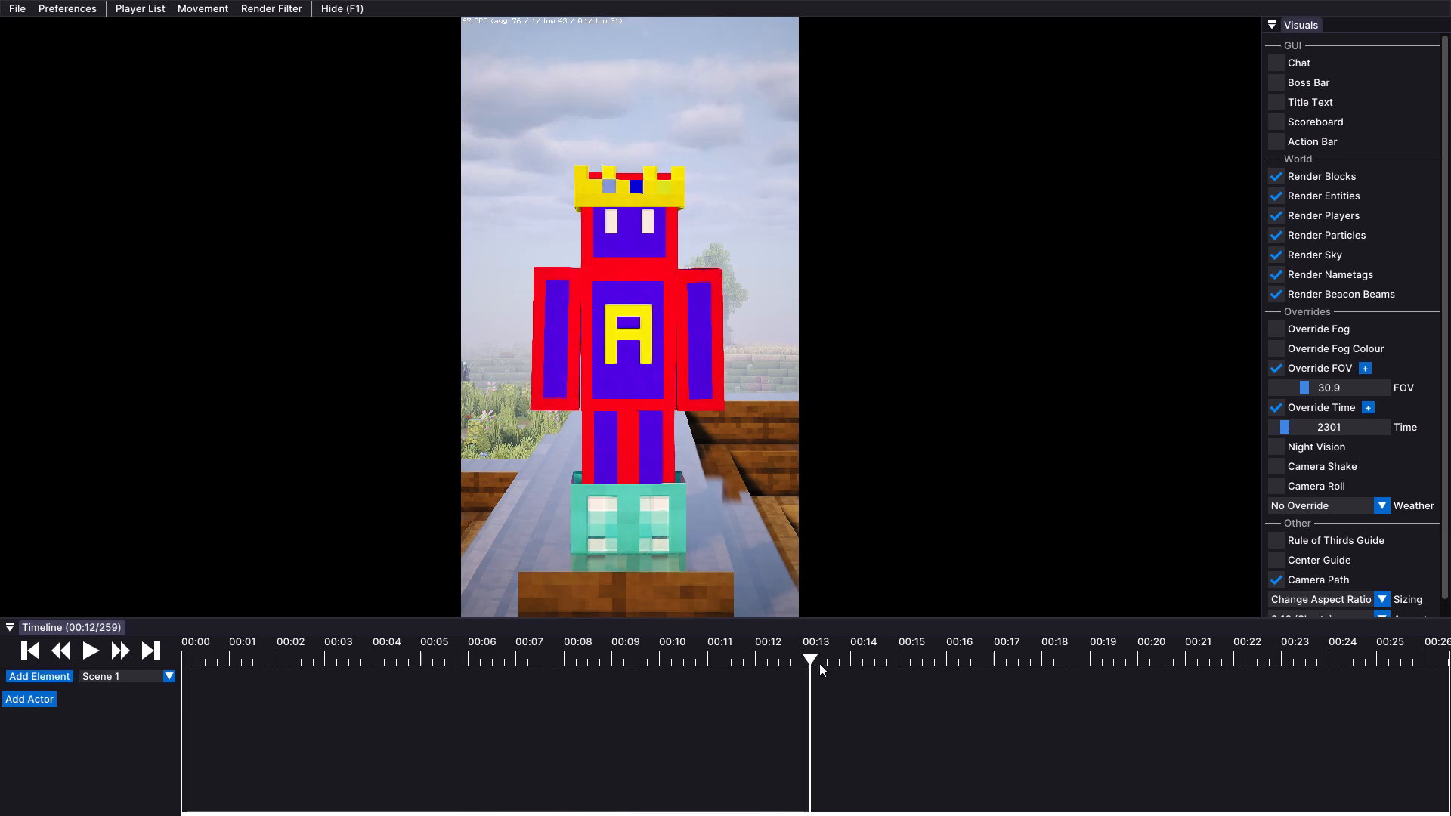
left_click_drag(819, 663, 930, 650)
left_click_drag(951, 657, 908, 678)
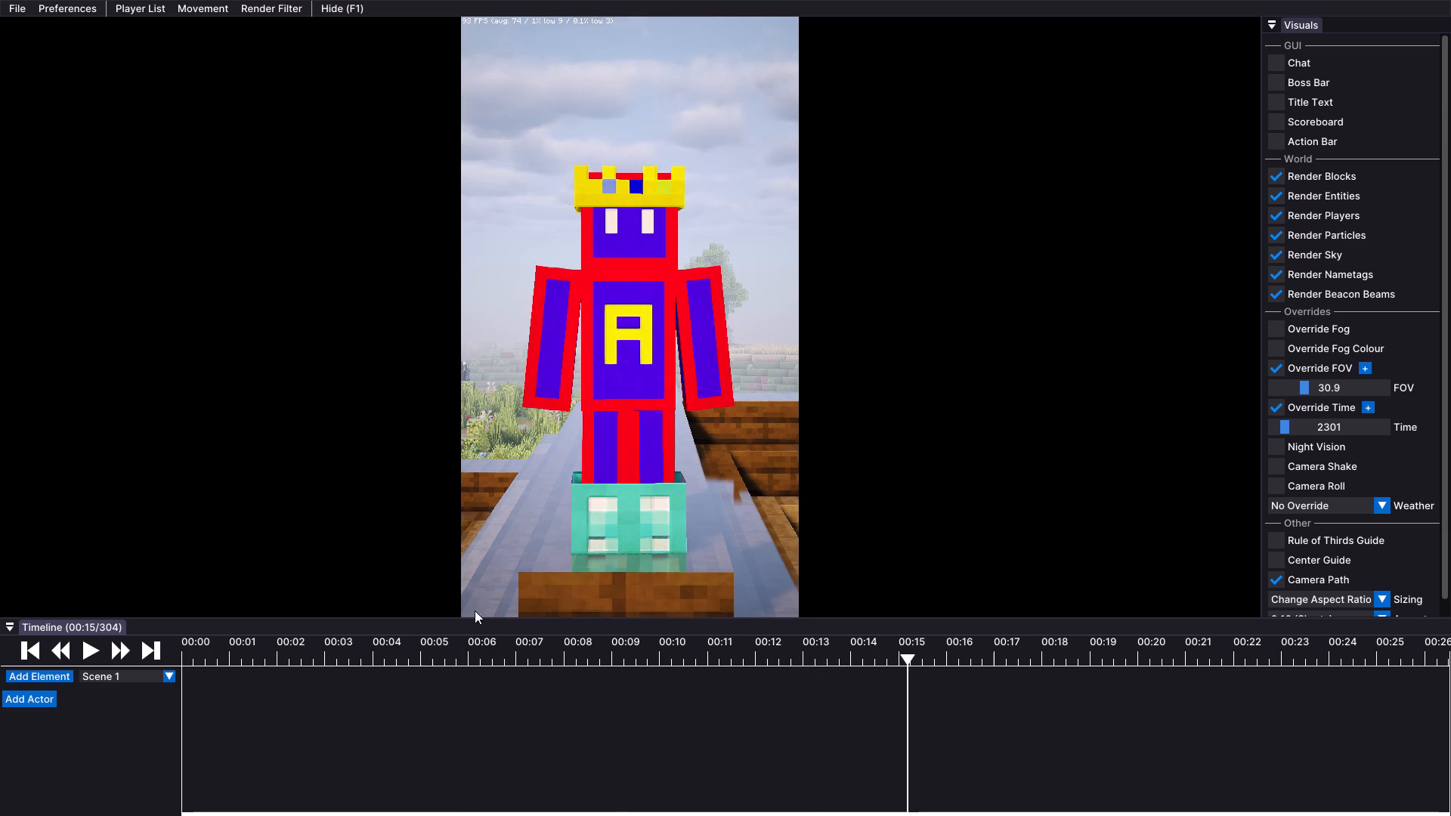
left_click(43, 682)
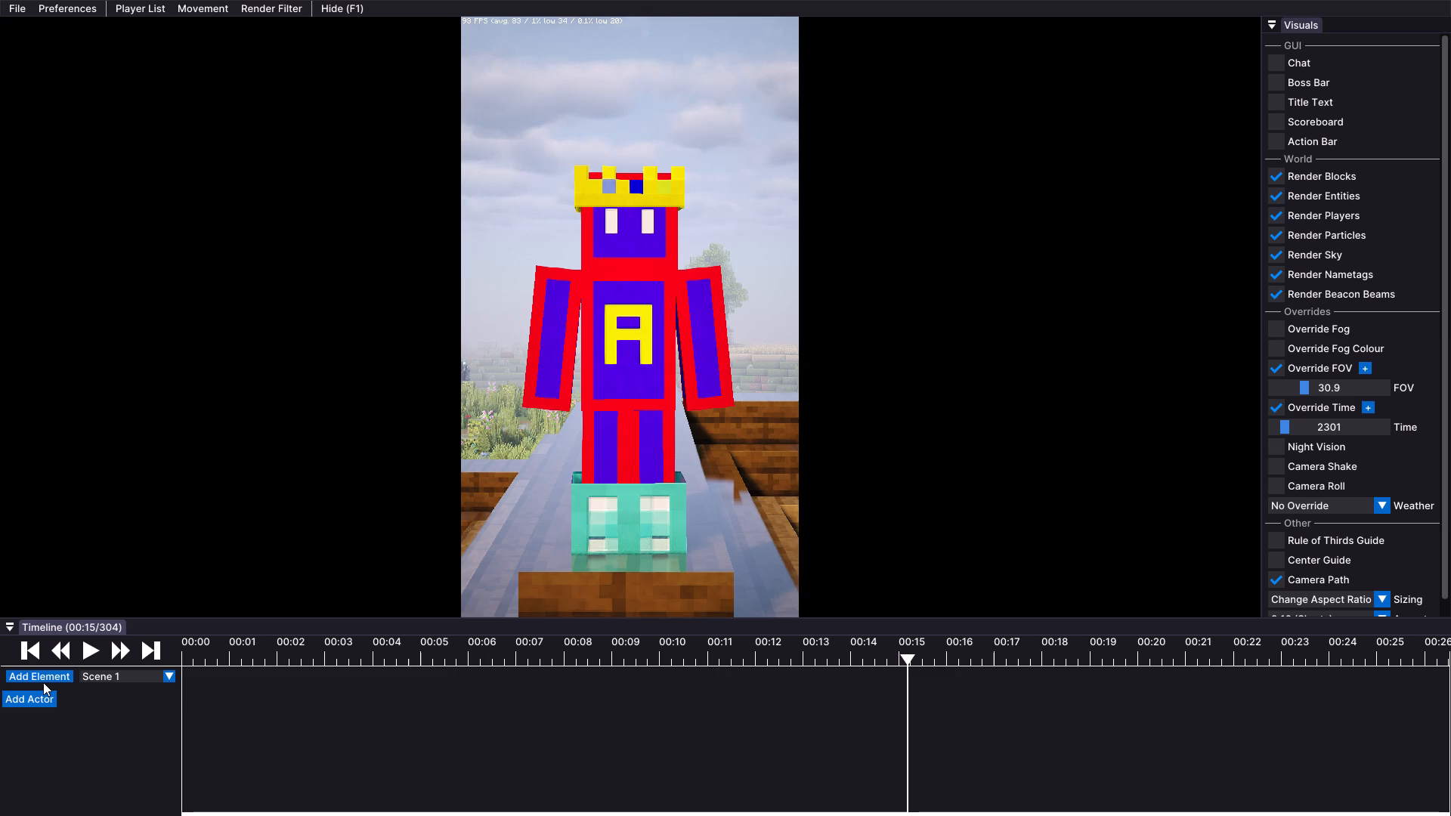
left_click(36, 678)
left_click(88, 646)
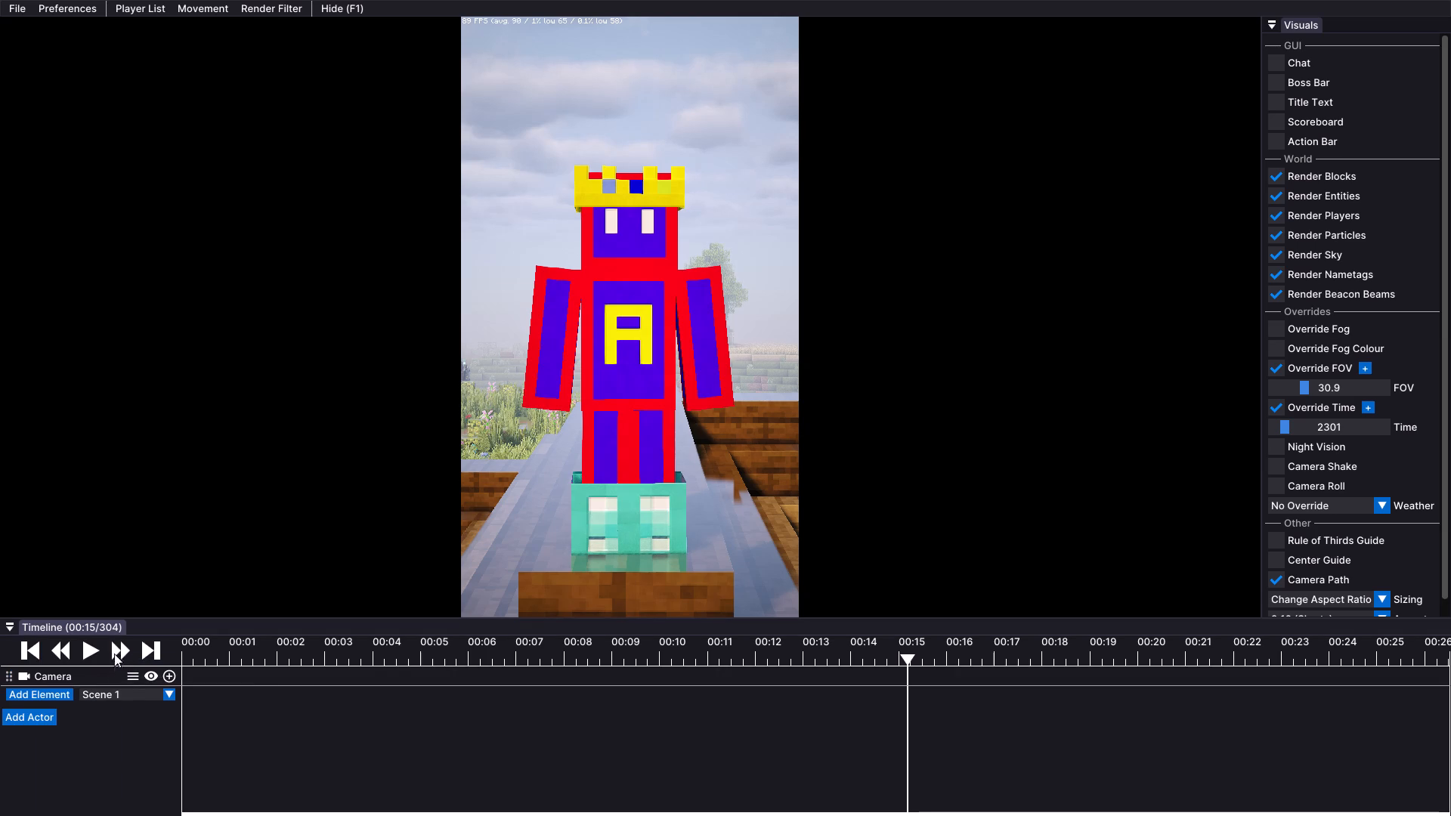
left_click(171, 678)
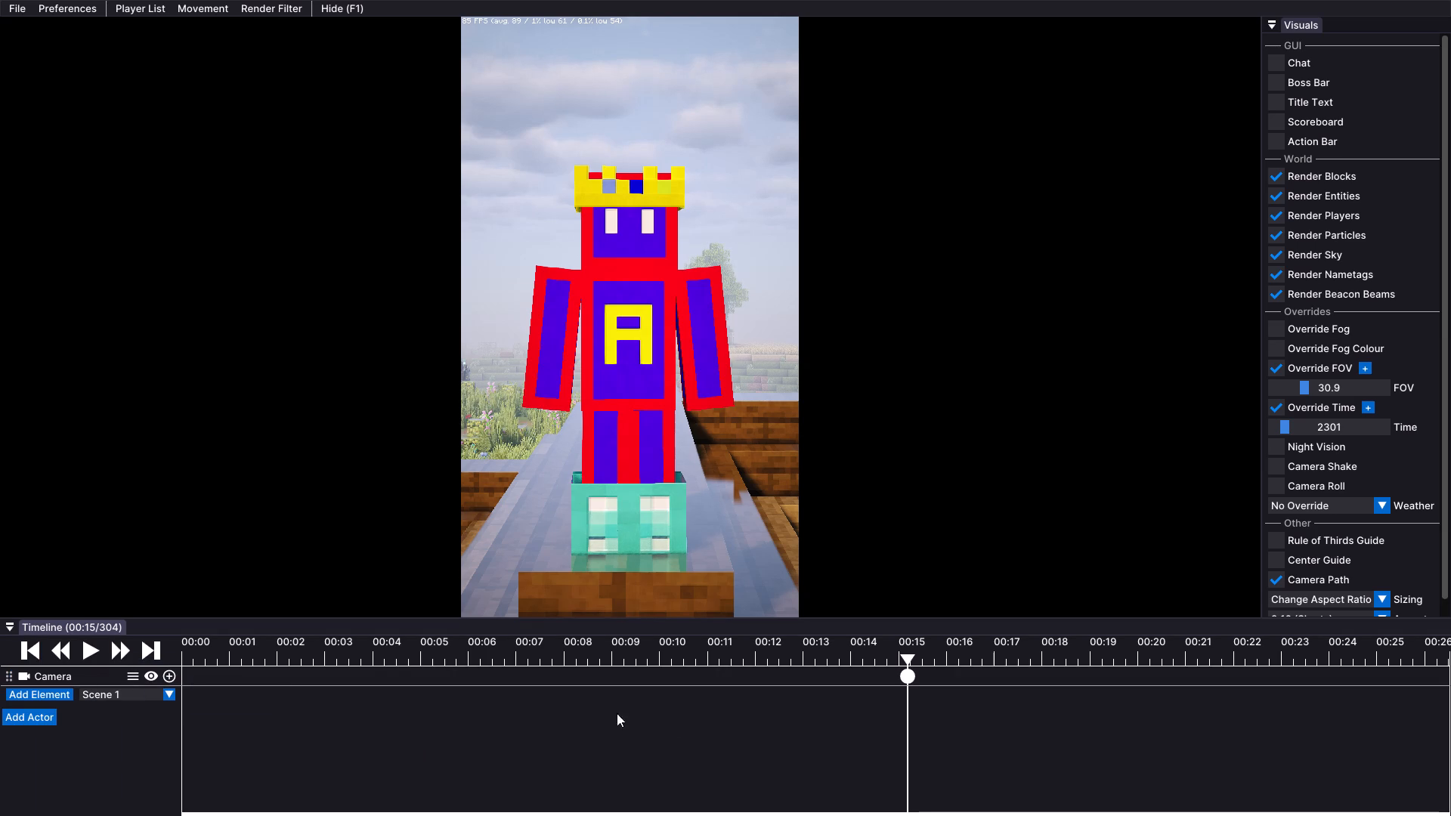
left_click_drag(915, 677, 973, 685)
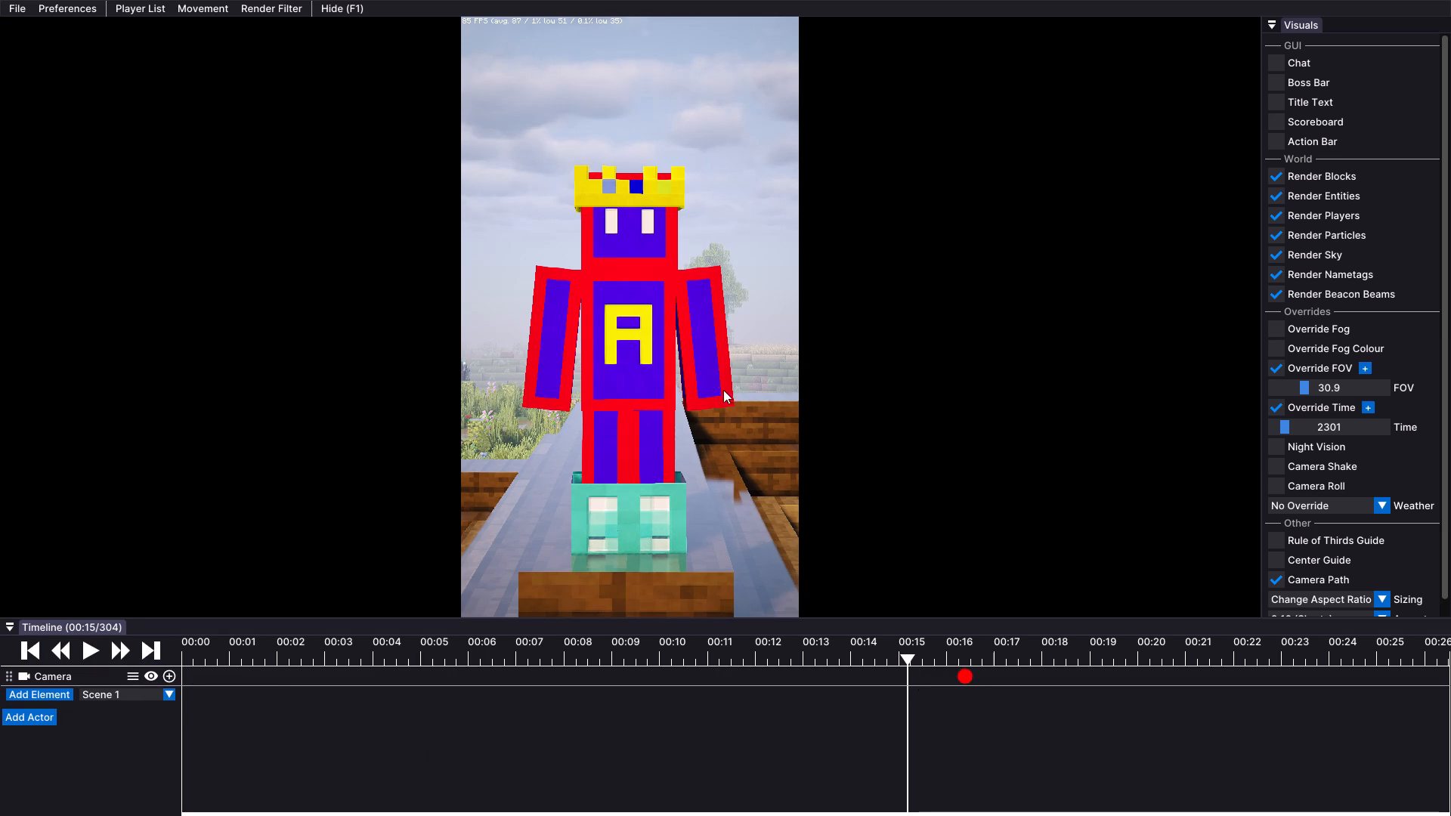
Raise the flying speed to 2.2, fly straight back until the whole house front is framed, and add a camera keyframe at tick 304.
left_click_drag(723, 390, 725, 408)
key("s")
key("s")
key("s")
key("s")
key("s")
key("s")
key("s")
key("s")
key("s")
key("s")
key("s")
key("s")
key("s")
key("s")
key("s")
key("s")
key("s")
key("s")
key("s")
key("s")
scroll(630, 317, "up", 13)
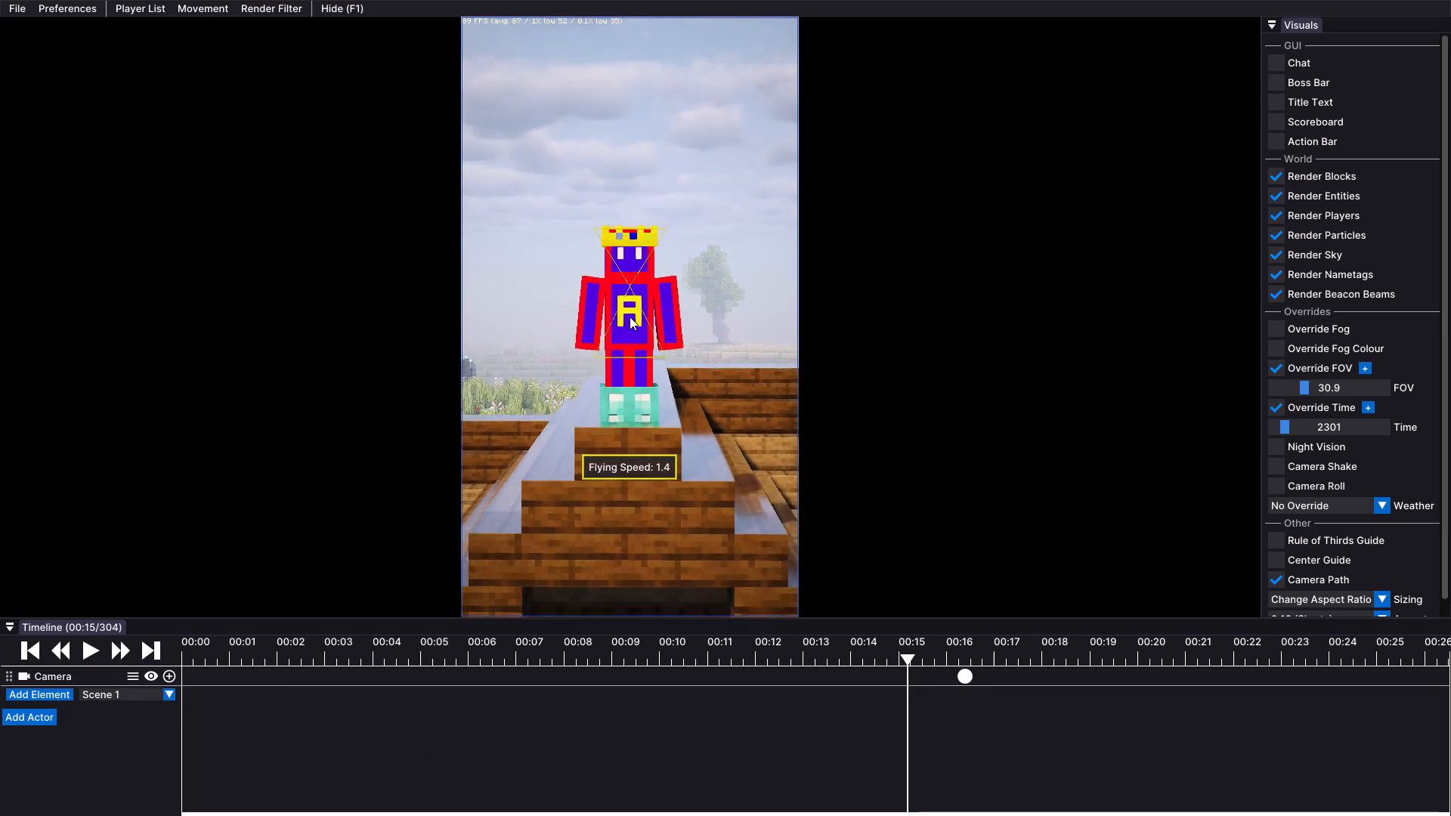
scroll(630, 317, "up", 9)
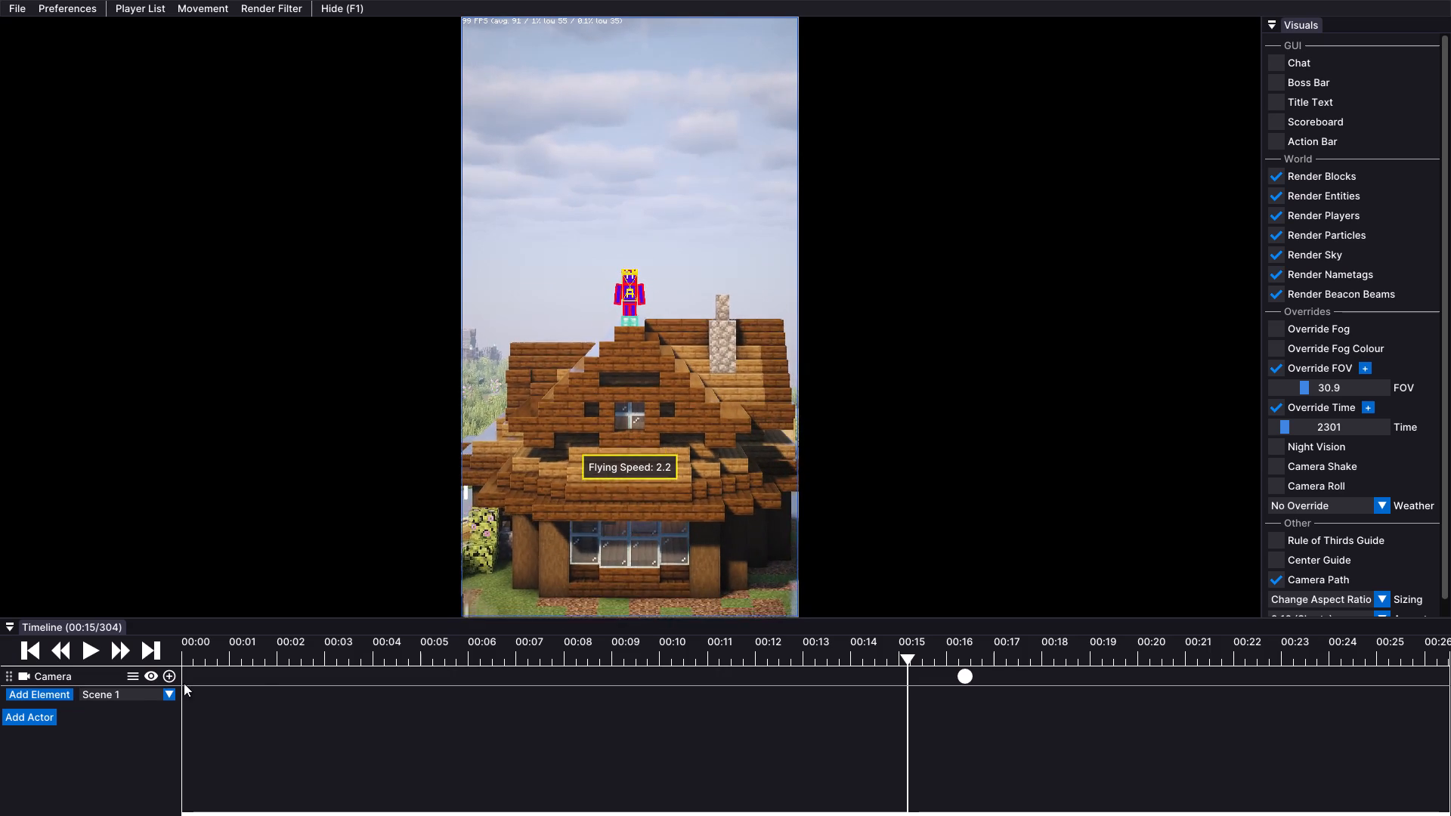
left_click(171, 677)
Play the shot through the mace smash, pause at tick 428, and turn off nametag rendering.
left_click(87, 653)
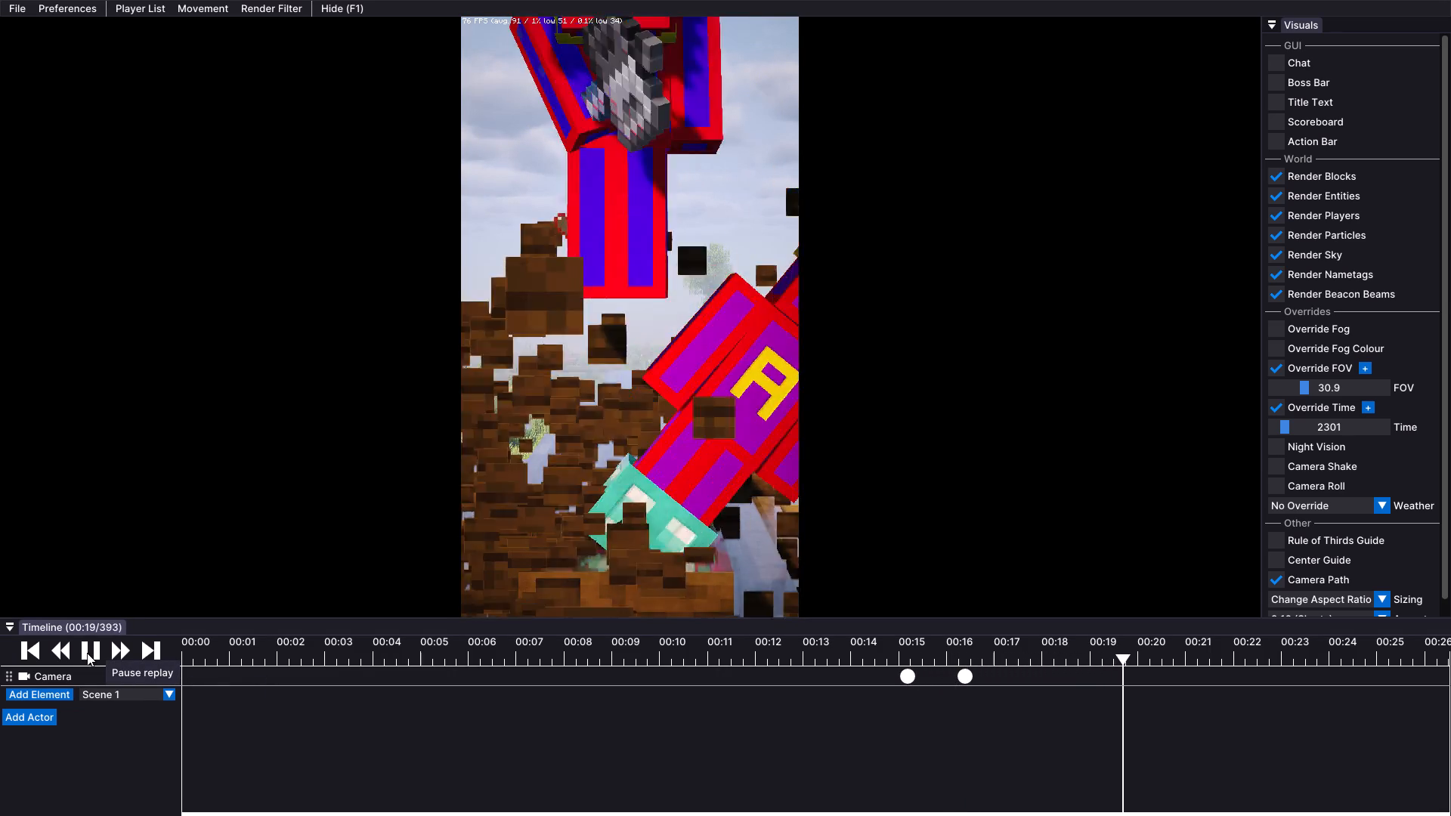
left_click(87, 653)
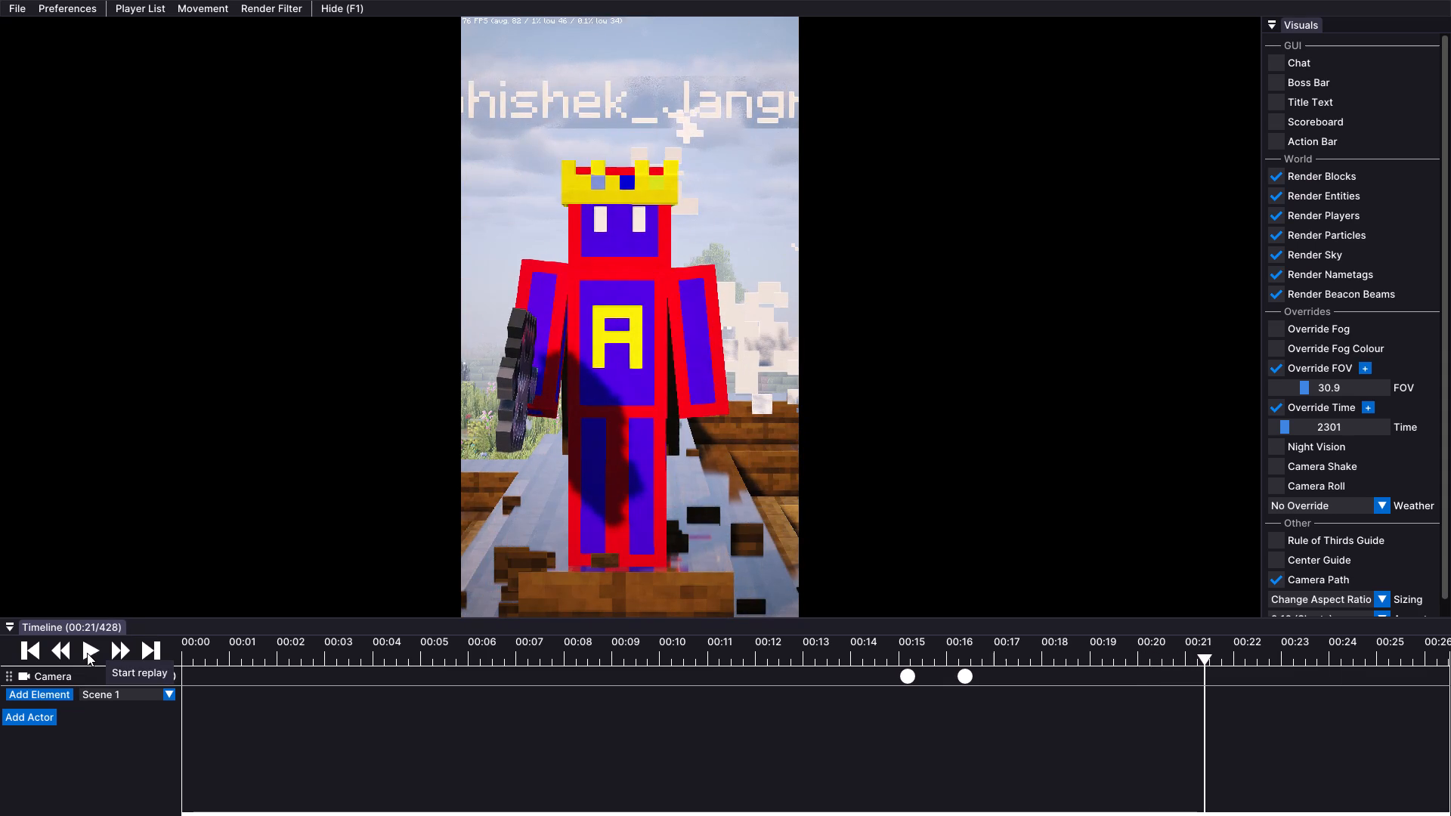
left_click(1282, 274)
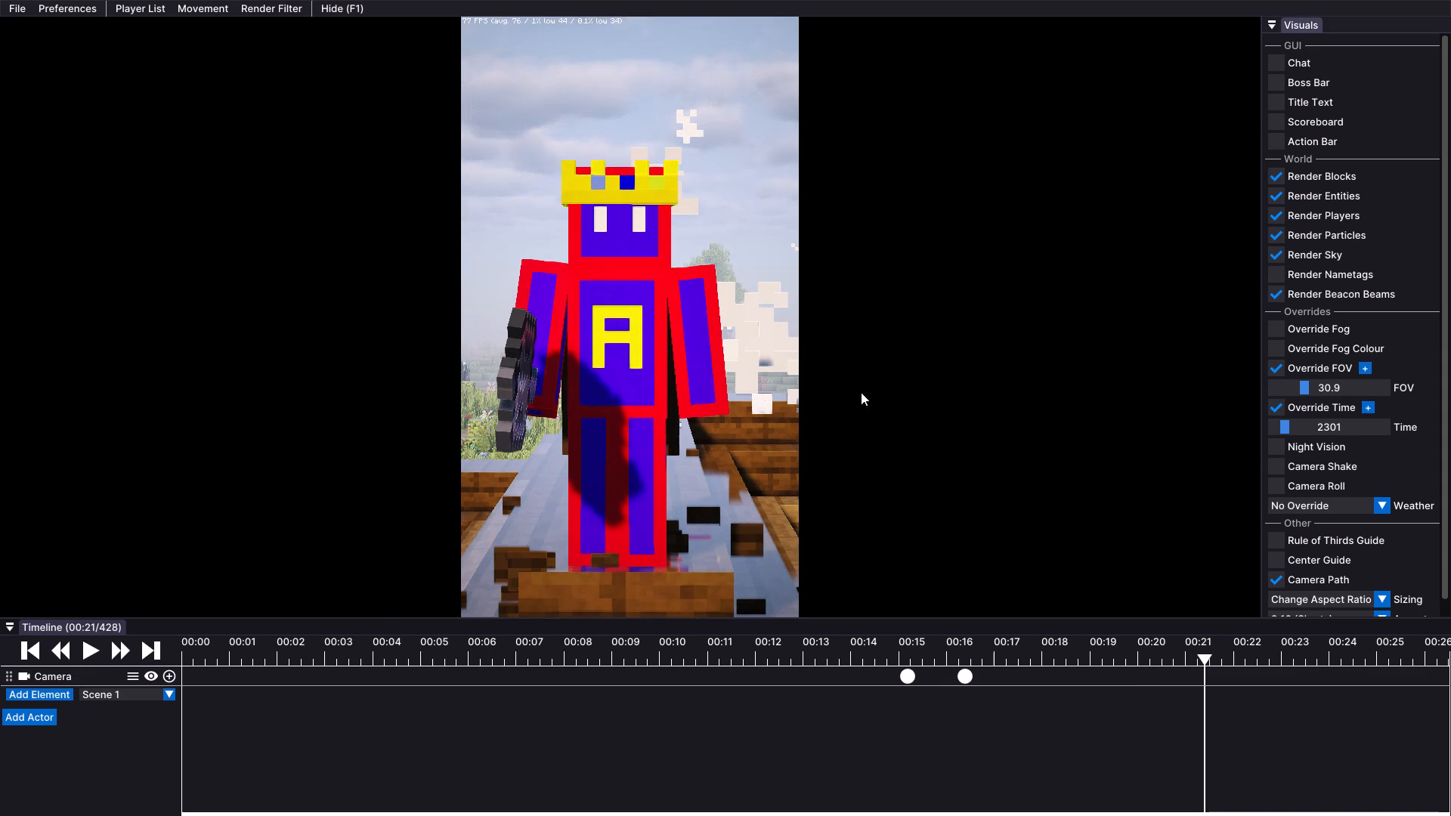
Advance the replay to tick 442 and add a closing camera keyframe there.
left_click(97, 647)
left_click(97, 647)
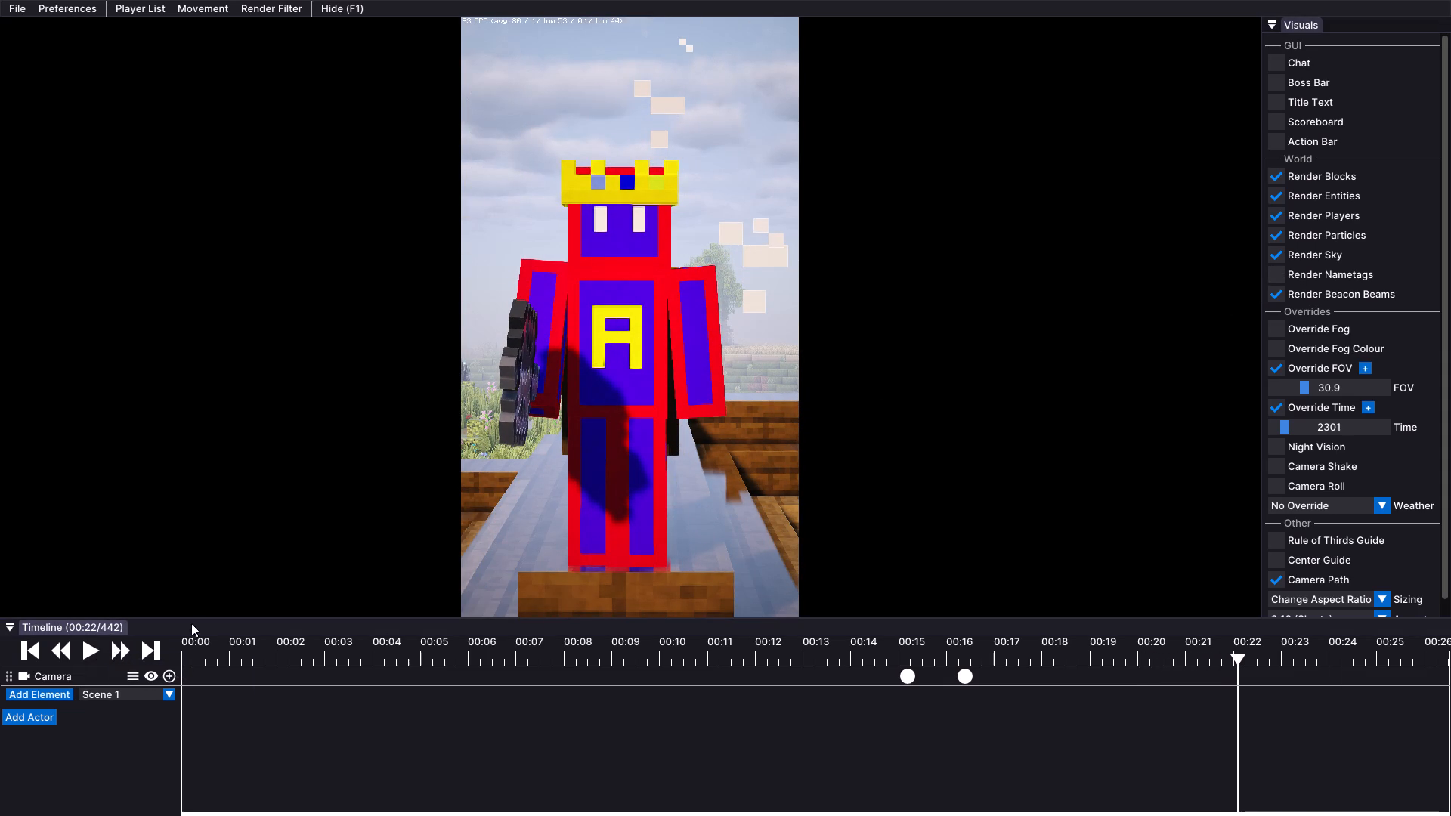
left_click(172, 673)
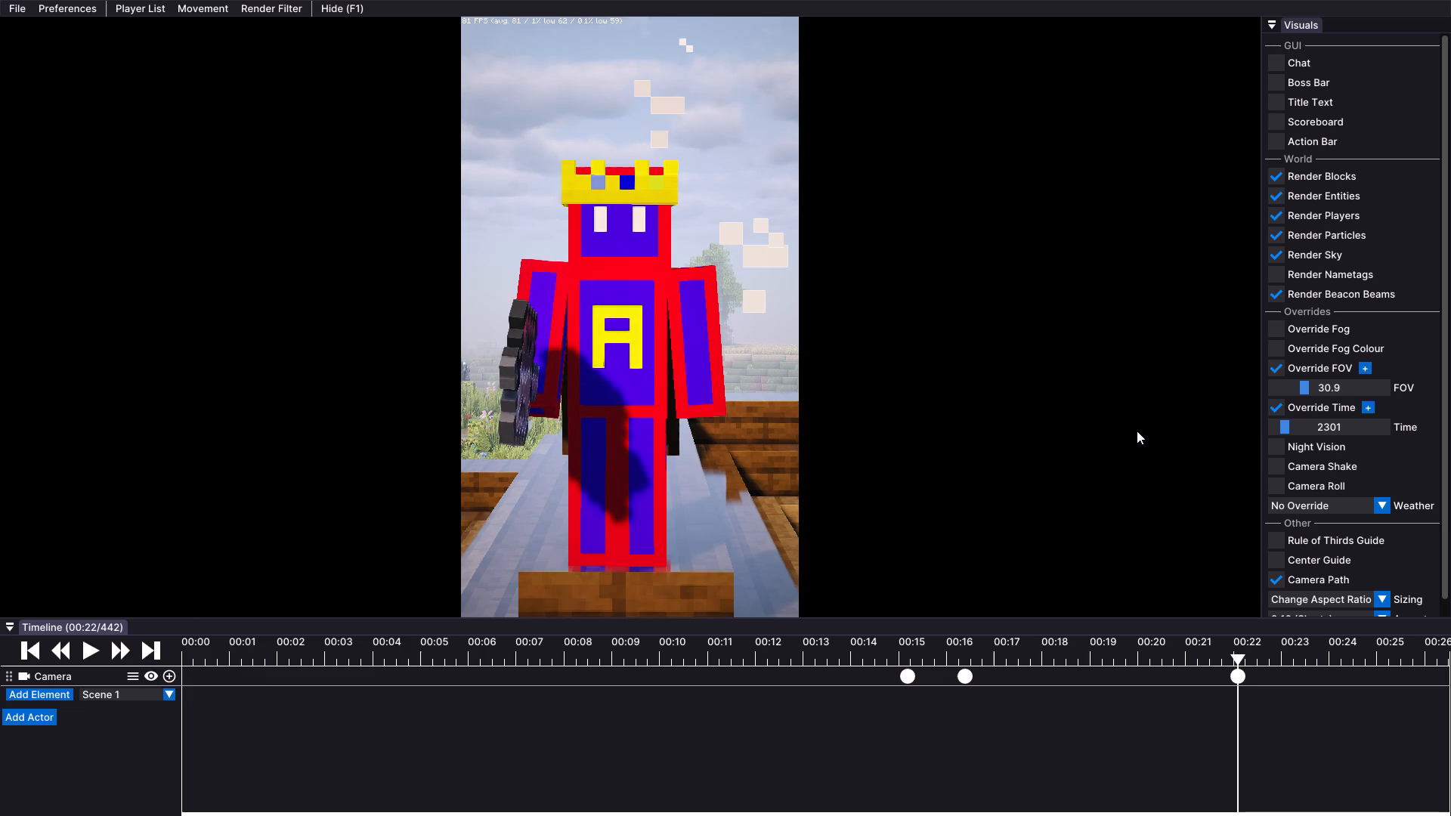
Mark the export range from tick 302 to tick 442.
key("o")
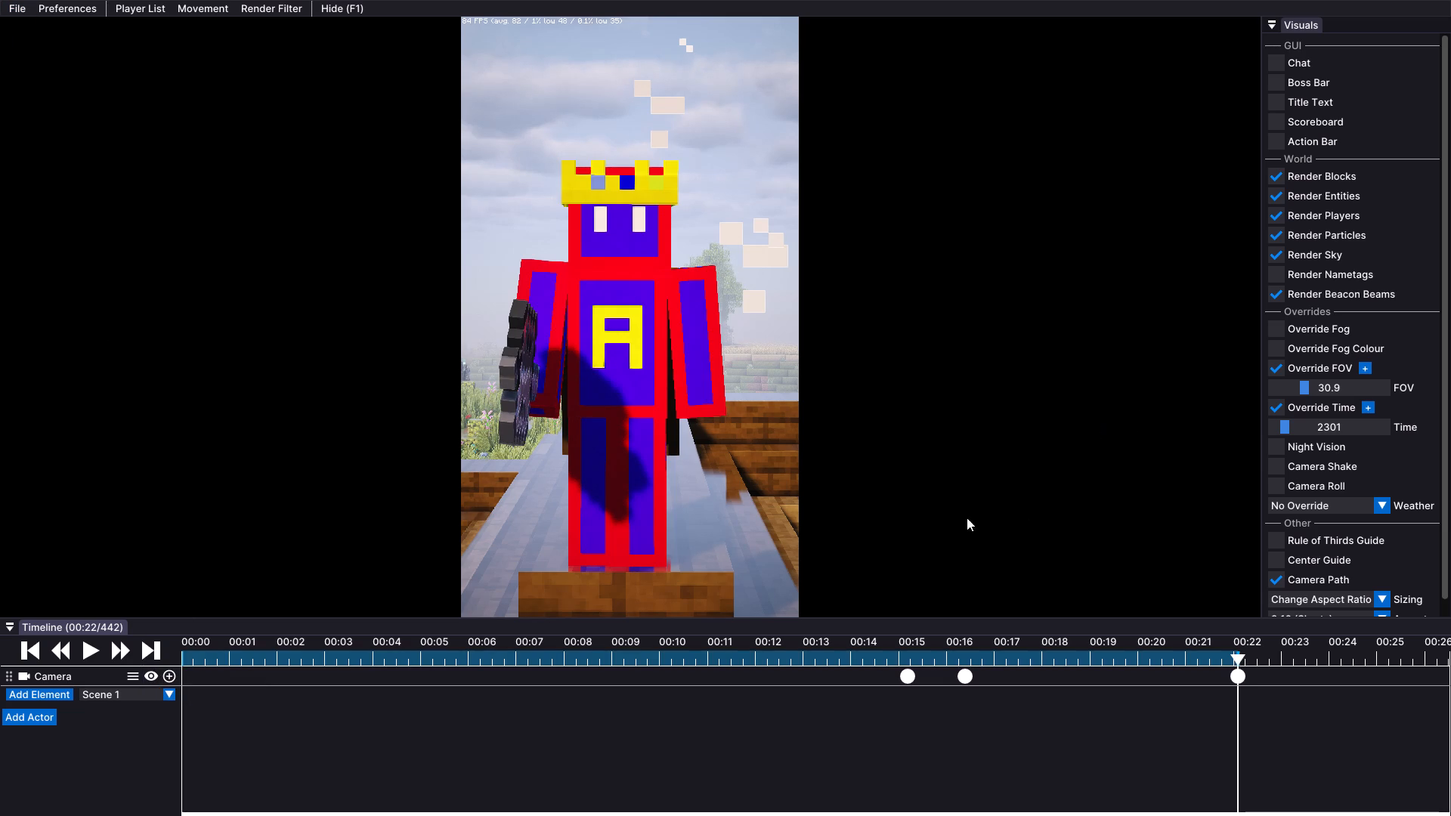
left_click(902, 648)
key("i")
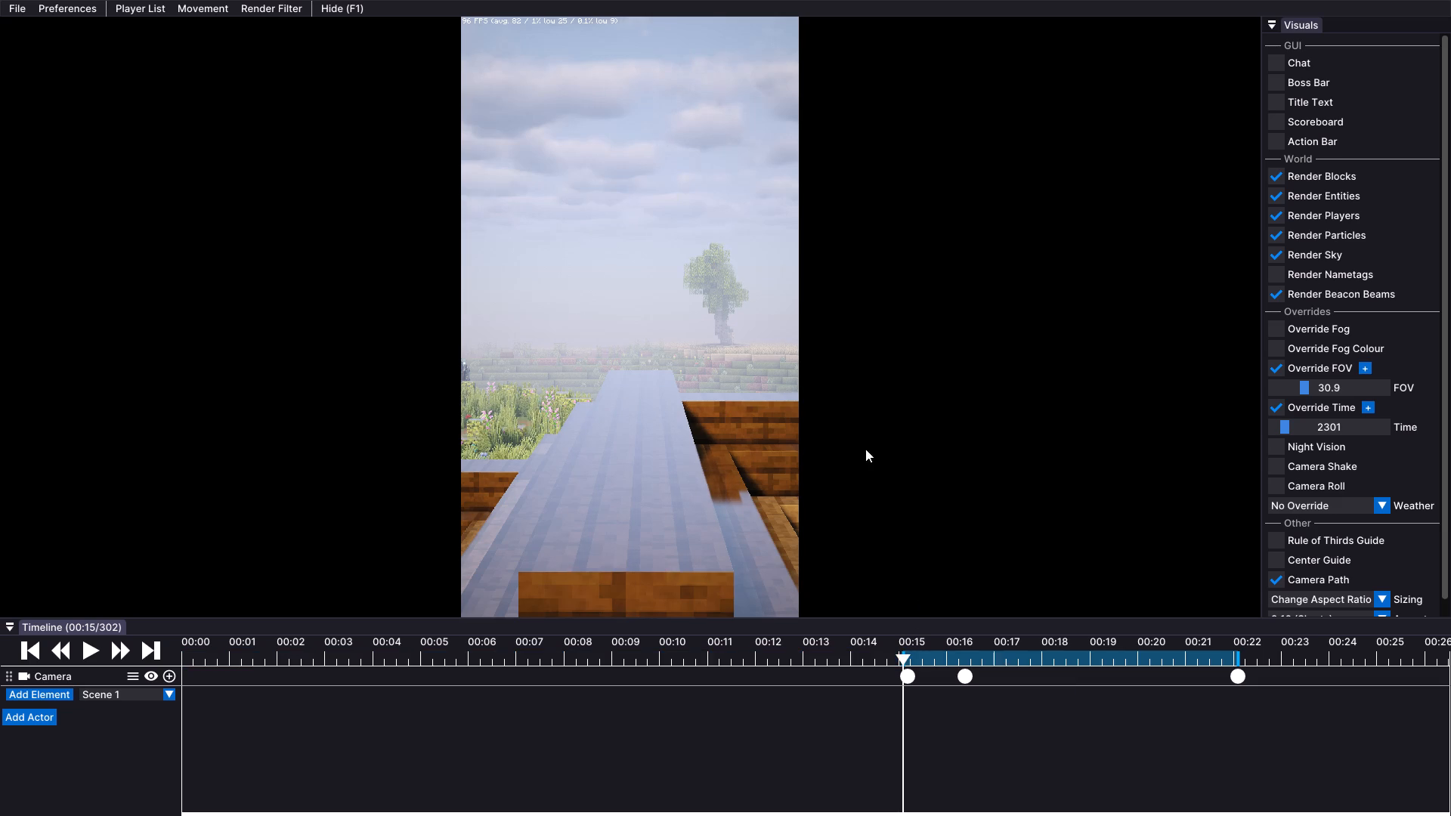
Export the marked range to MP4 after leaving fullscreen, saving it in the cinematics replay folder under the suggested file name.
left_click(23, 6)
left_click(73, 33)
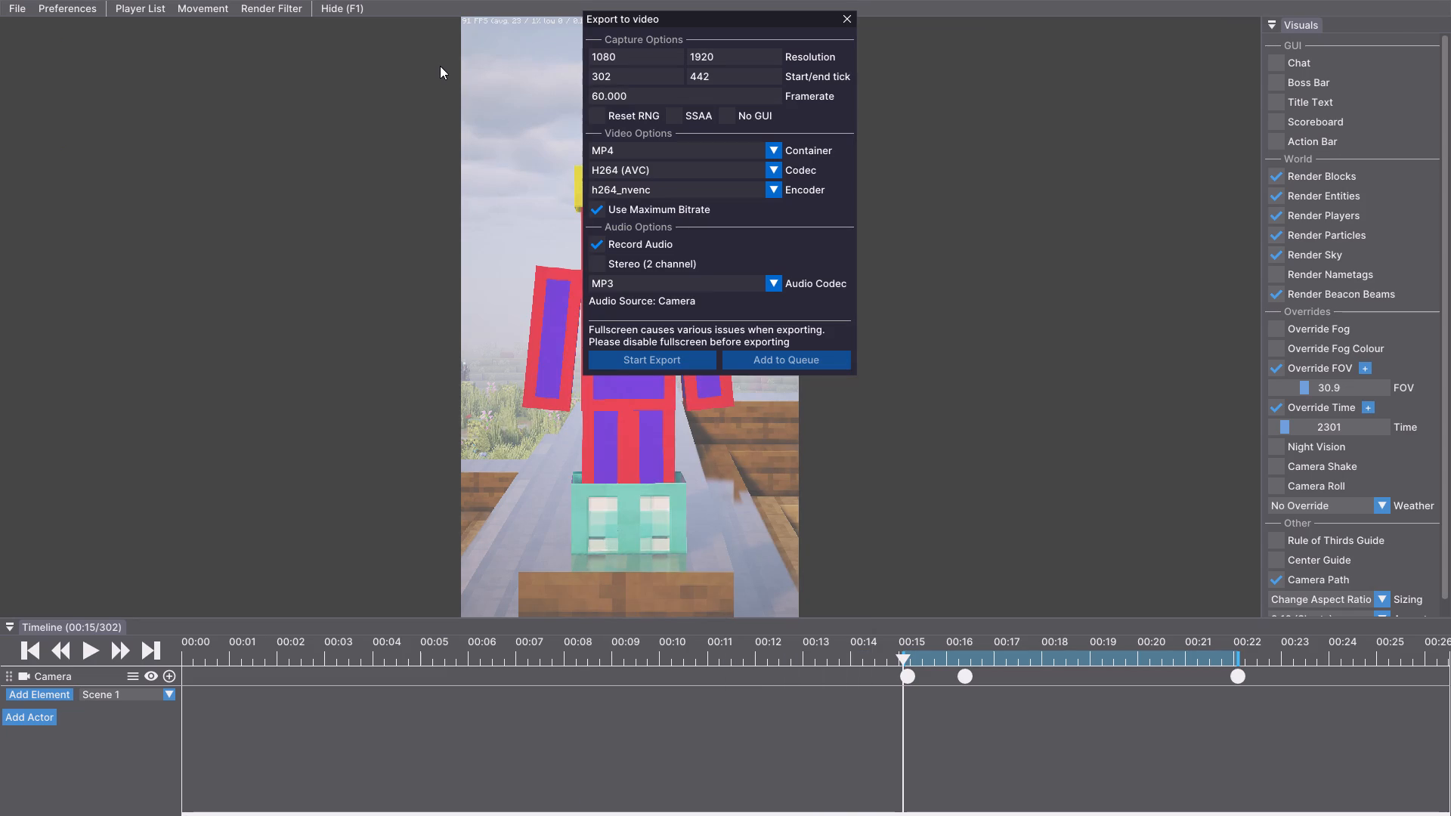
key("F11")
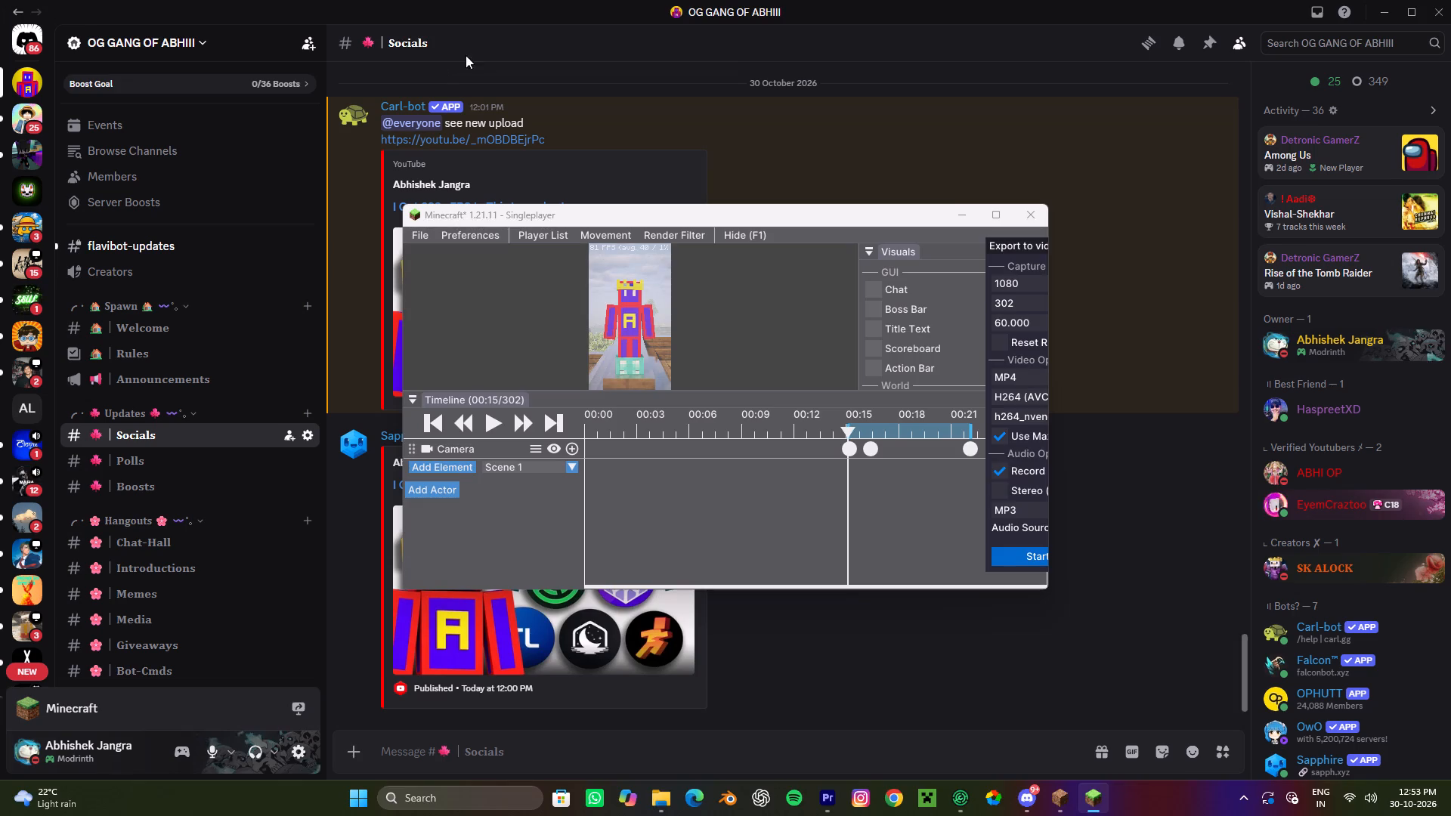
left_click_drag(1024, 235, 976, 236)
left_click_drag(1028, 244, 637, 226)
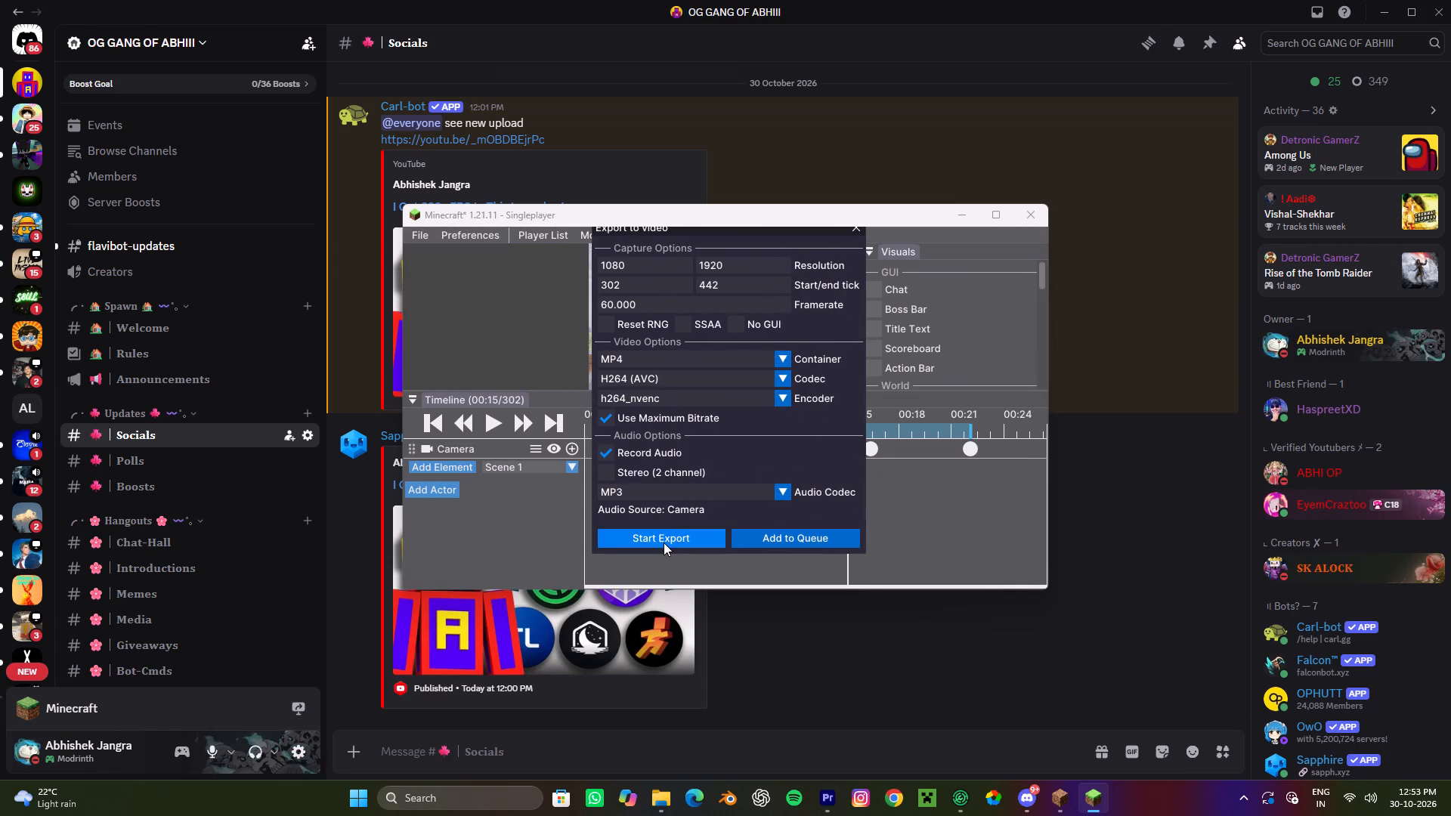
left_click(664, 542)
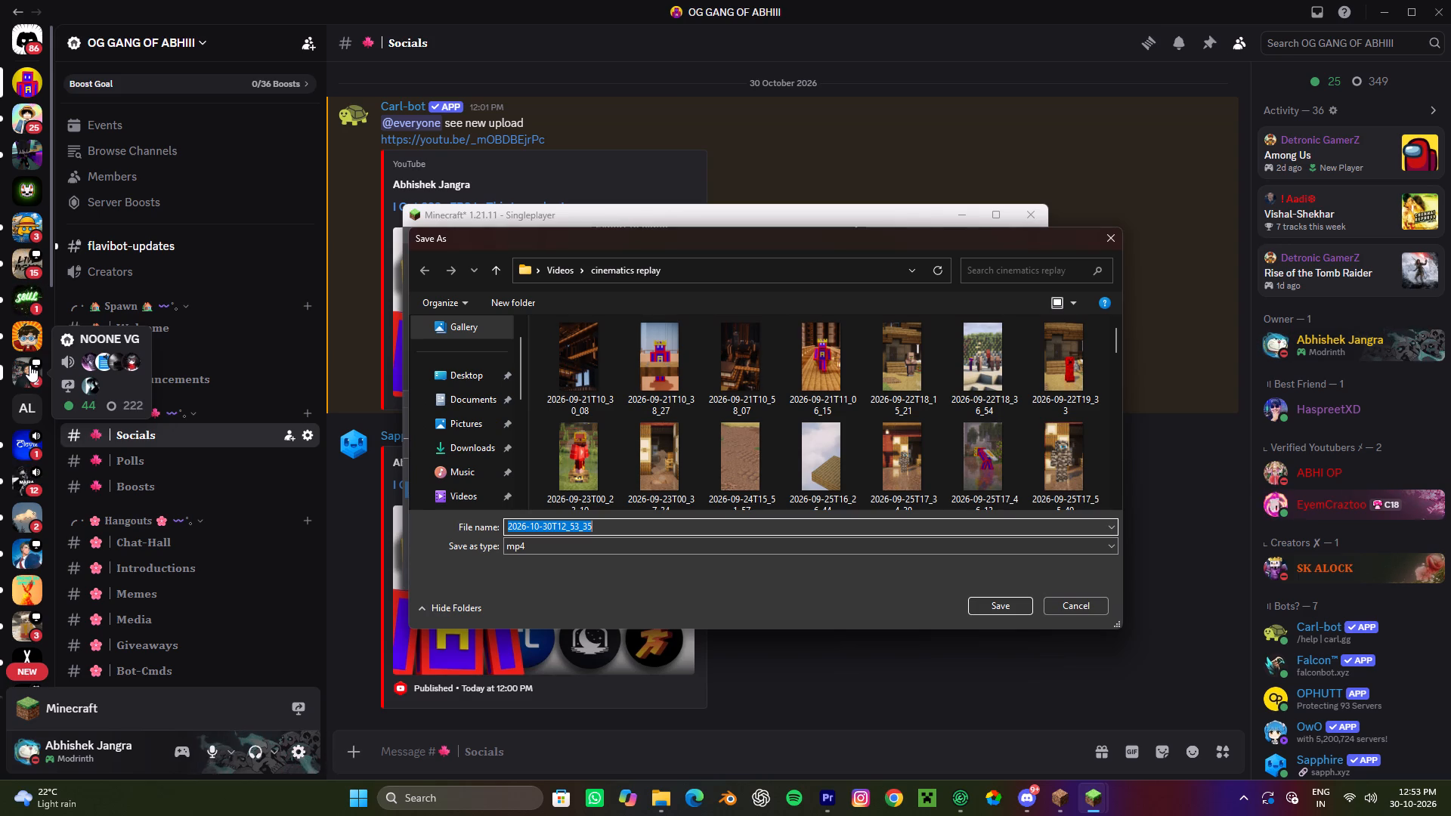
left_click(1020, 608)
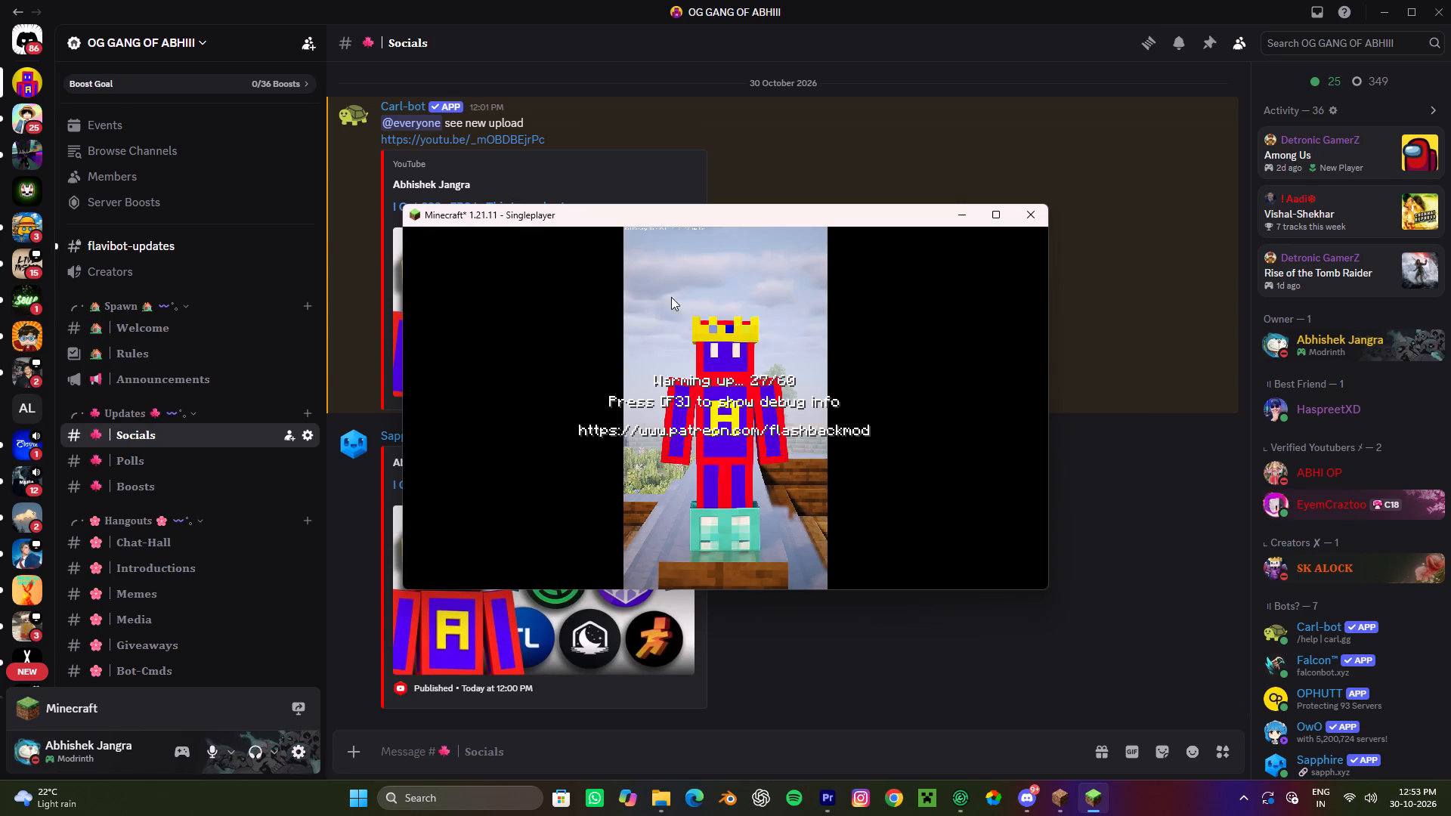
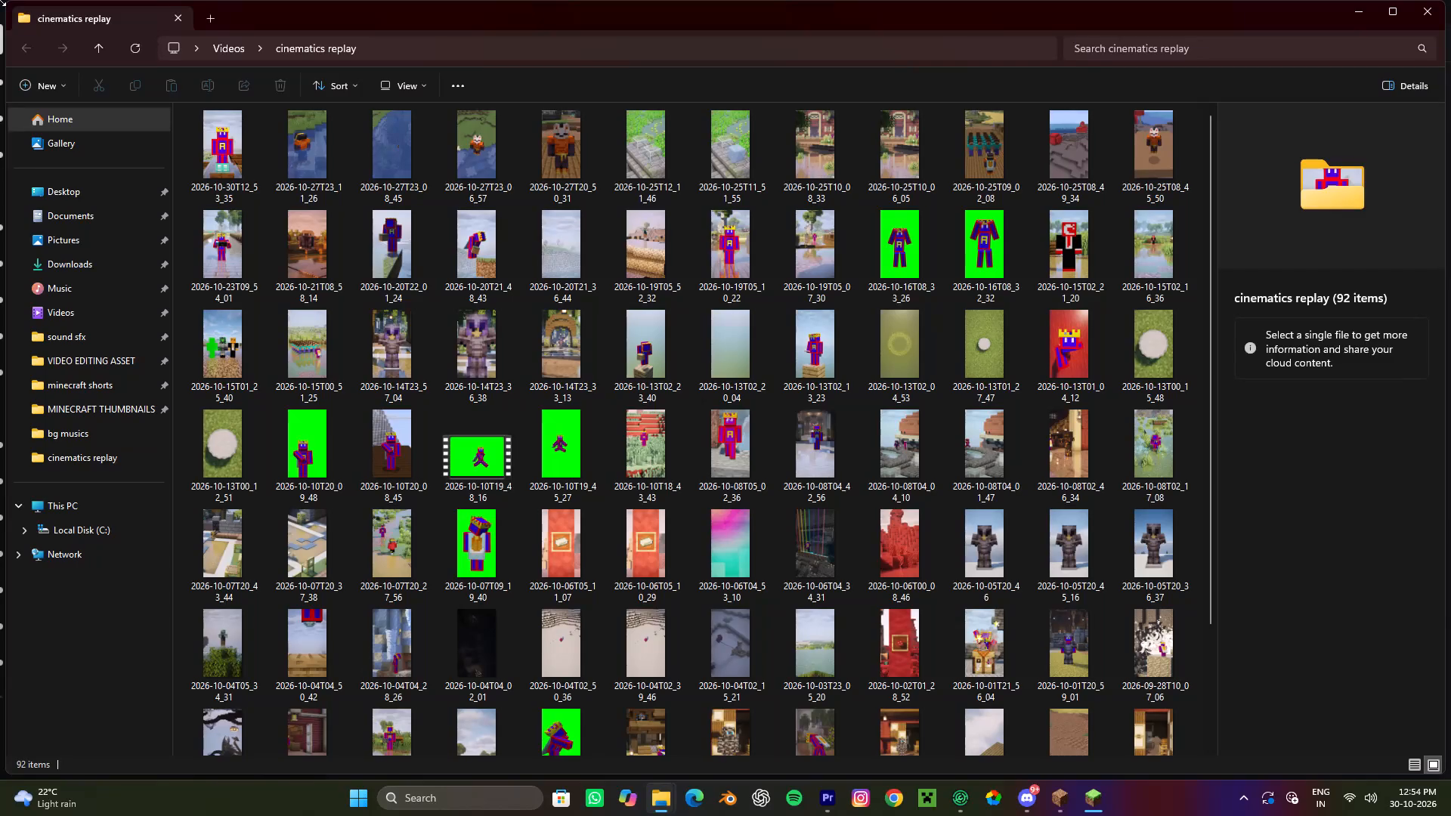
Import 2026-10-30T12_53_35.mp4 from the cinematics replay folder into the Premiere Pro project and place it at the start of track V1.
left_click_drag(242, 150, 824, 770)
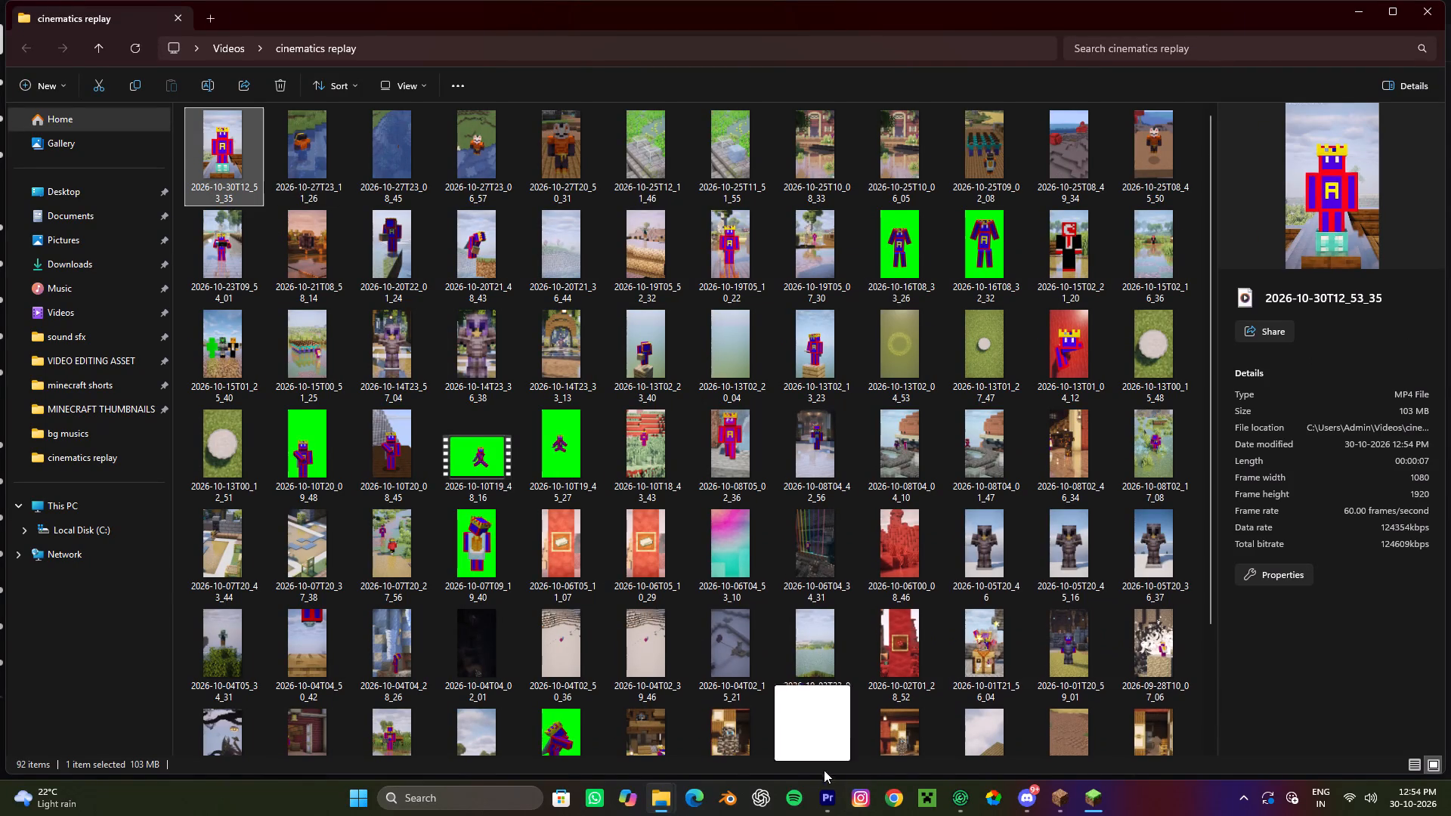
left_click_drag(824, 770, 363, 555)
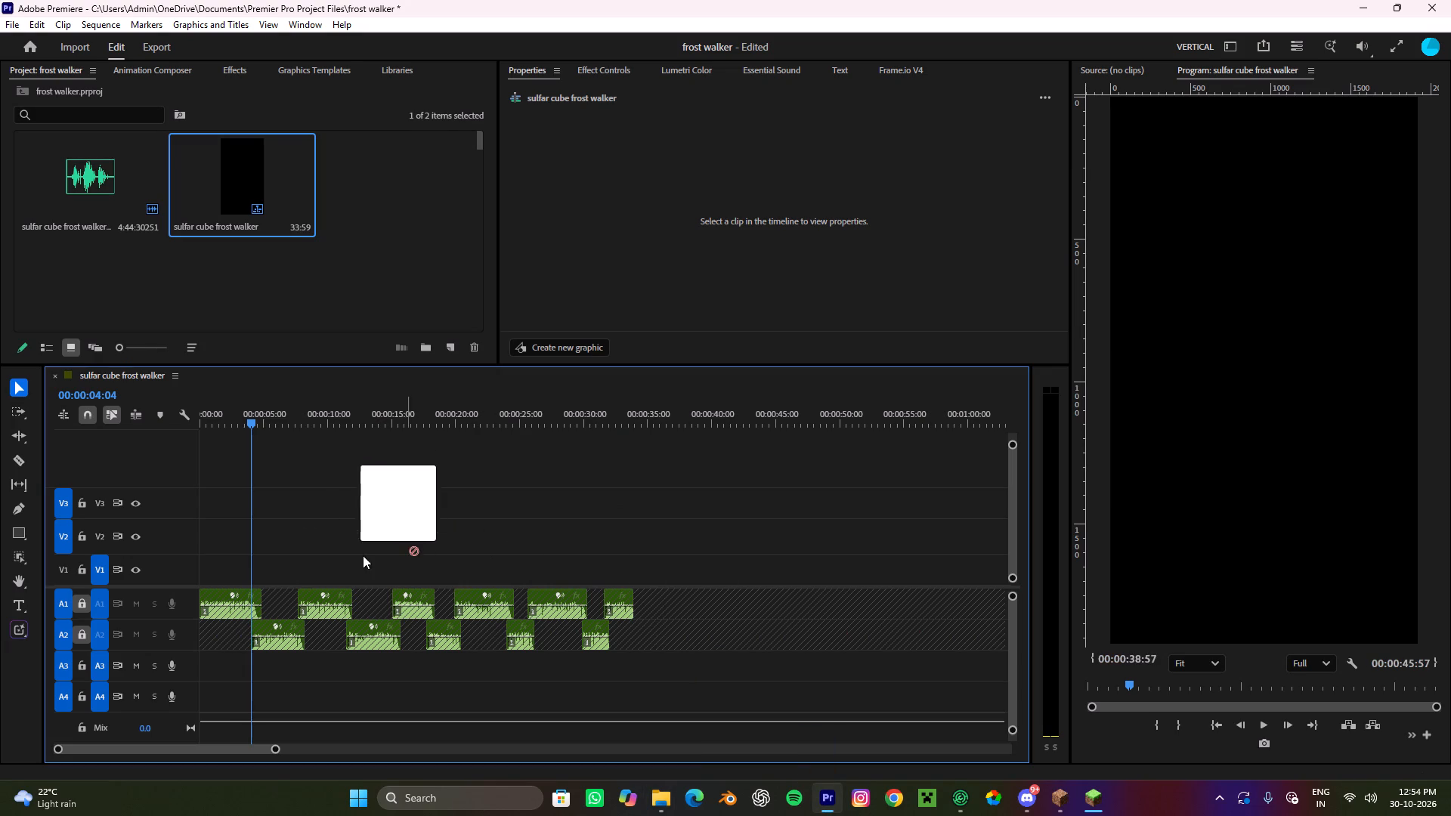
left_click_drag(363, 555, 385, 290)
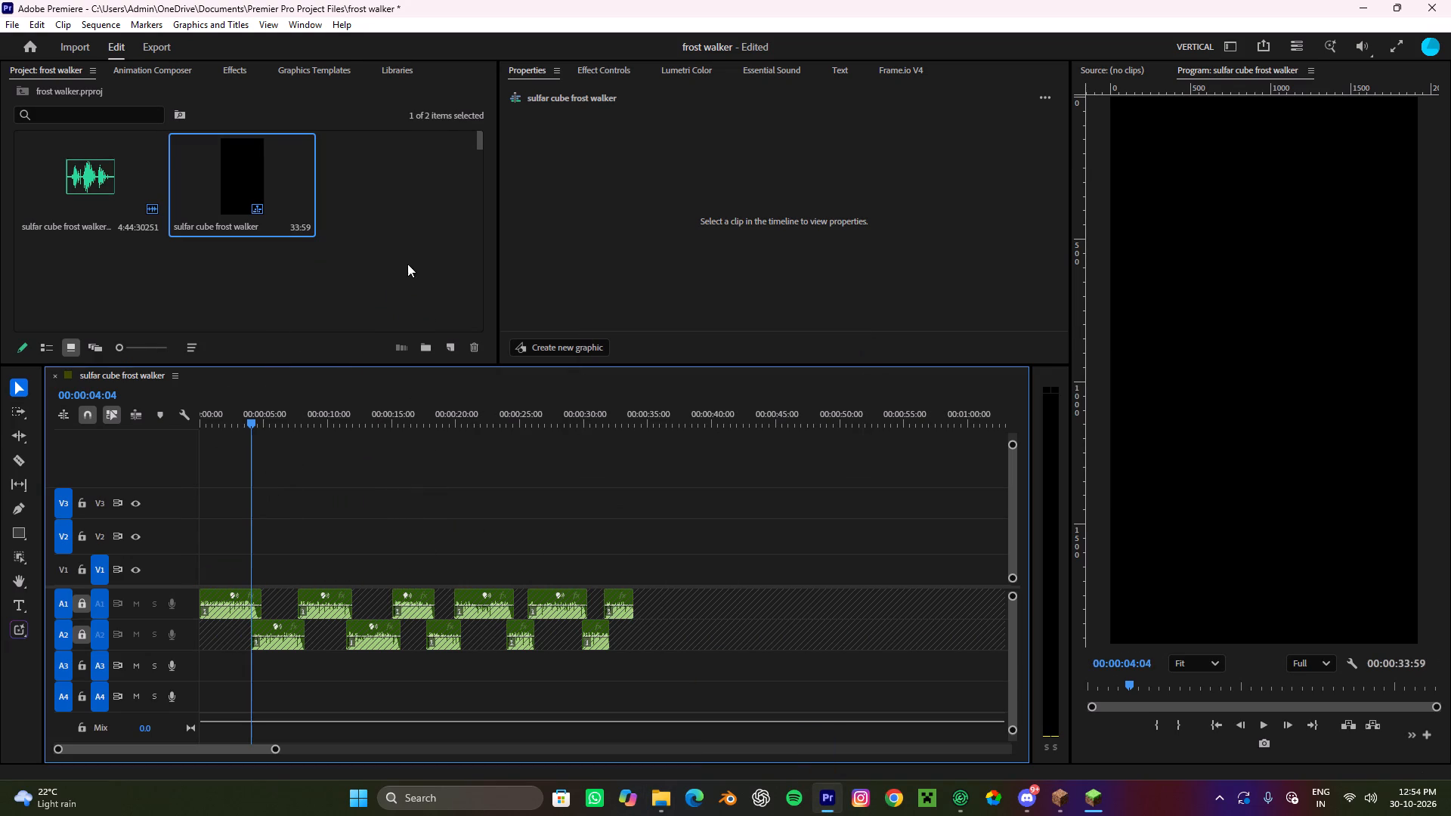
left_click_drag(405, 189, 185, 572)
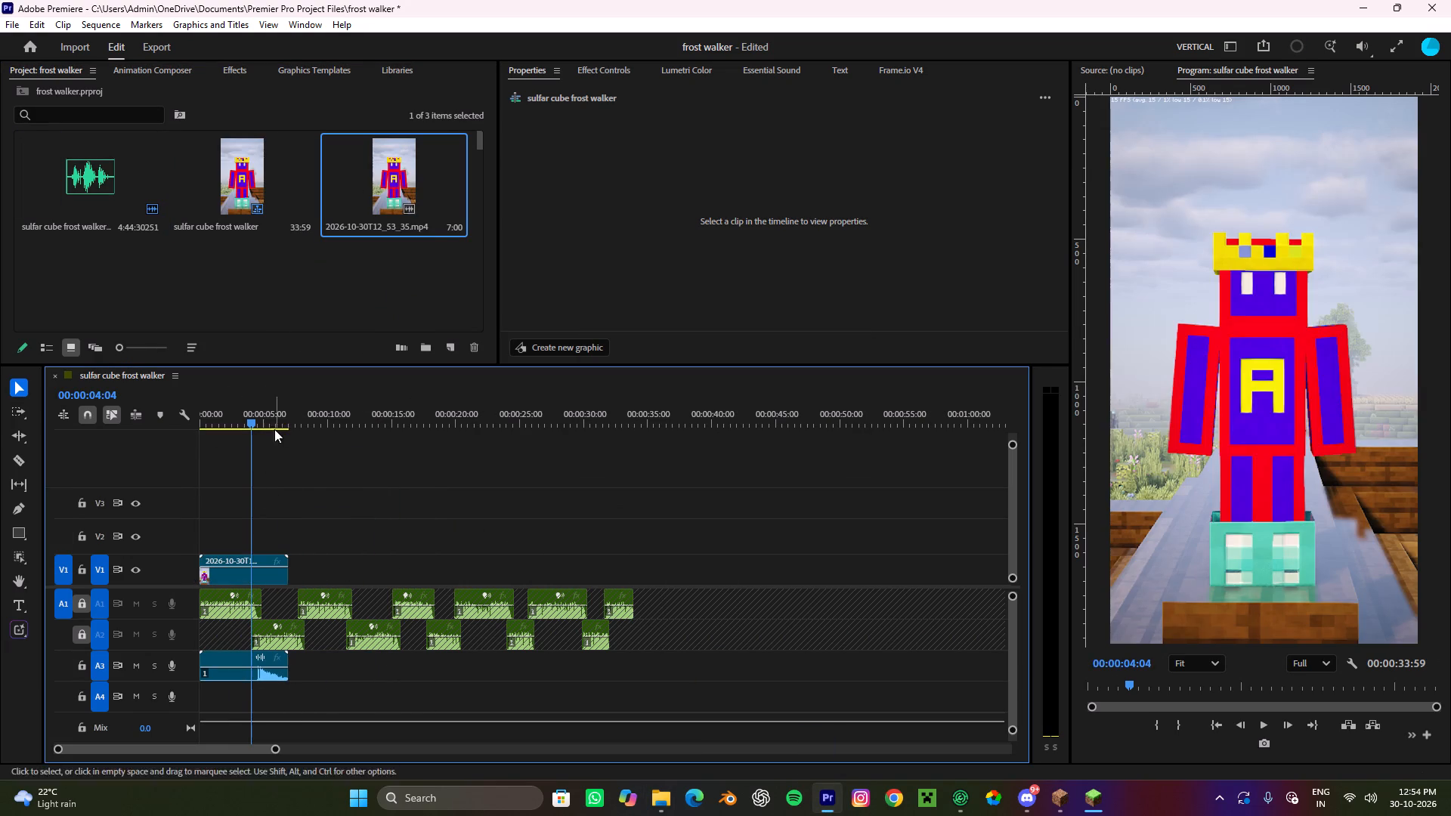
Play the sequence from the start and split the new clip at 00:00:01:03.
left_click_drag(271, 416, 11, 405)
key("space")
scroll(245, 500, "up", 5, "alt")
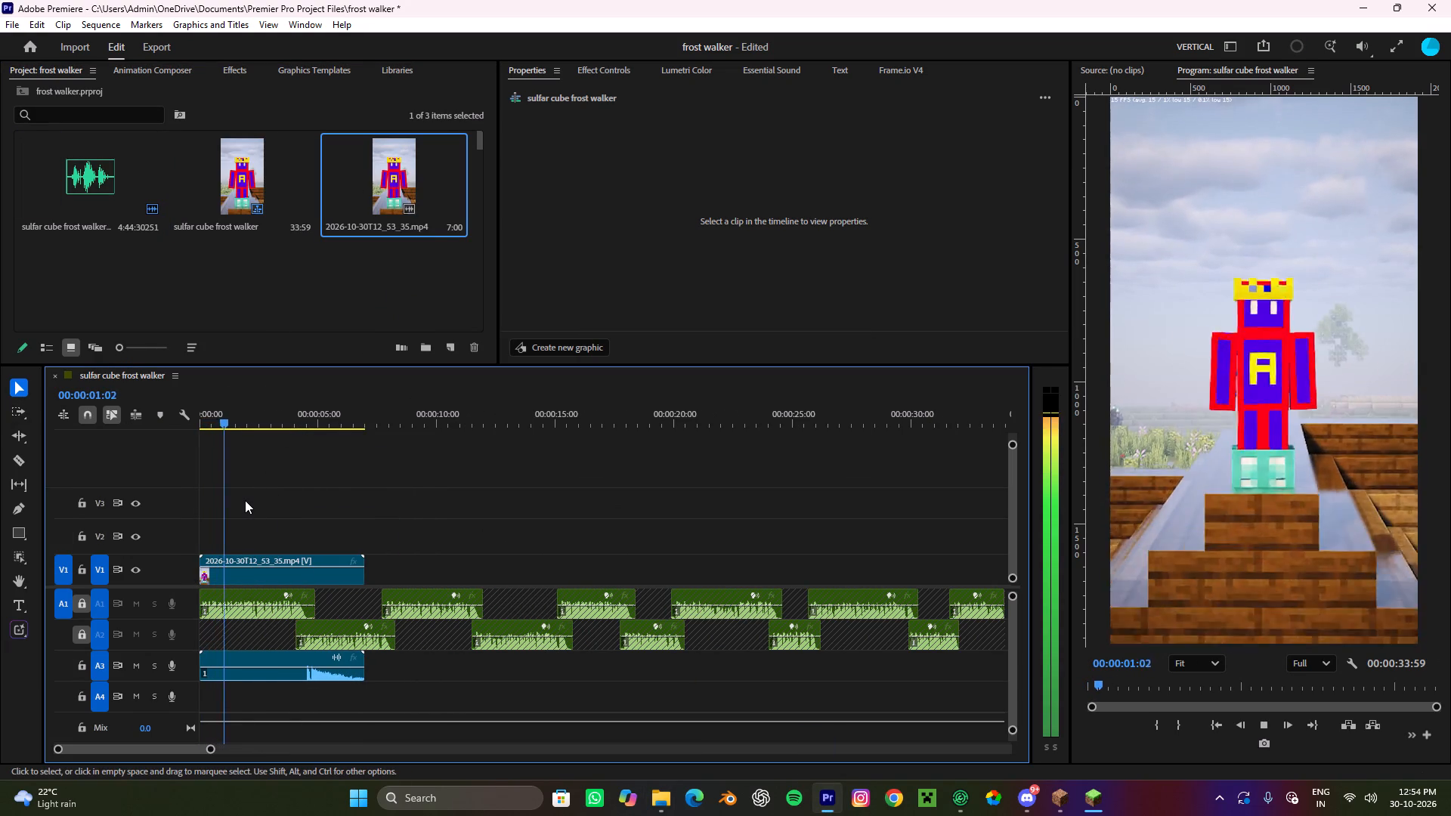
key("space")
left_click_drag(212, 407, 62, 419)
key("space")
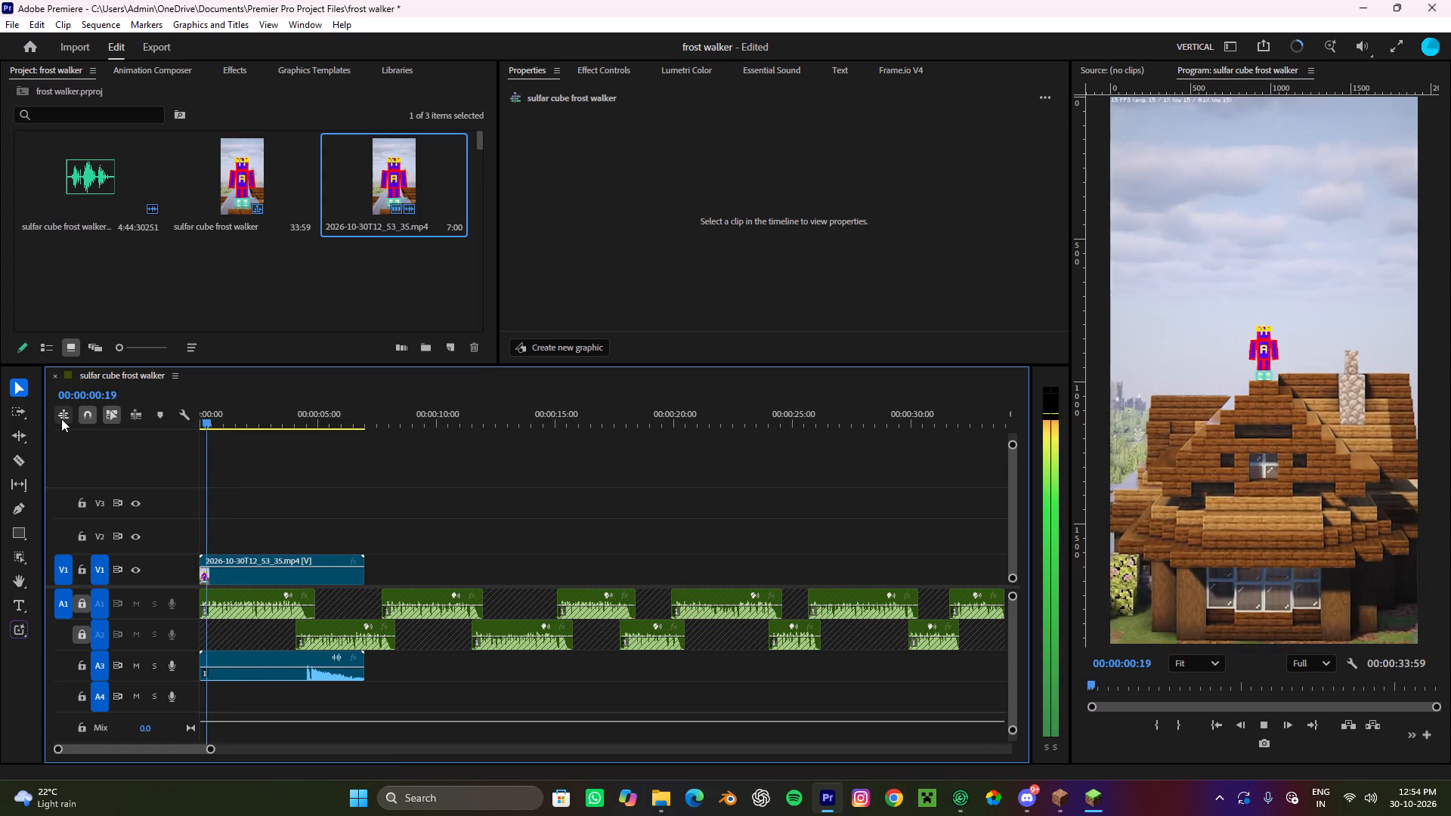
key("space")
key("c")
left_click(229, 570)
key("v")
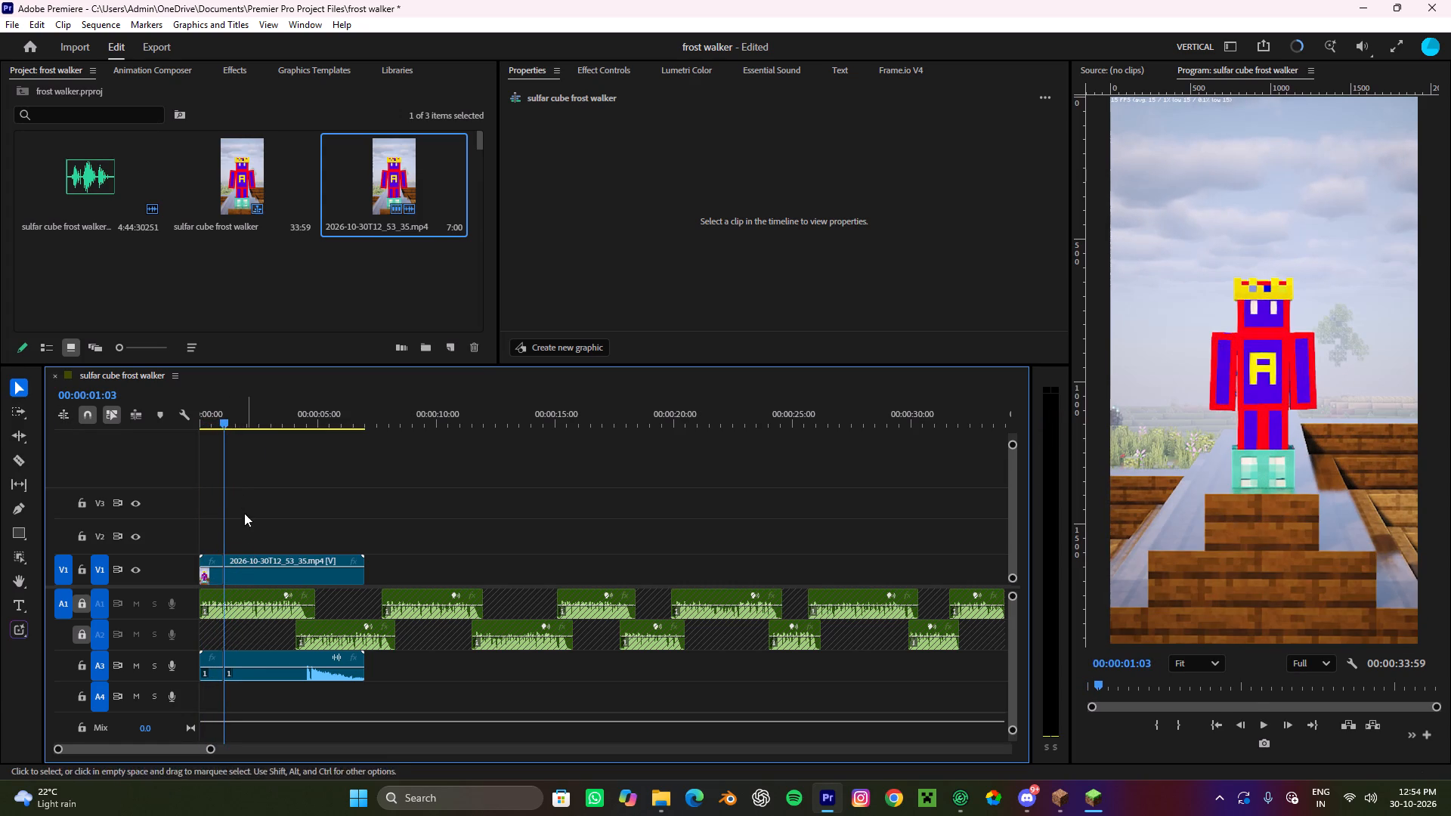
Split the clip again at about 4 s, before the smash, and ripple-delete the section between the two cuts.
left_click_drag(230, 413, 253, 430)
key("space")
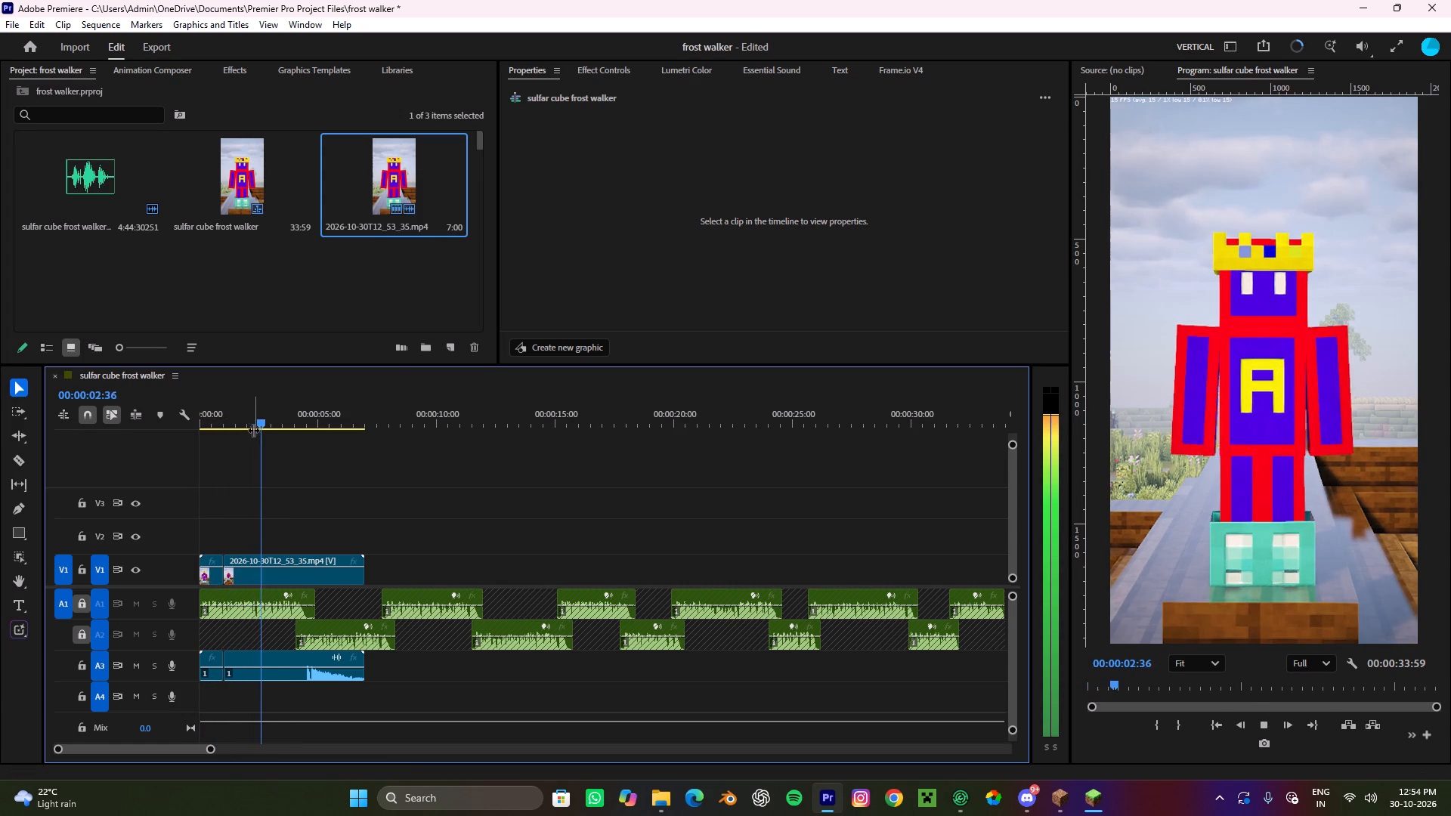
key("space")
key("c")
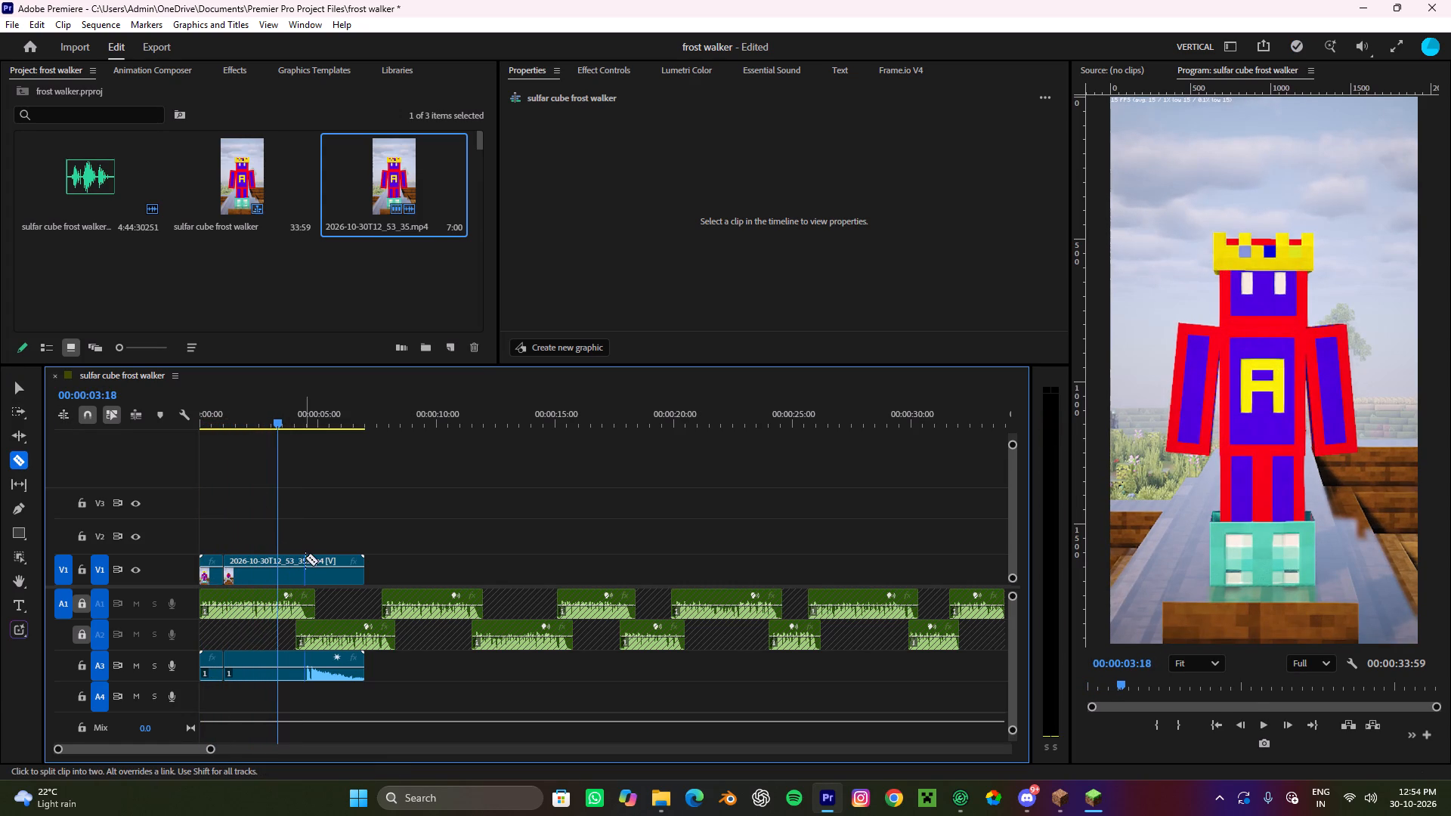
left_click(299, 561)
key("v")
left_click(261, 558)
key("ctrl+x")
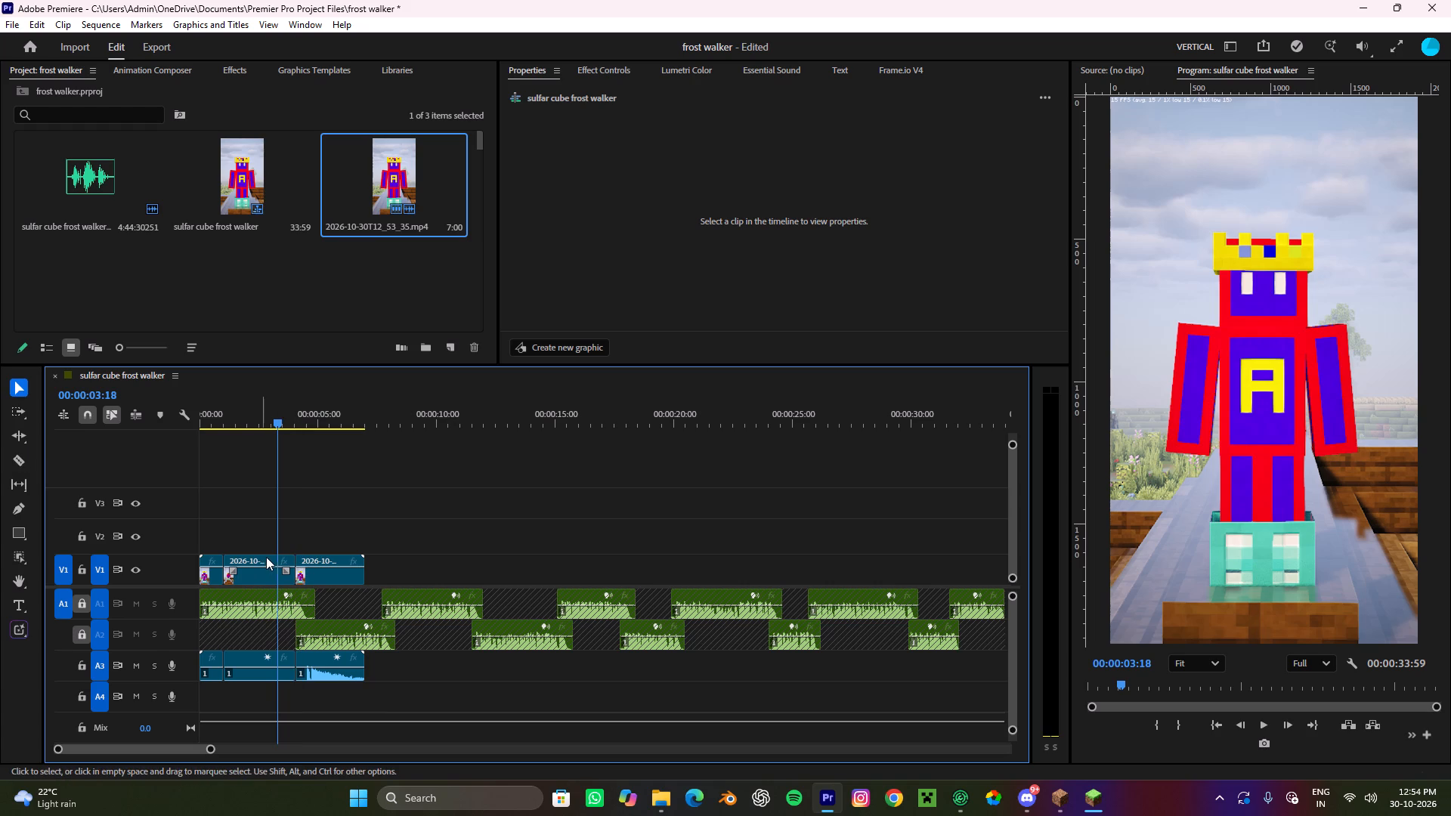
left_click(263, 561)
key("e")
Play the cut, move the smash clip later to begin at about 2.4 s, and extend the opening clip to meet it.
left_click_drag(226, 413, 132, 428)
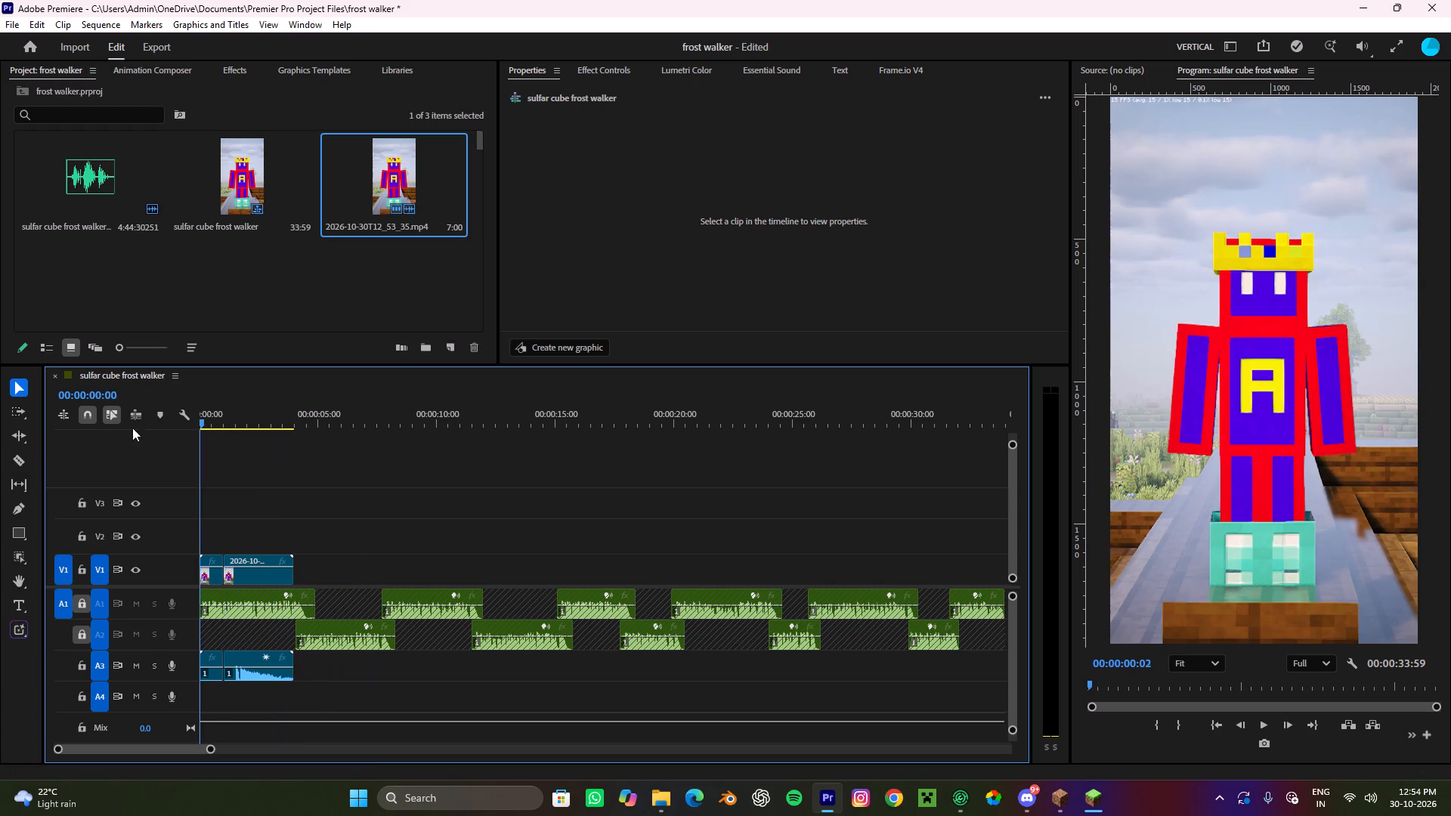
left_click_drag(132, 428, 68, 437)
key("space")
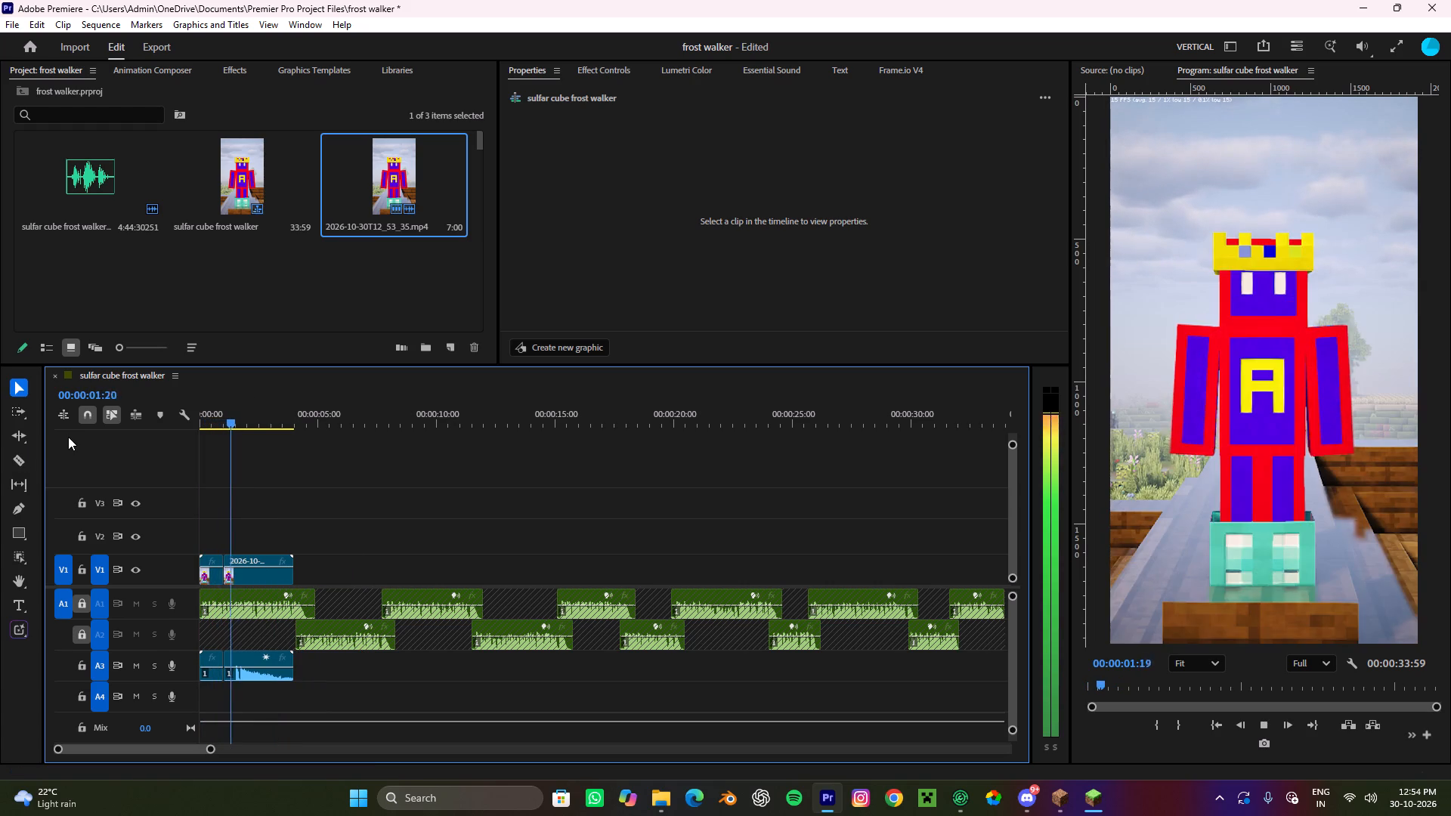
key("space")
scroll(193, 512, "up", 5, "alt")
scroll(177, 519, "down", 3, "alt")
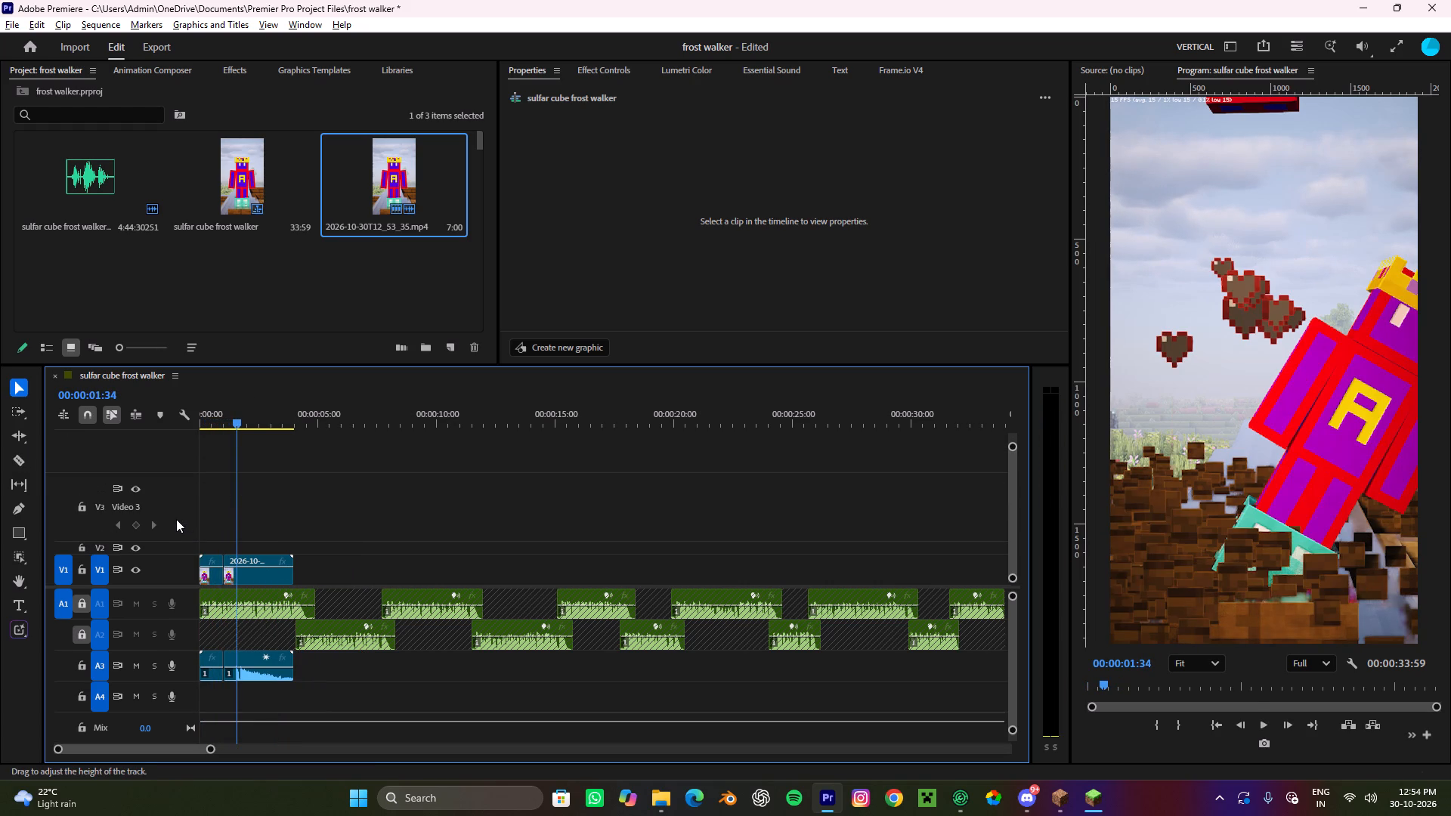
scroll(176, 519, "down", 6, "alt")
scroll(172, 515, "up", 4, "alt")
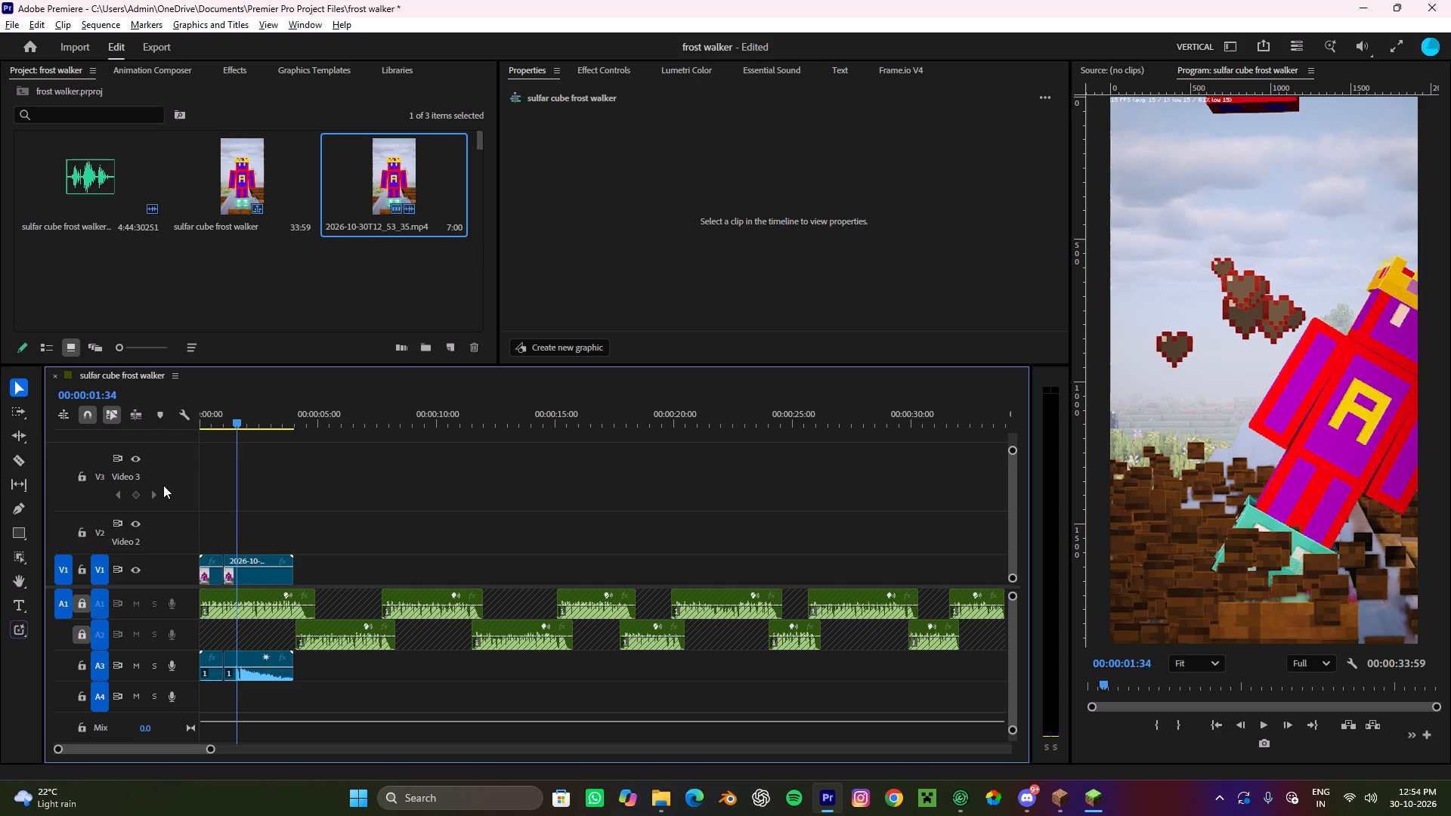
scroll(161, 476, "down", 4, "alt")
scroll(212, 496, "up", 2, "alt")
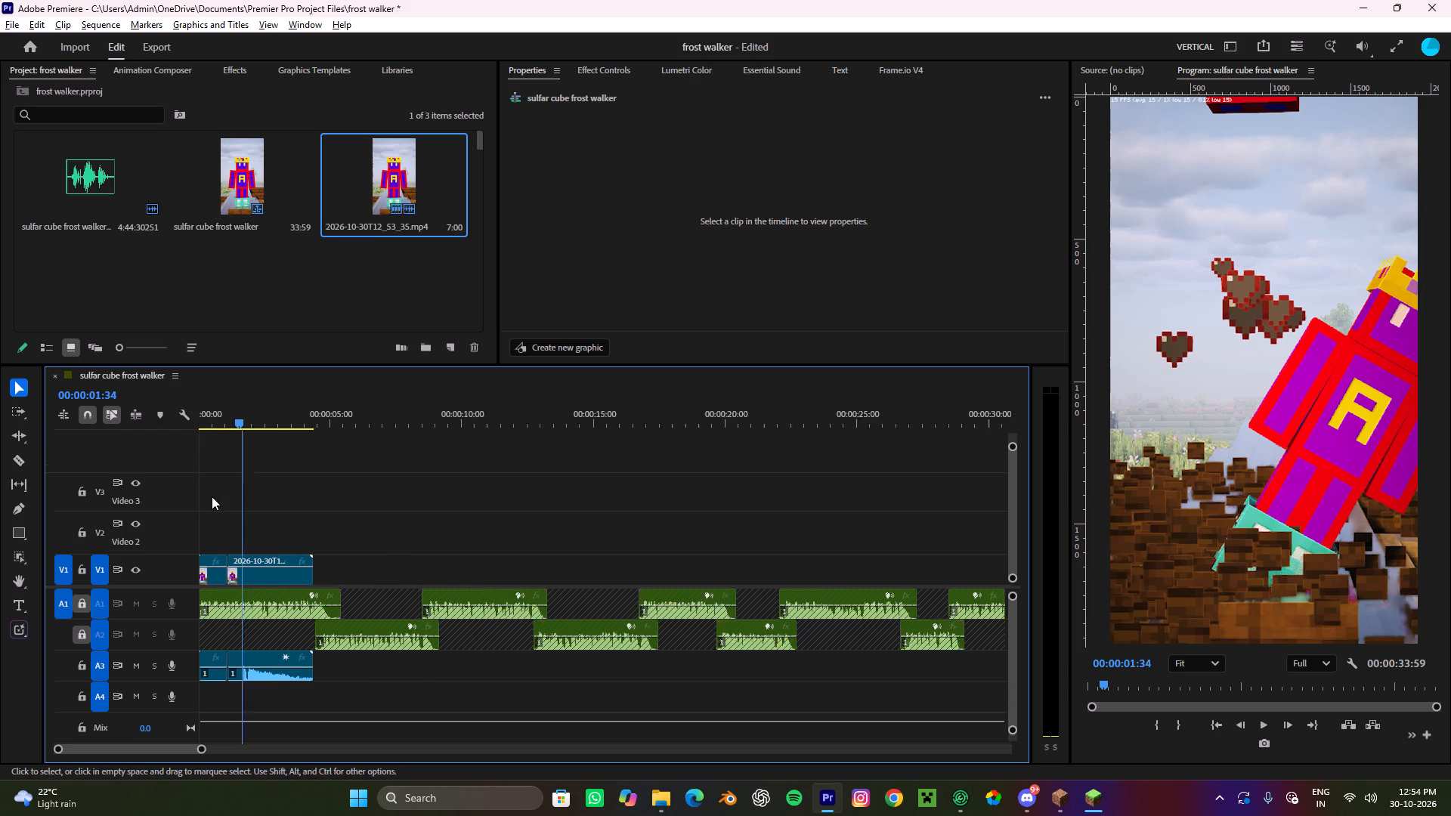
scroll(212, 496, "up", 8, "alt")
left_click_drag(267, 558, 320, 563)
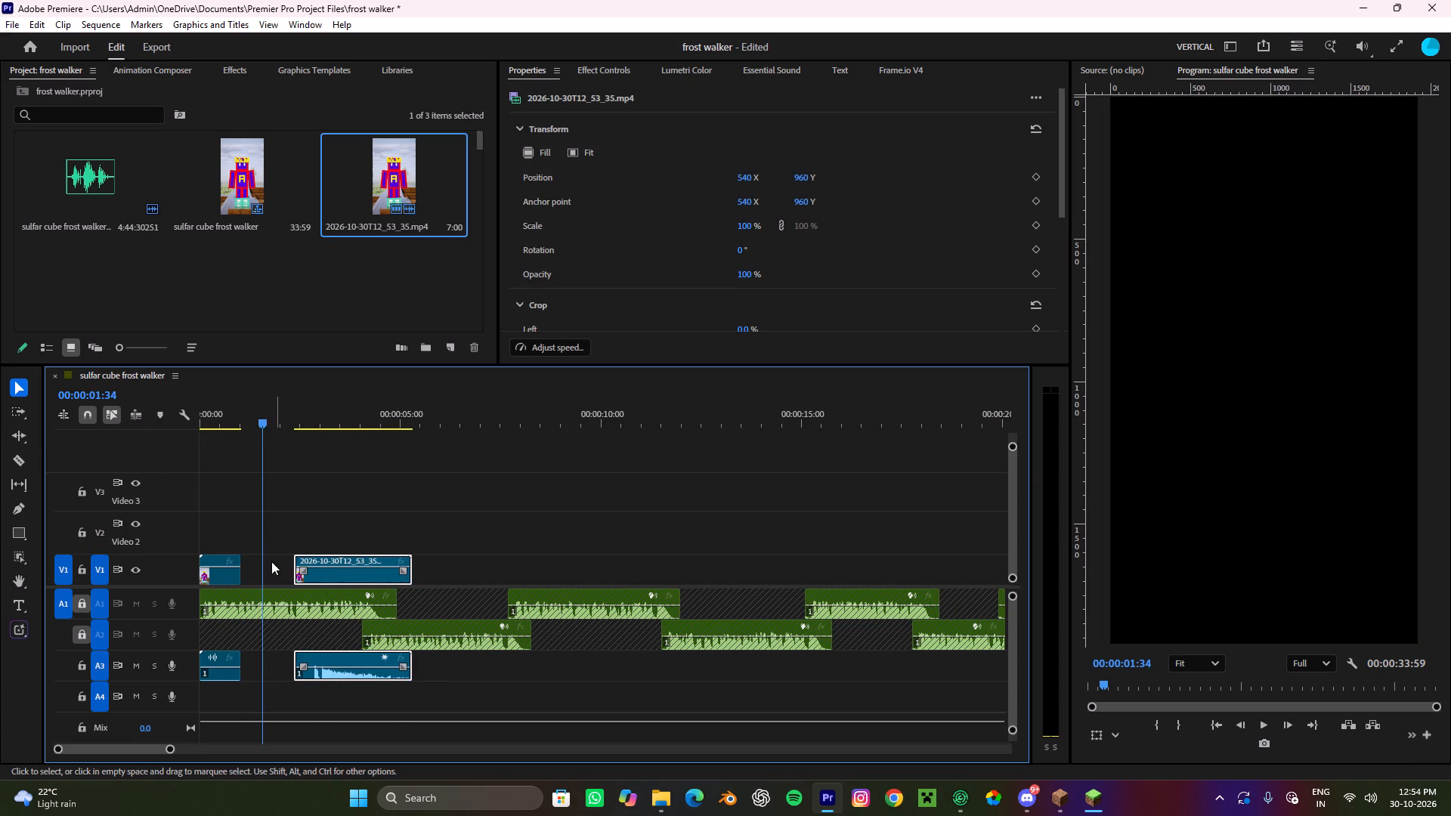
left_click_drag(245, 565, 363, 573)
Review the cut, shift the smash clip about 0.5 s later, and extend its start back to the opening clip's end.
left_click_drag(275, 409, 107, 428)
key("space")
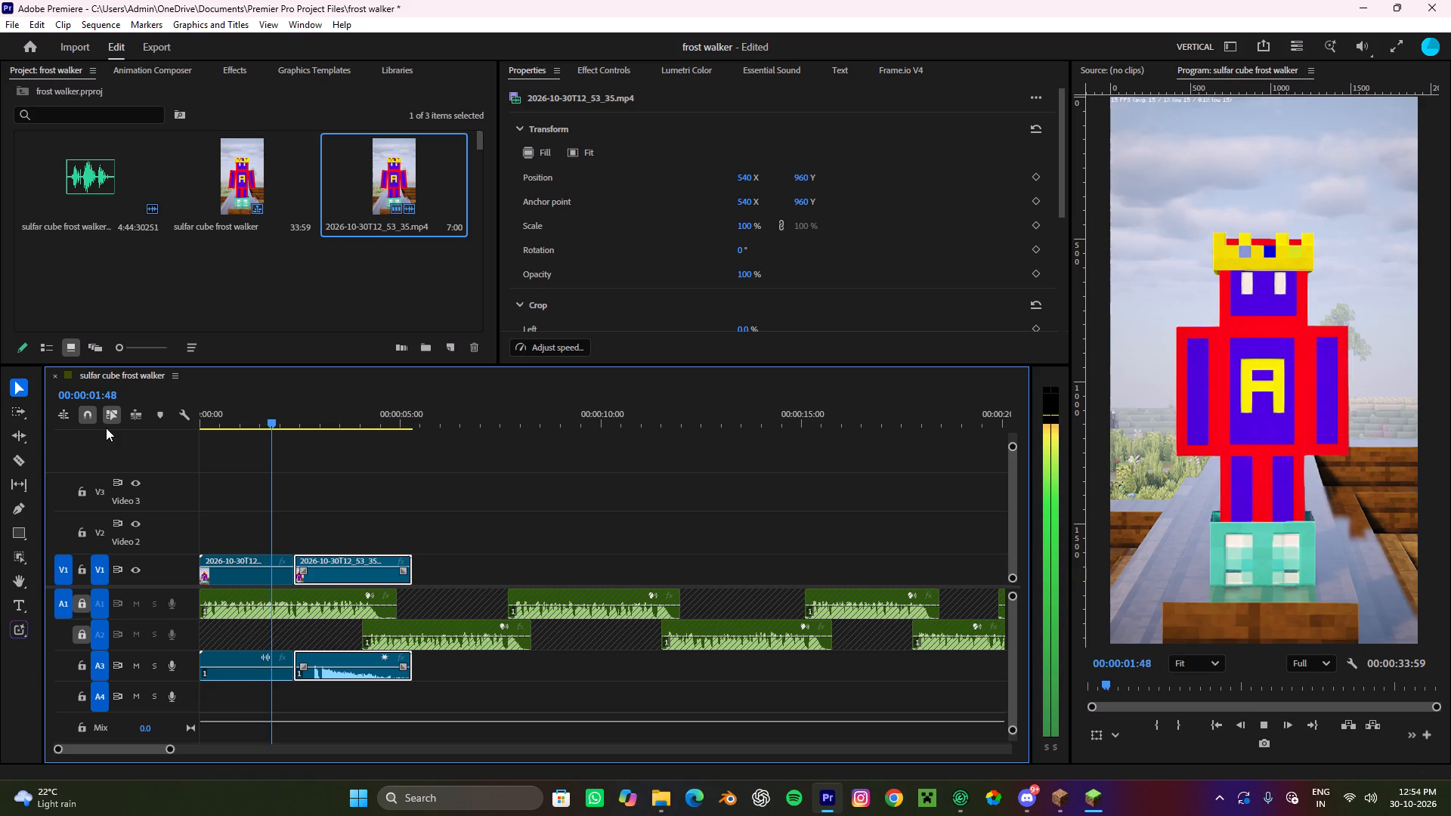
key("space")
key("space")
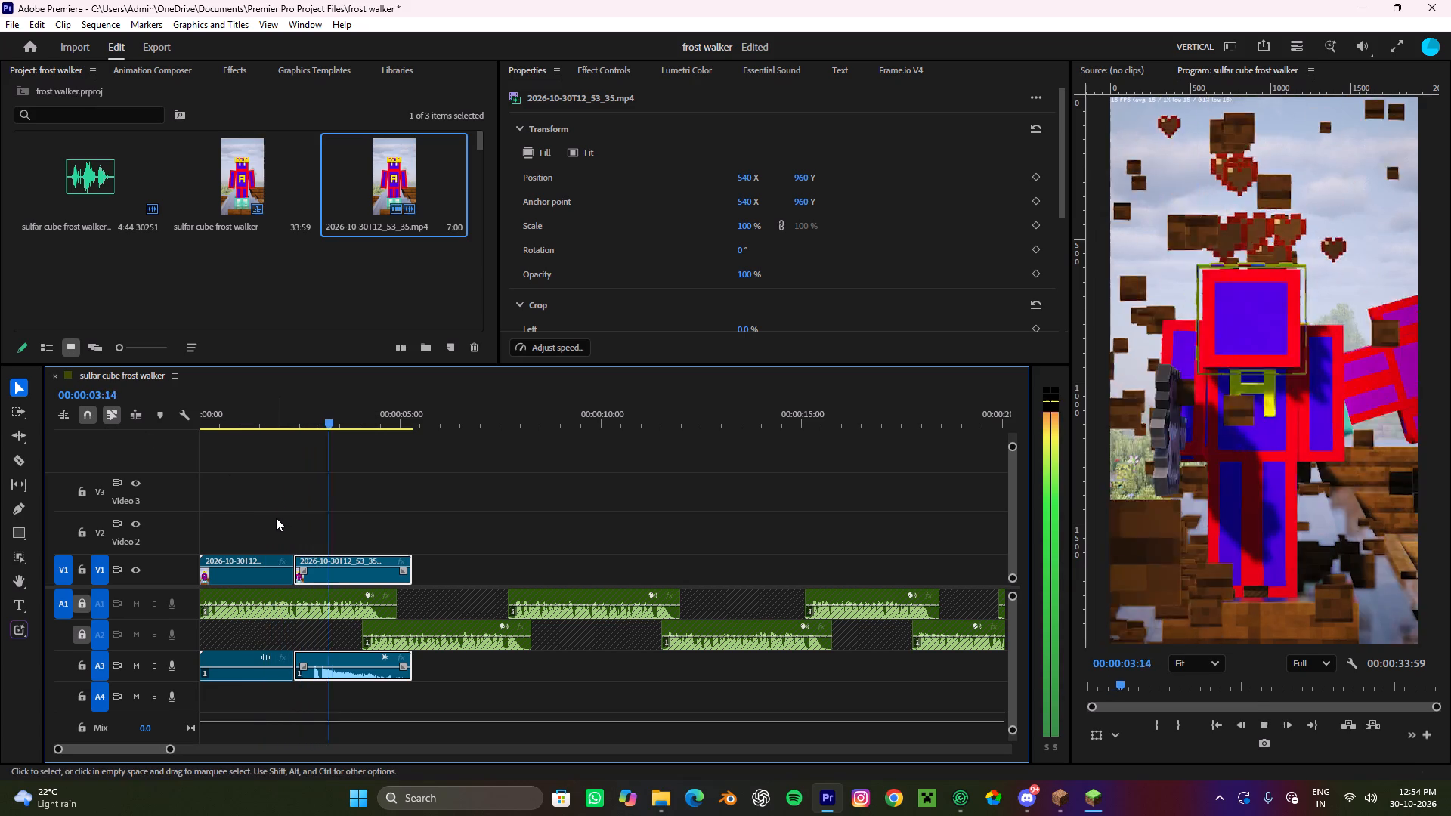
key("space")
left_click_drag(318, 419, 274, 441)
key("space")
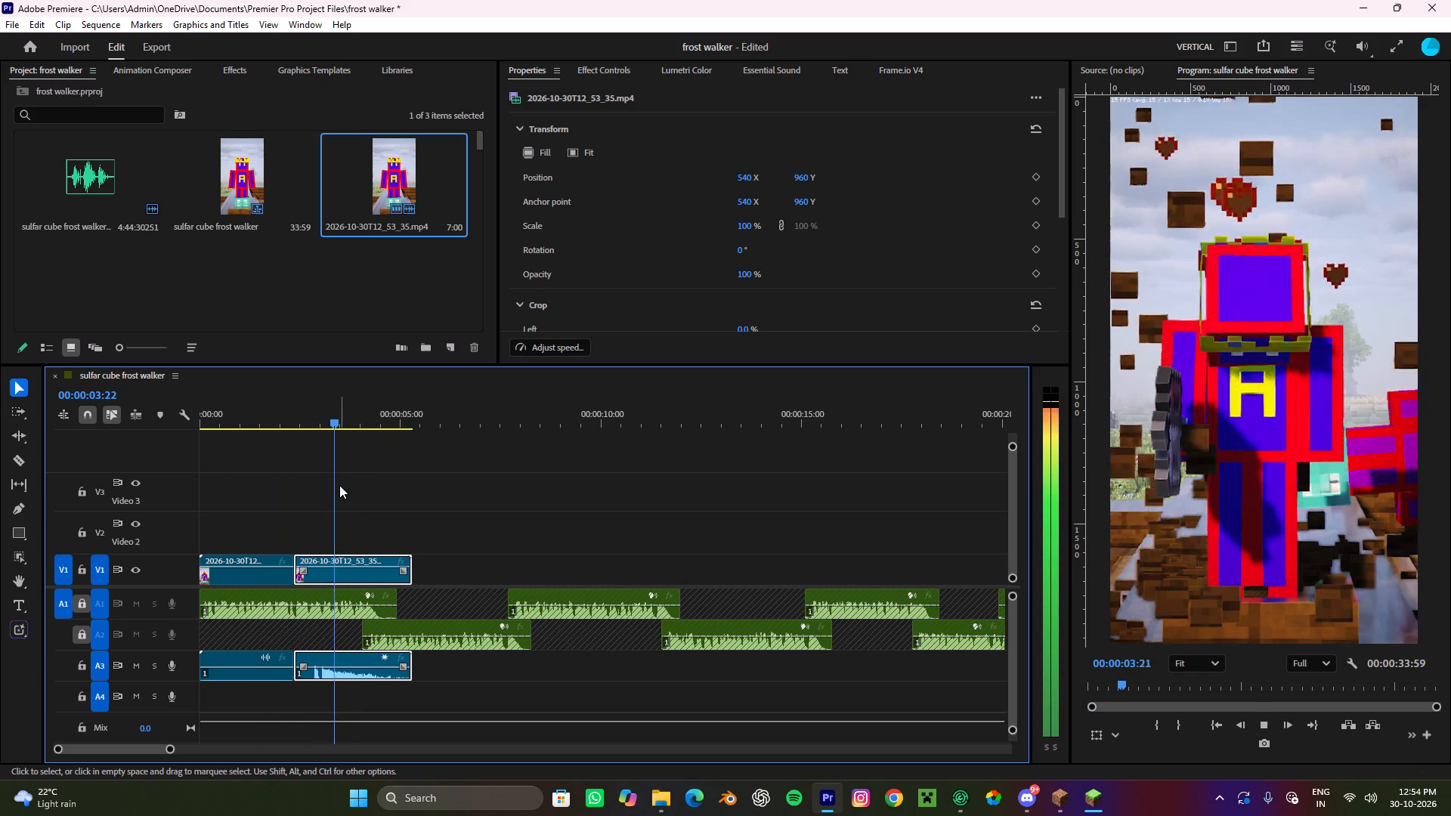
key("space")
left_click_drag(347, 563, 370, 561)
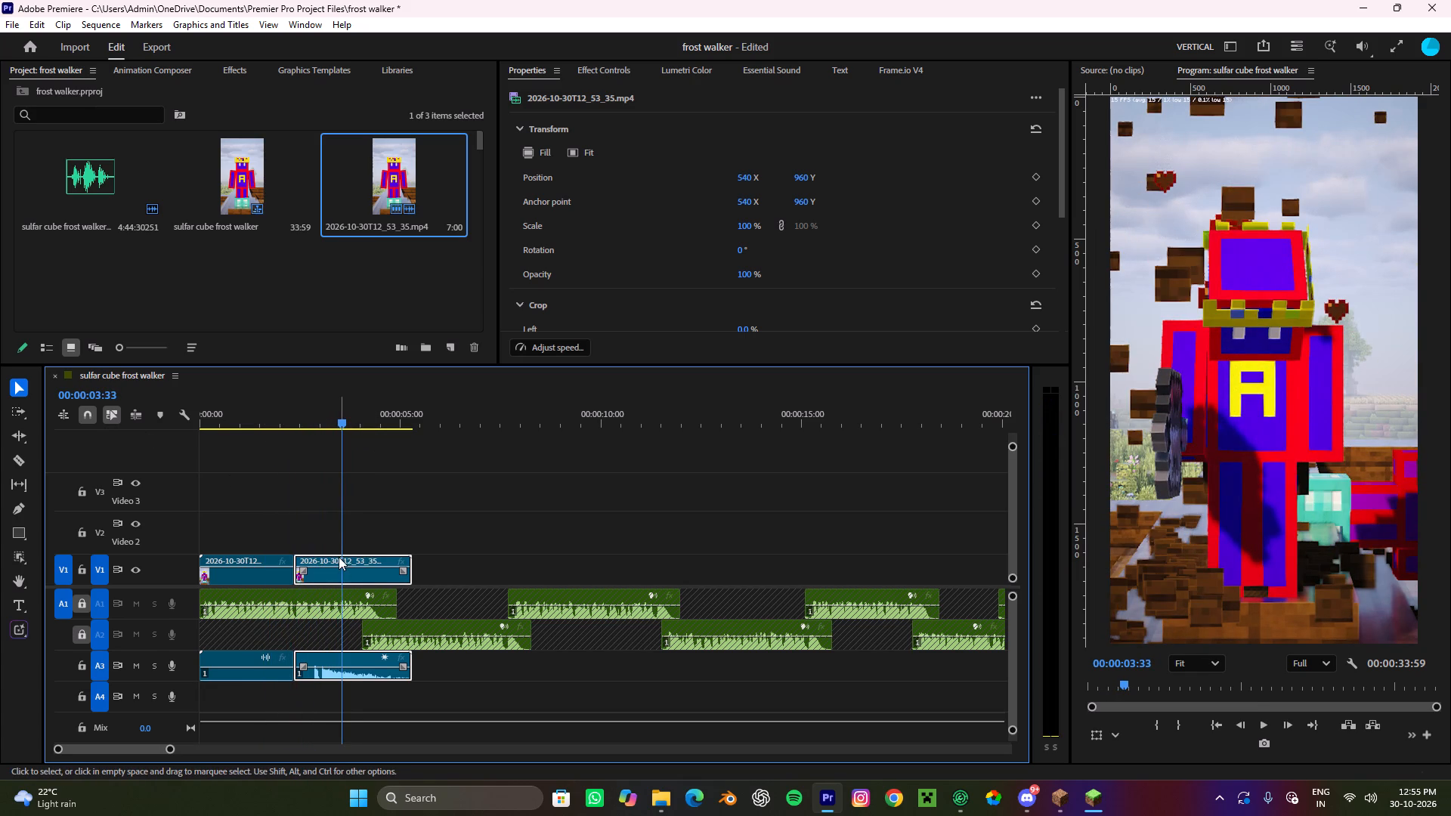
left_click_drag(339, 557, 360, 558)
left_click_drag(312, 565, 254, 561)
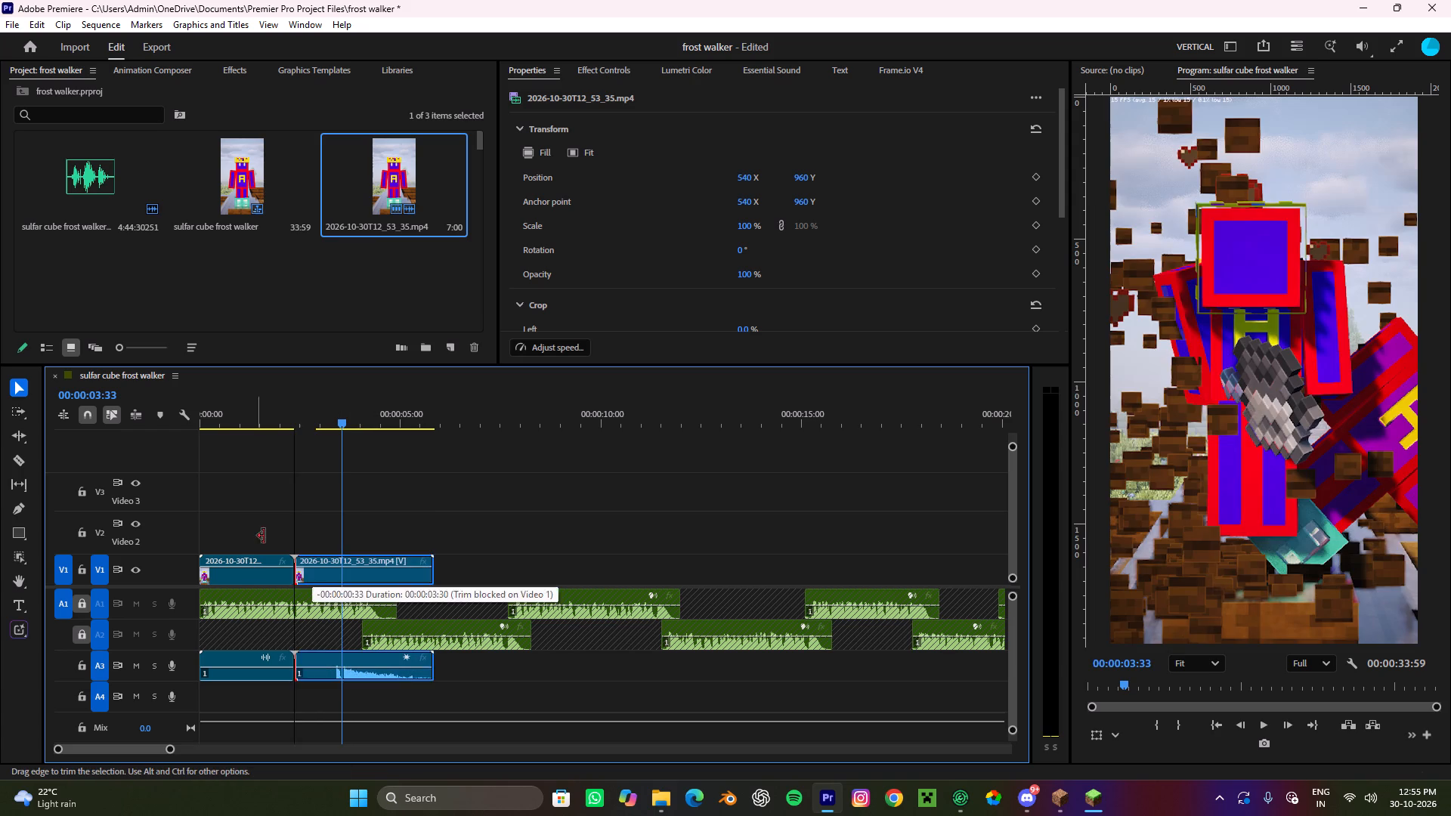
Review the timing, trim about 0.2 s off the smash clip's start, and move it earlier to begin at about 2 s.
left_click_drag(342, 413, 243, 432)
key("space")
scroll(324, 462, "down", 7, "alt")
left_click(372, 510)
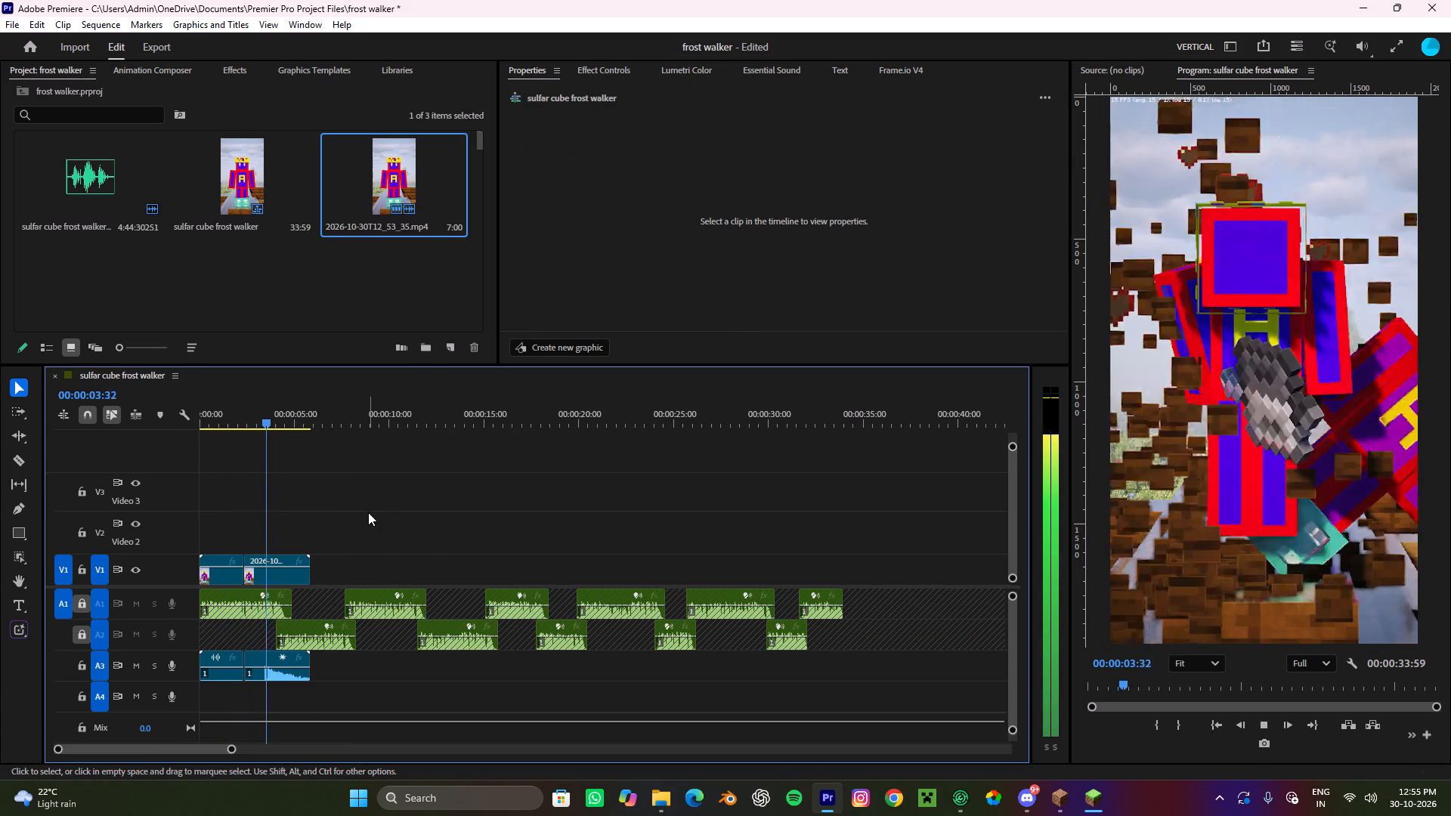
scroll(355, 512, "up", 4, "alt")
key("space")
key("c")
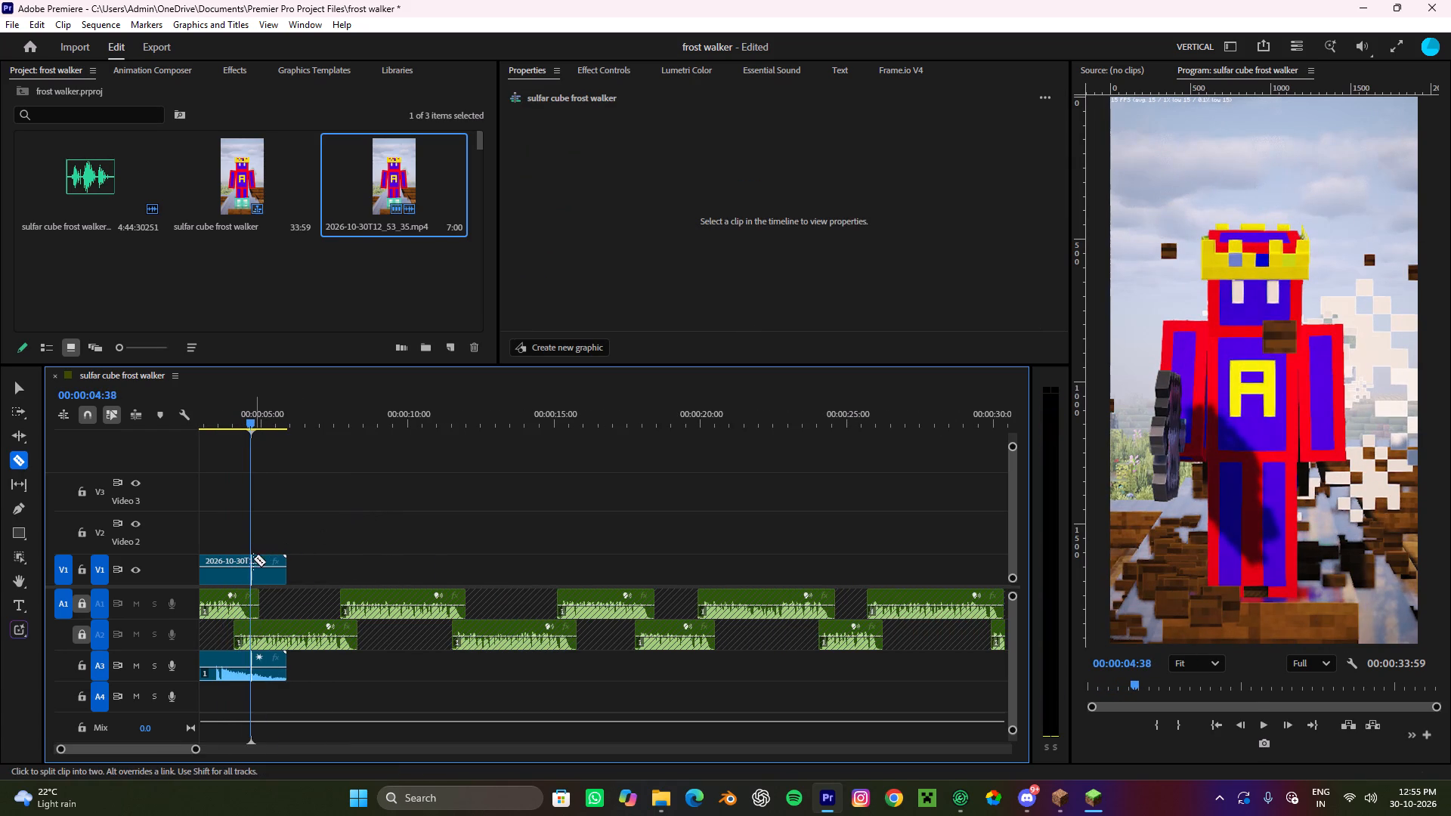
key("v")
scroll(271, 558, "up", 8, "alt")
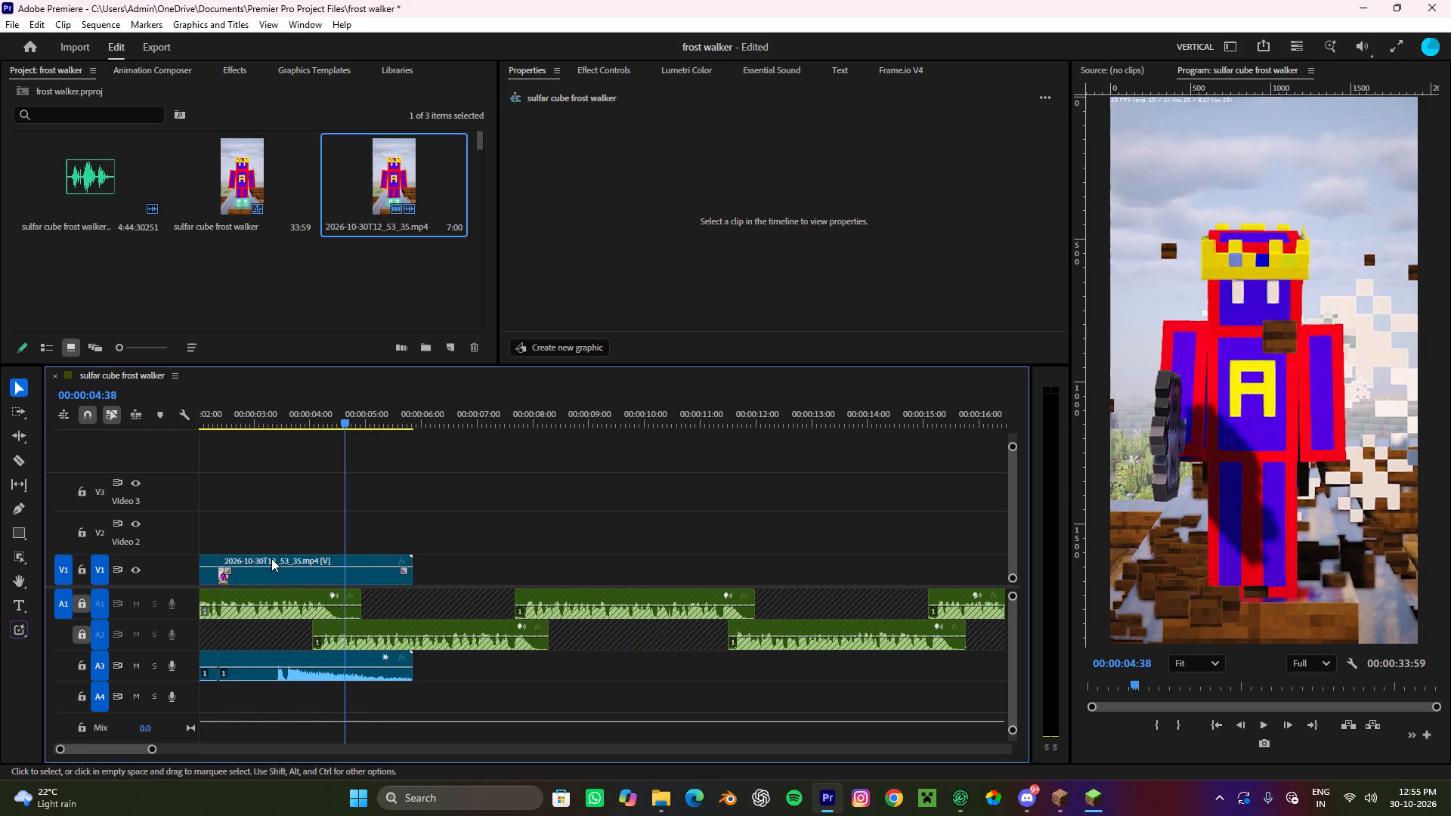
scroll(271, 558, "up", 4, "alt")
scroll(271, 558, "up", 4)
left_click(335, 557)
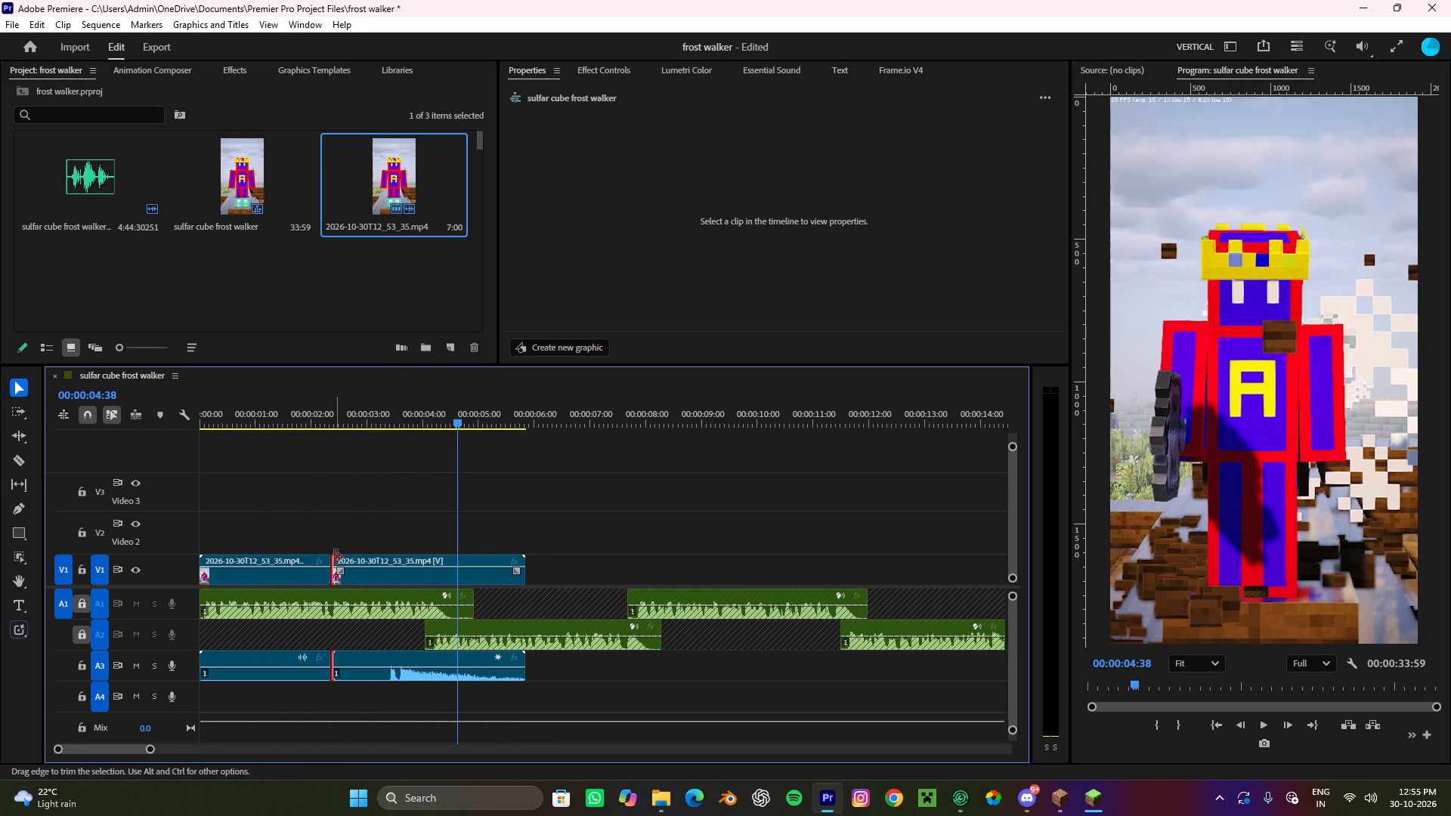
left_click_drag(335, 557, 348, 561)
left_click_drag(369, 561, 334, 569)
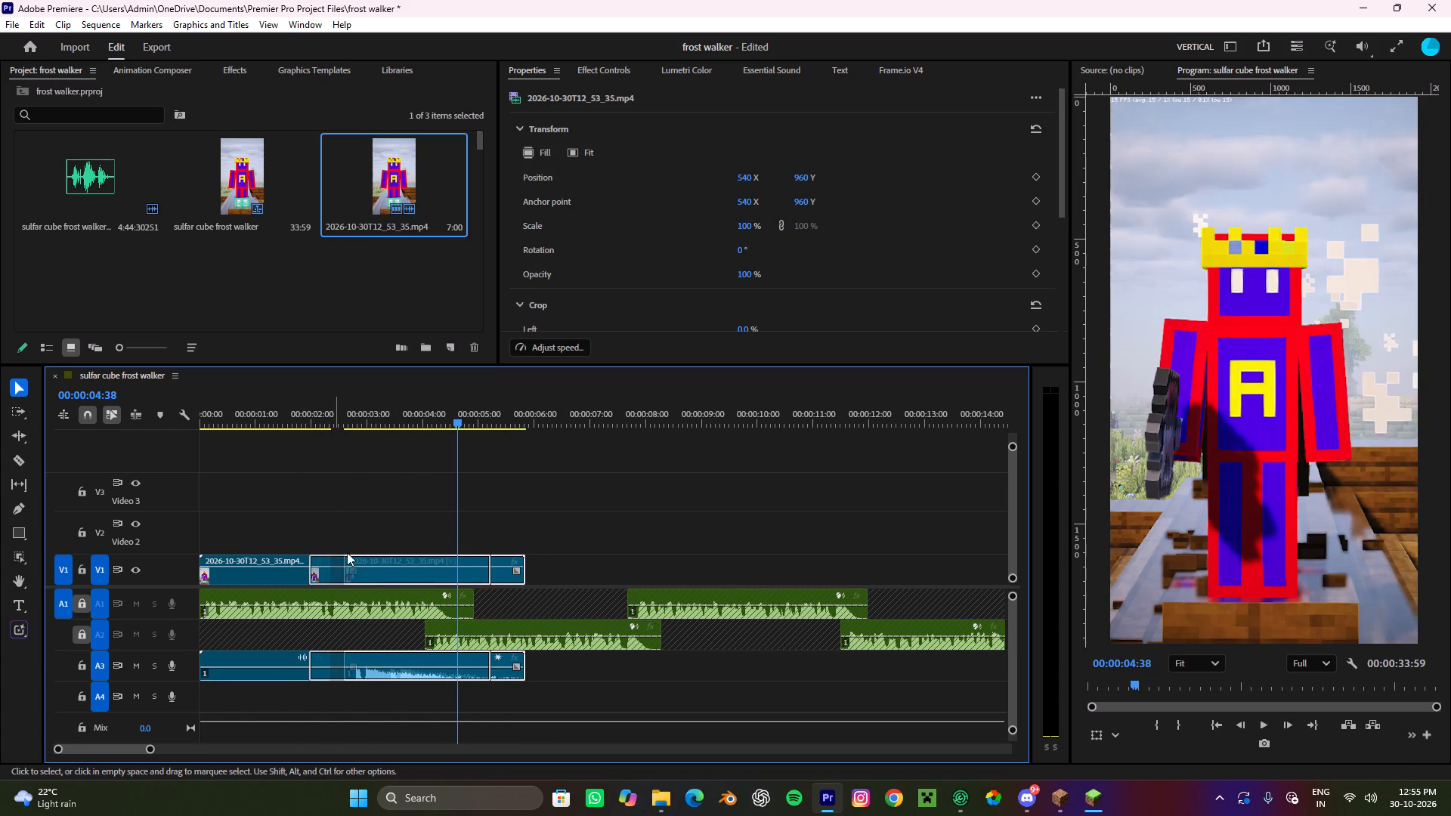
Play the sequence from the start and trim the end of the smash clip back to about 4.8 s.
left_click_drag(446, 400, 0, 429)
key("space")
scroll(577, 527, "down", 7, "alt")
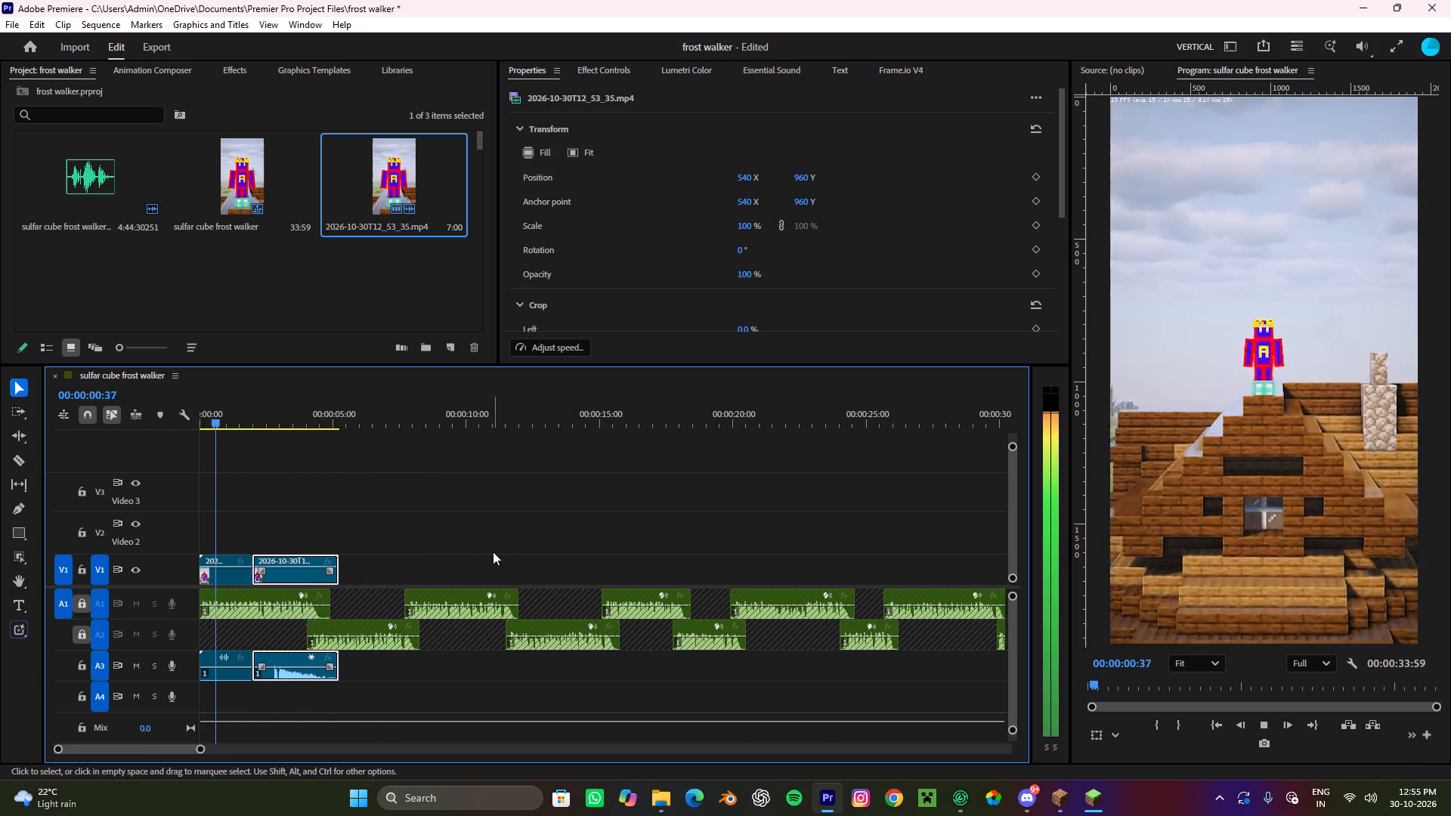
left_click(444, 554)
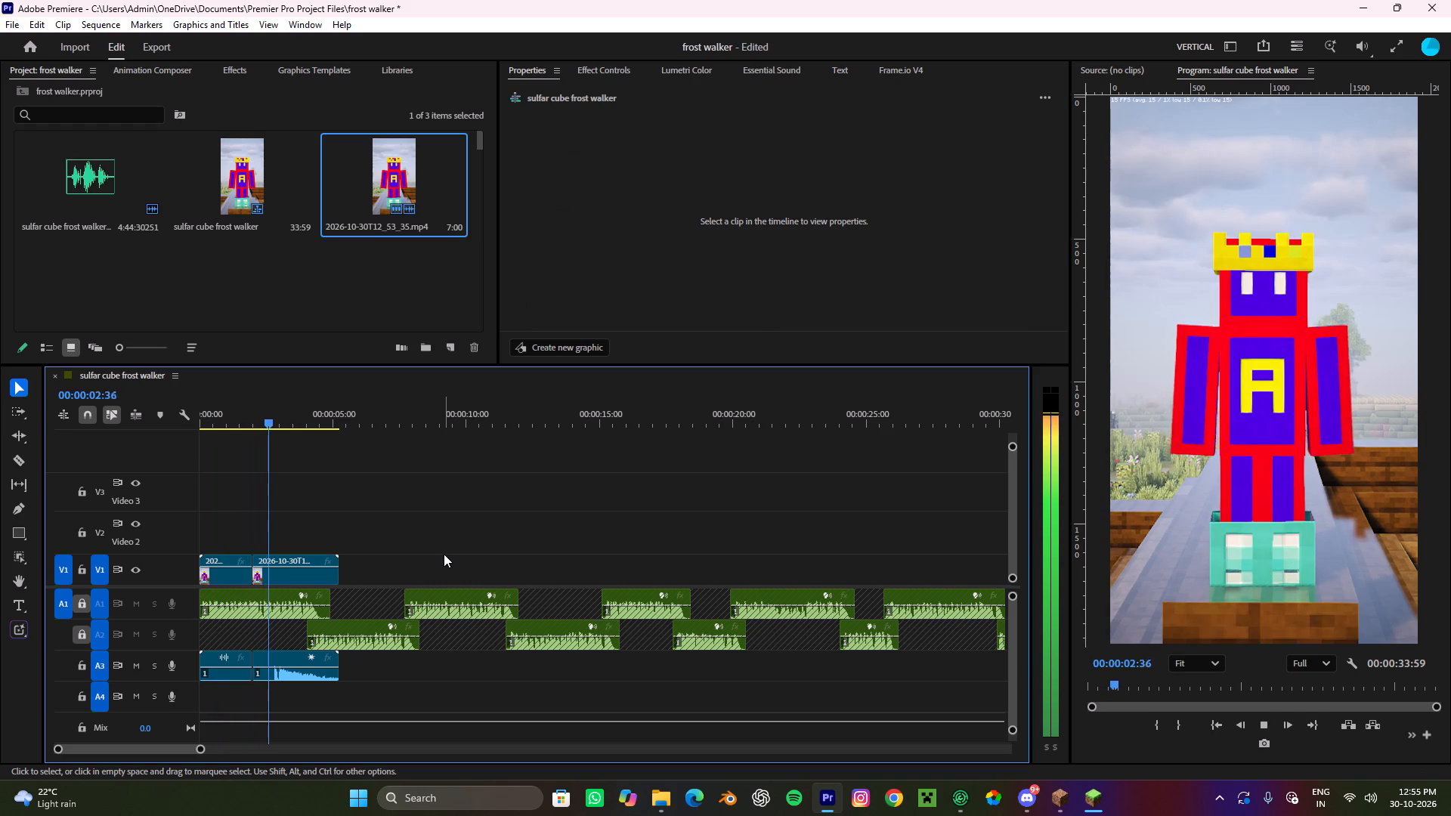
key("space")
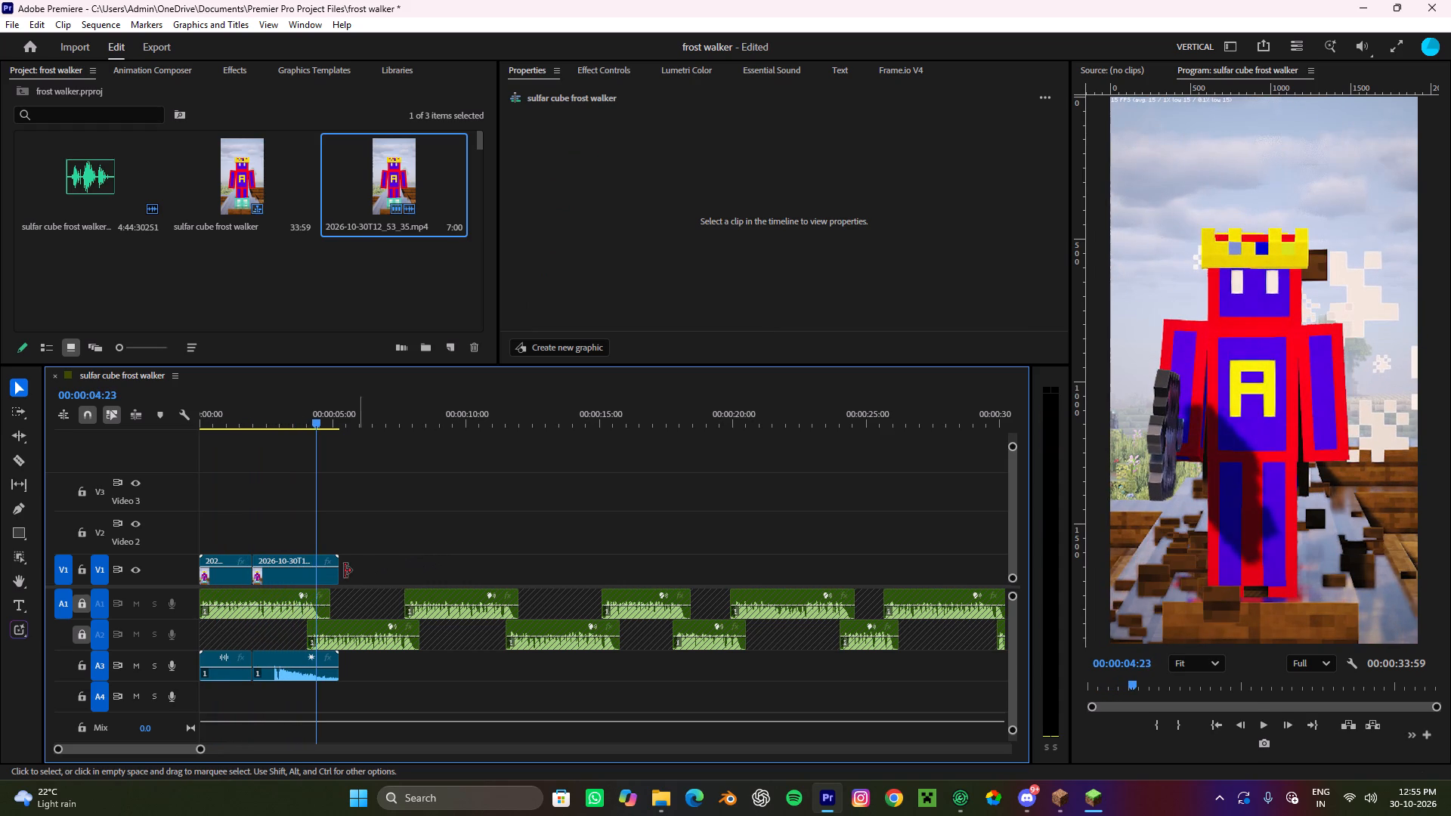
scroll(315, 584, "up", 4, "alt")
left_click_drag(357, 567, 348, 570)
scroll(359, 567, "down", 5)
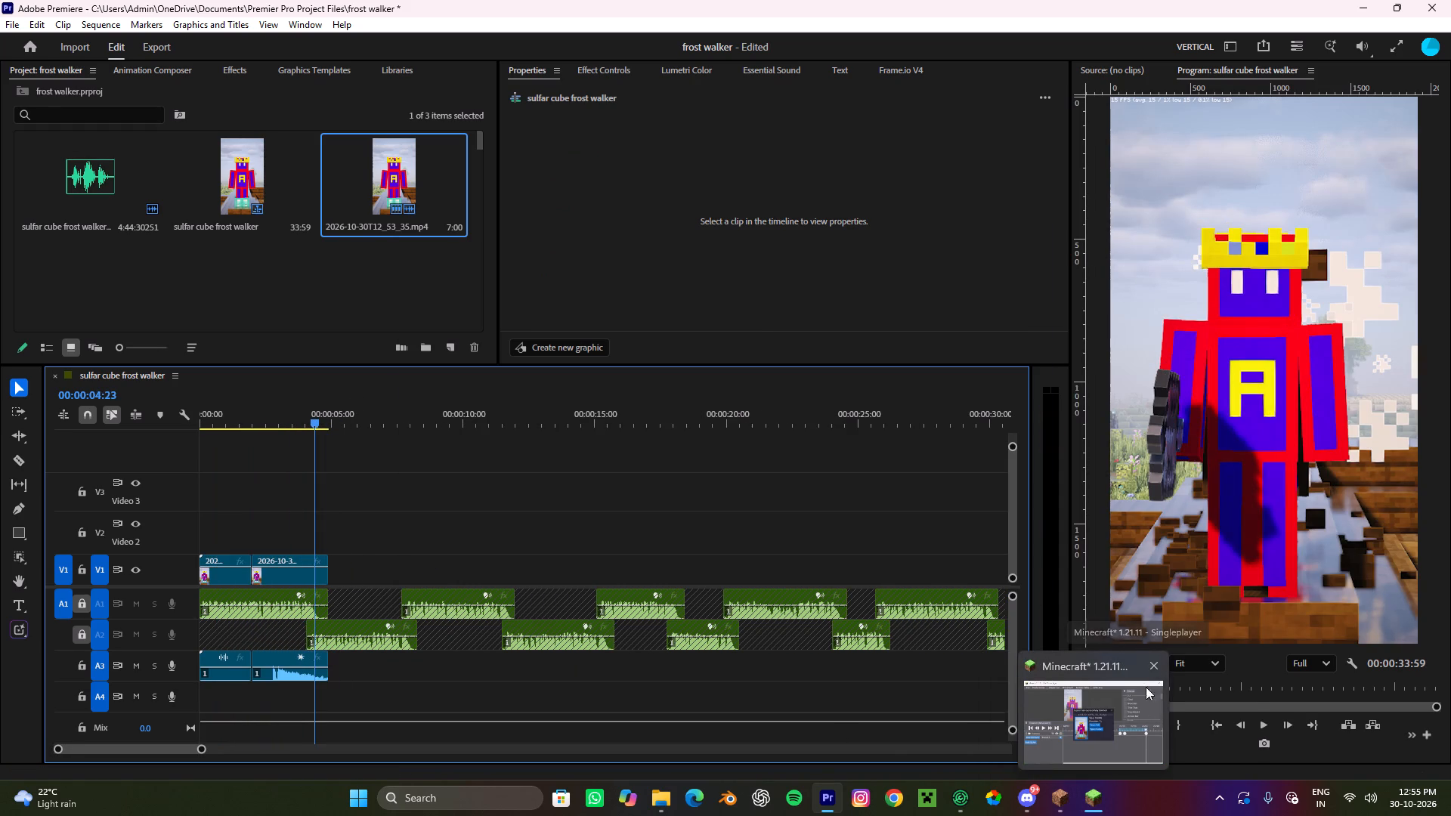
Close the Minecraft 1.21.11 window.
left_click(1155, 671)
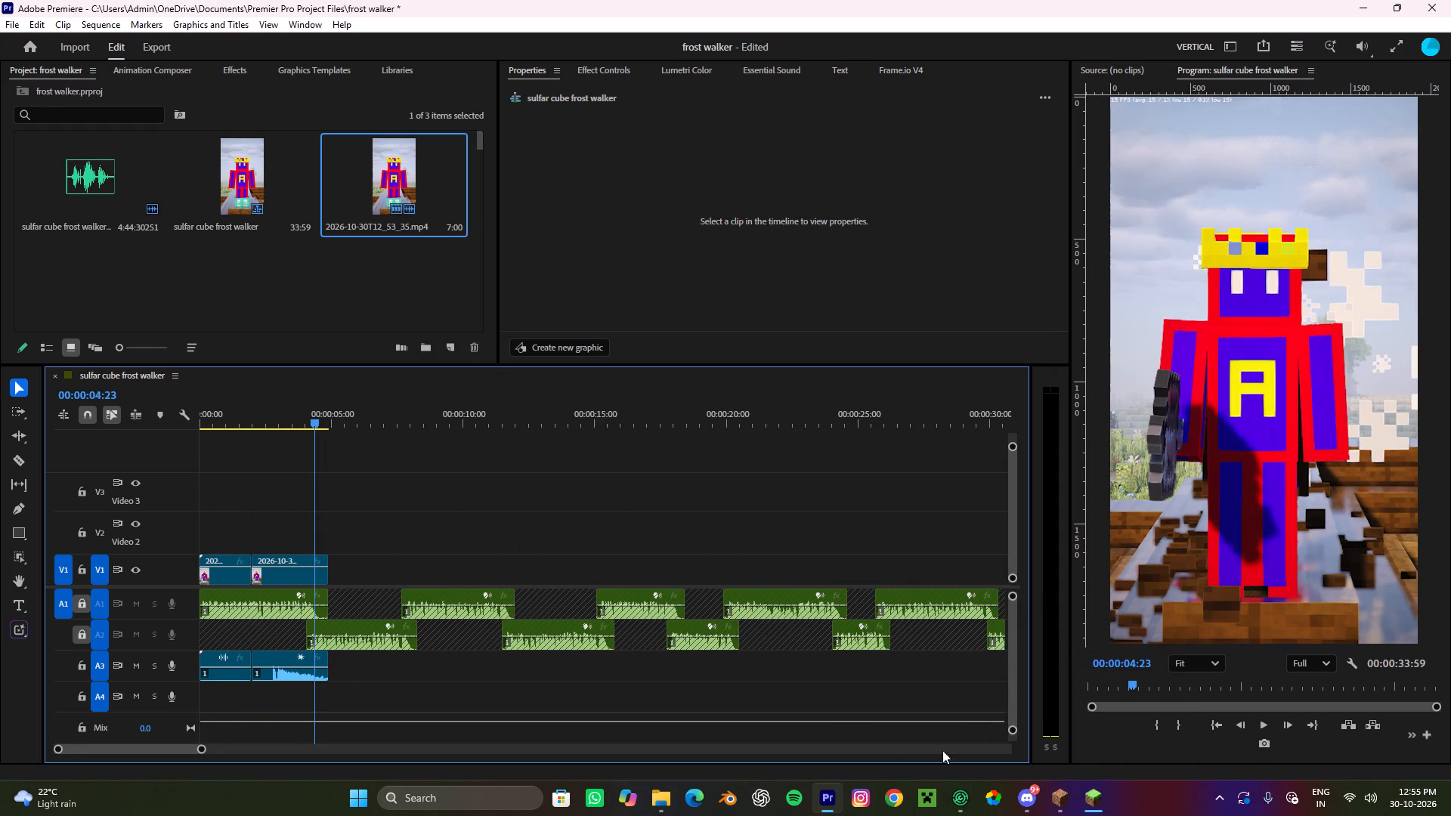
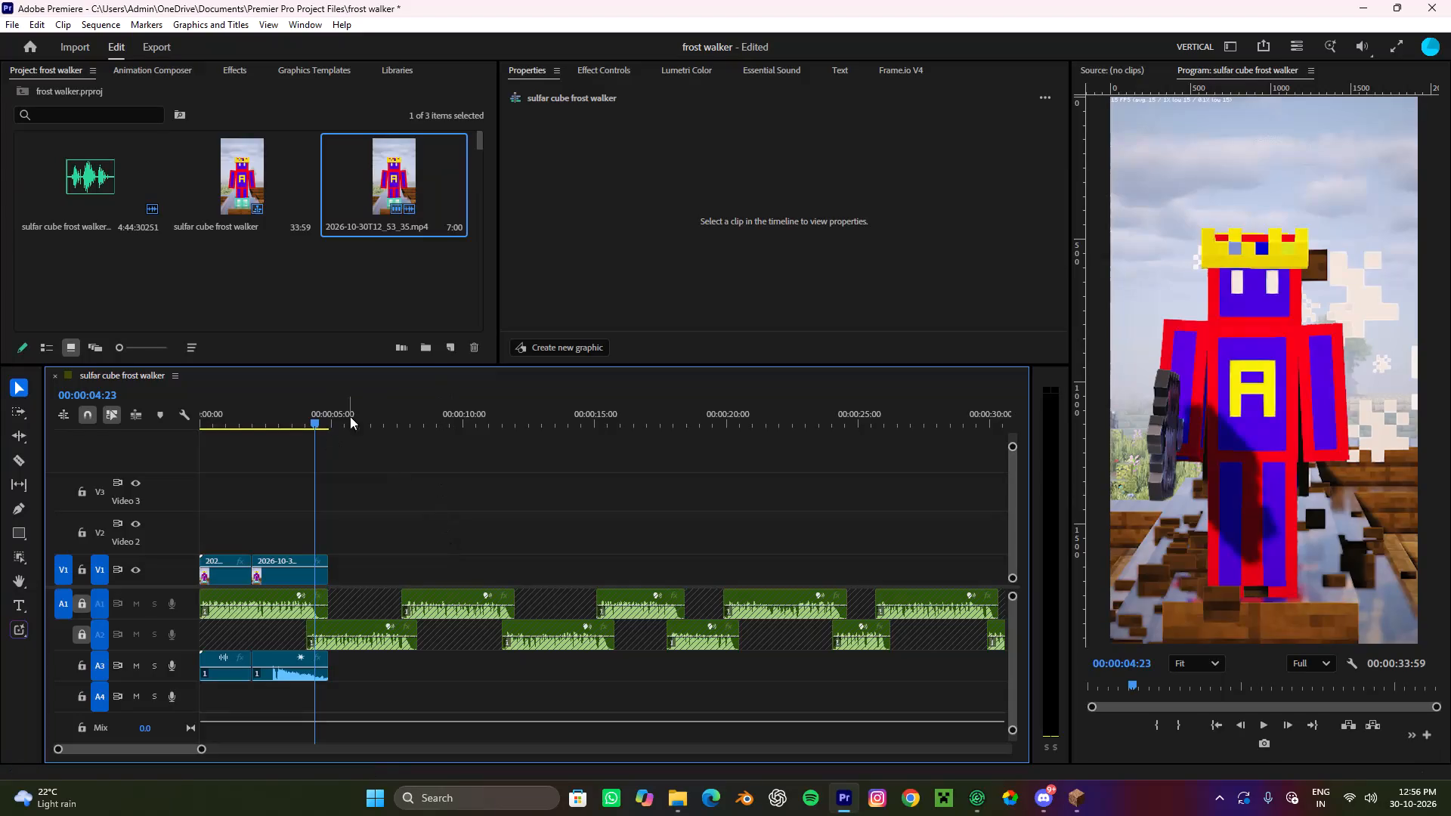
Play the sequence from the start to check the timing and move the smash clip about 0.6 s later.
left_click_drag(314, 403, 0, 445)
key("space")
scroll(501, 594, "up", 4, "alt")
scroll(501, 593, "up", 4)
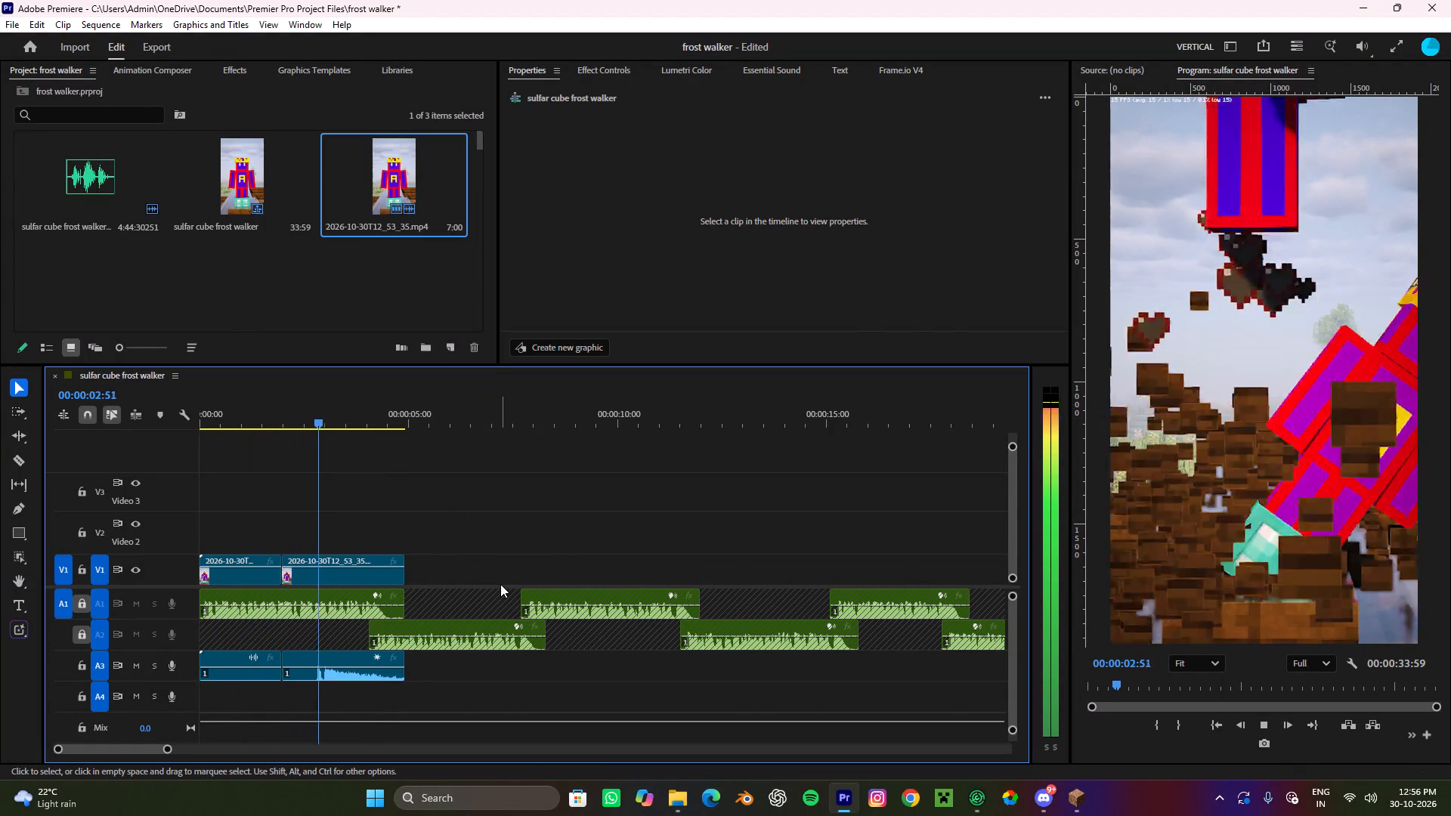
key("space")
scroll(389, 631, "up", 6, "alt")
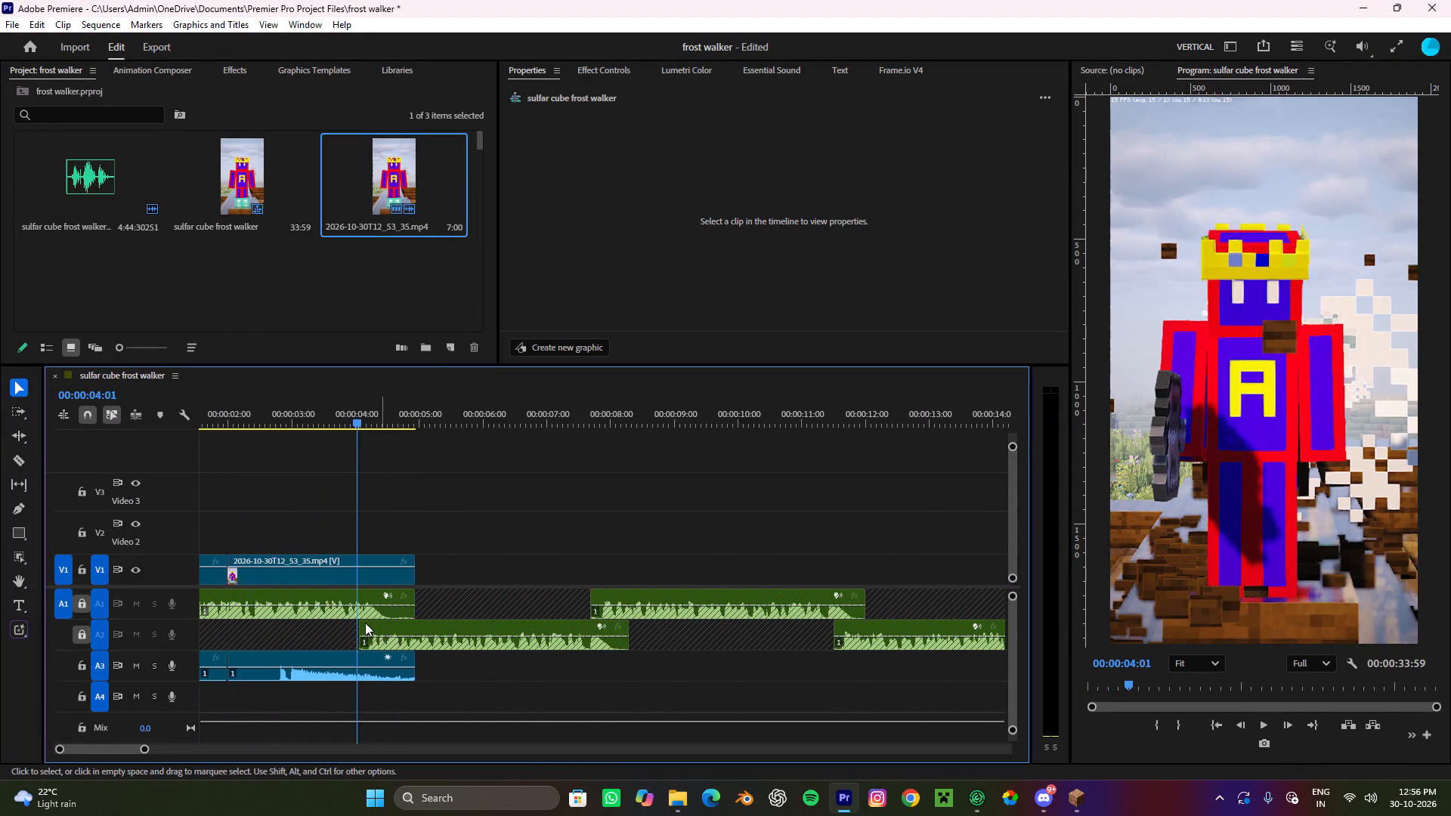
scroll(365, 623, "up", 3, "alt")
left_click_drag(395, 558, 433, 563)
Replay the opening against the voice-over and adjust the smash clip's start to about 2.8 s.
left_click_drag(469, 422, 329, 451)
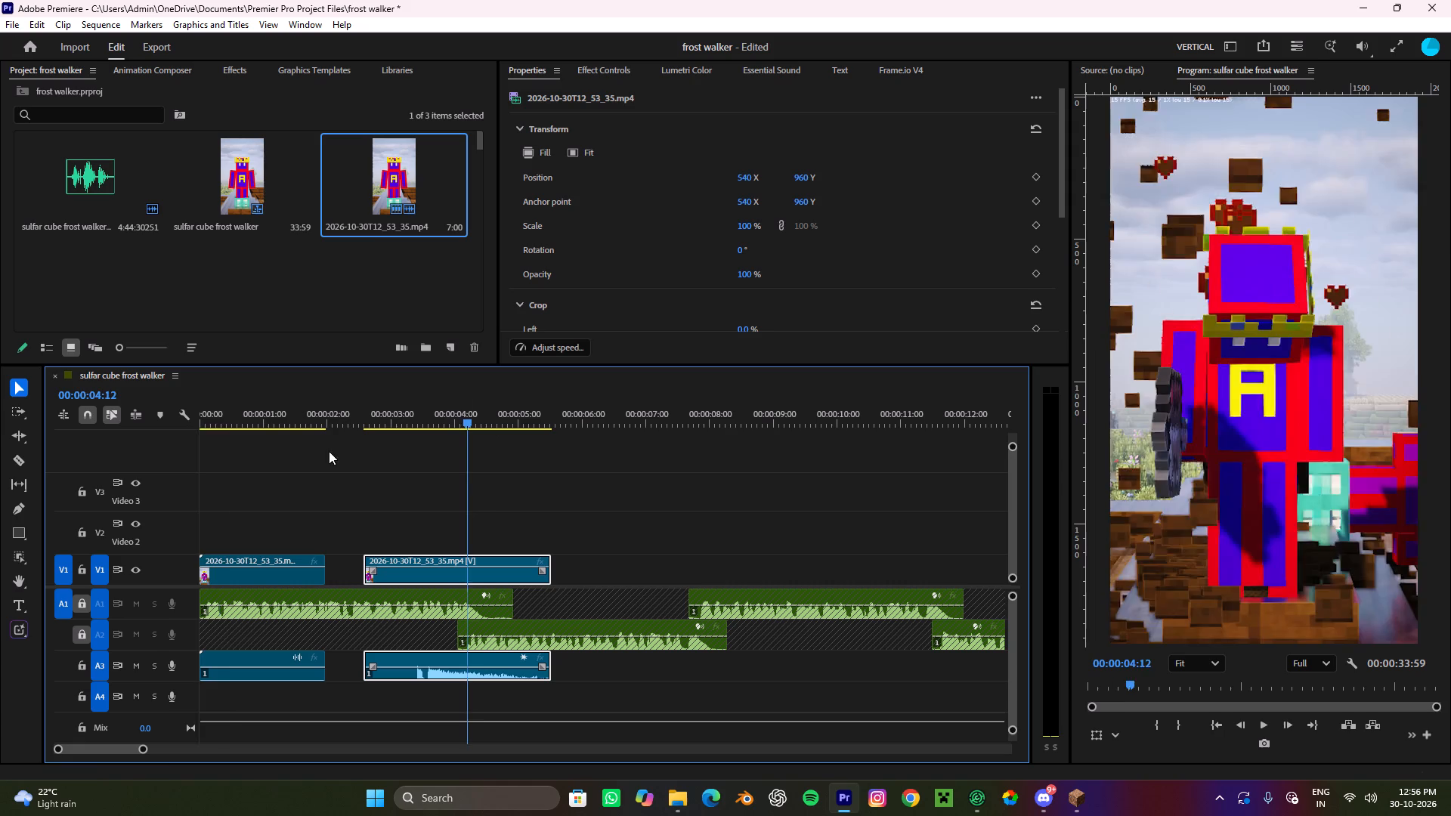
left_click_drag(329, 451, 181, 505)
key("space")
left_click(487, 508)
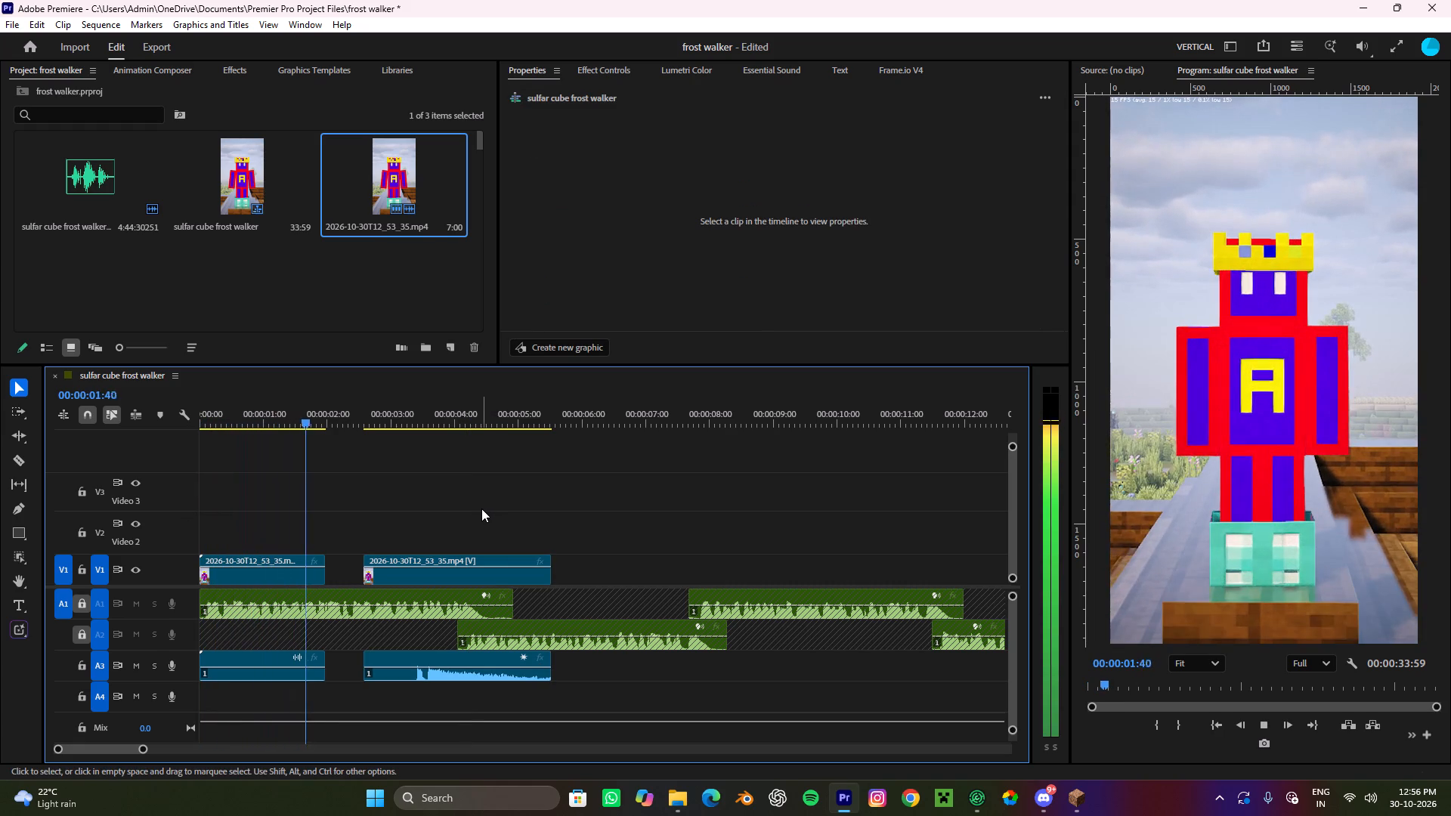
key("space")
left_click_drag(366, 574, 288, 572)
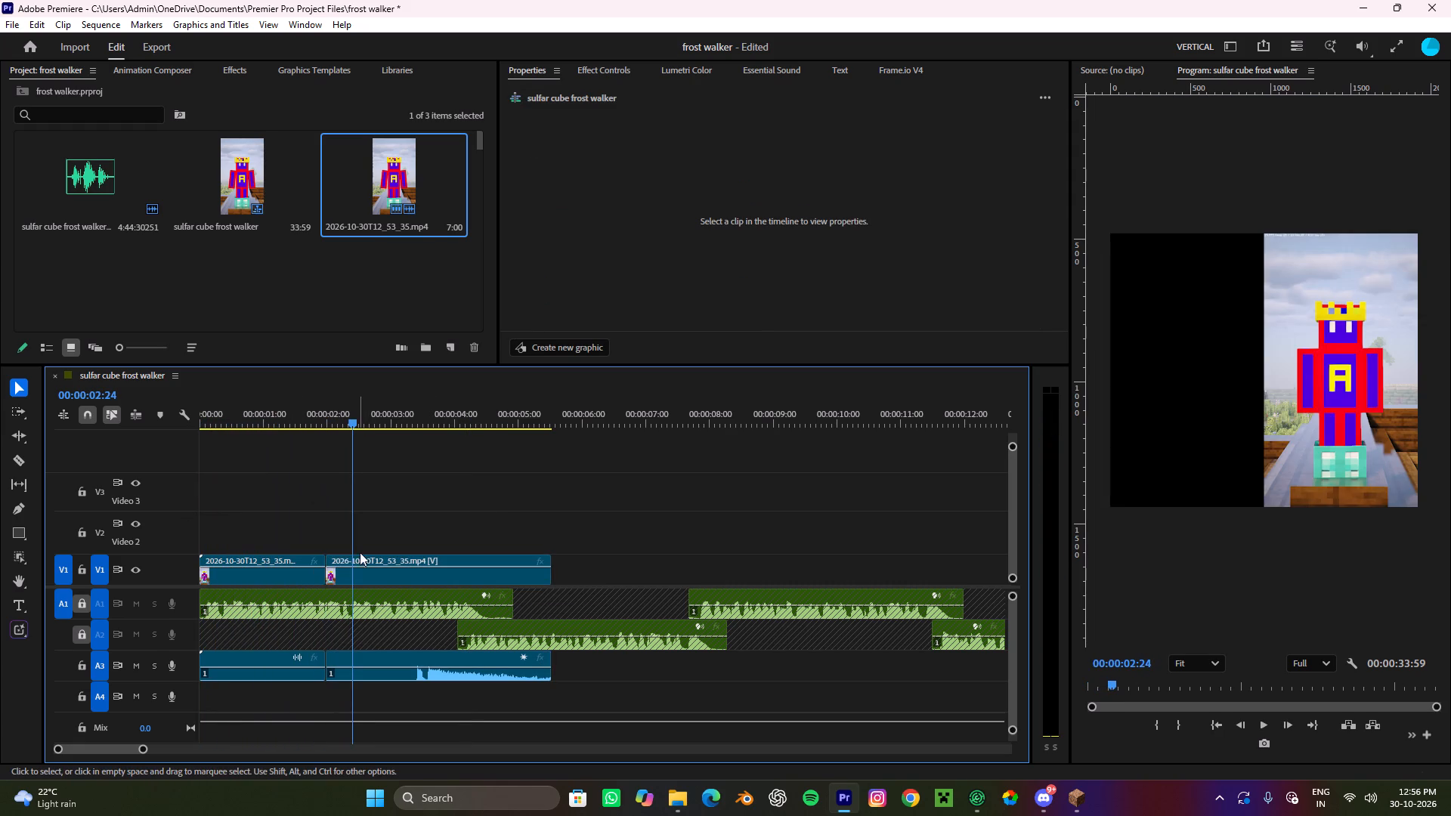
left_click_drag(328, 561, 383, 566)
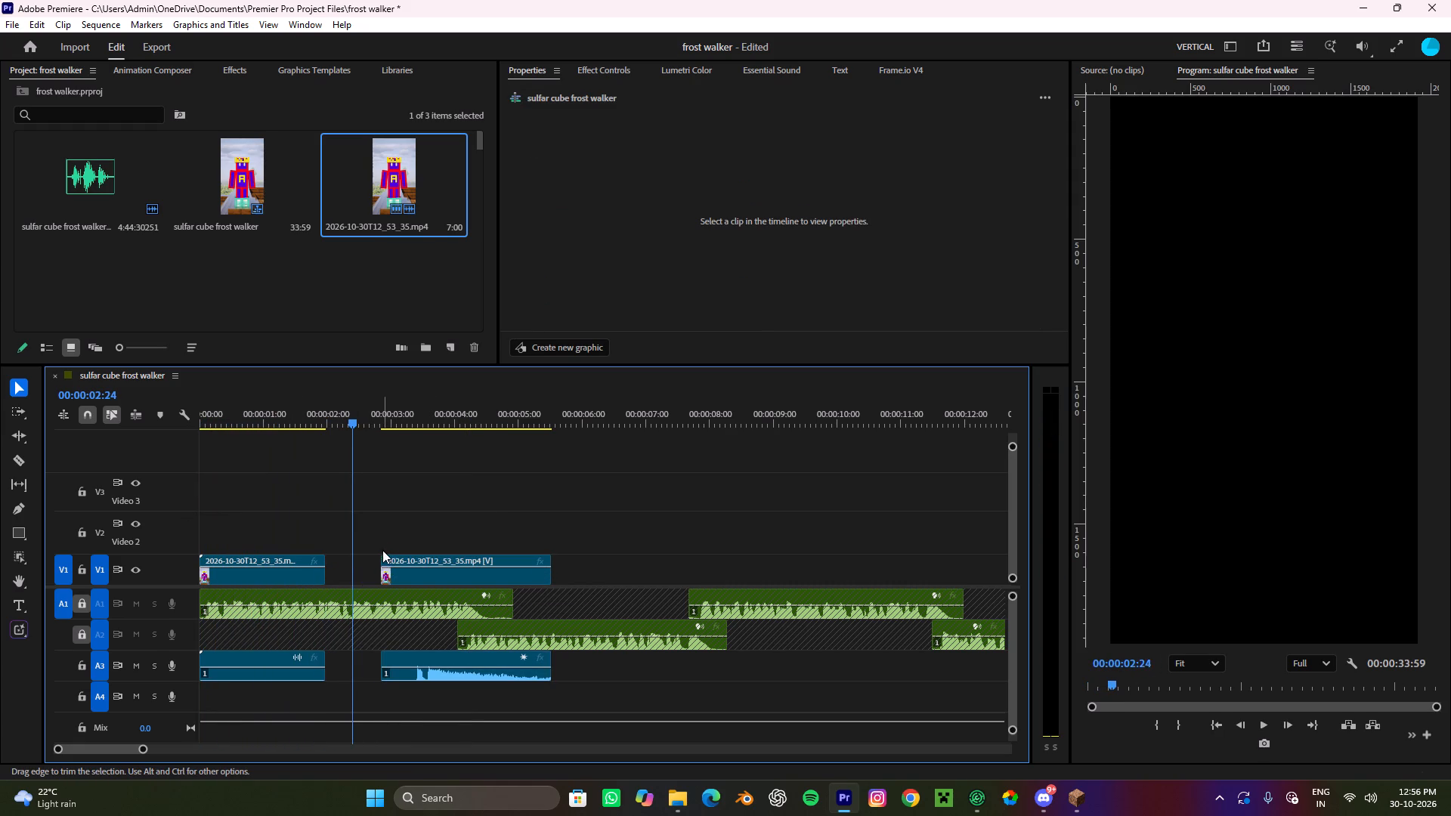
Play through the smash and trim the end of the smash clip back to about 4.4 s.
key("space")
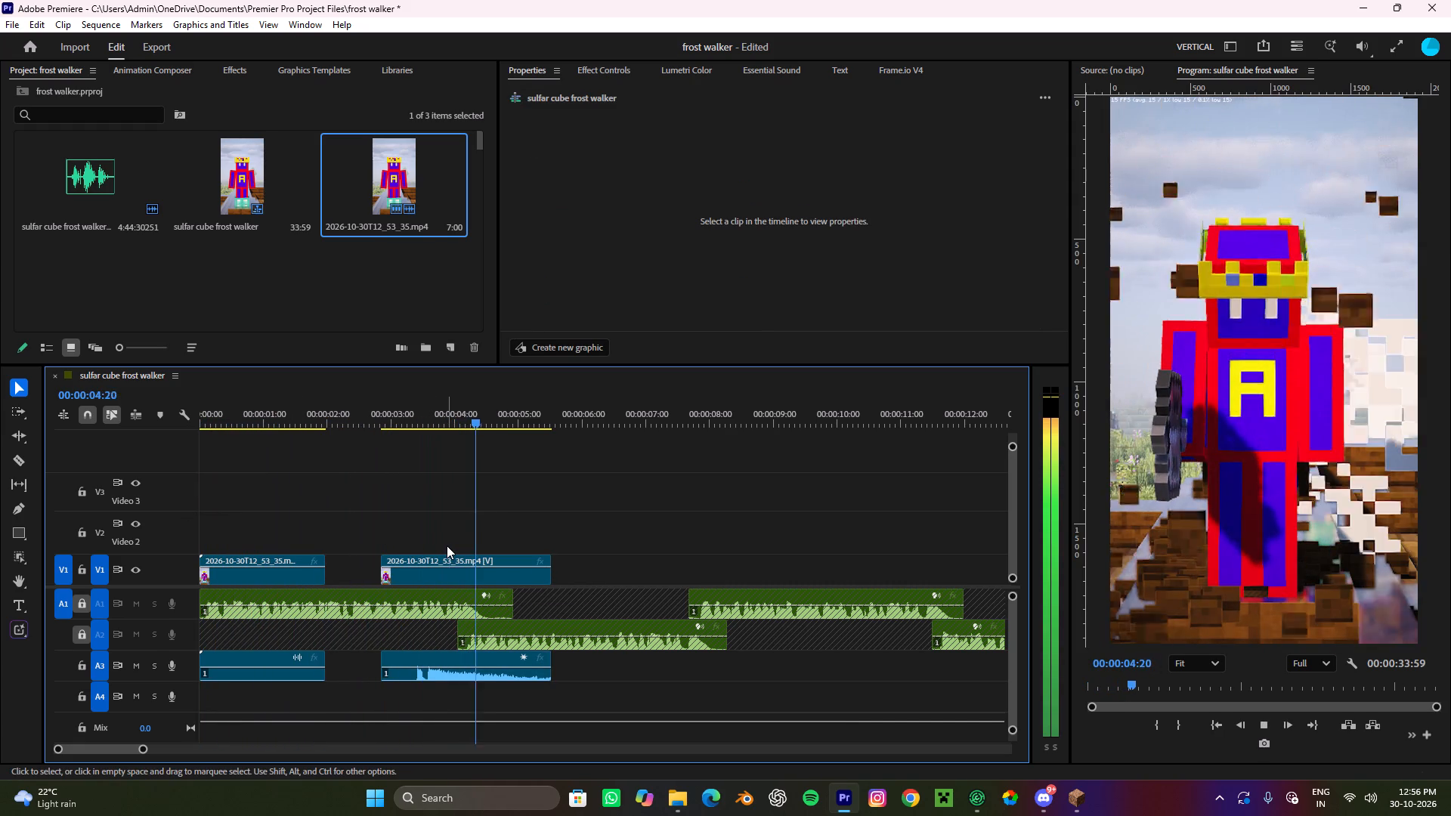
key("space")
left_click_drag(554, 562, 486, 601)
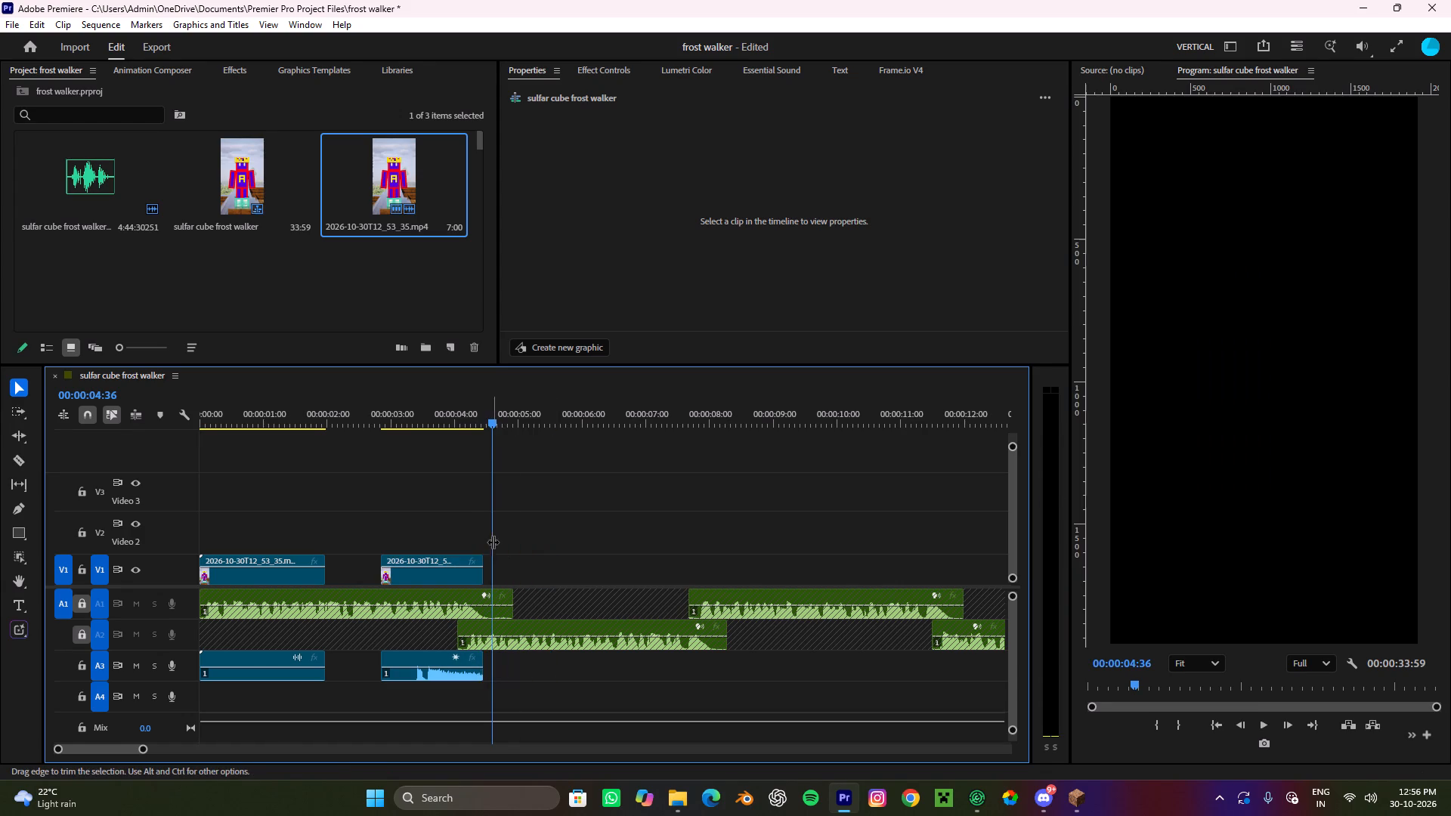
Play the smash section and the voice-over following it to review the timing.
left_click_drag(491, 425, 366, 544)
key("space")
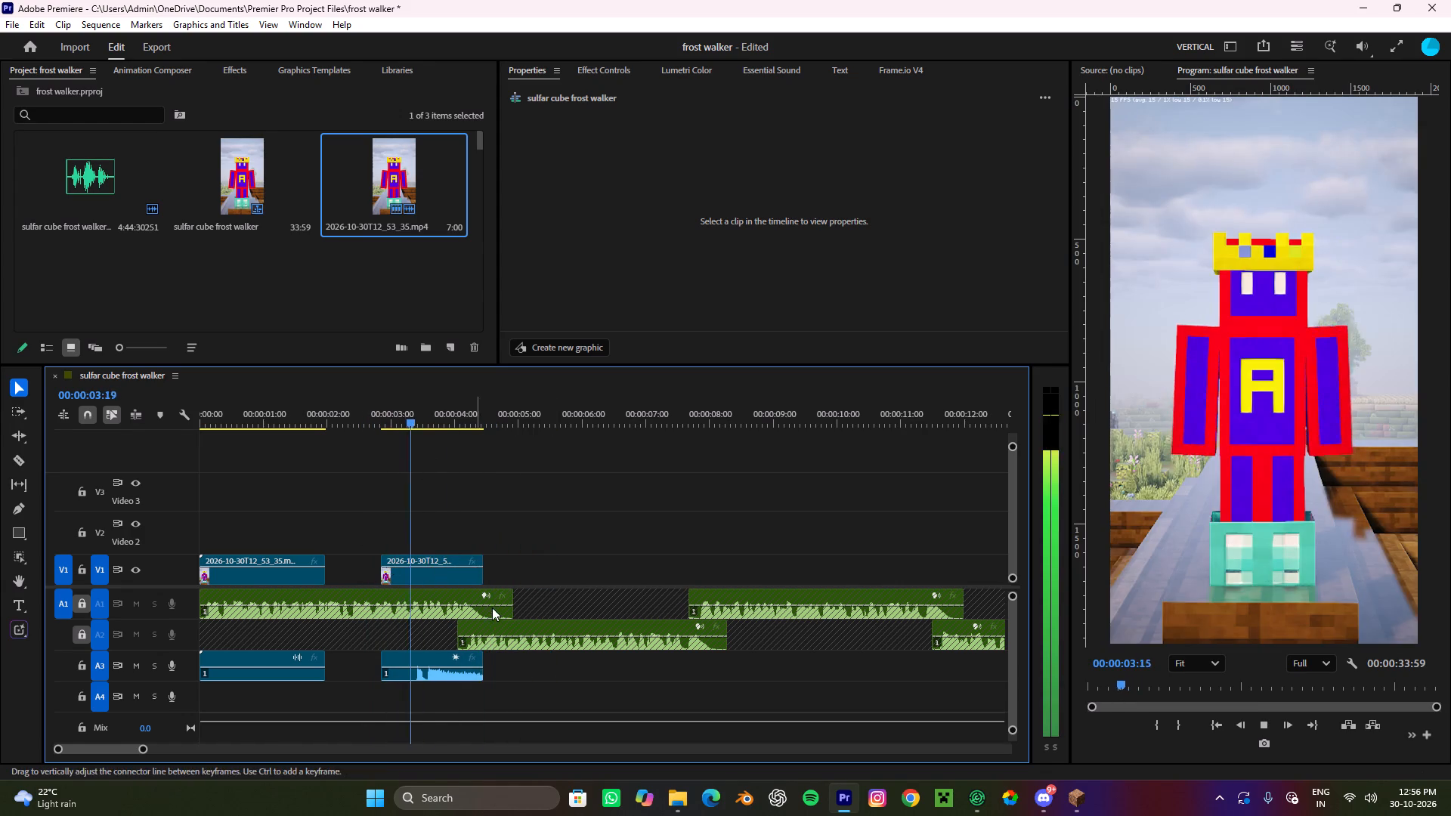
scroll(499, 614, "down", 7, "alt")
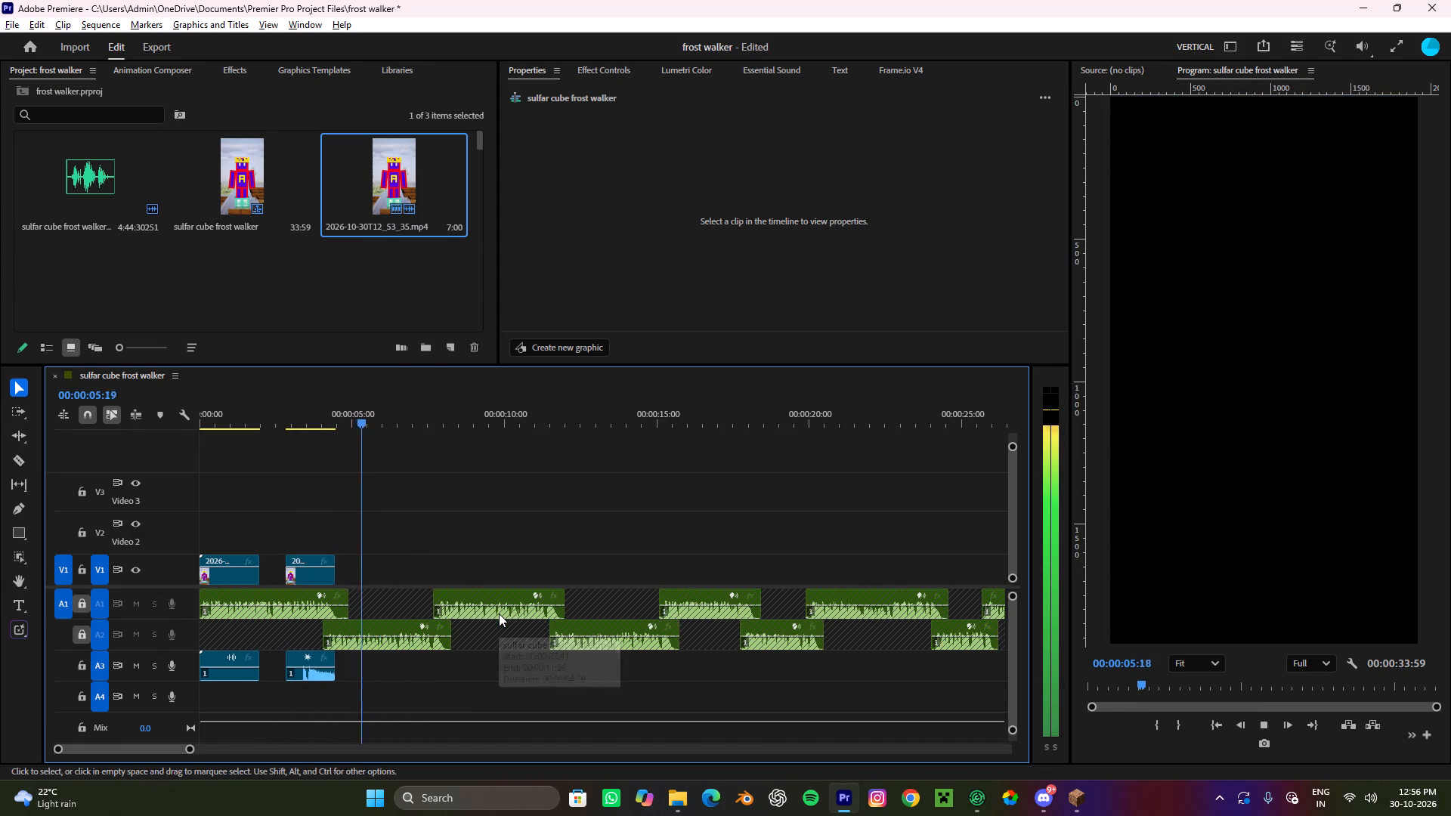
scroll(459, 632, "up", 4, "alt")
key("space")
Switch to File Explorer and look through the Videos folder, including its NVIDIA and minecraft shorts subfolders.
left_click(685, 798)
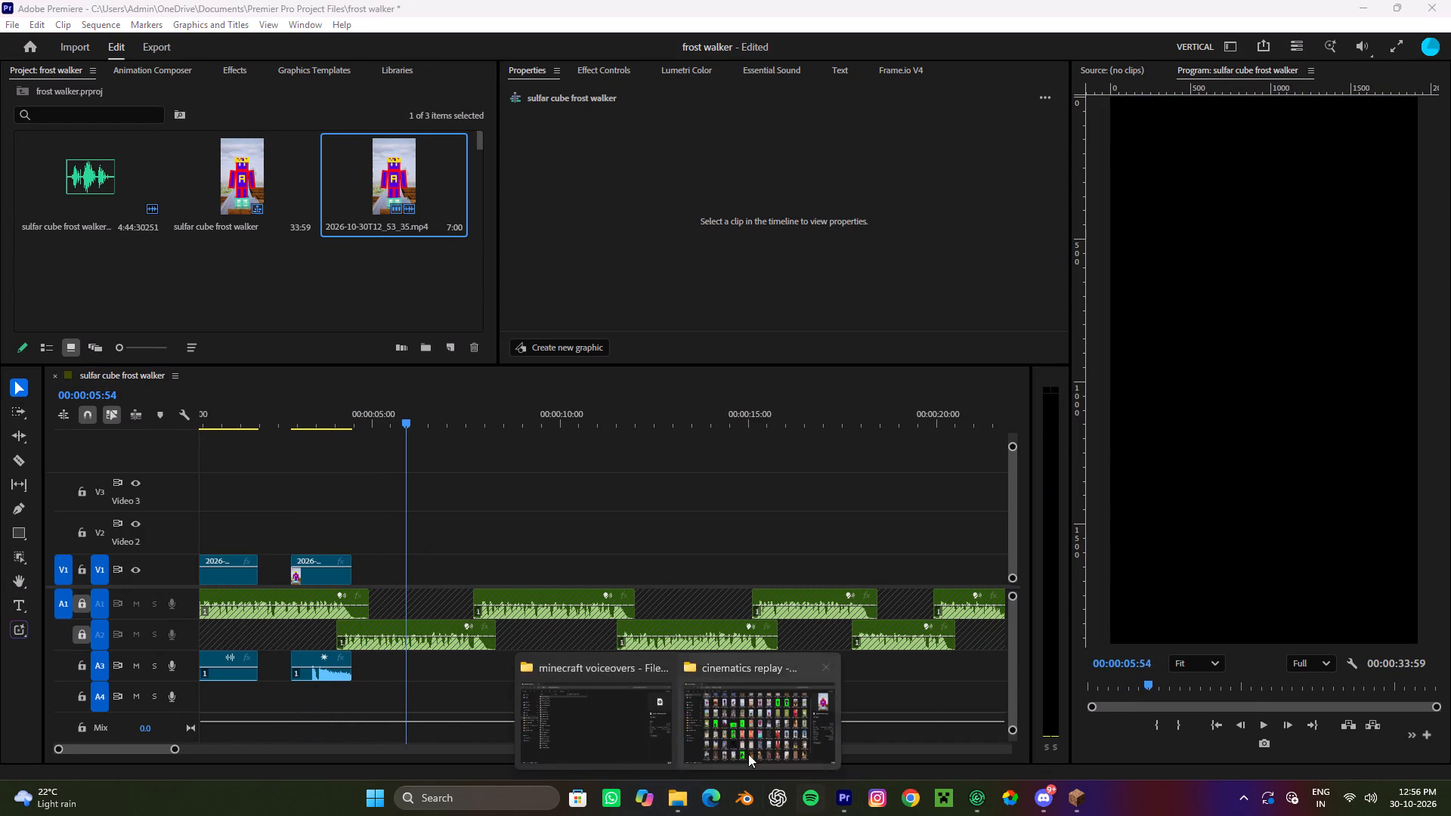
left_click(735, 739)
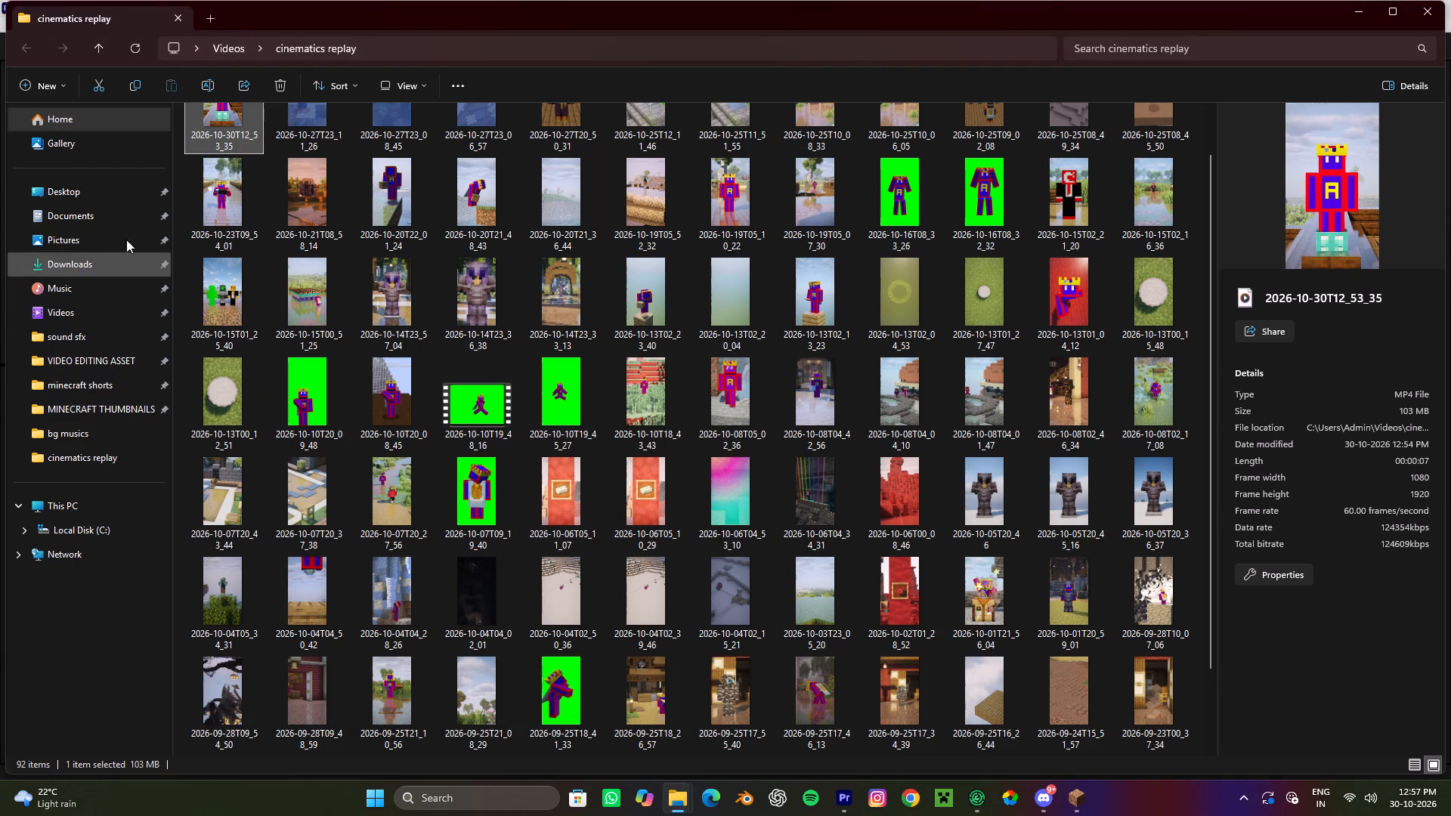
left_click(70, 318)
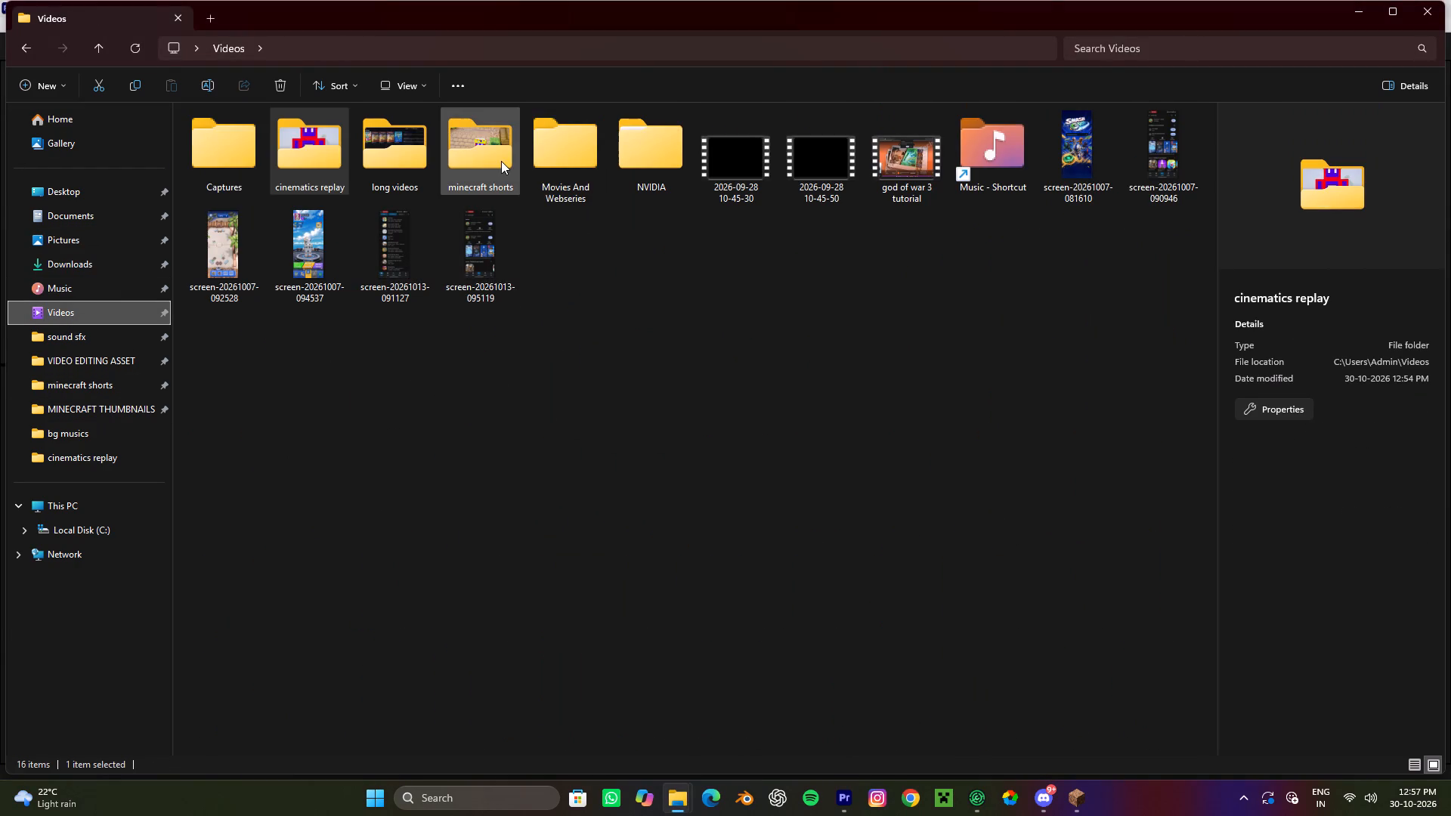
double_click(659, 147)
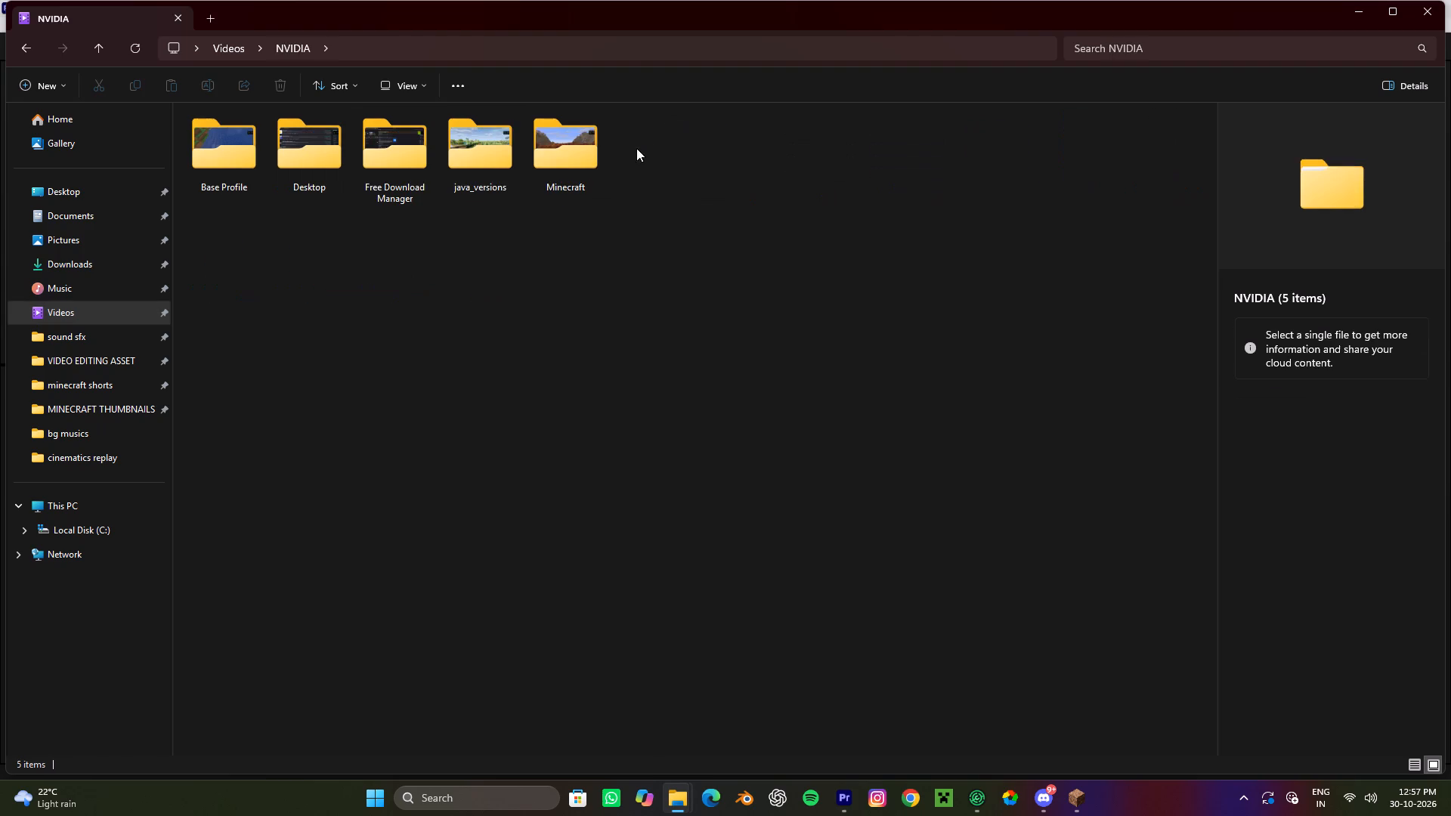
left_click(32, 49)
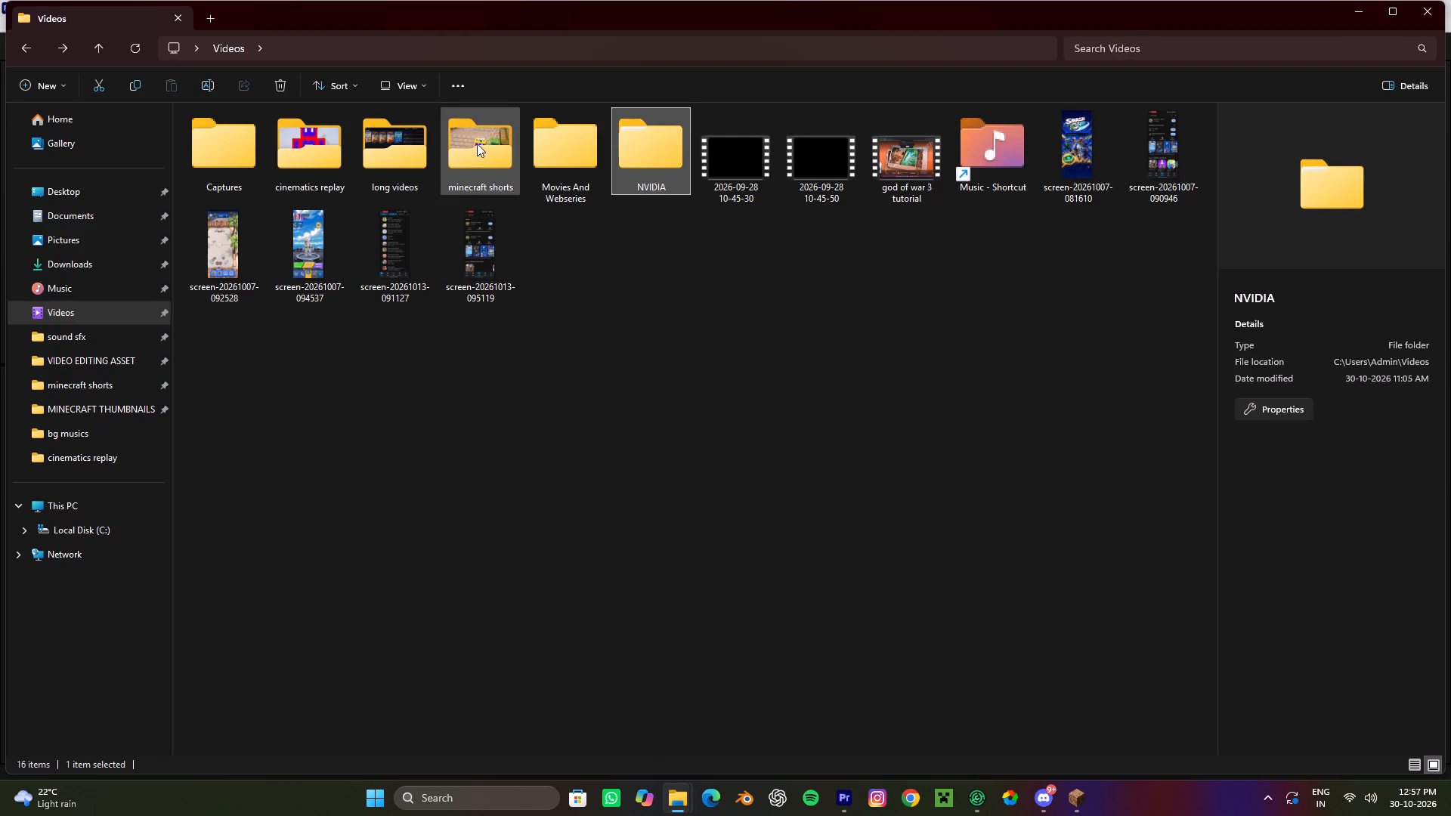
double_click(478, 143)
left_click(250, 153)
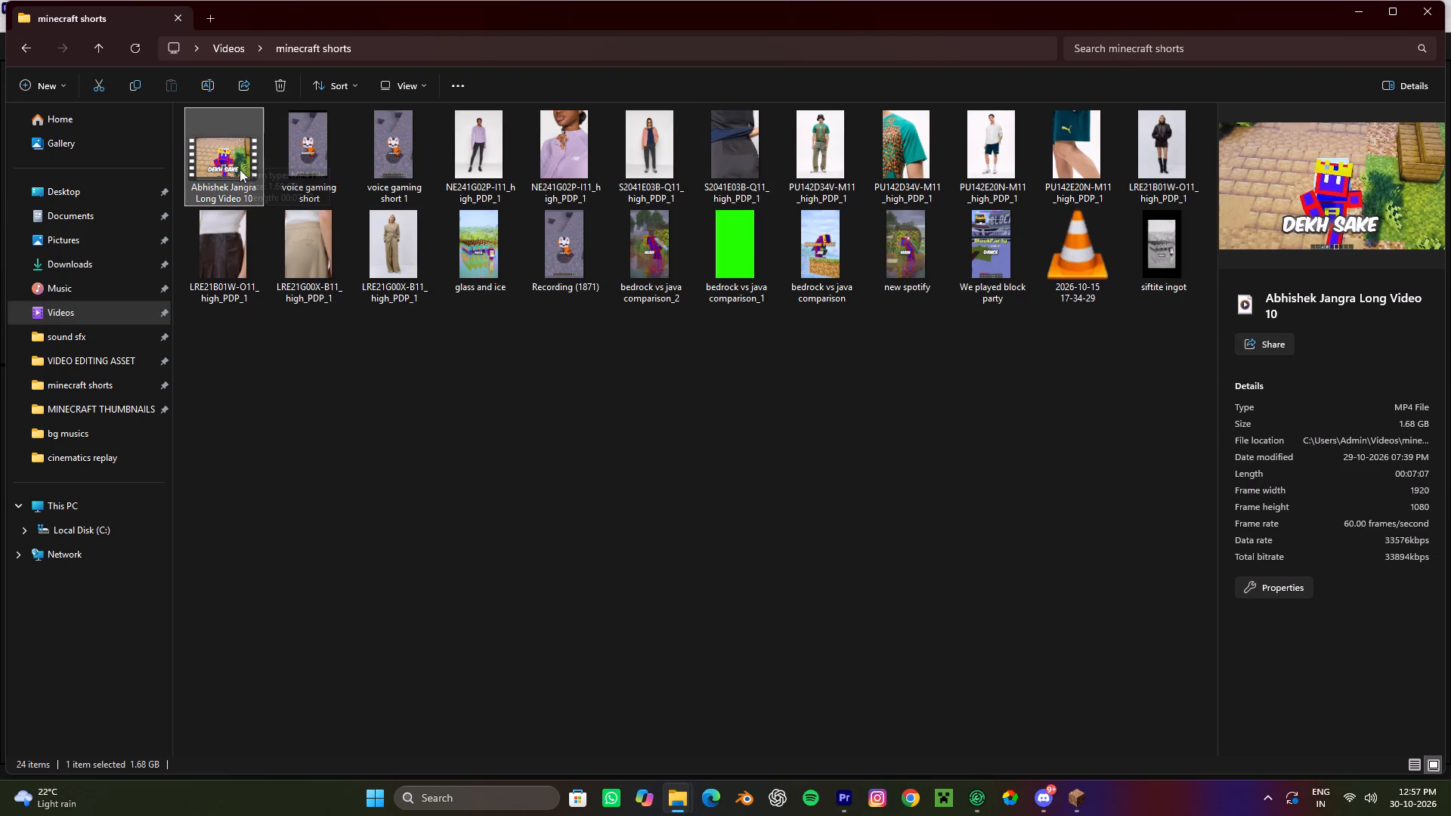
left_click(29, 57)
left_click(778, 503)
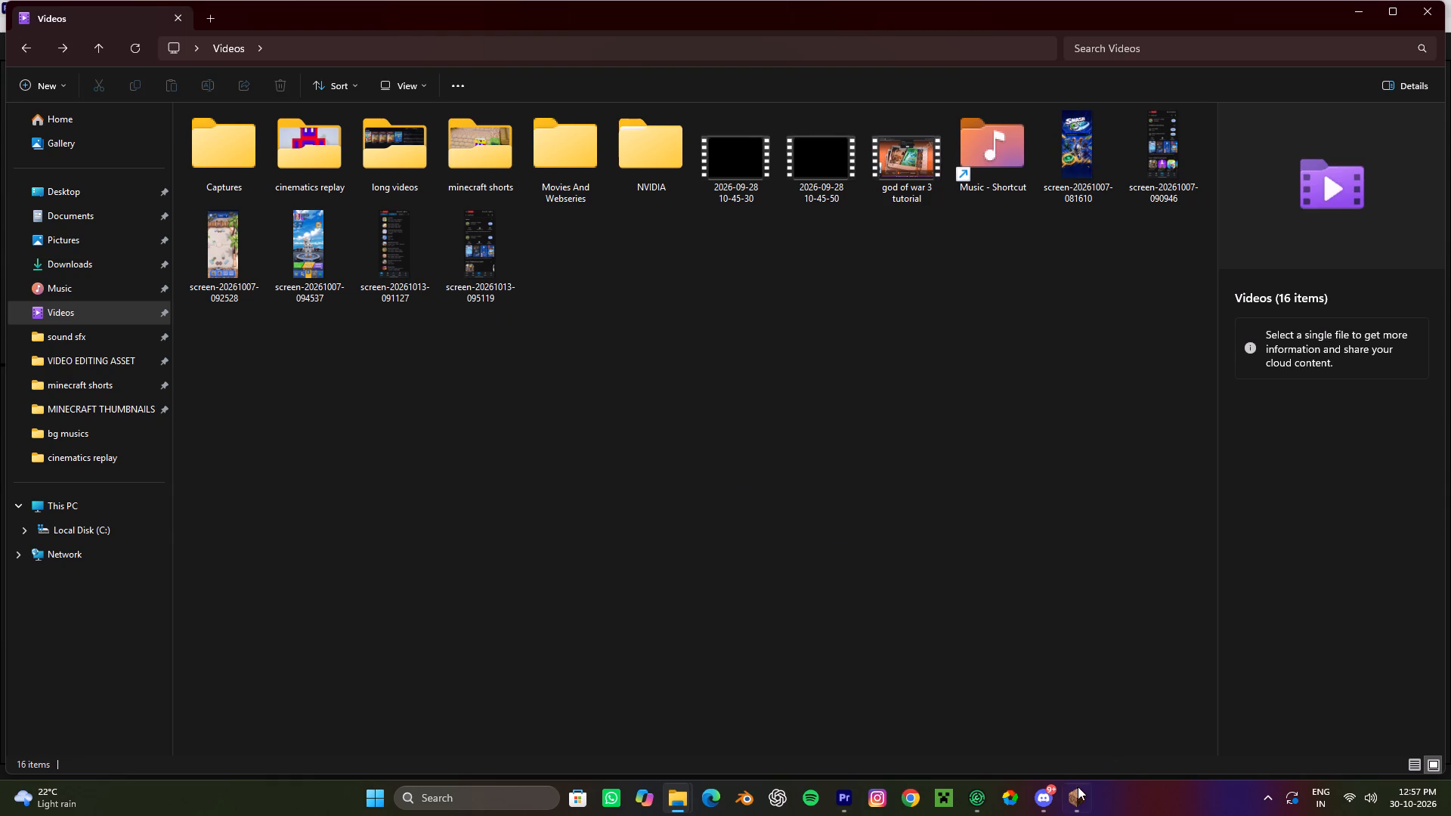
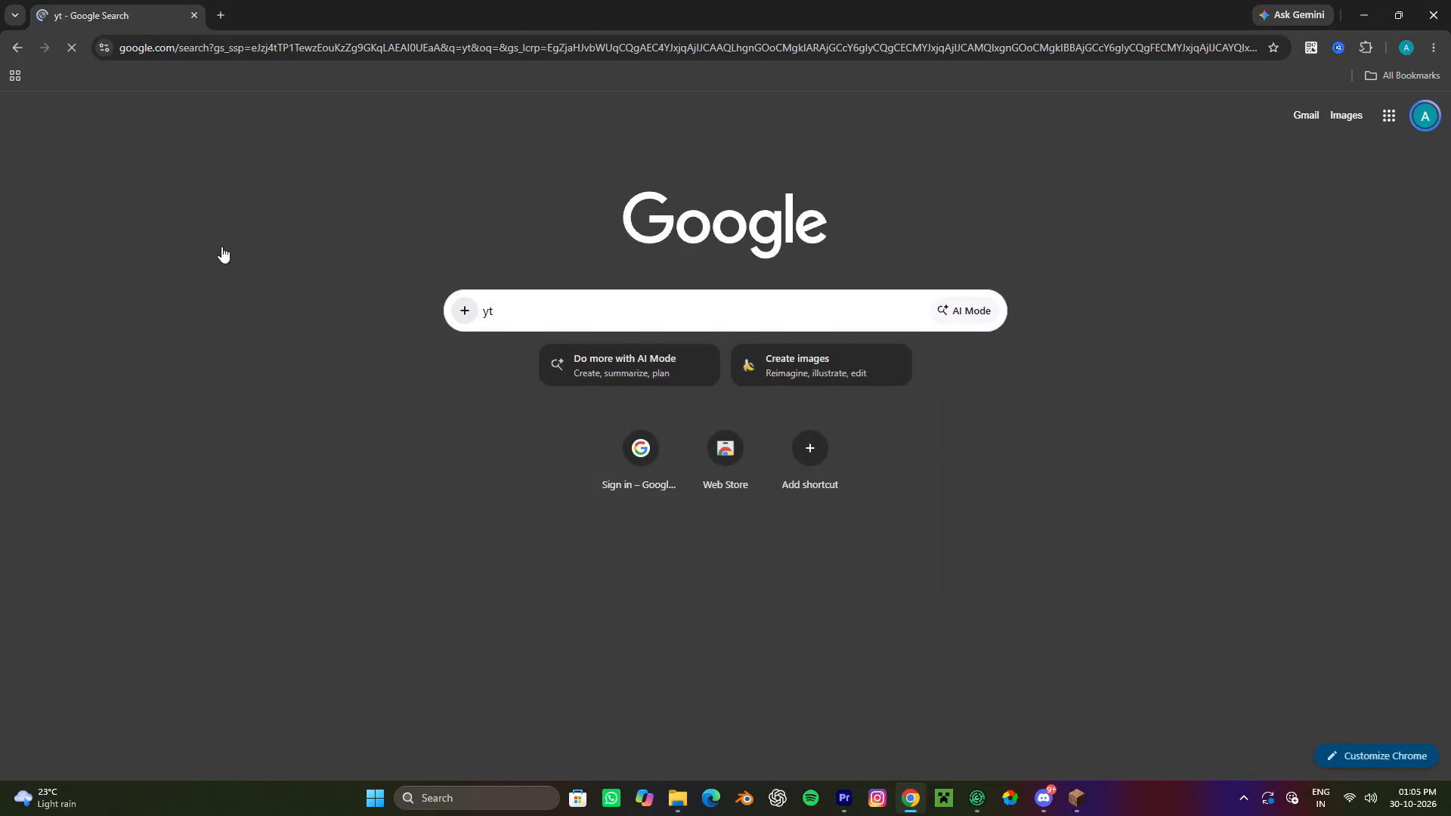
Open the latest video's analytics in YouTube Studio and review its Reach and Engagement figures.
left_click(268, 316)
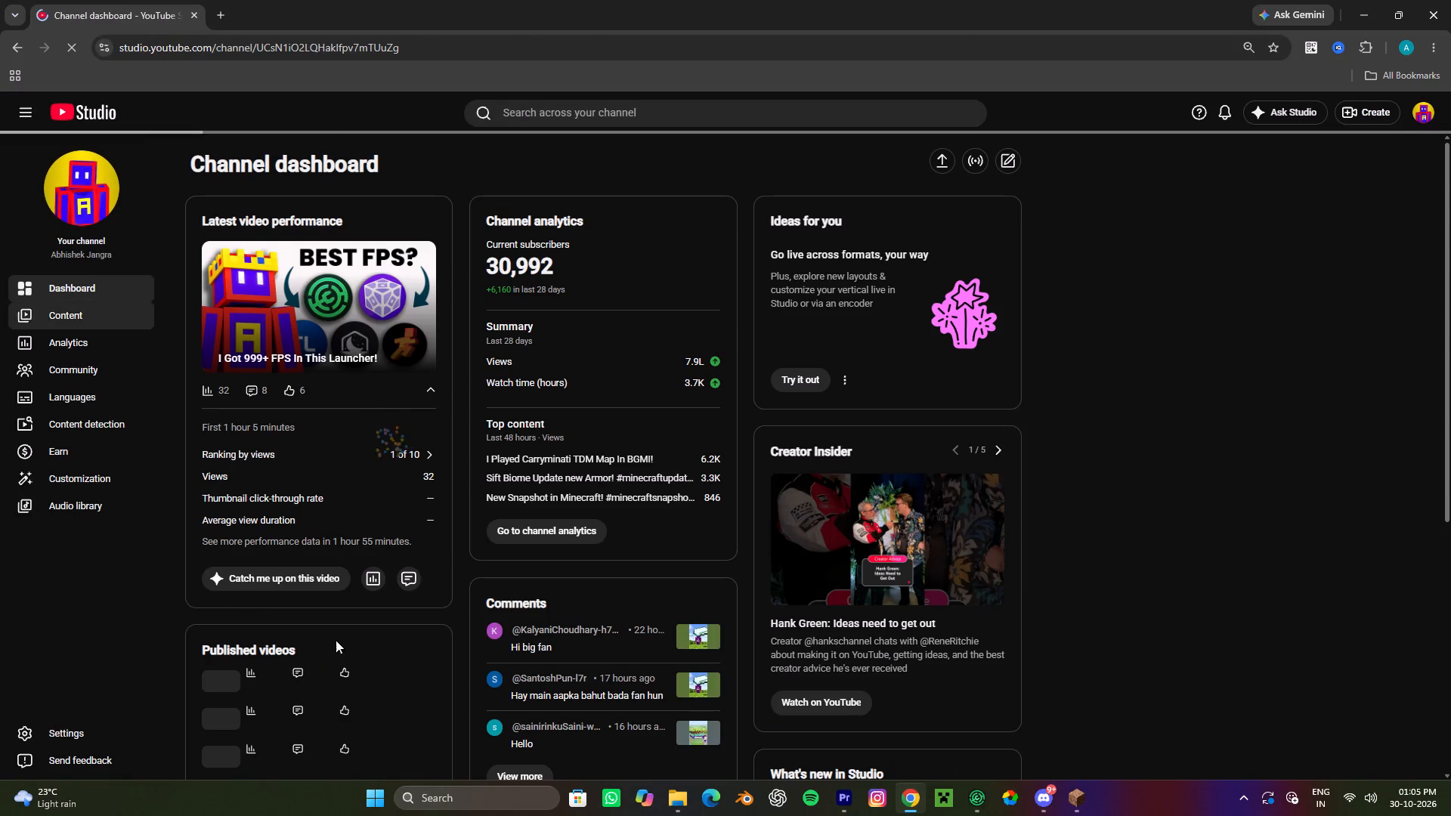
left_click(371, 569)
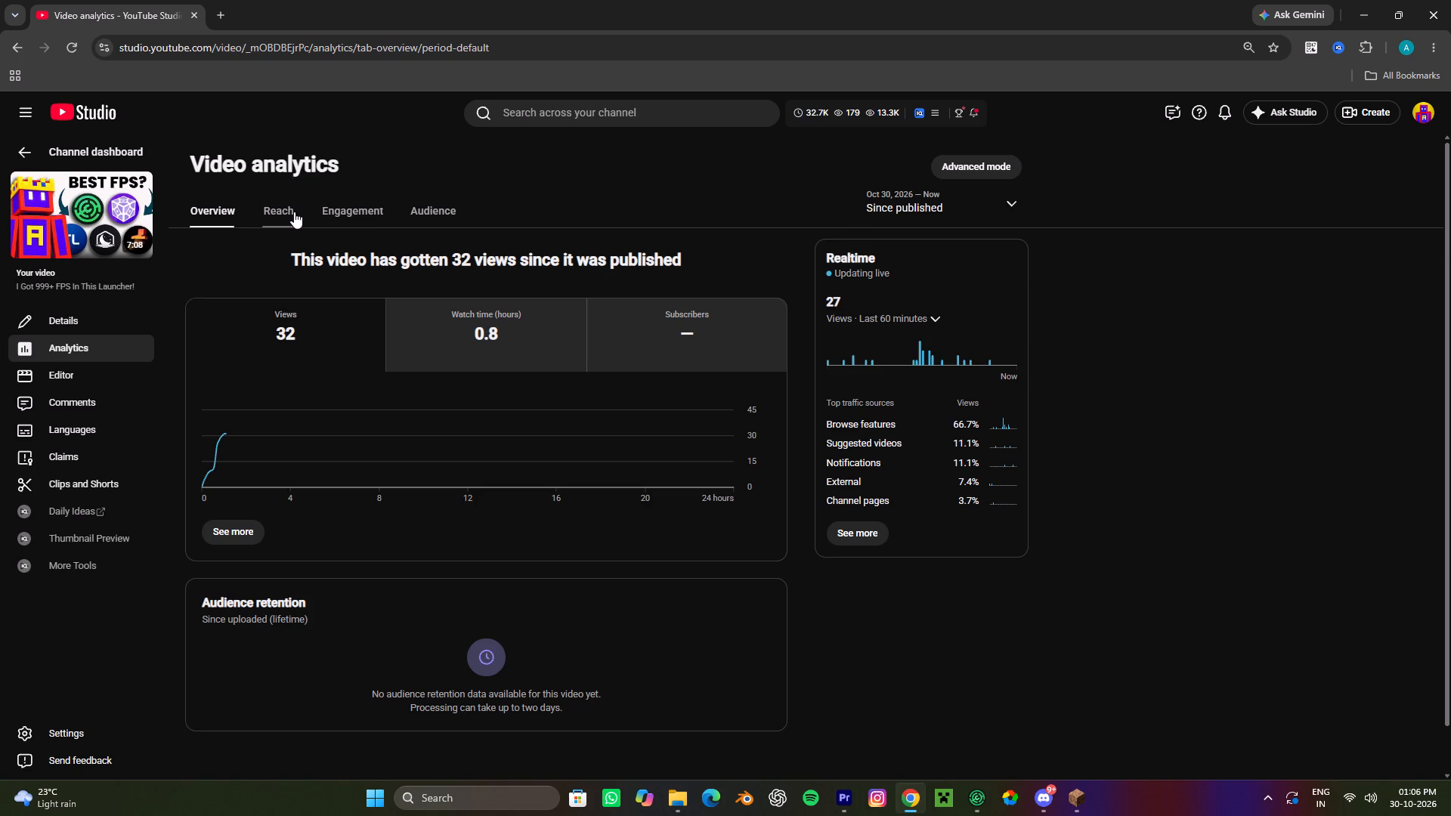
left_click(294, 212)
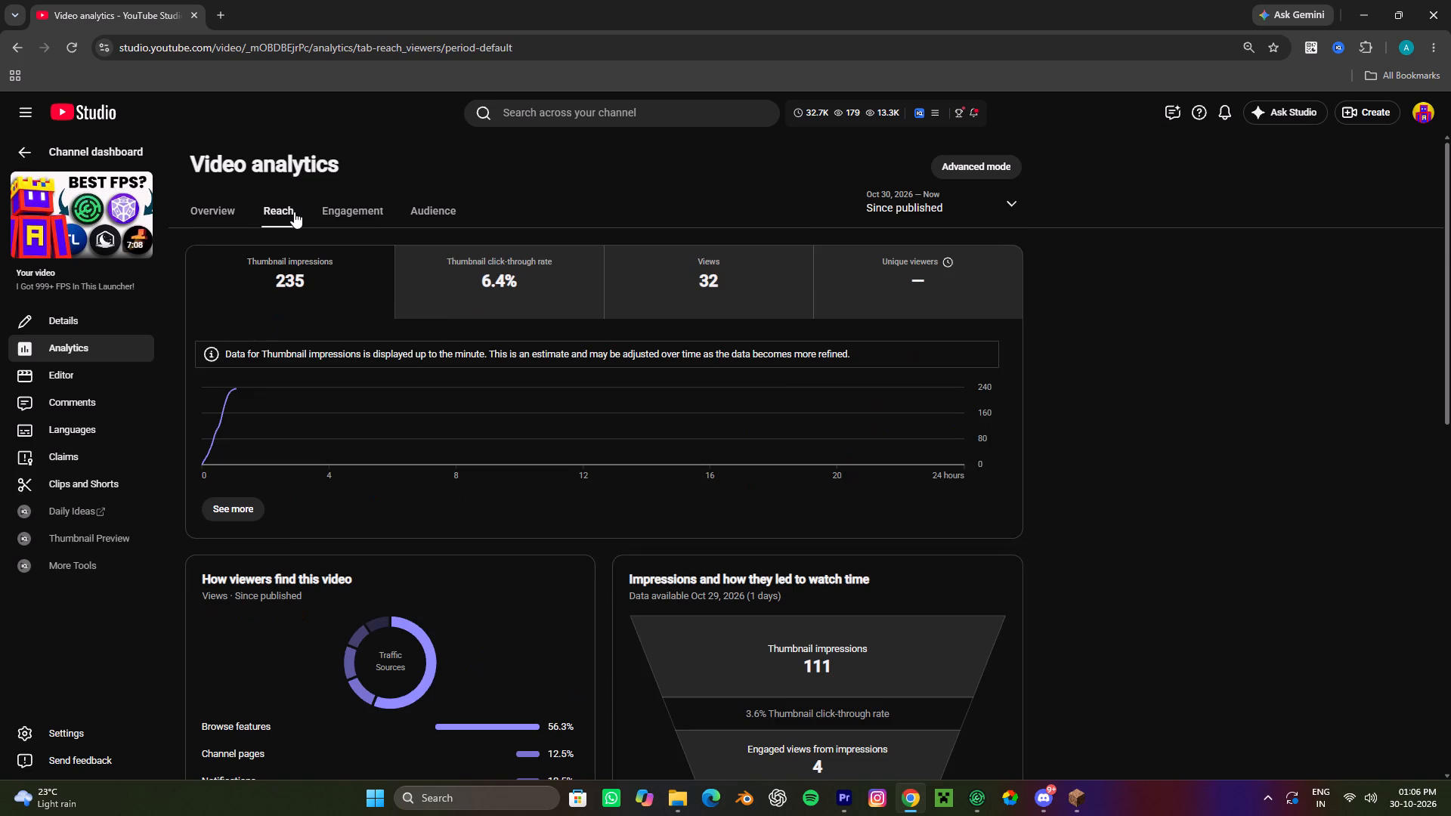
scroll(504, 487, "down", 3)
scroll(509, 502, "up", 4)
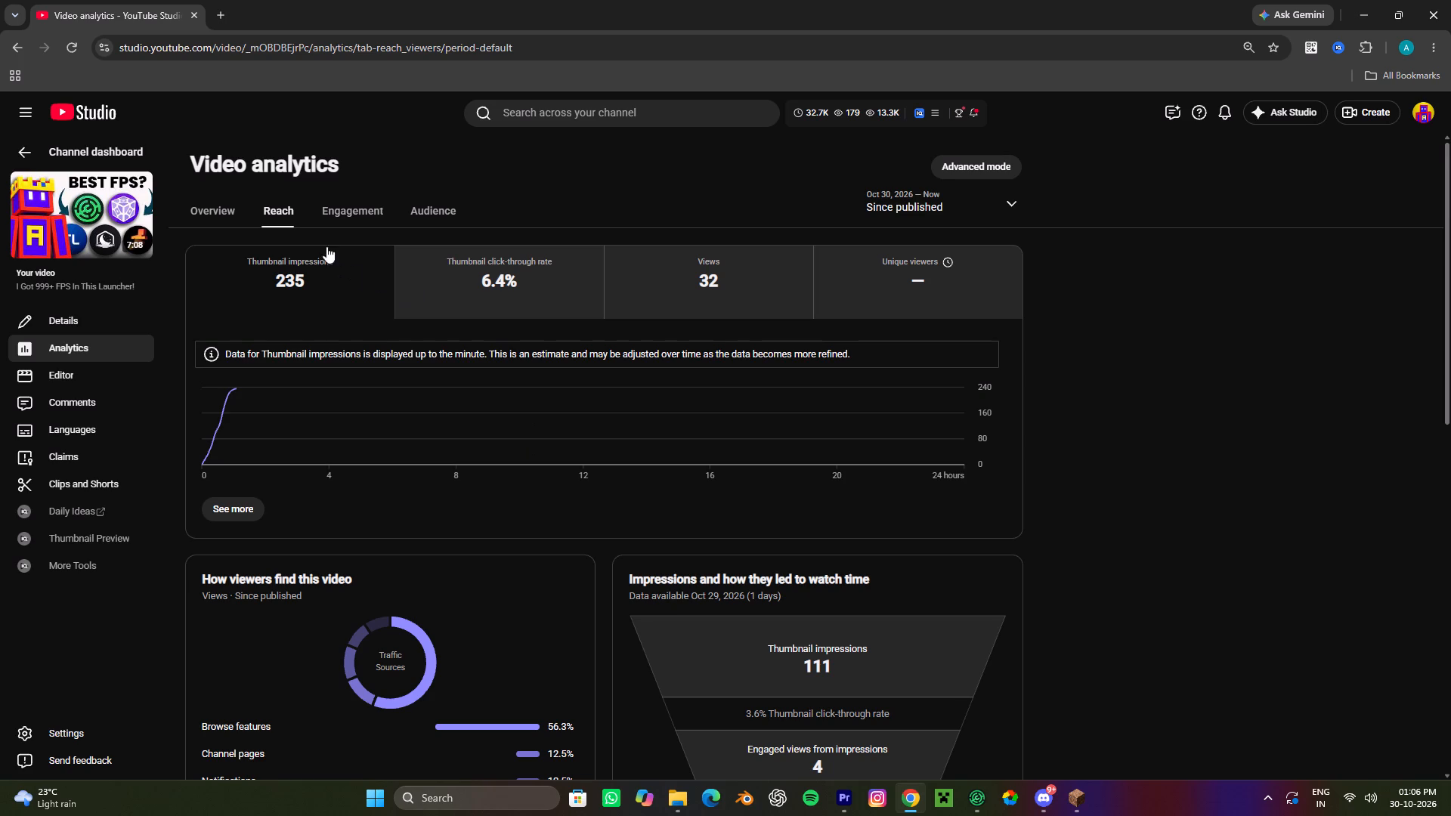
left_click(368, 223)
scroll(877, 508, "down", 7)
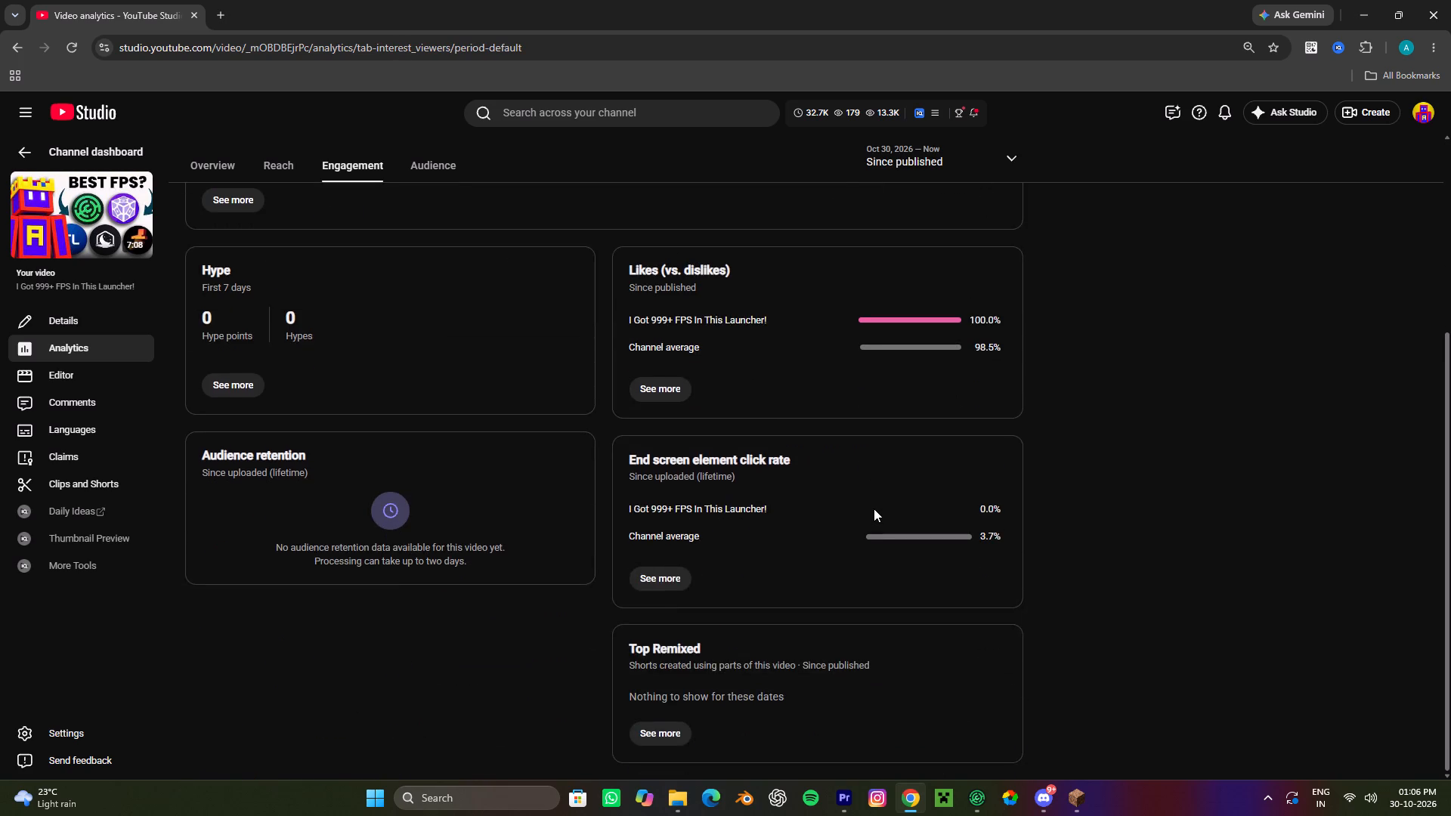
scroll(874, 508, "up", 4)
left_click(1450, 0)
scroll(509, 526, "down", 4)
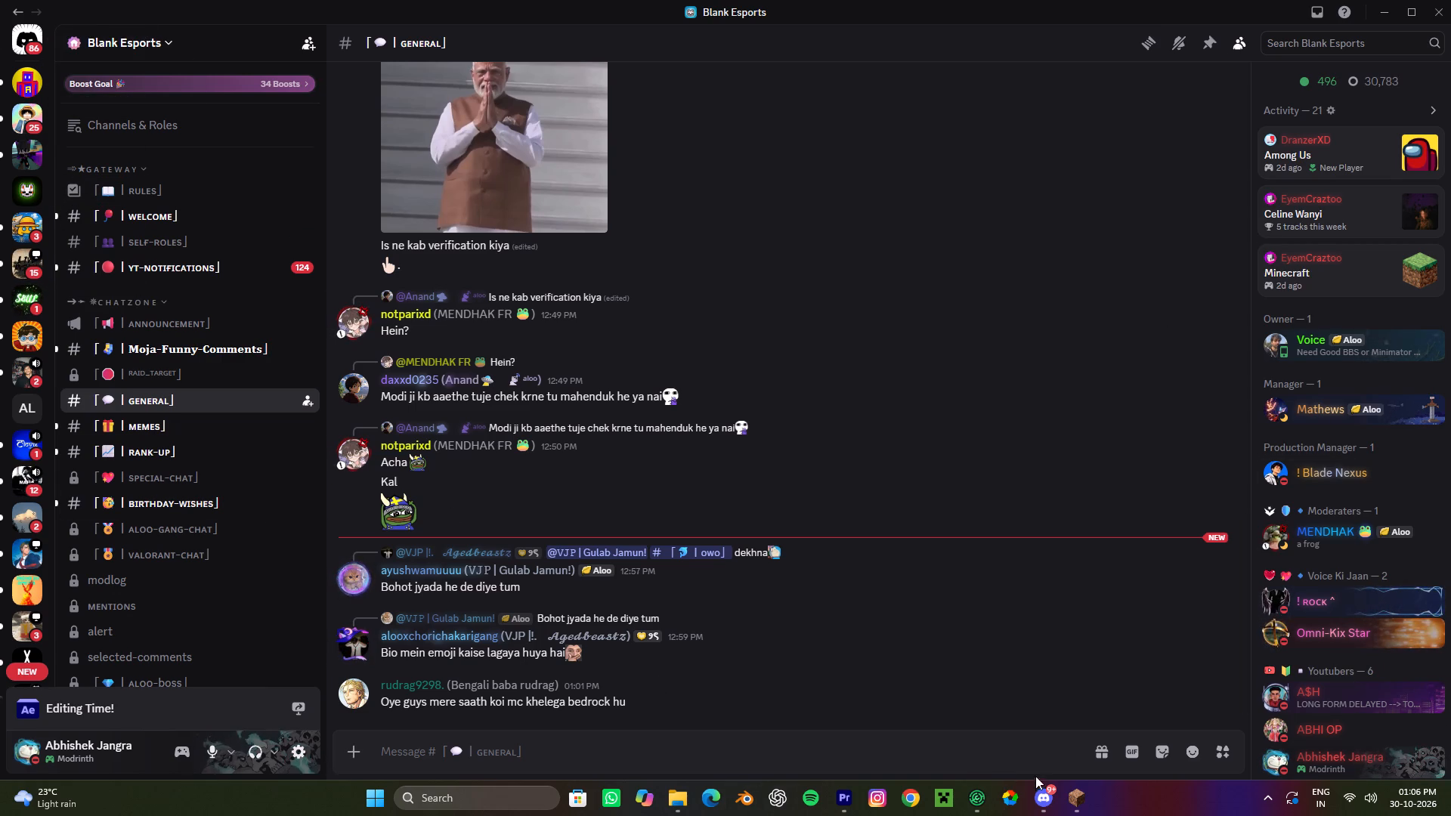
Switch to Premiere Pro and replay the opening clip from the start against the voice-over.
left_click(835, 793)
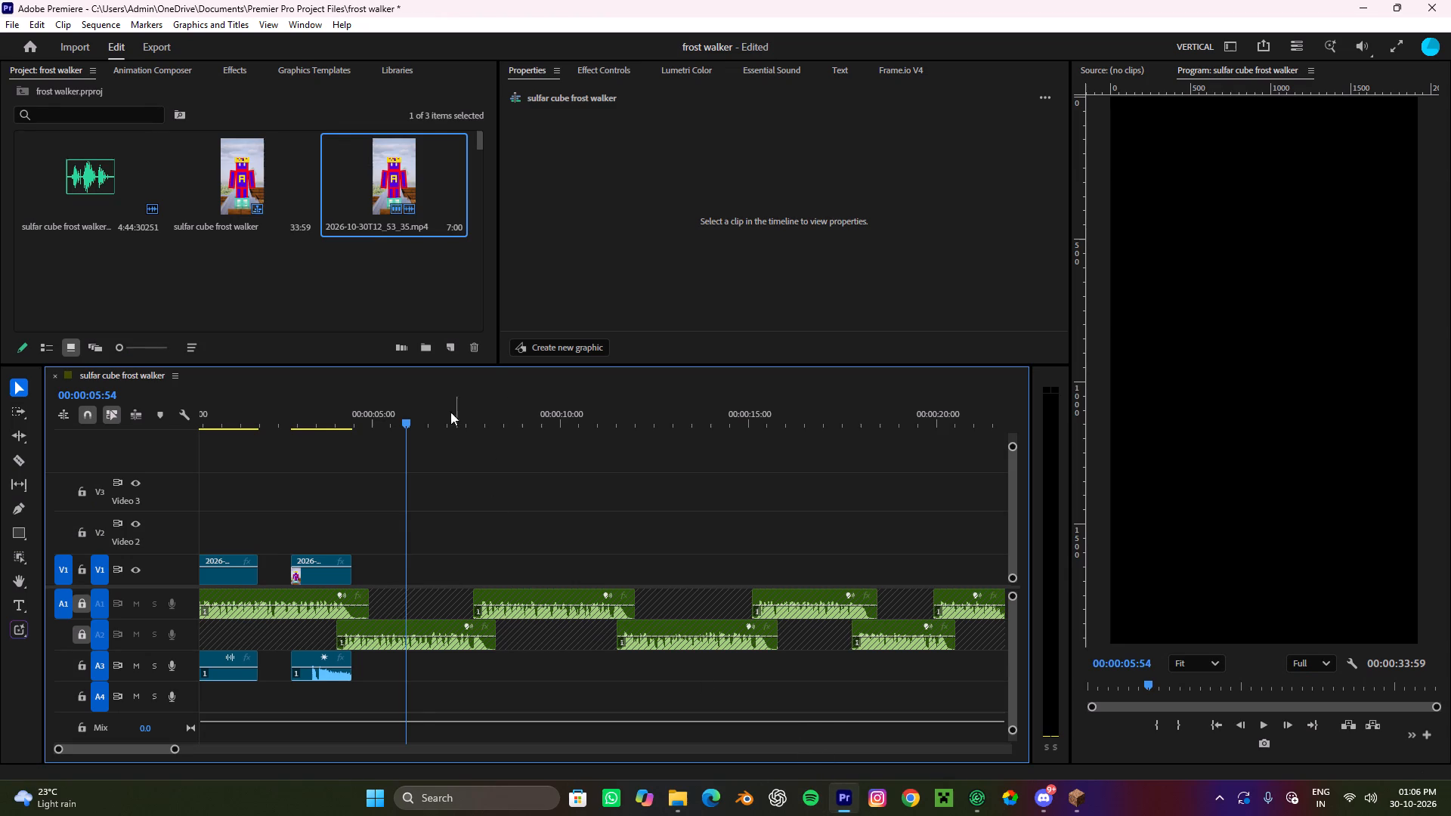
left_click_drag(440, 412, 0, 462)
key("space")
scroll(513, 629, "up", 6, "alt")
scroll(516, 624, "up", 6)
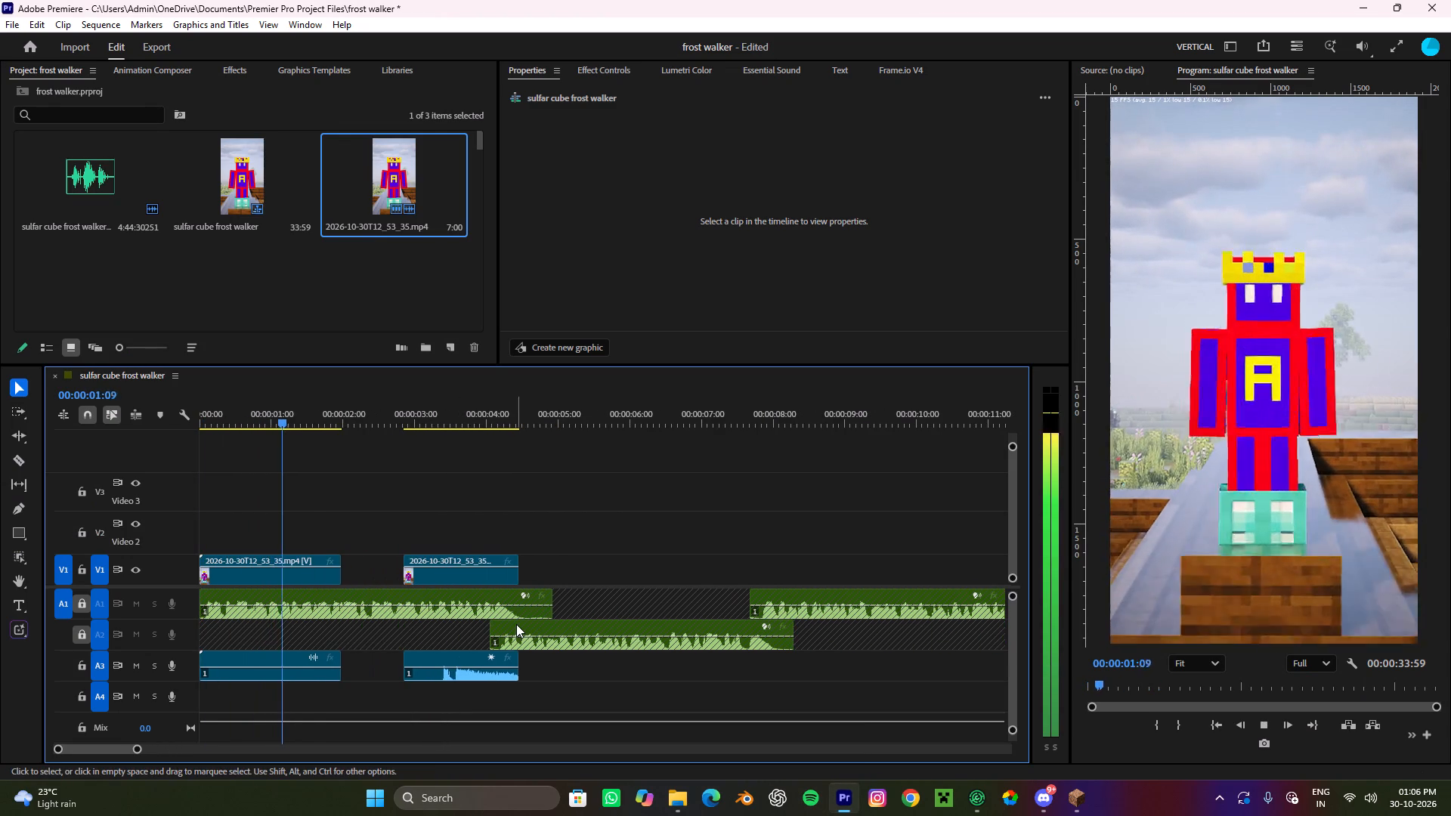
key("space")
left_click_drag(336, 393, 0, 399)
left_click_drag(356, 419, 0, 431)
key("space")
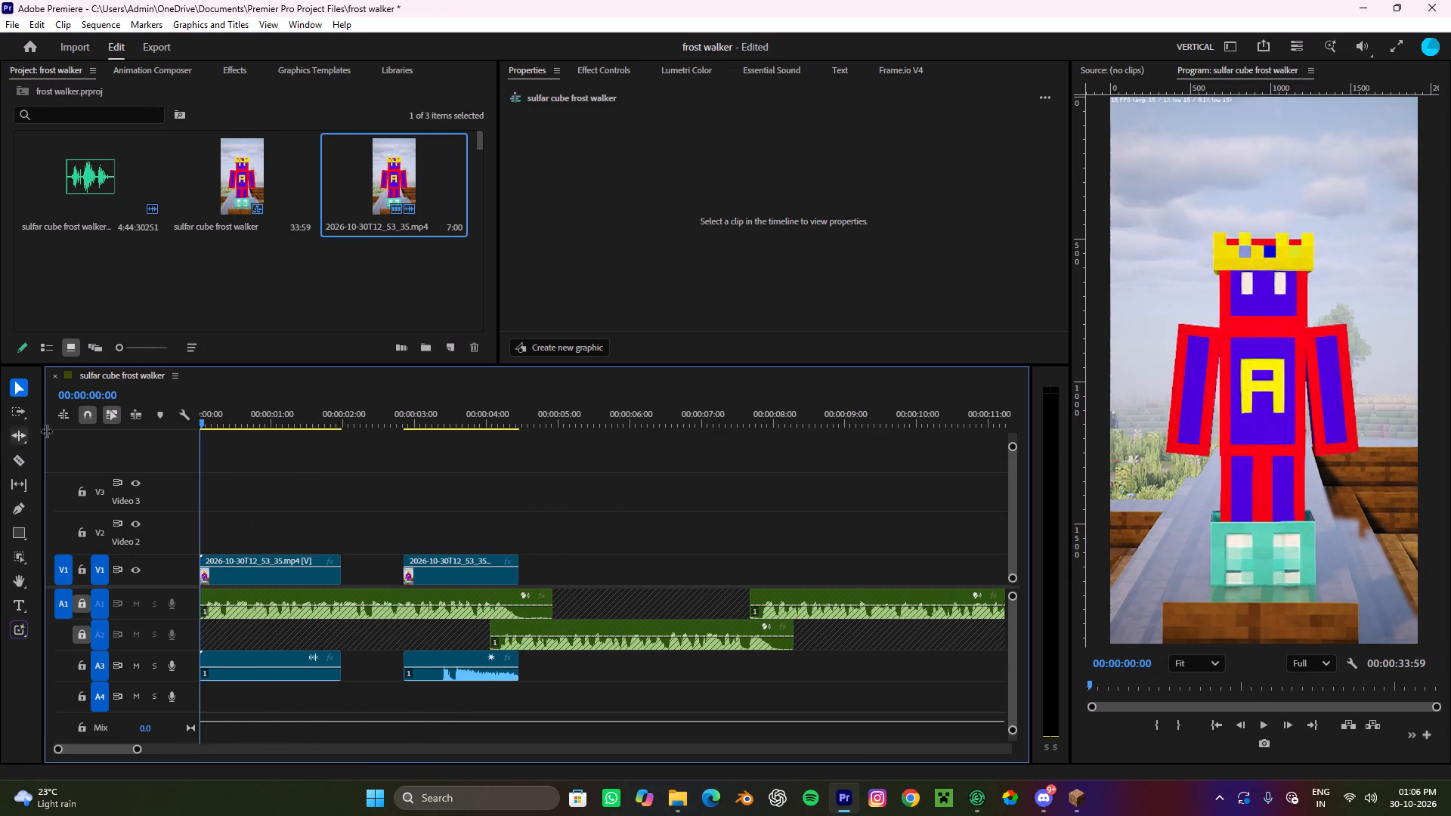
key("space")
Switch to Chrome, search Google for "diamond boots minecraft" and open the Apex Hosting article on boot enchantments.
left_click(910, 802)
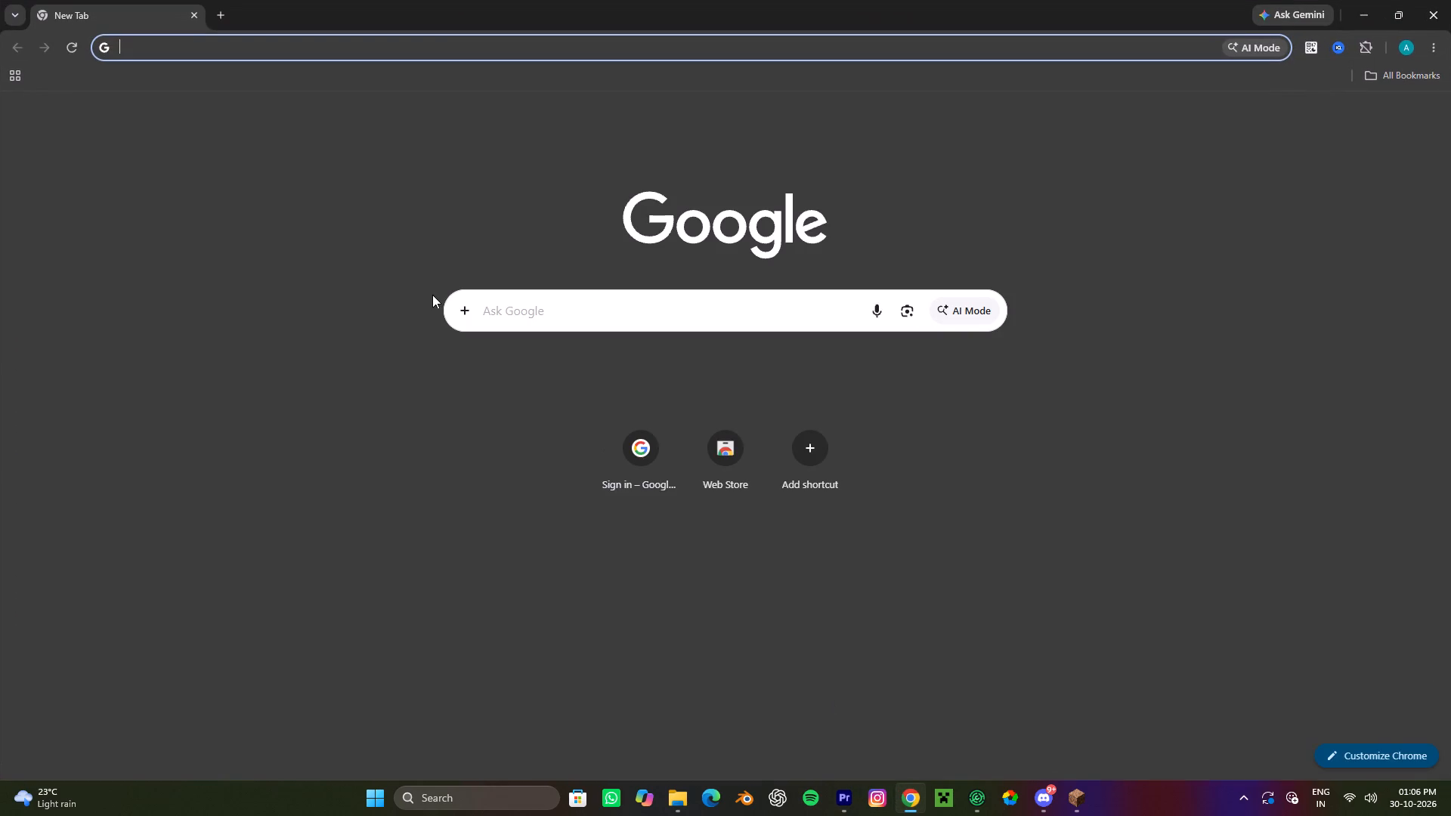
left_click(553, 304)
type("diamond boots")
left_click(605, 388)
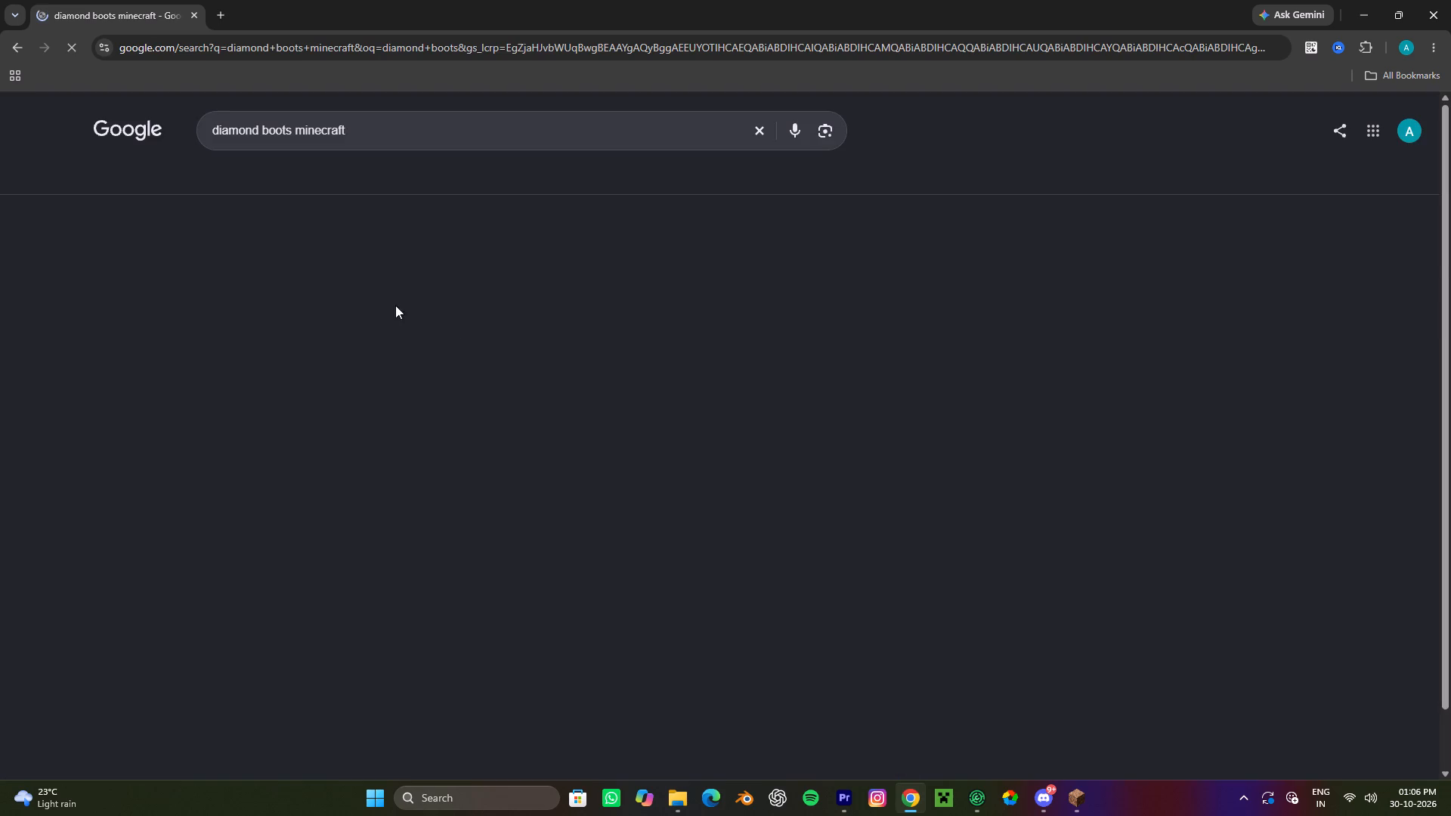
left_click(298, 675)
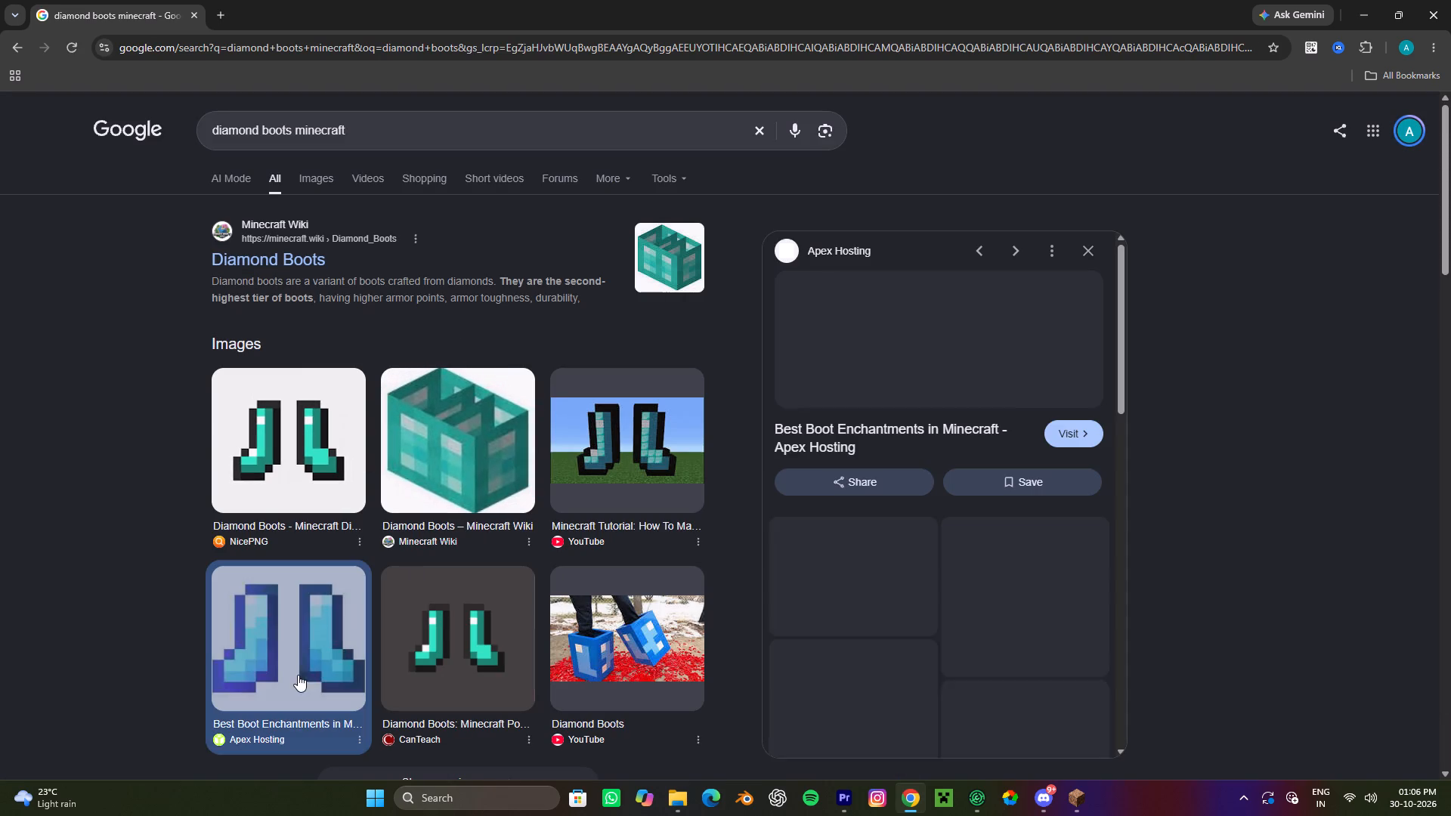
left_click(1079, 435)
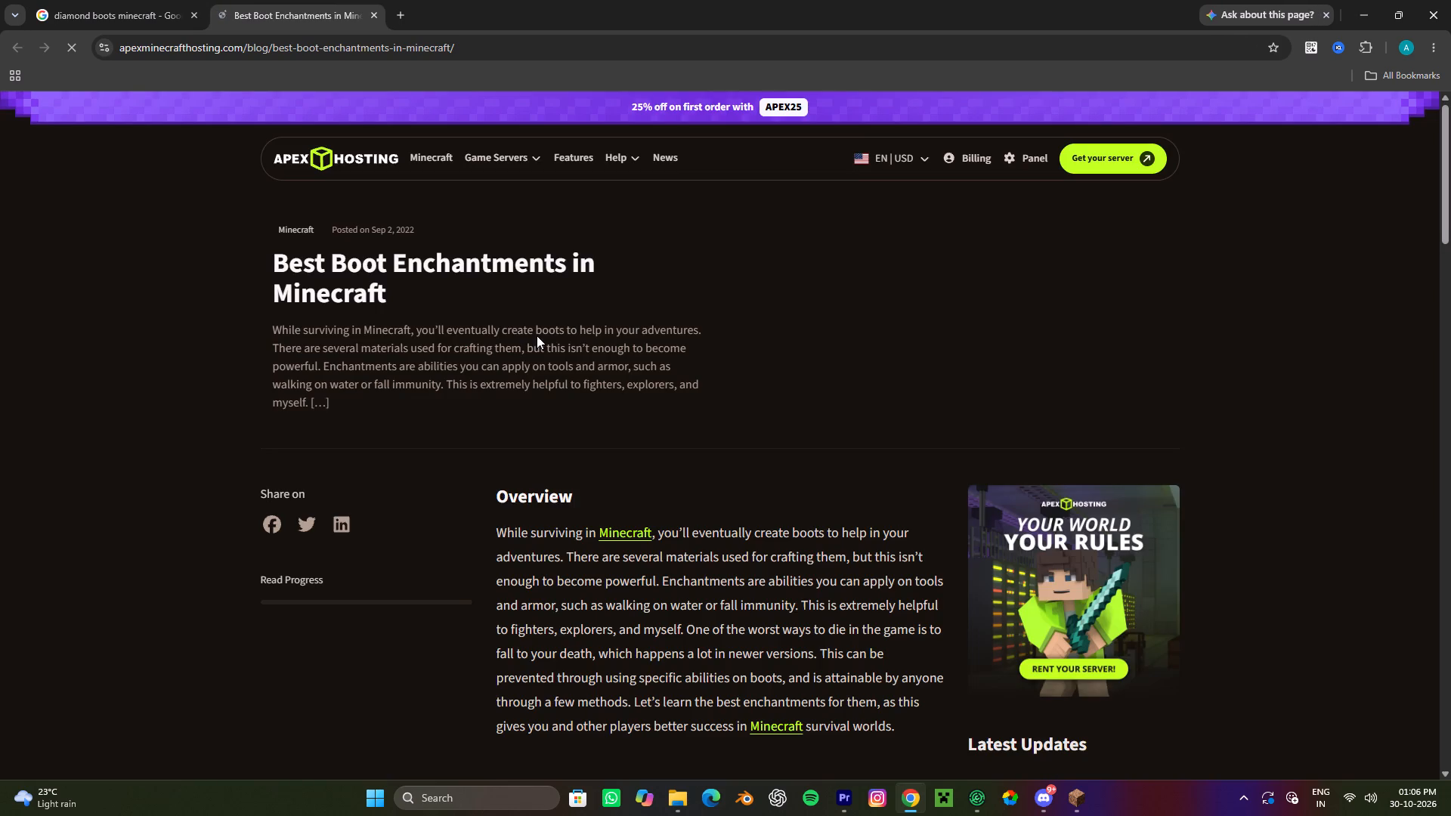
Save the article's enchanted diamond boots image as Diamond_Enchanted_Boots.
scroll(404, 413, "down", 3)
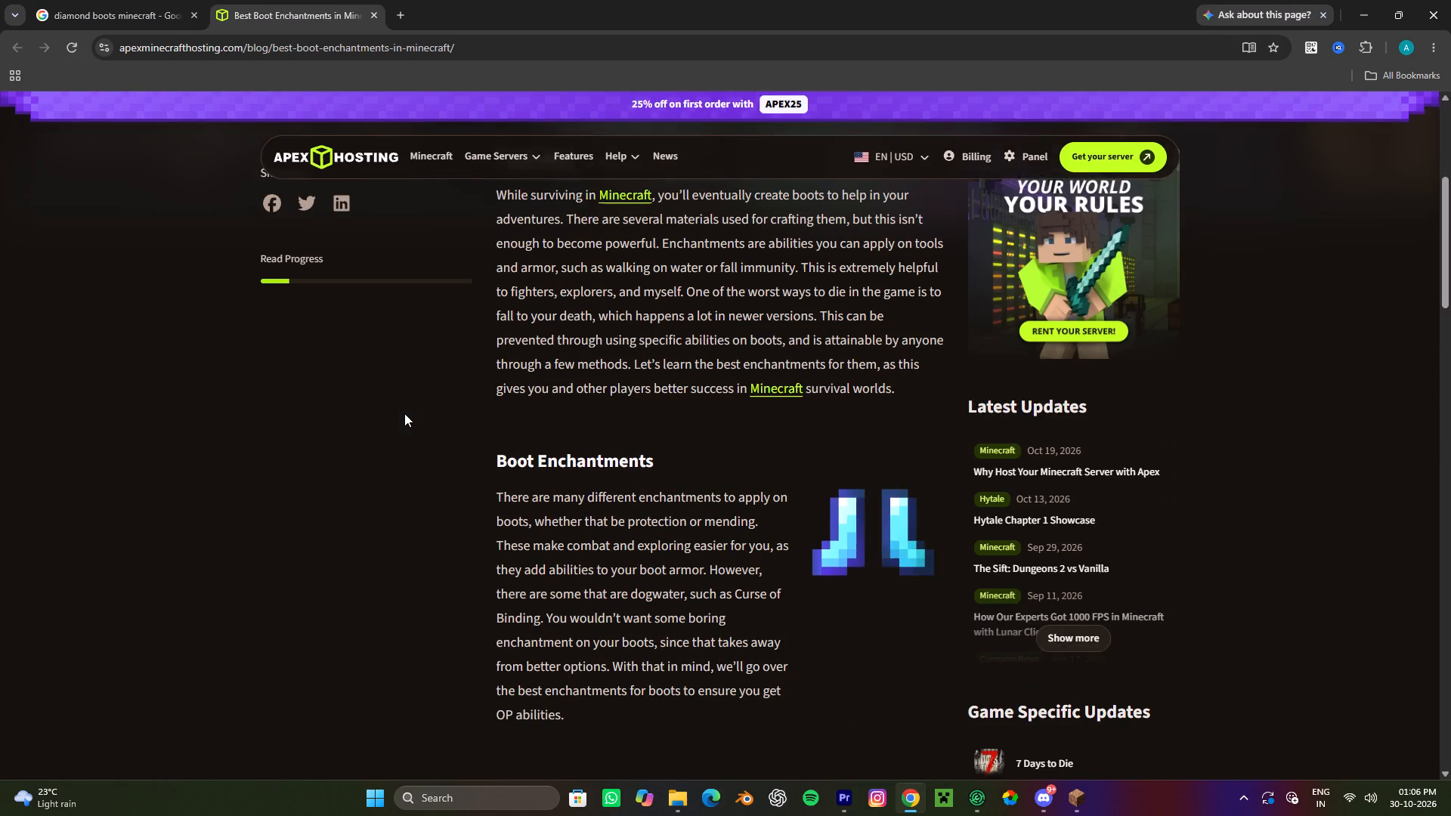
left_click(880, 549)
right_click(873, 549)
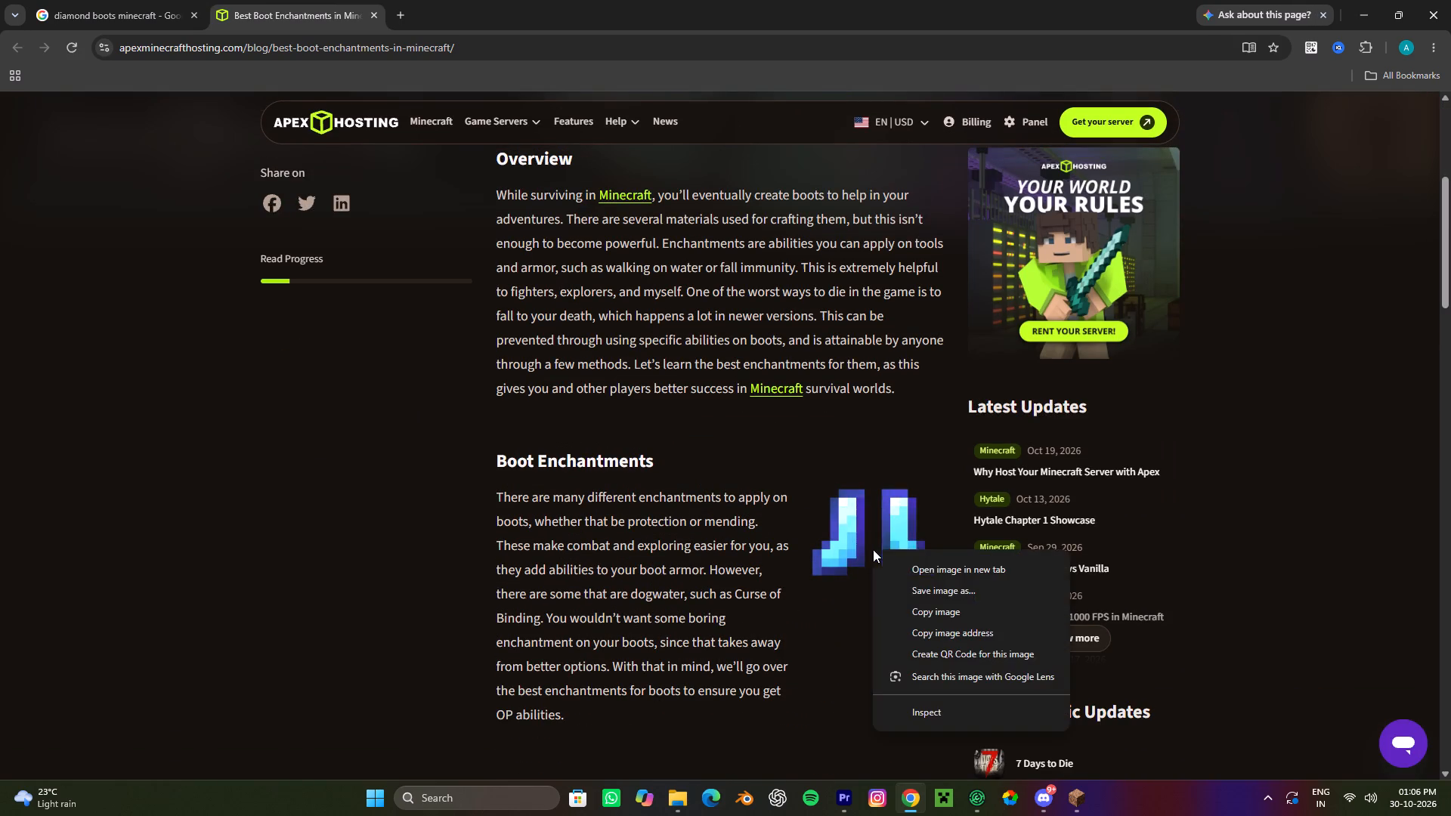
left_click(948, 592)
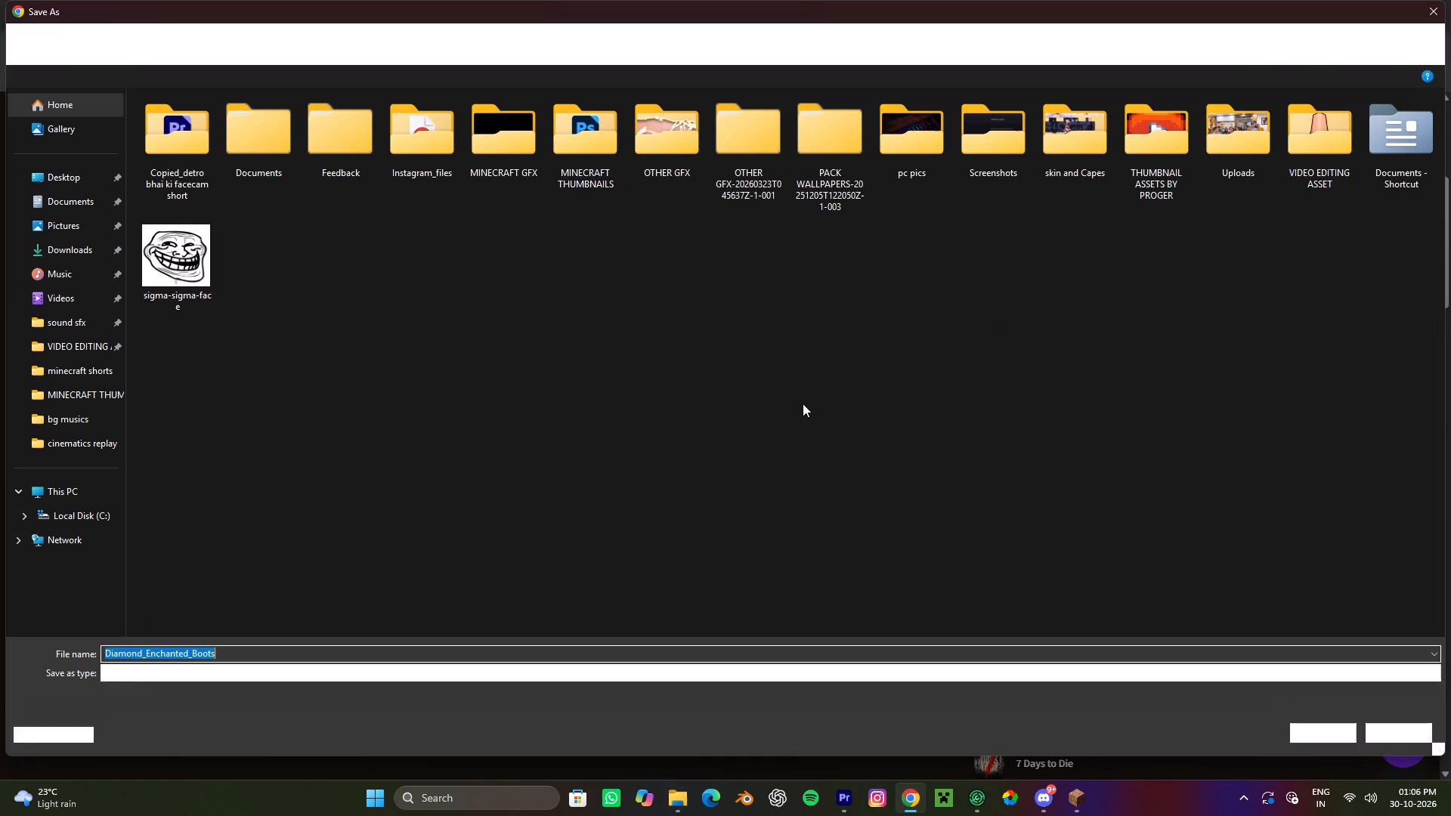
left_click(1302, 728)
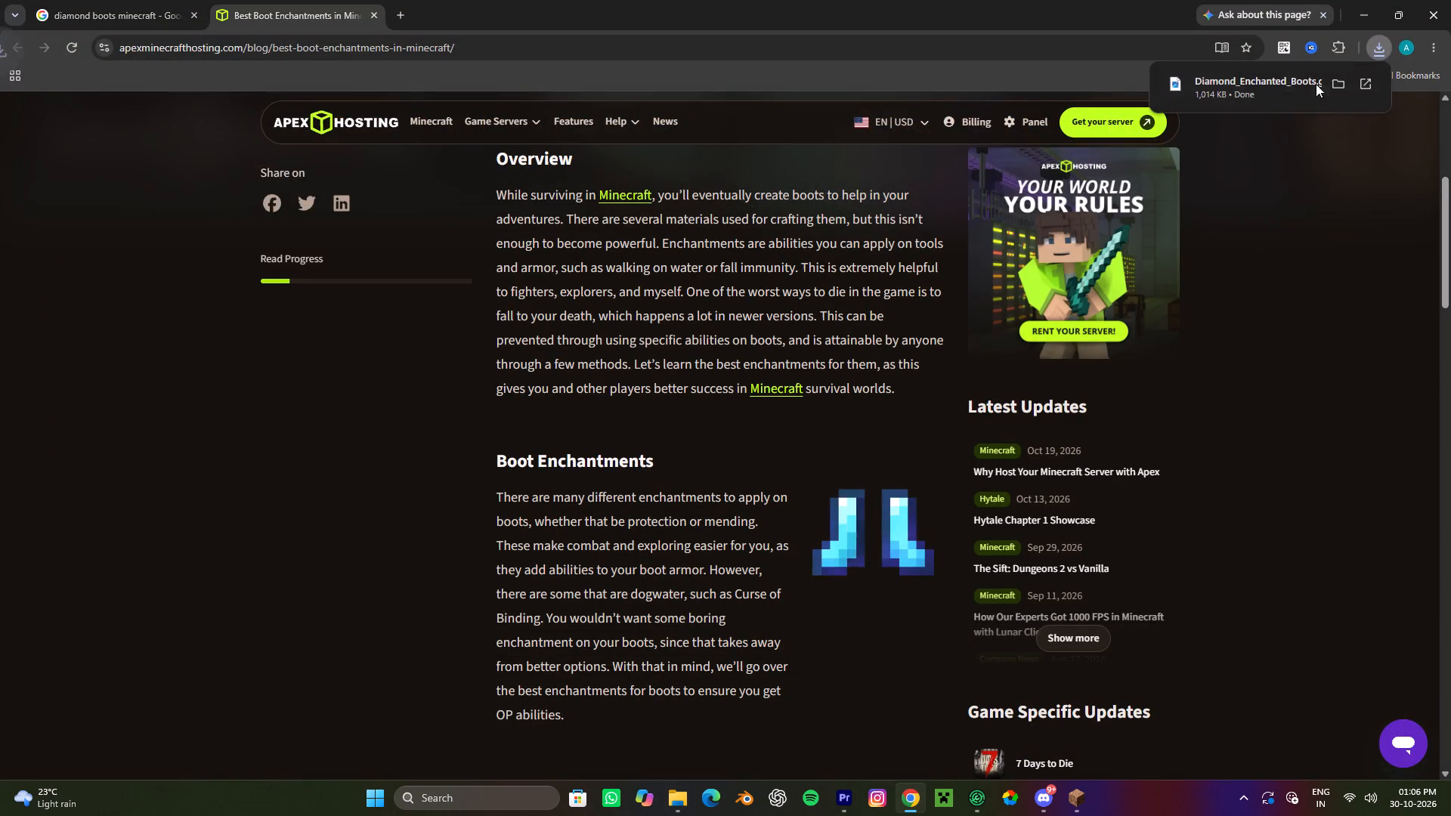
Bring the downloaded Diamond_Enchanted_Boots.gif into the Premiere Pro sequence on track V2, starting at about 1.5 s.
left_click_drag(1288, 79, 830, 790)
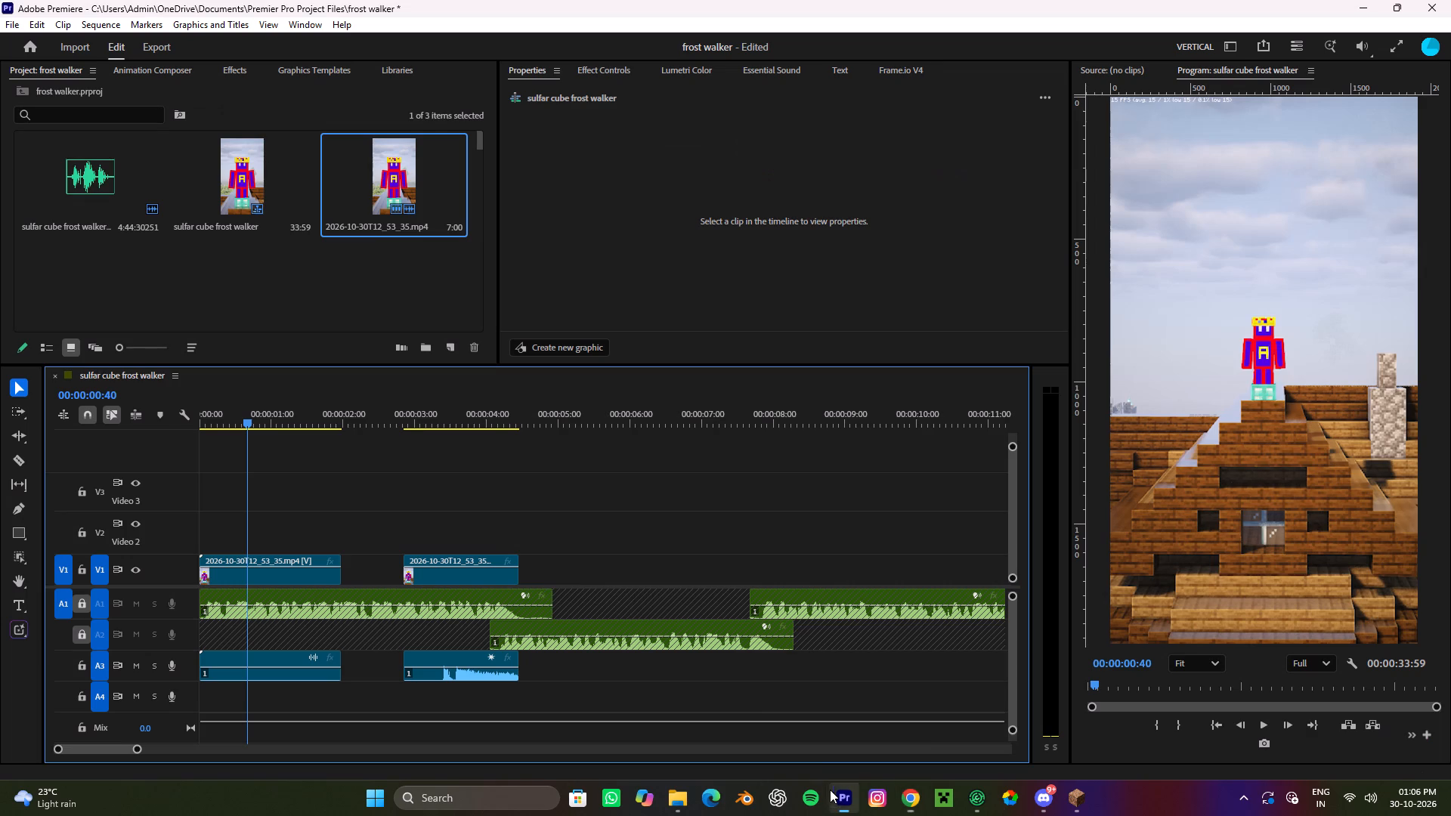
left_click_drag(830, 790, 306, 533)
left_click_drag(265, 407, 345, 427)
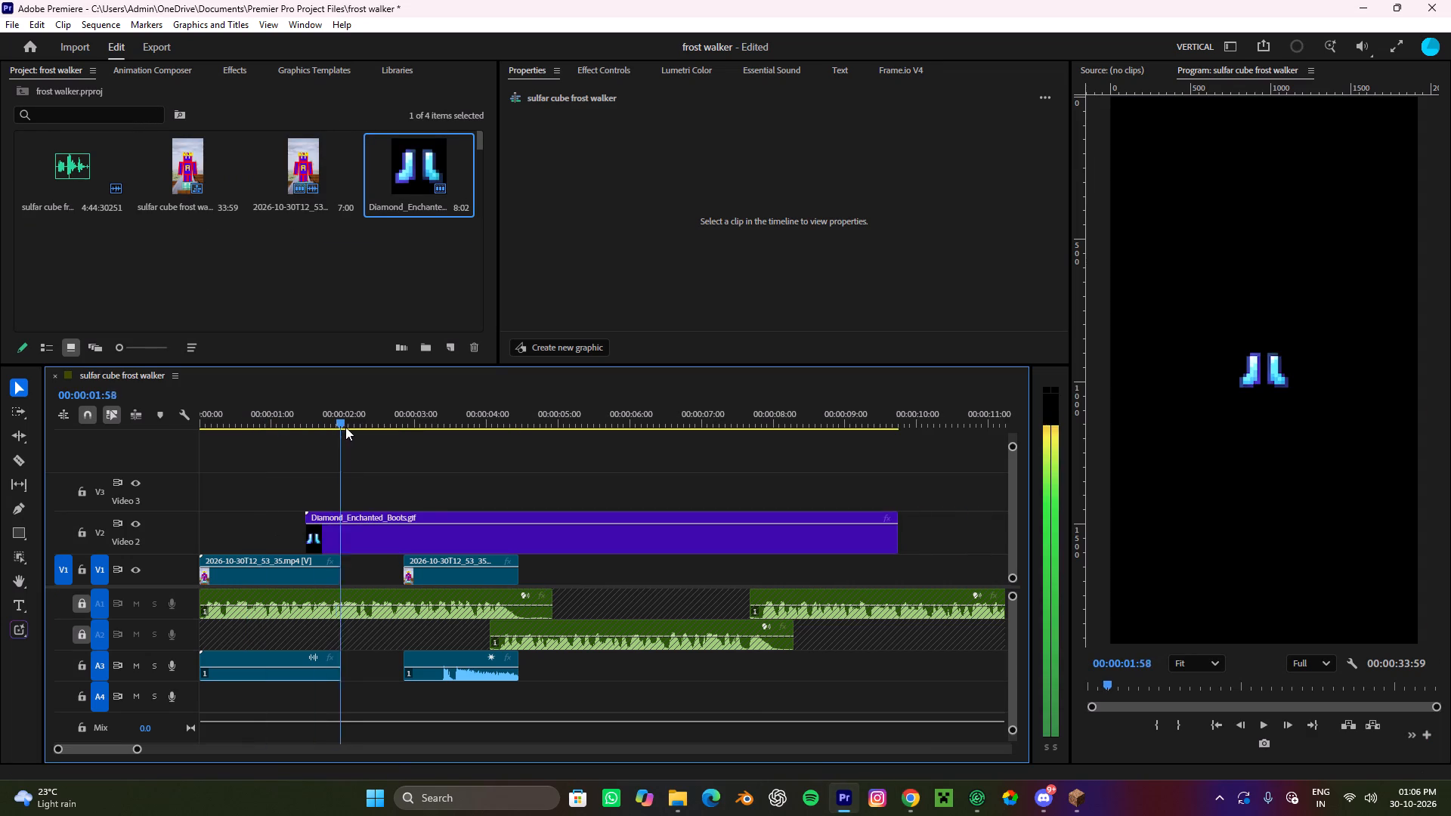
left_click_drag(345, 427, 350, 427)
left_click_drag(343, 416, 331, 419)
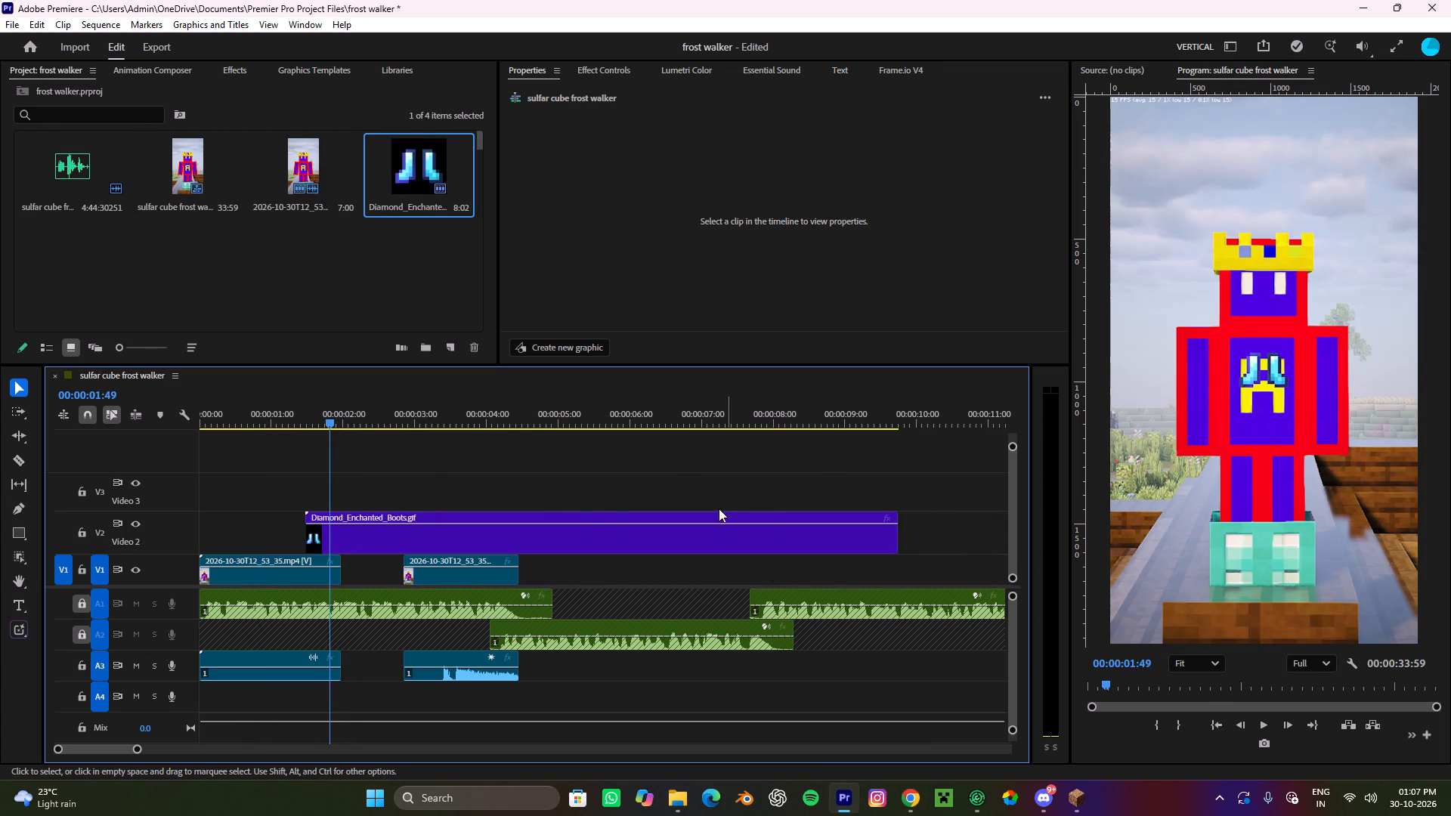
Reduce the height of all video and audio tracks in the timeline.
left_click_drag(1010, 447, 1039, 328)
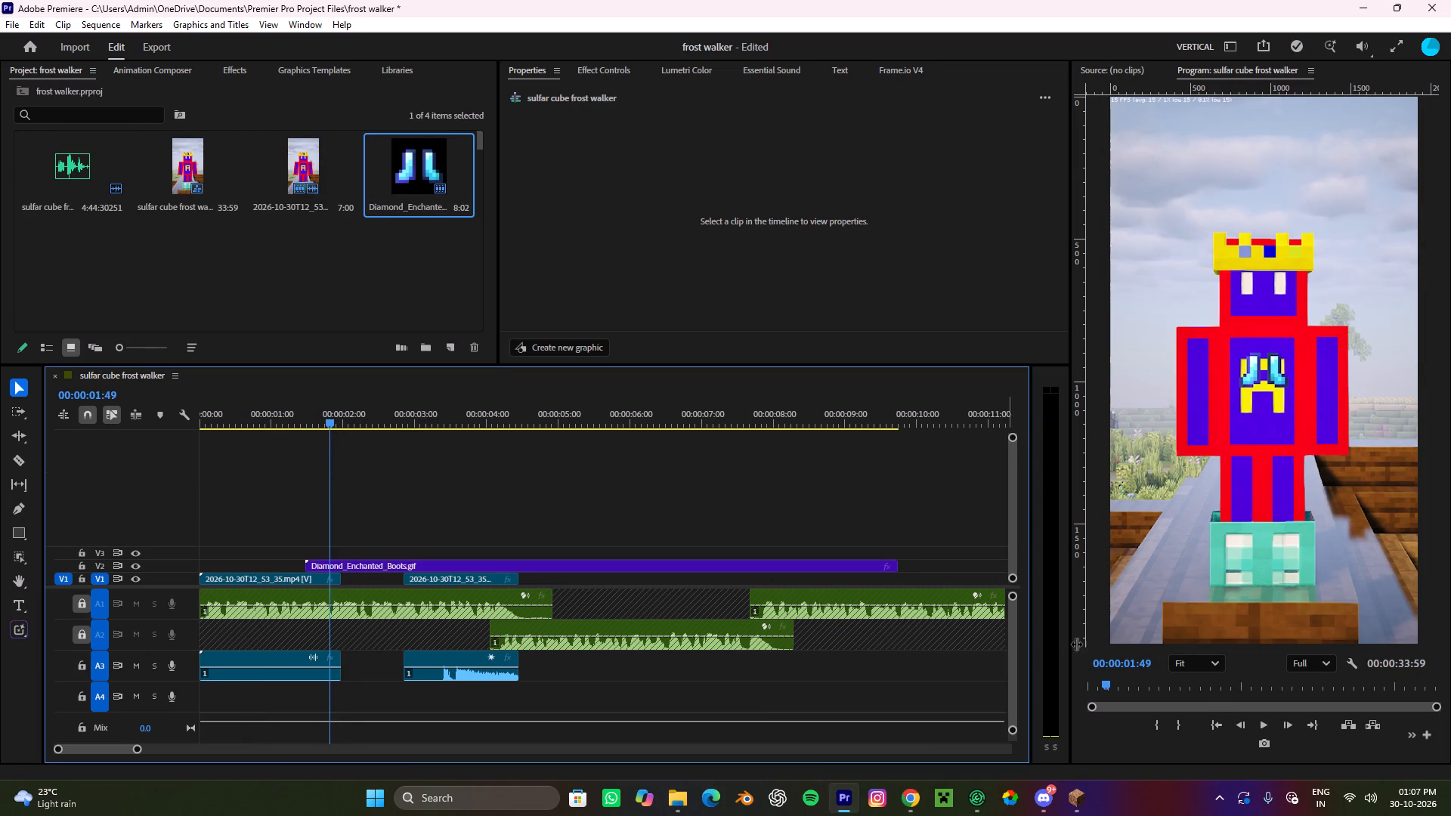
left_click_drag(1015, 733, 1006, 799)
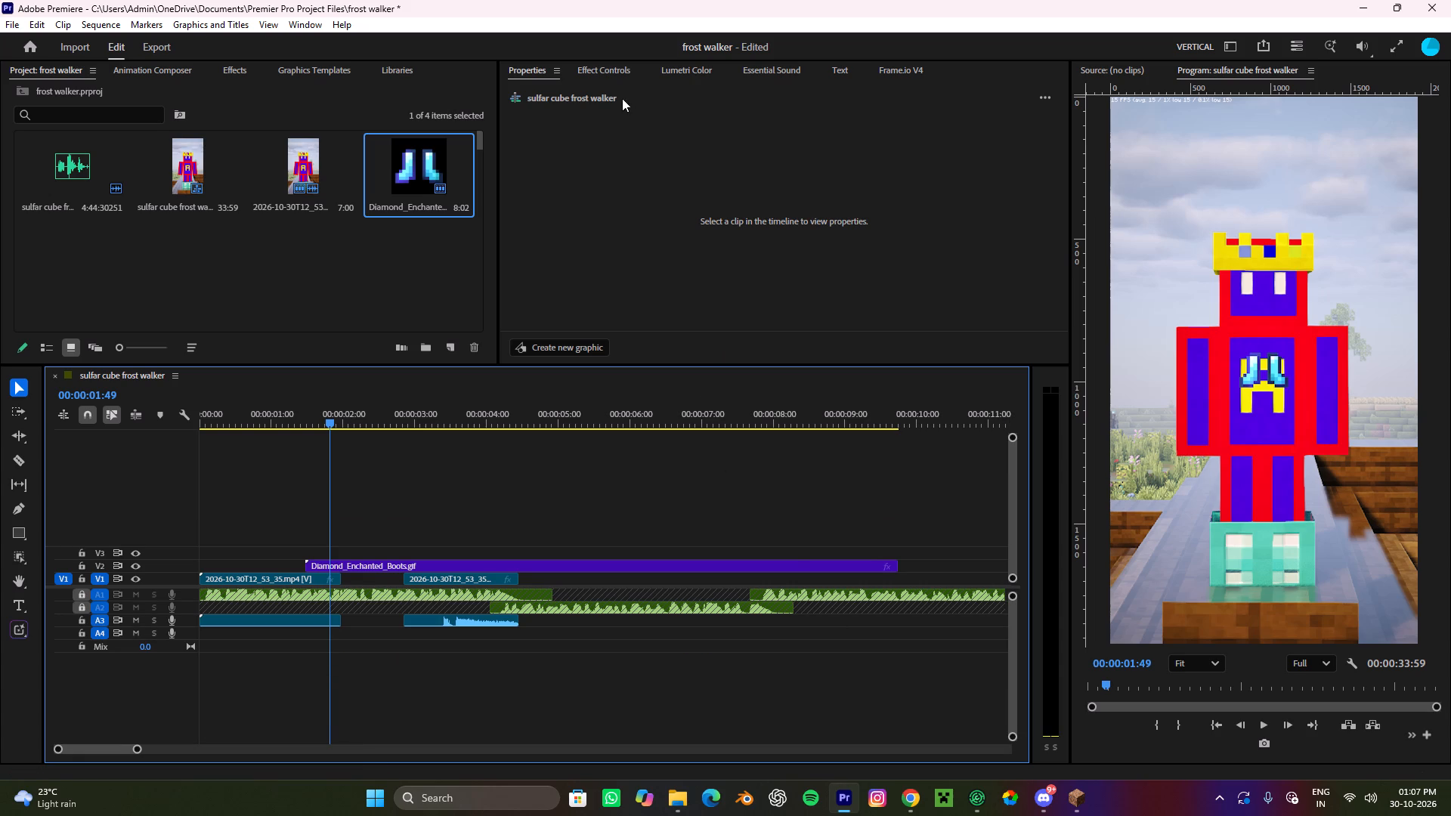
Set the scale of the diamond boots clip to 392%.
left_click(598, 75)
left_click(536, 72)
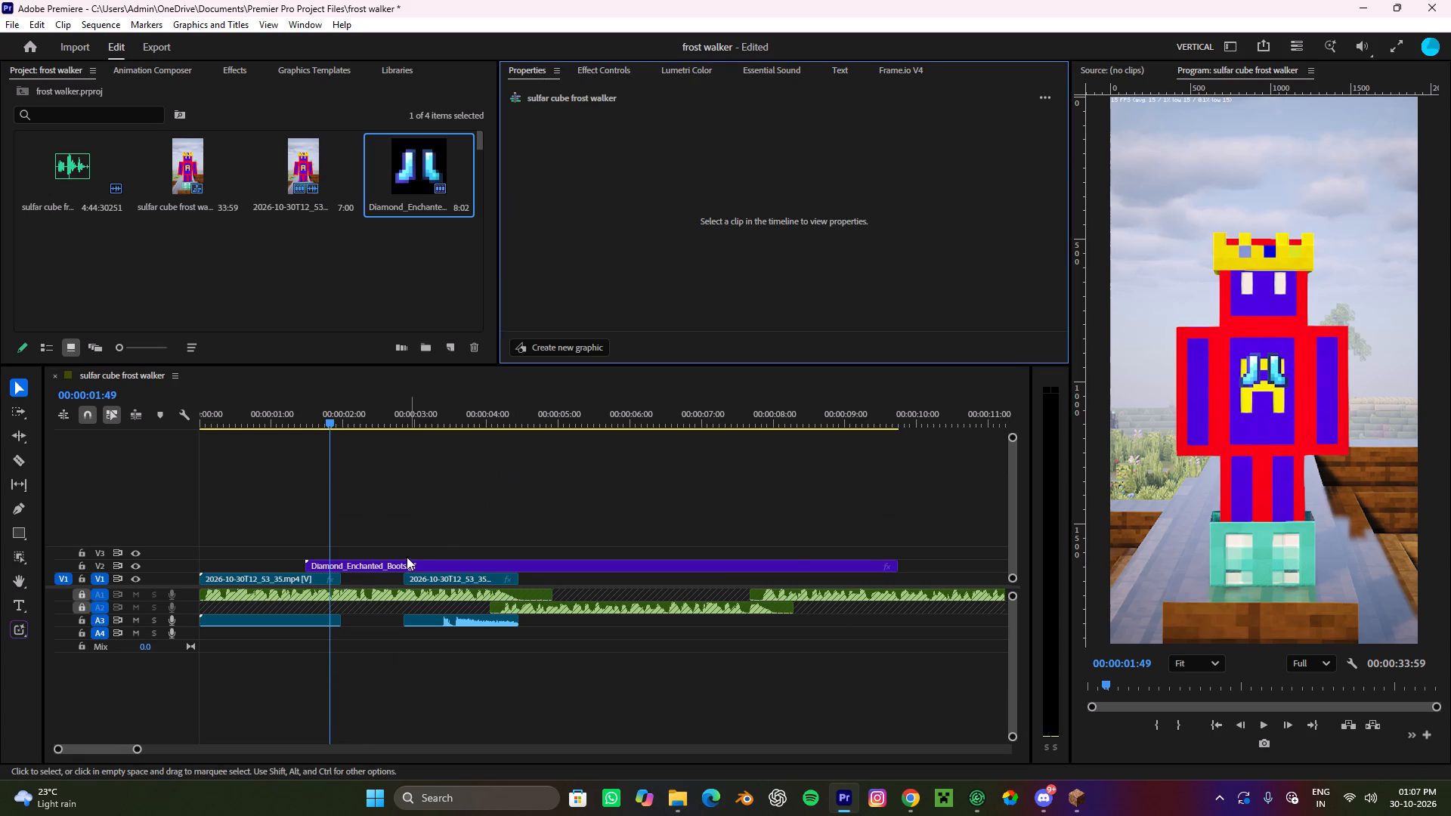
left_click(406, 558)
left_click(394, 568)
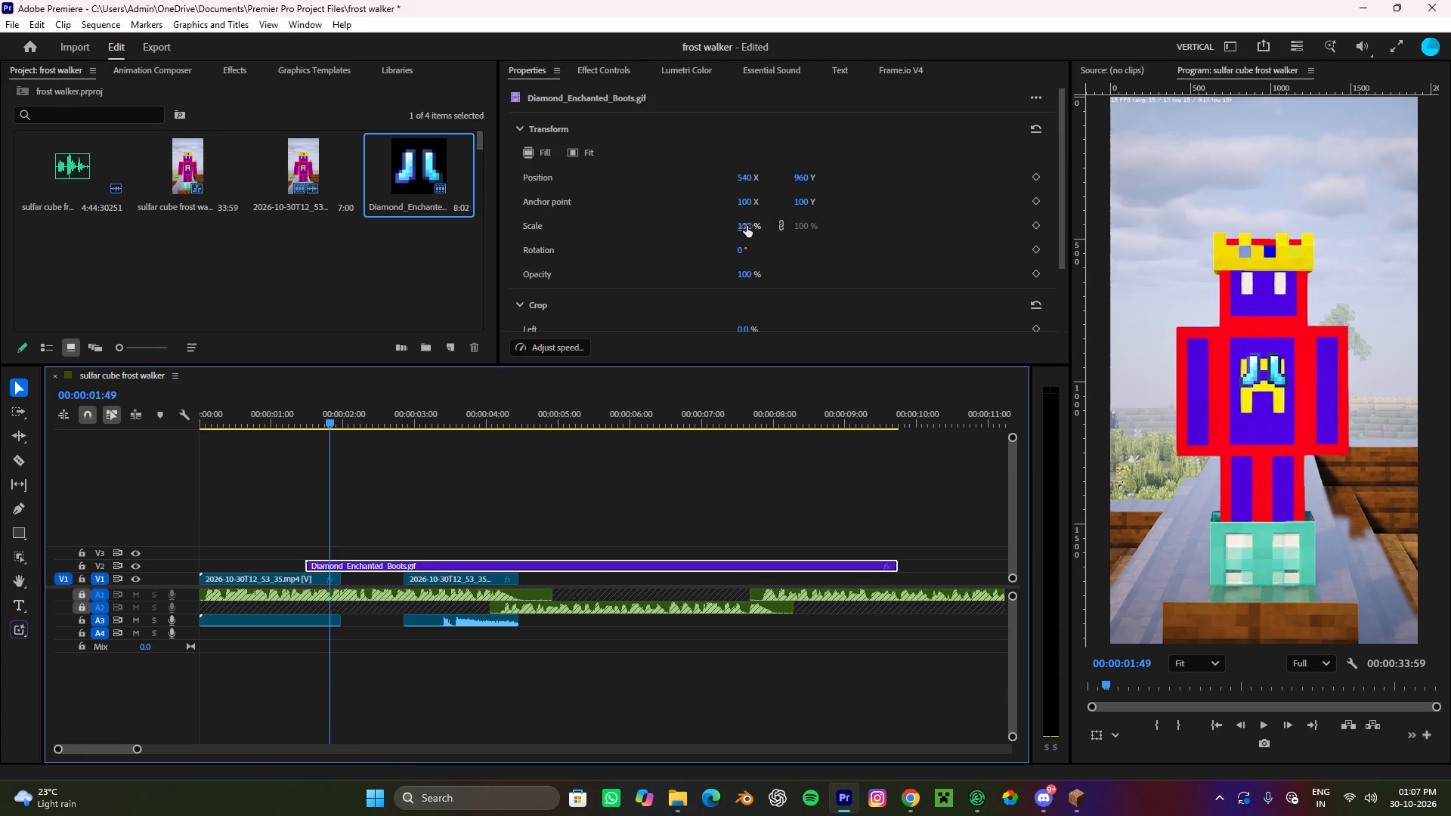
left_click_drag(747, 226, 935, 193)
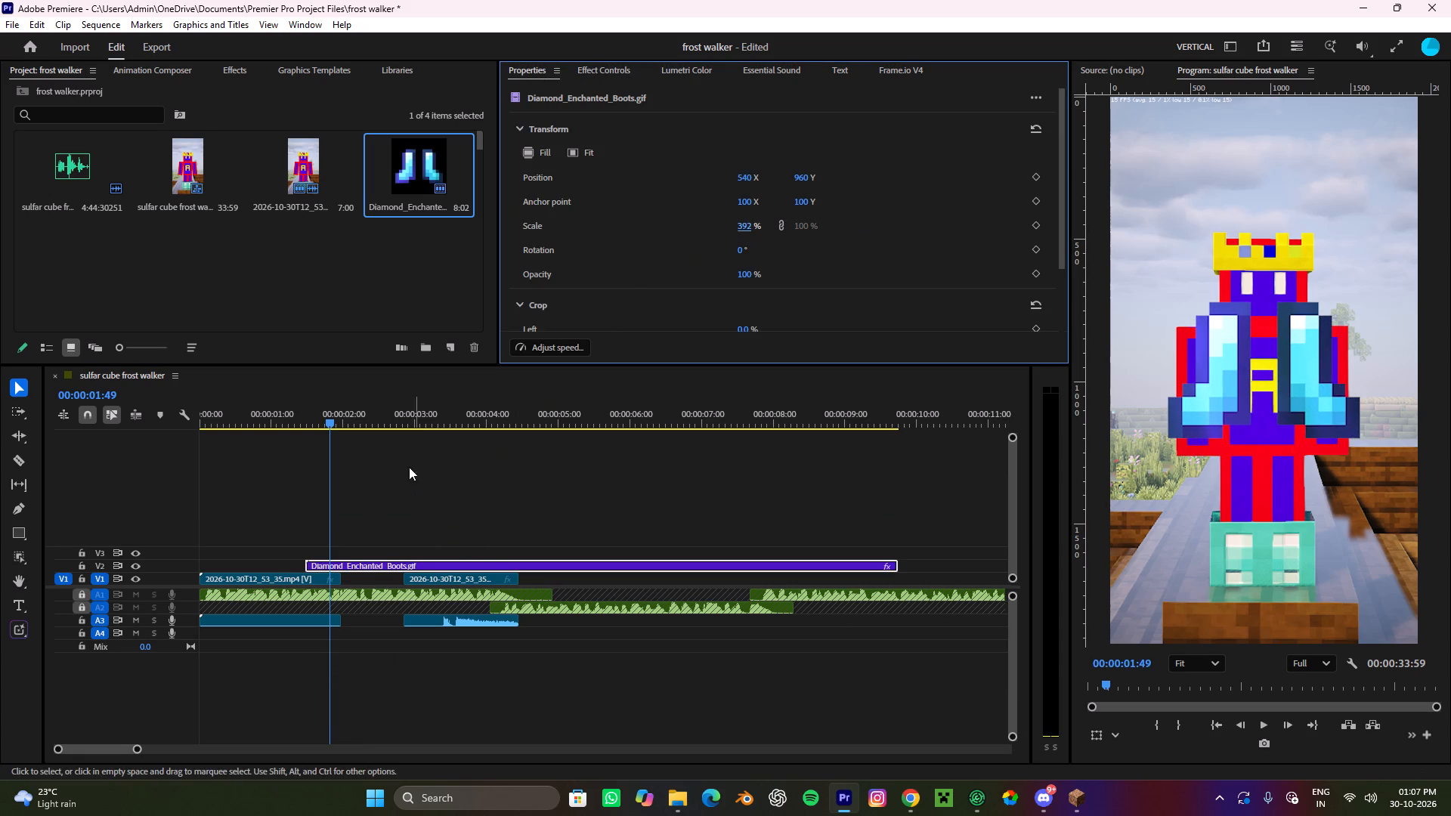
Play the opening and move the boots clip earlier to start at about 0.9 s.
left_click_drag(332, 416, 222, 458)
key("space")
key("space")
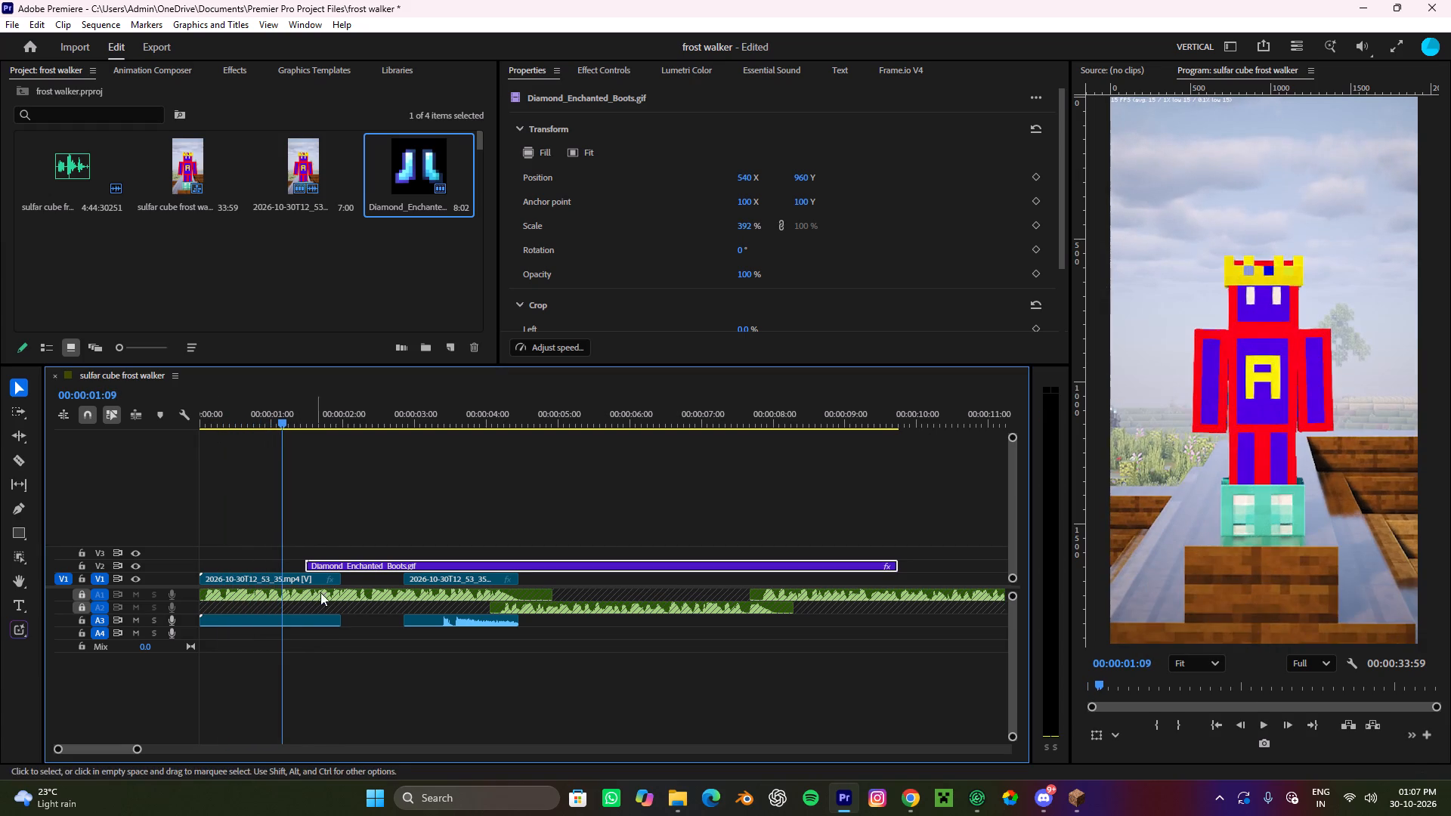
left_click_drag(337, 570, 294, 567)
Replay the opening through the smash to check the boots clip's timing against the voice-over.
left_click_drag(329, 374, 311, 385)
left_click_drag(299, 404, 0, 376)
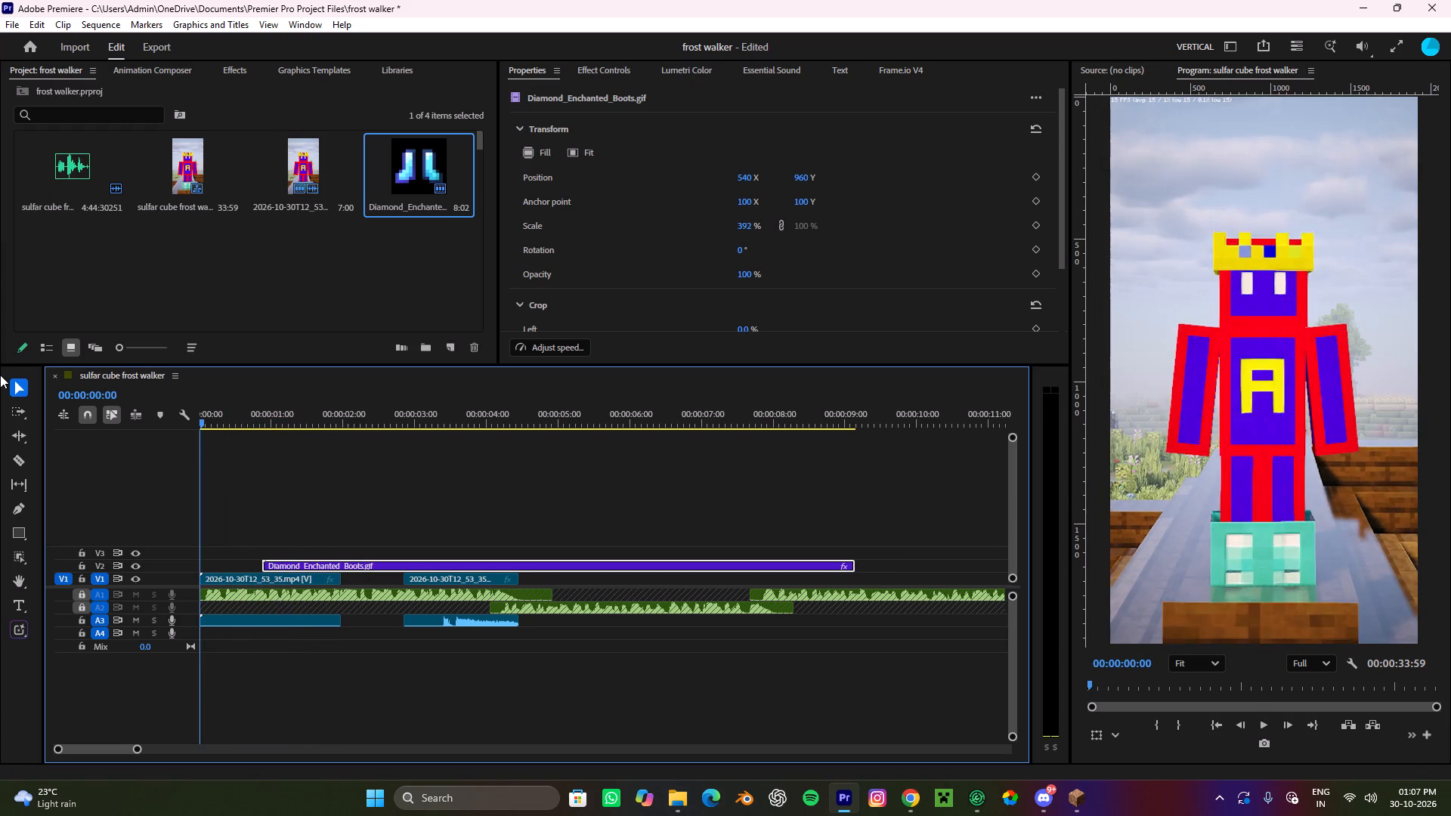
key("space")
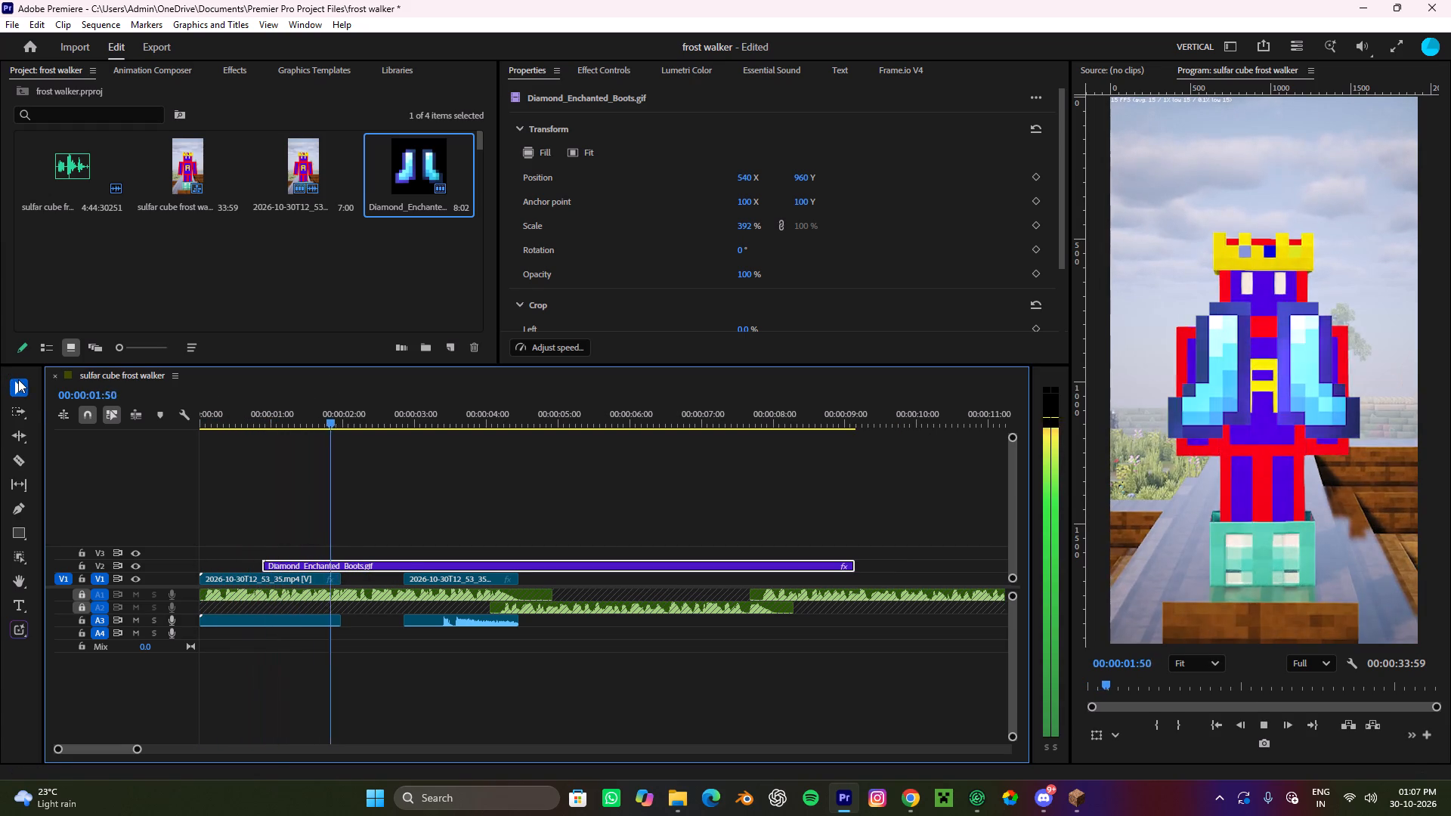
key("space")
key("space")
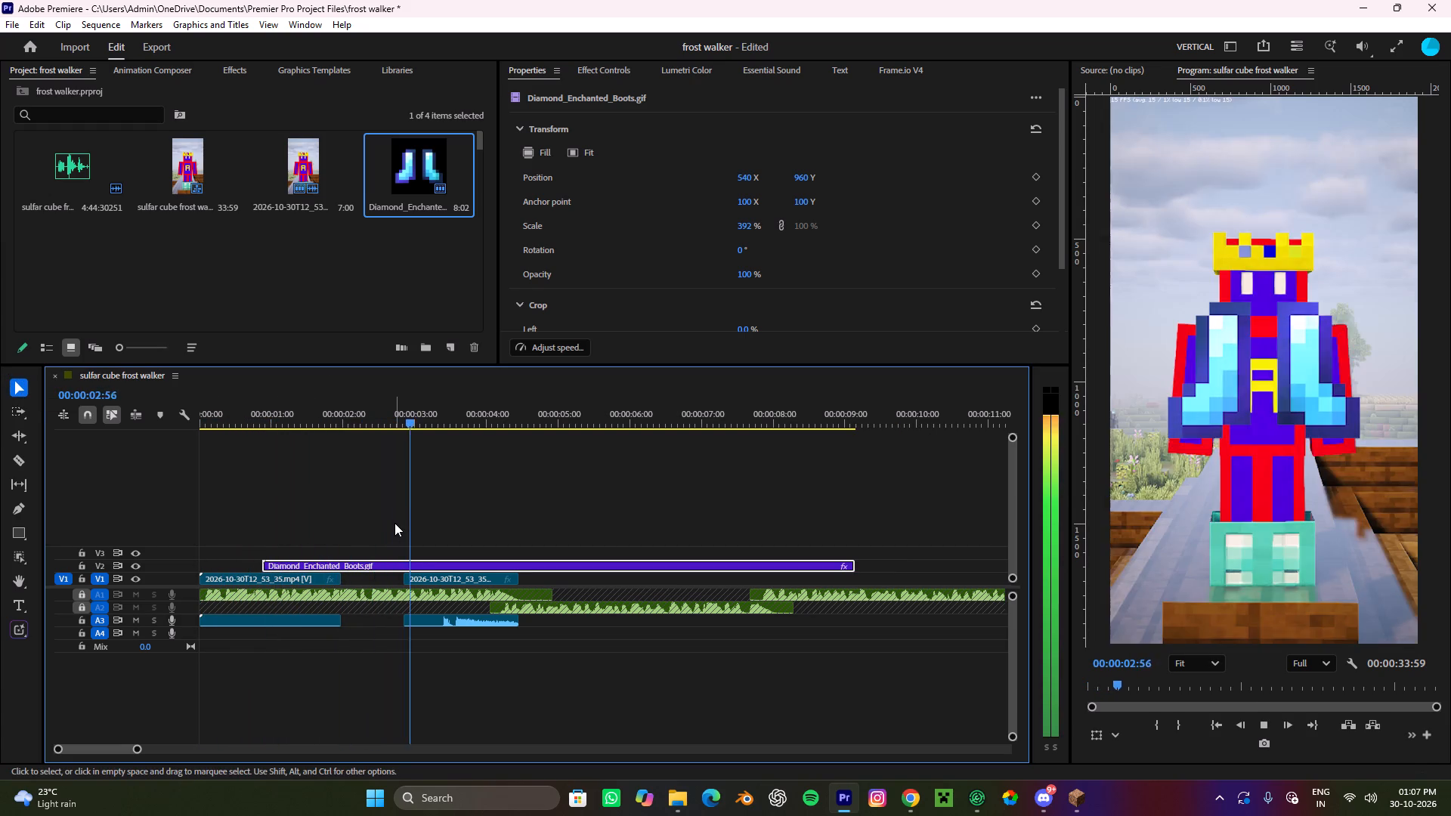
key("space")
key("space")
key("space")
key("space")
key("c")
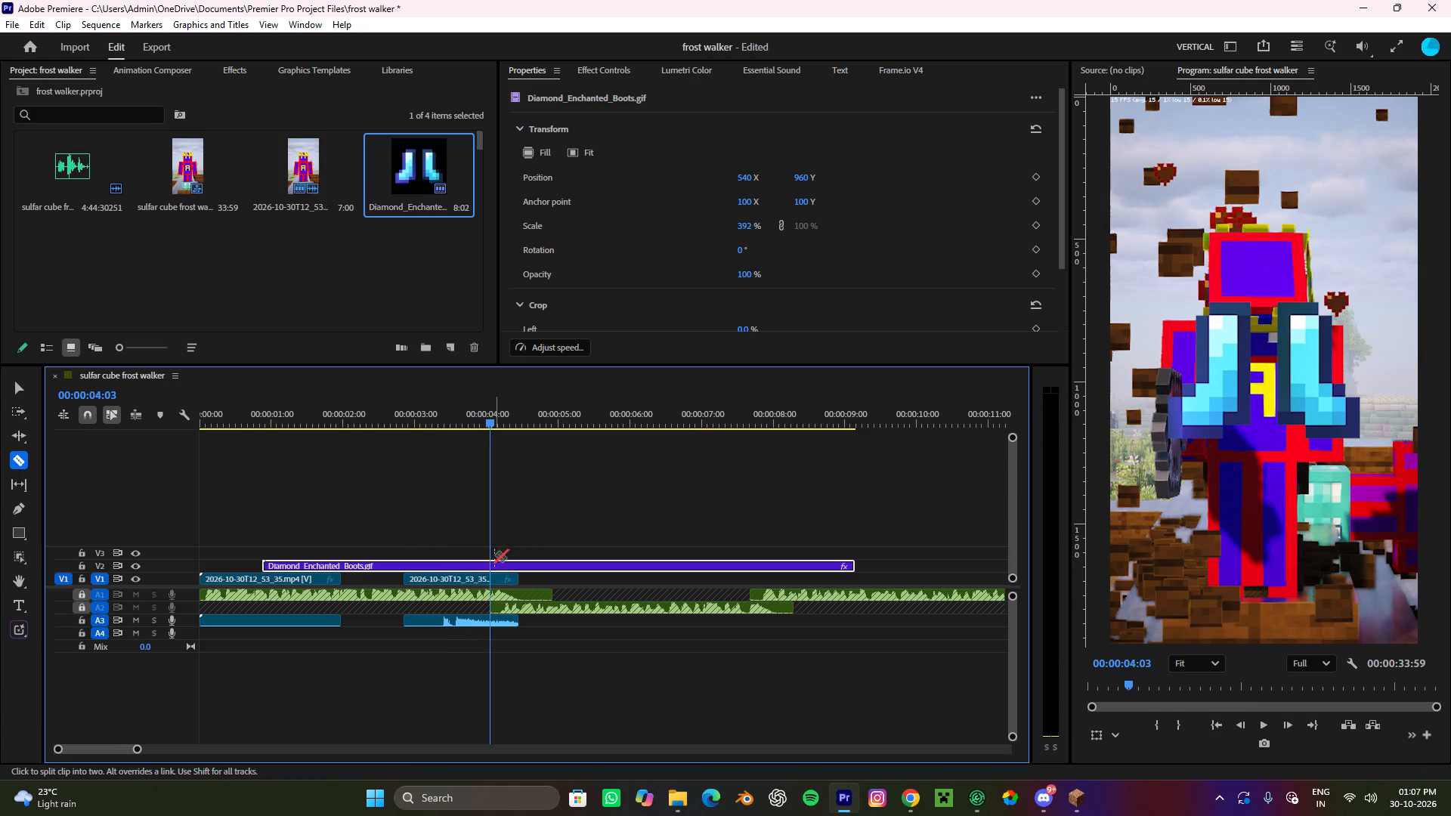
key("v")
left_click_drag(476, 407, 445, 423)
left_click_drag(445, 423, 0, 481)
key("space")
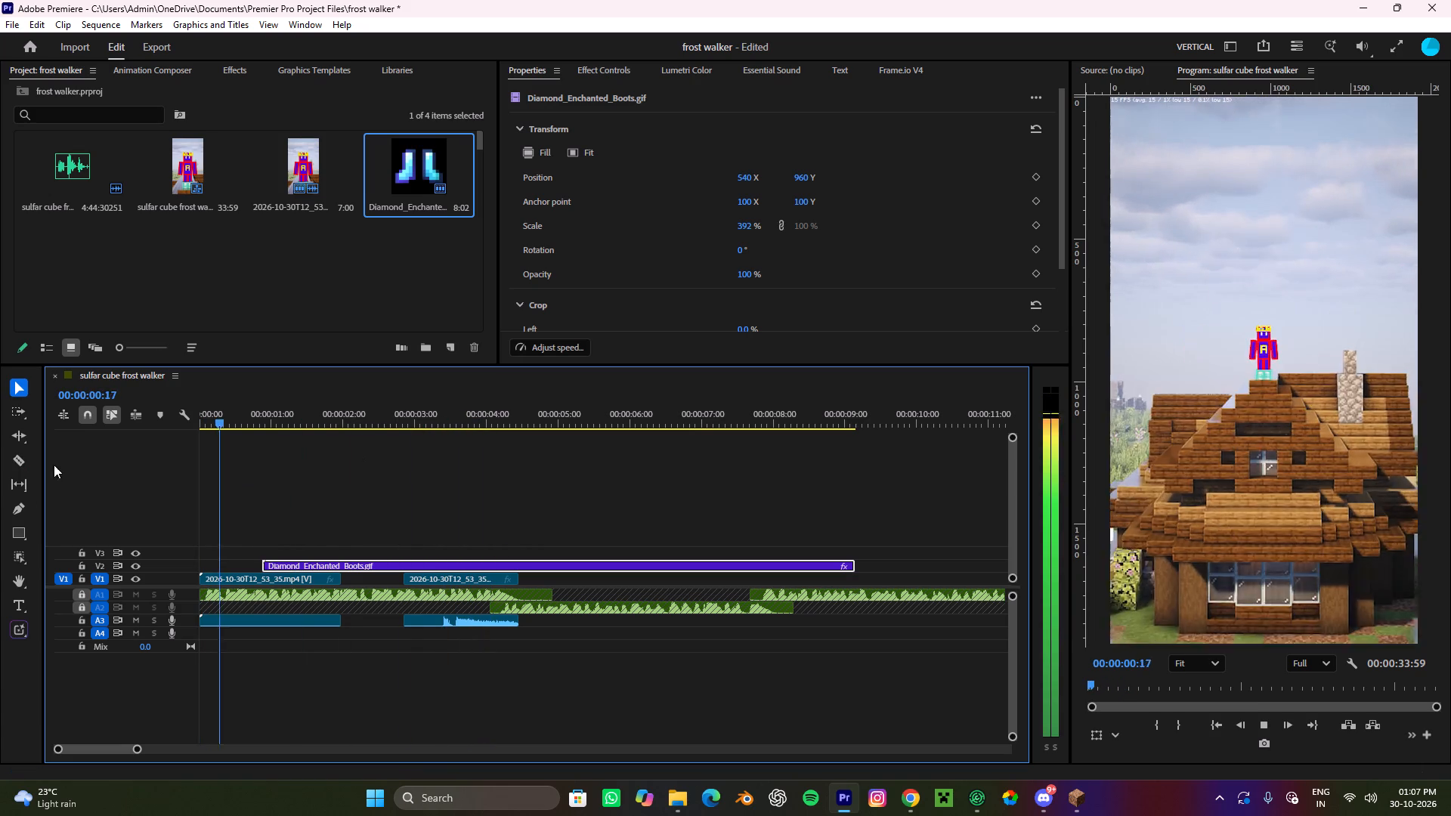
key("space")
Search the effects library for "slide in up".
left_click(243, 70)
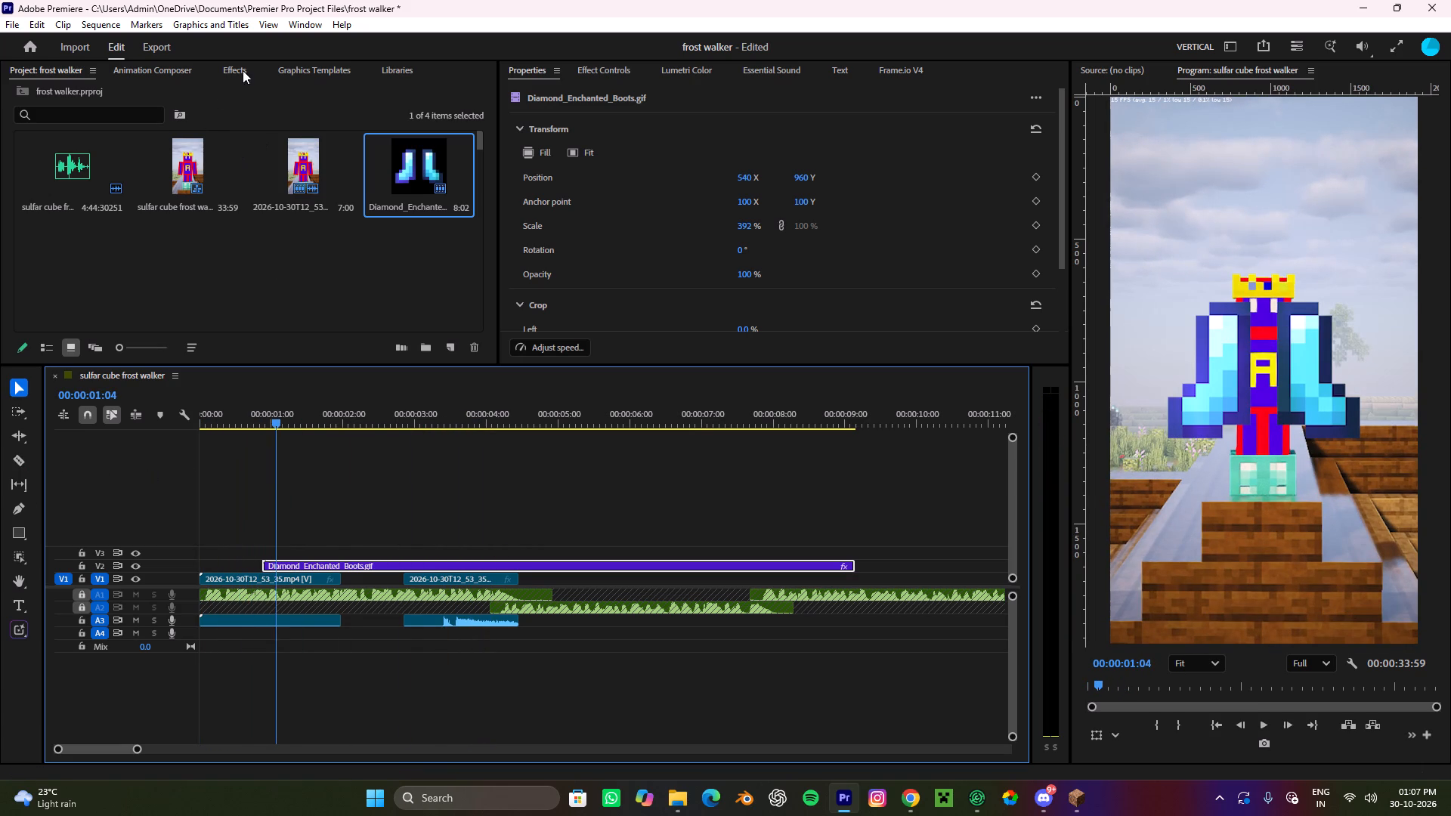
left_click(55, 84)
left_click(39, 97)
key("s")
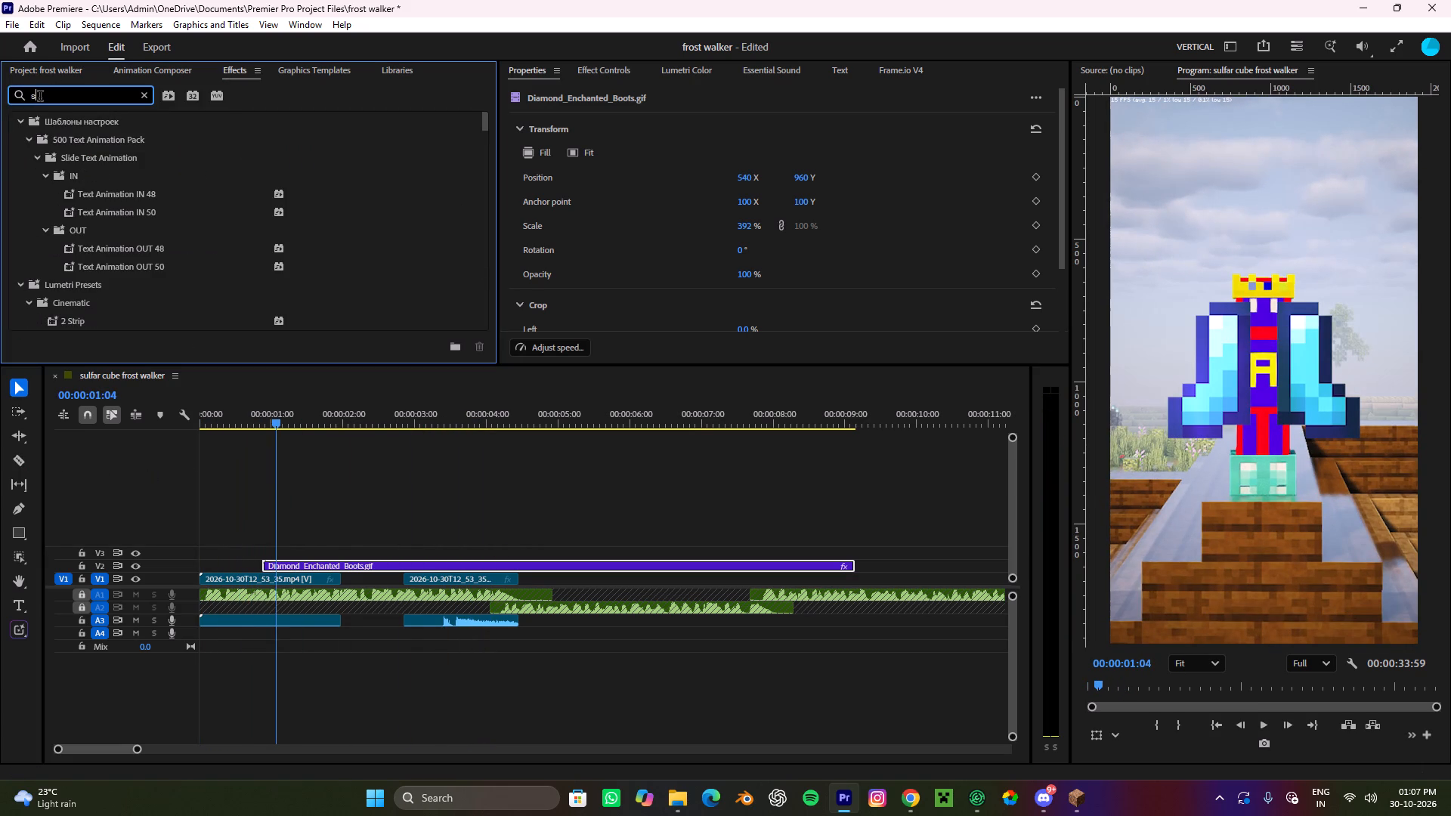
type("lide")
key("space")
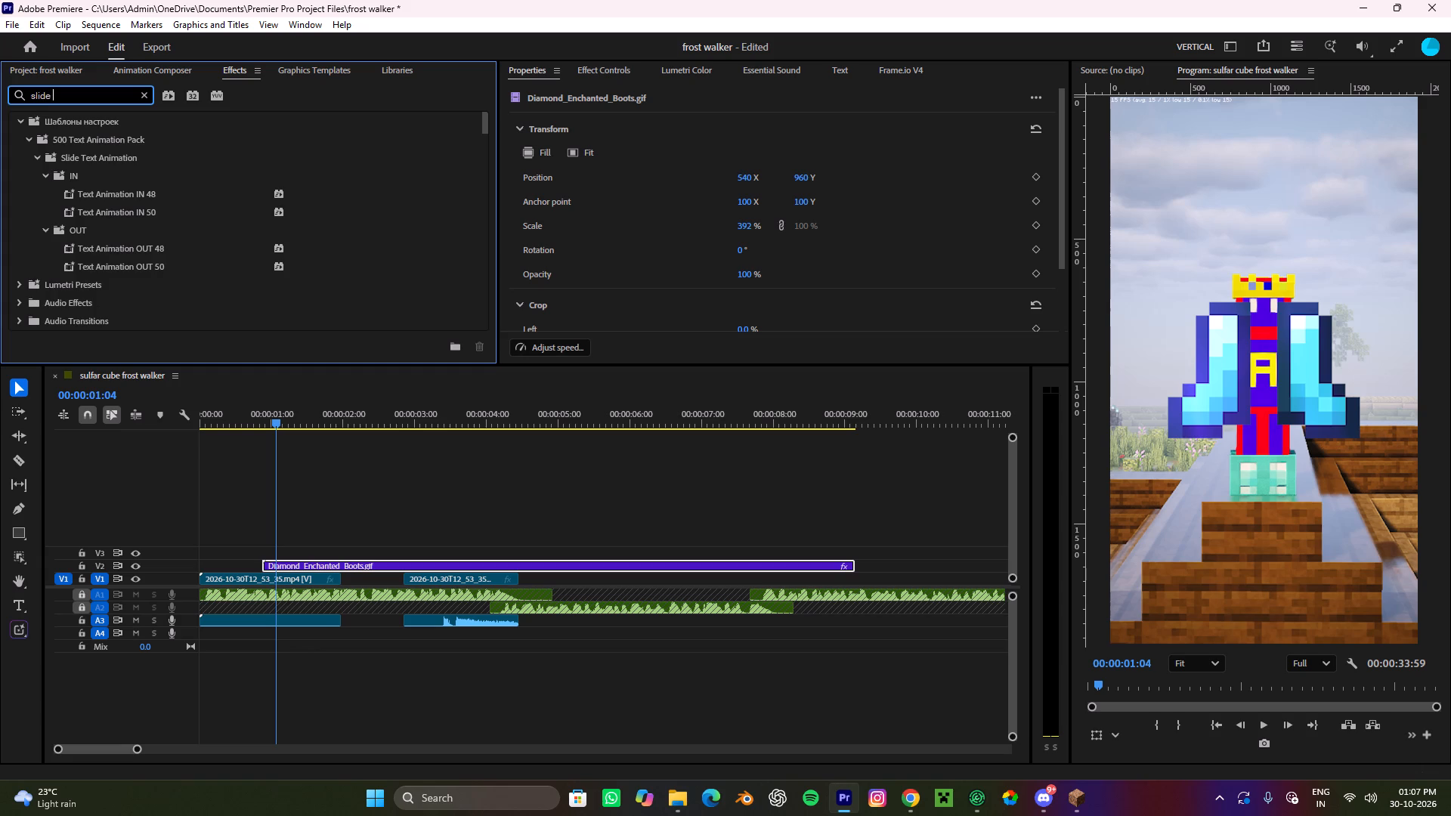
type("in up")
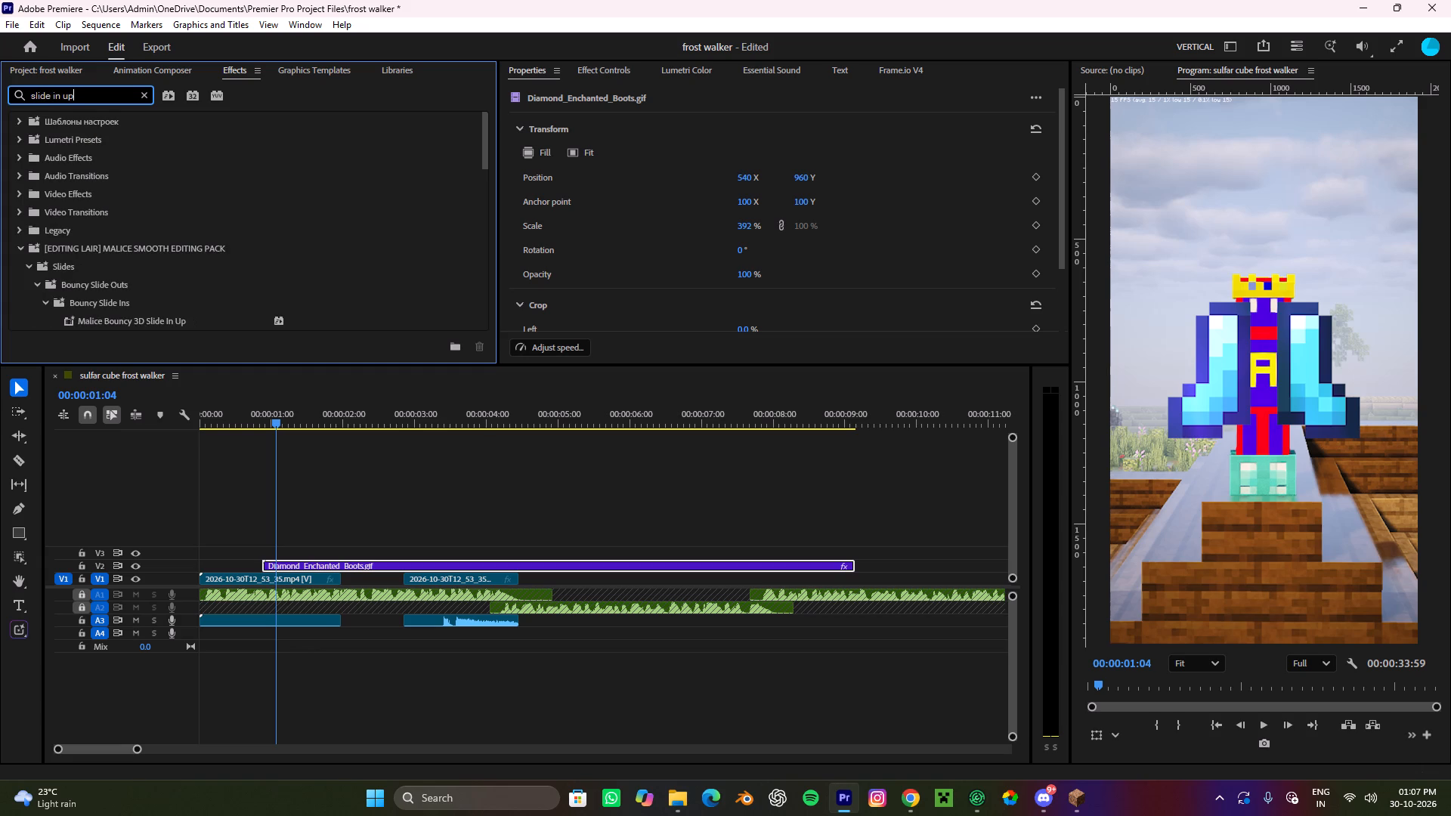
Apply the Malice Spin Slide In Up Clockwise preset to the diamond boots clip.
scroll(221, 215, "down", 18)
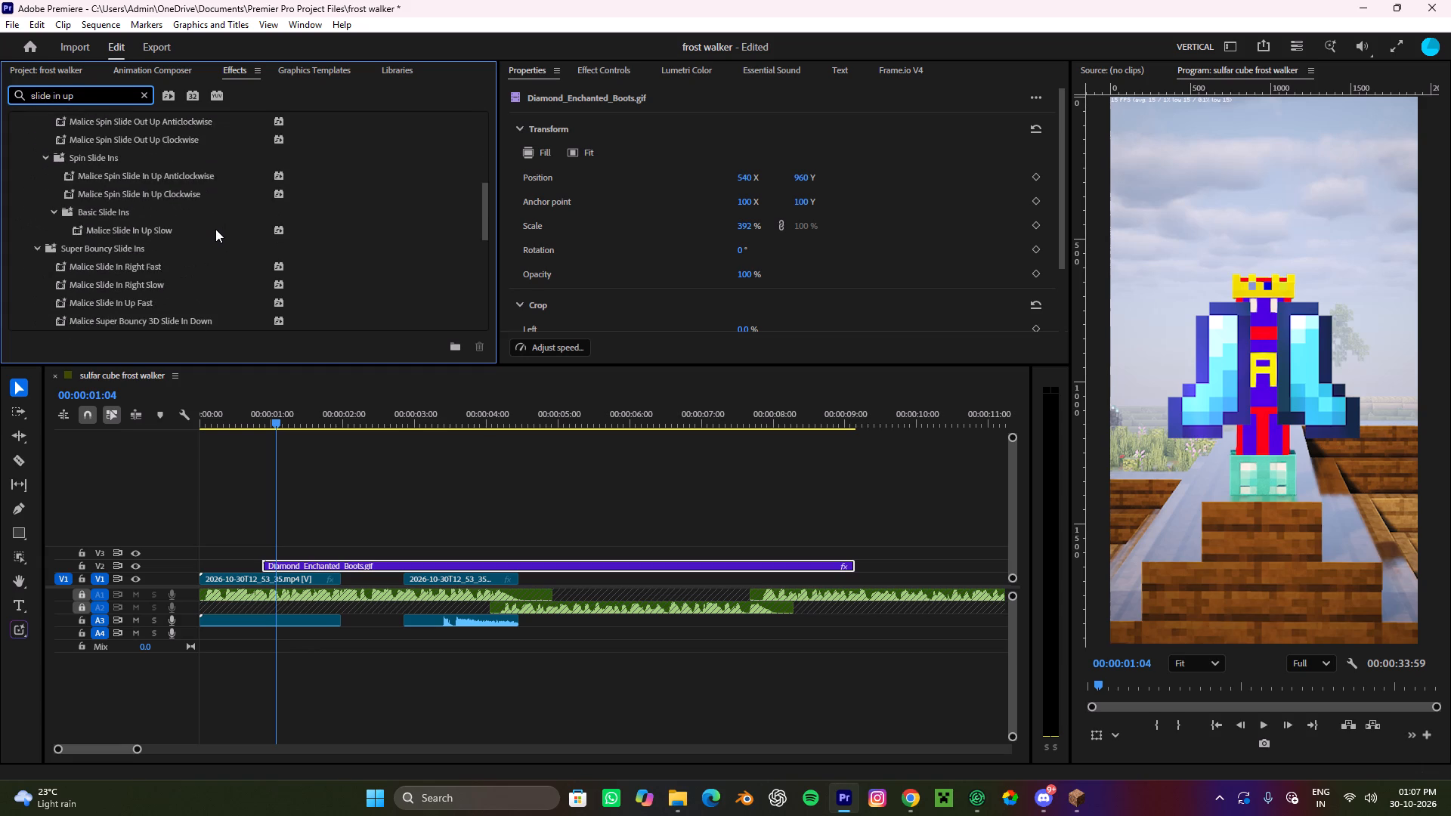
scroll(215, 228, "down", 10)
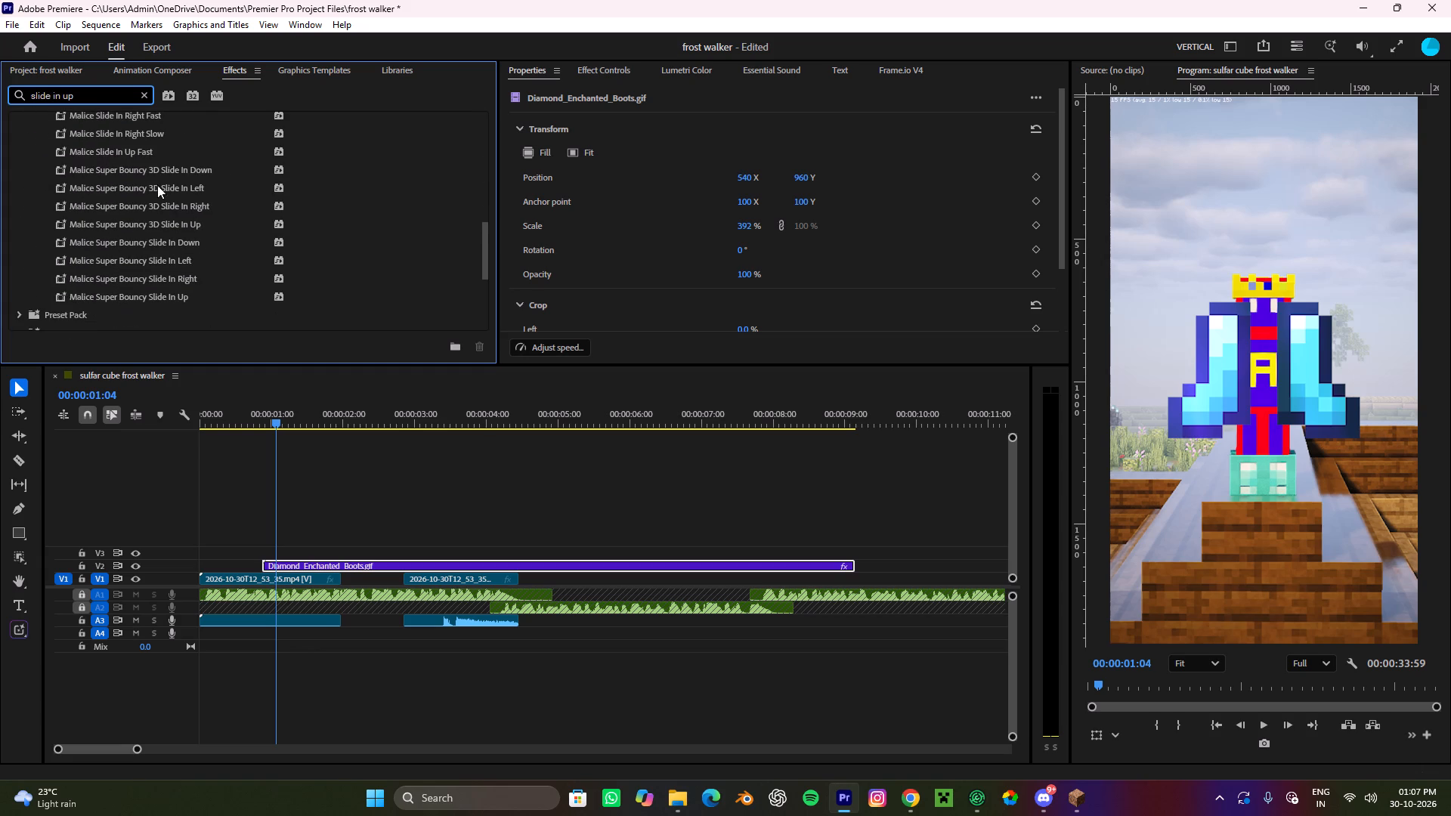
scroll(135, 171, "down", 17)
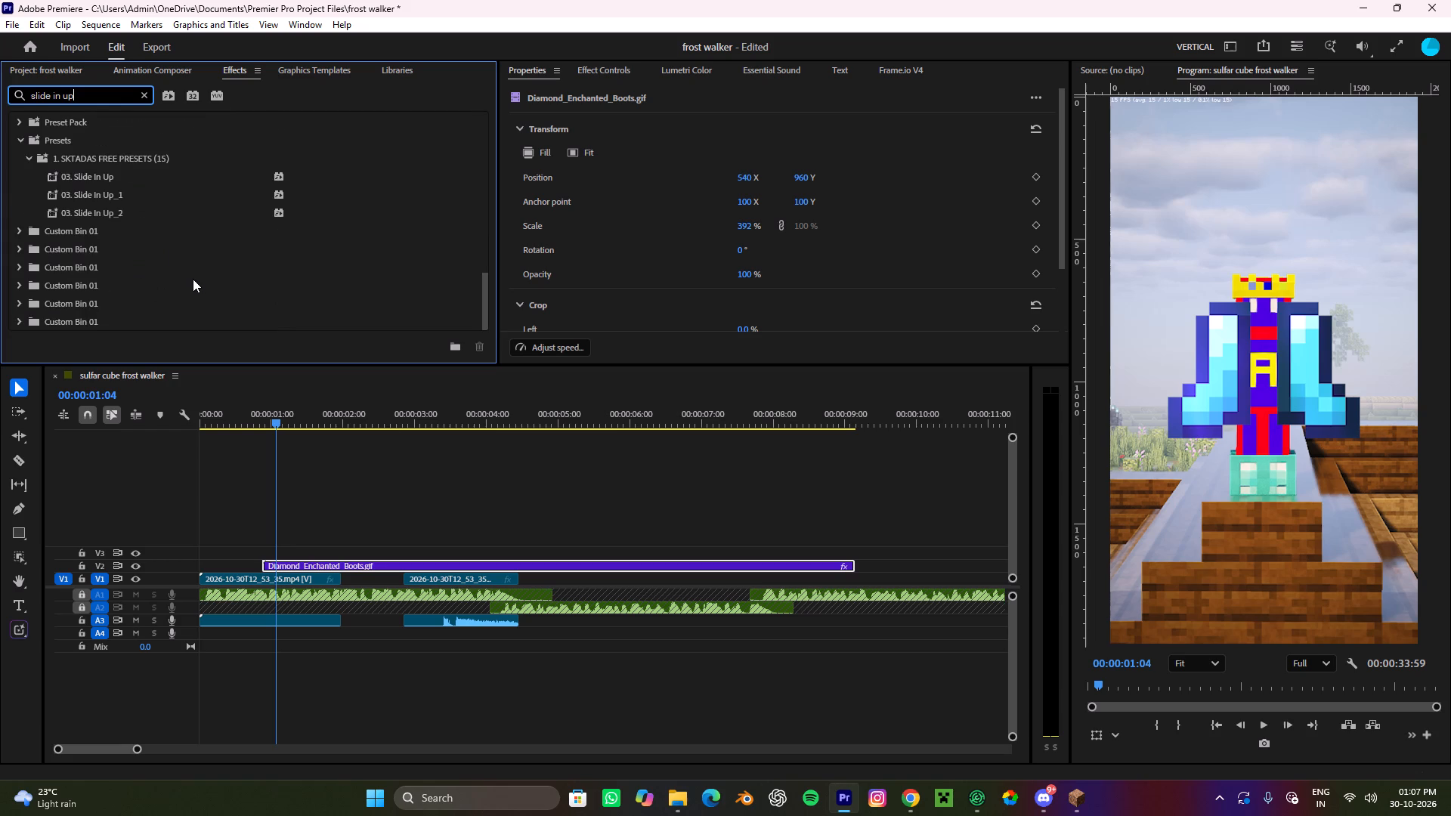
scroll(193, 279, "down", 6)
scroll(186, 280, "up", 20)
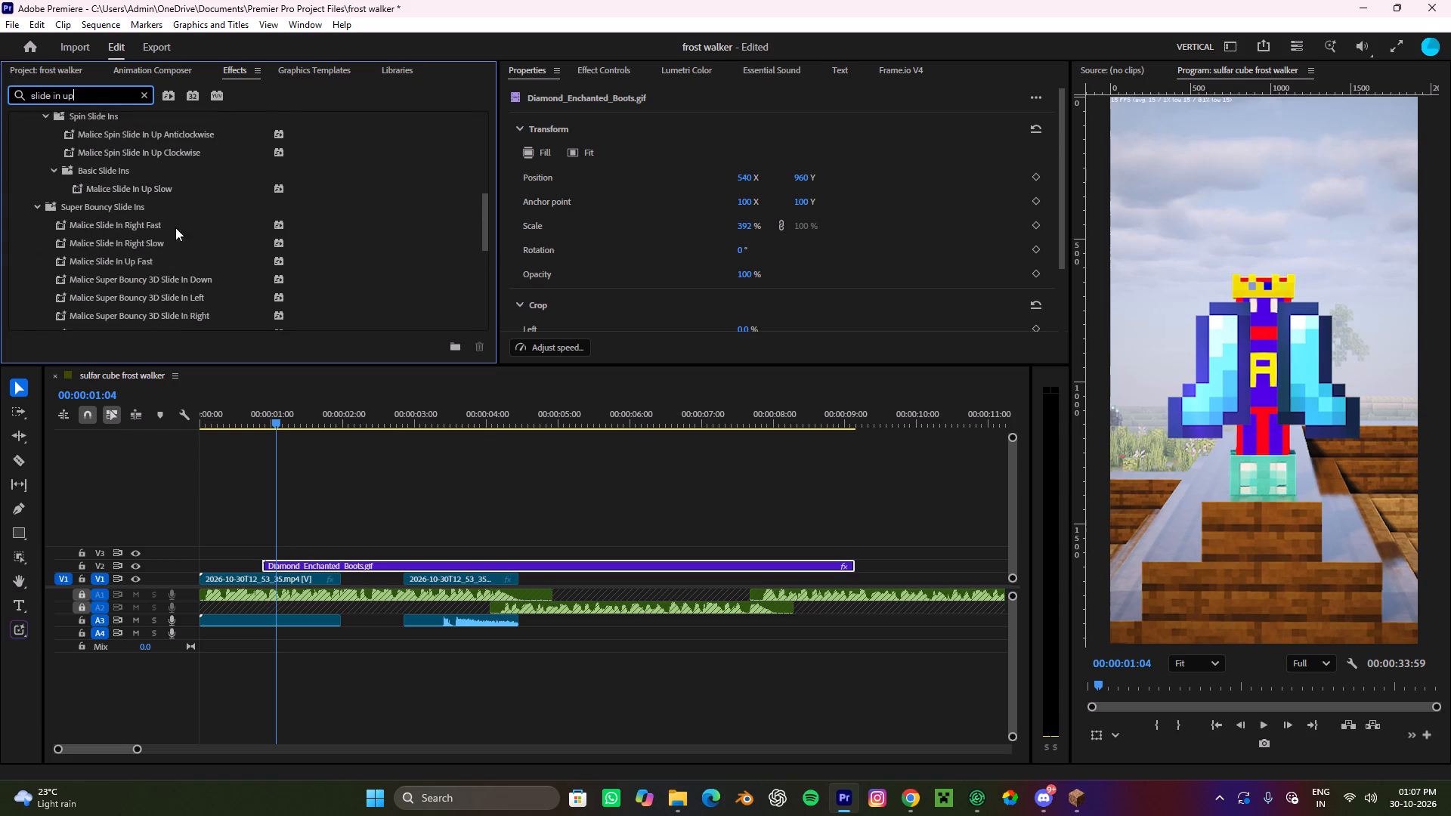
scroll(206, 249, "down", 5)
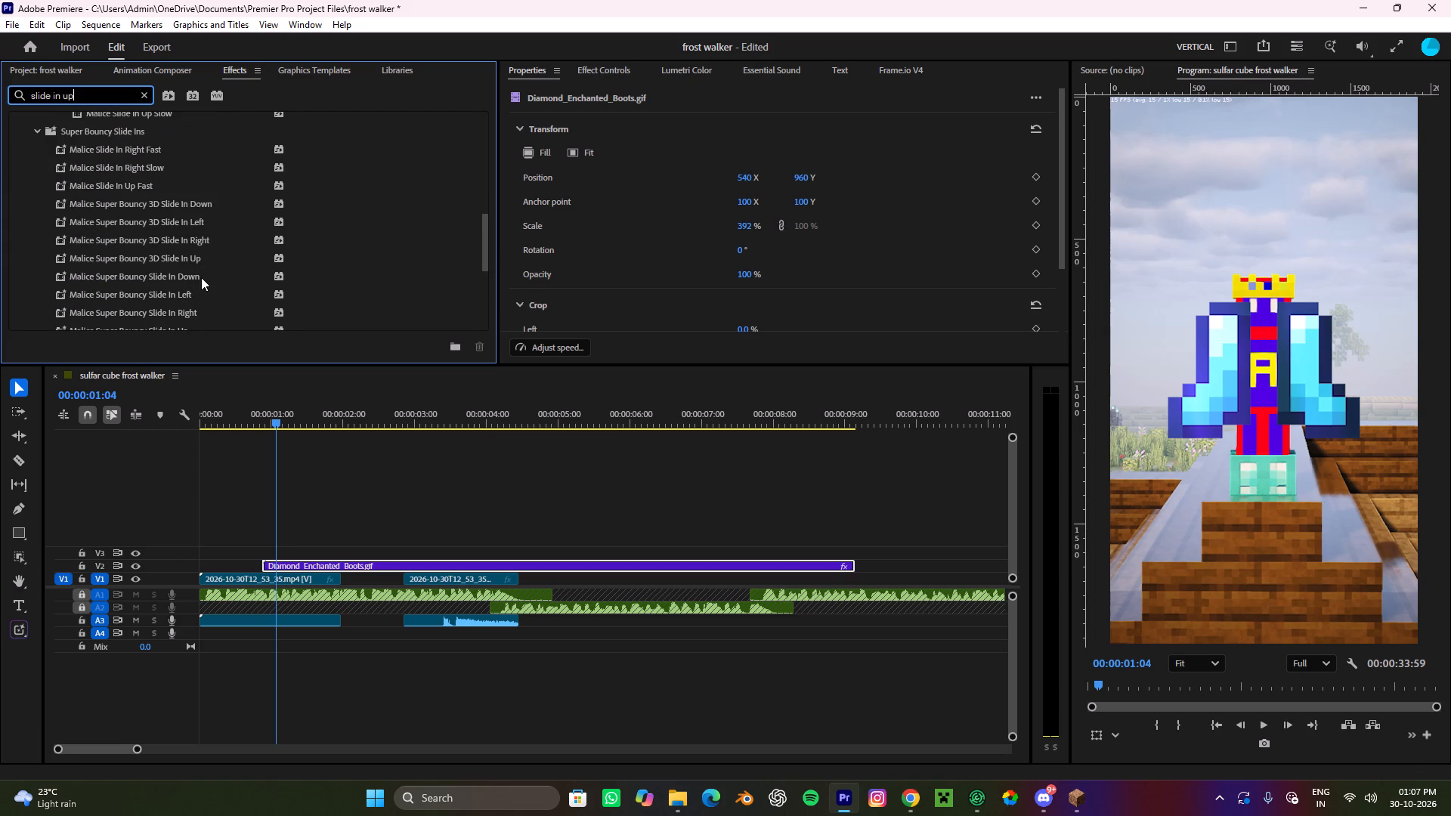
scroll(201, 277, "down", 2)
scroll(134, 273, "up", 1)
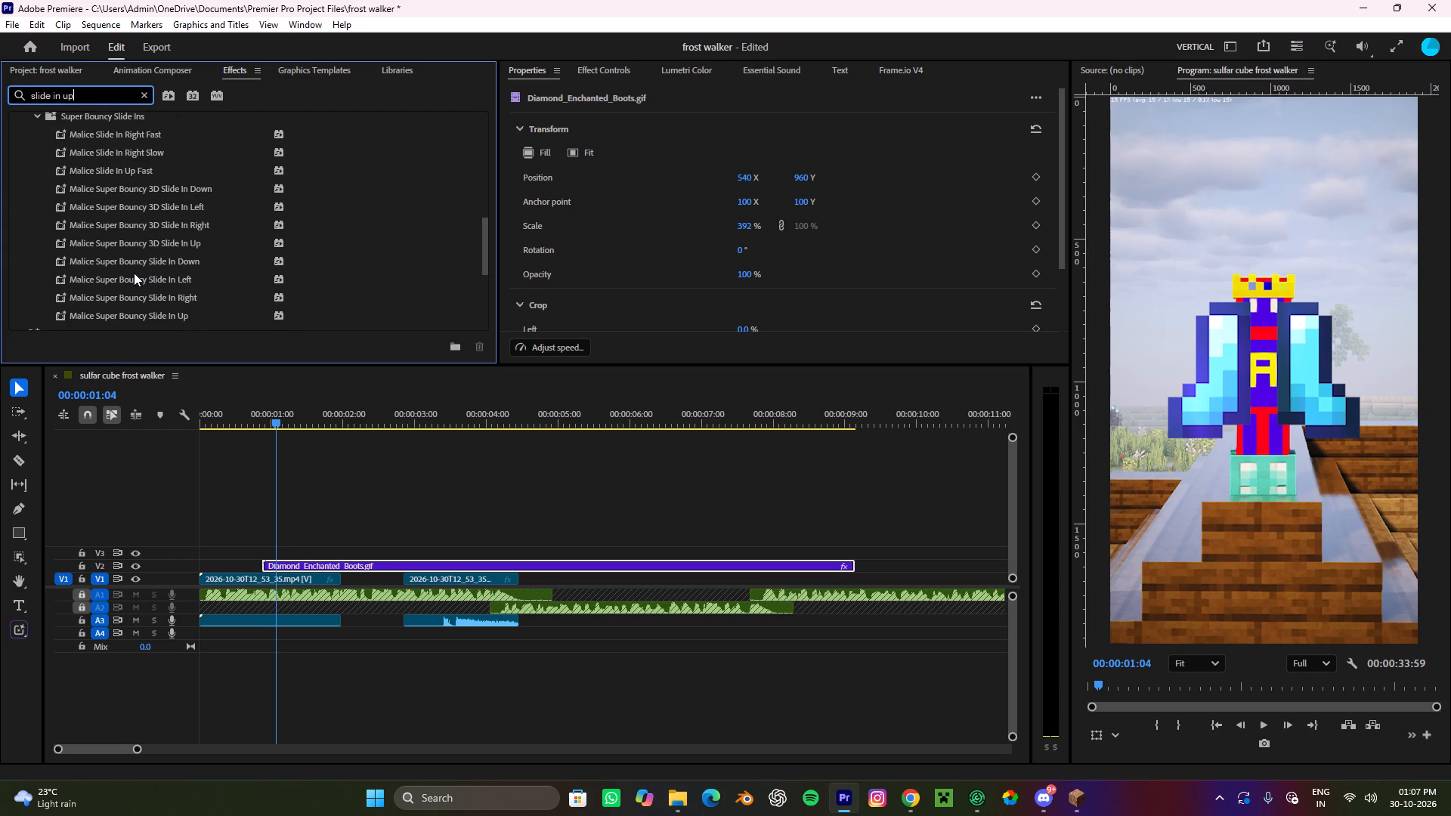
scroll(134, 273, "up", 9)
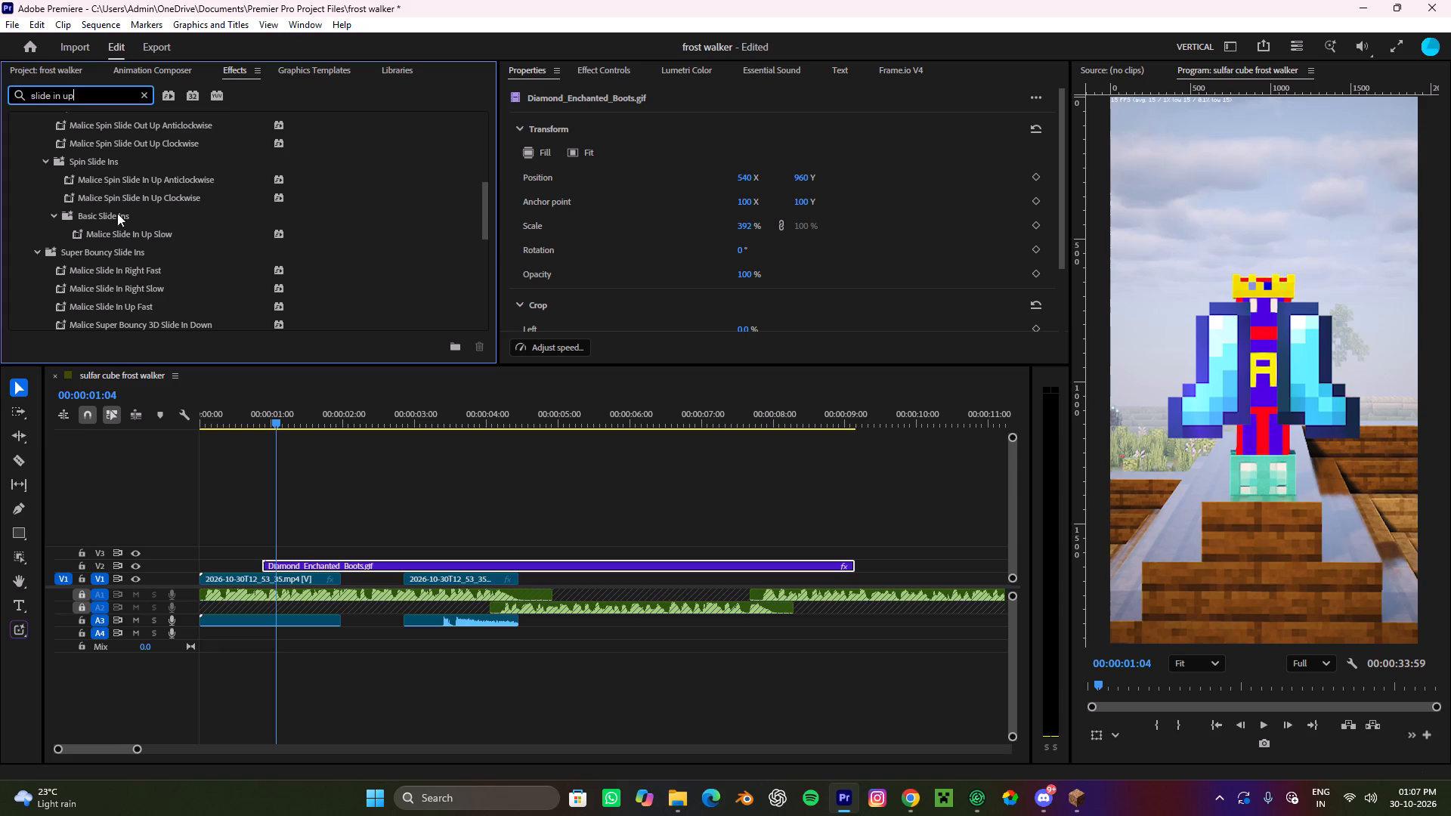
left_click_drag(113, 195, 311, 554)
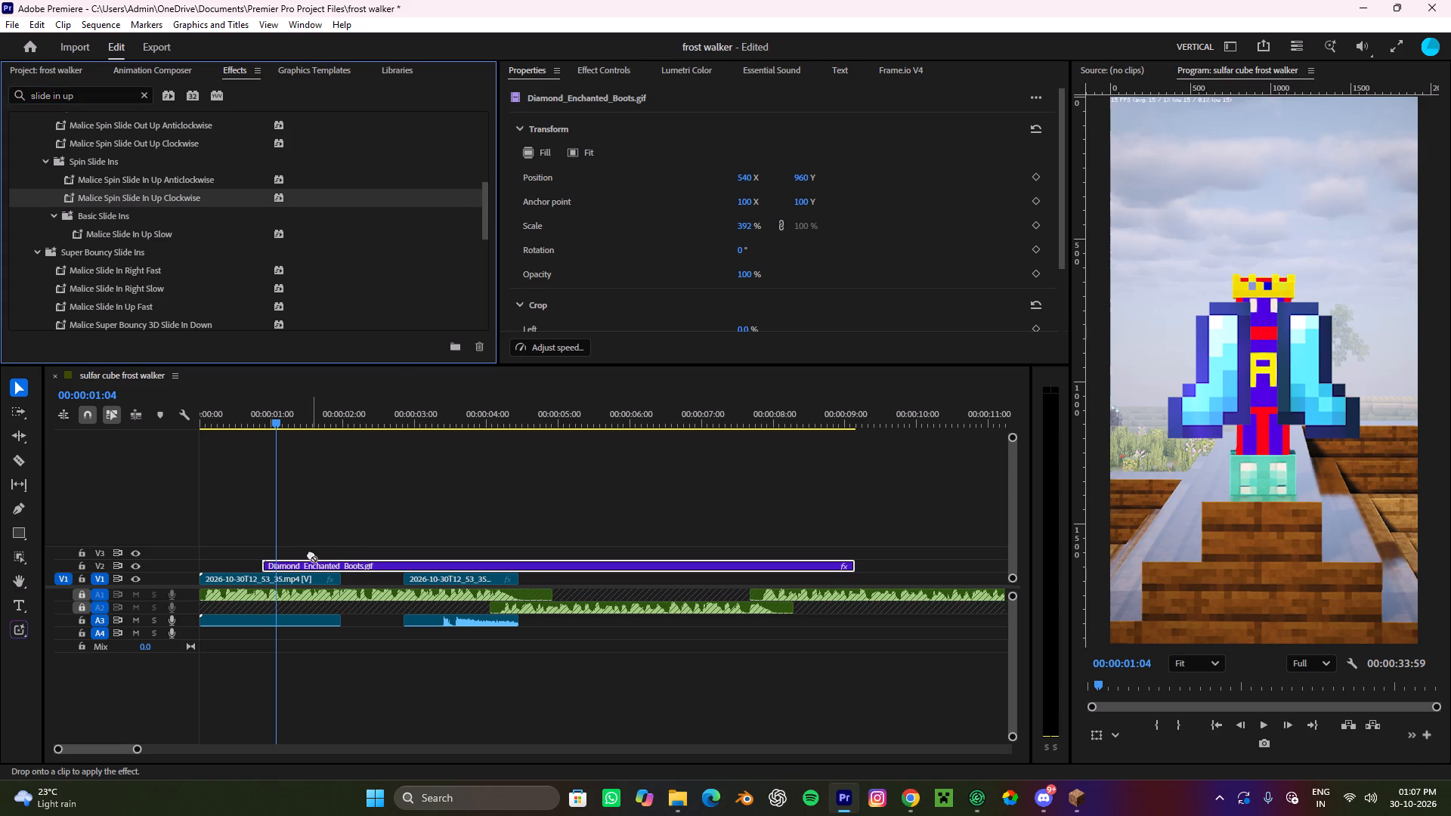
left_click_drag(311, 554, 298, 567)
Play the opening to check the boots clip's spinning entrance.
left_click_drag(294, 417, 218, 433)
key("space")
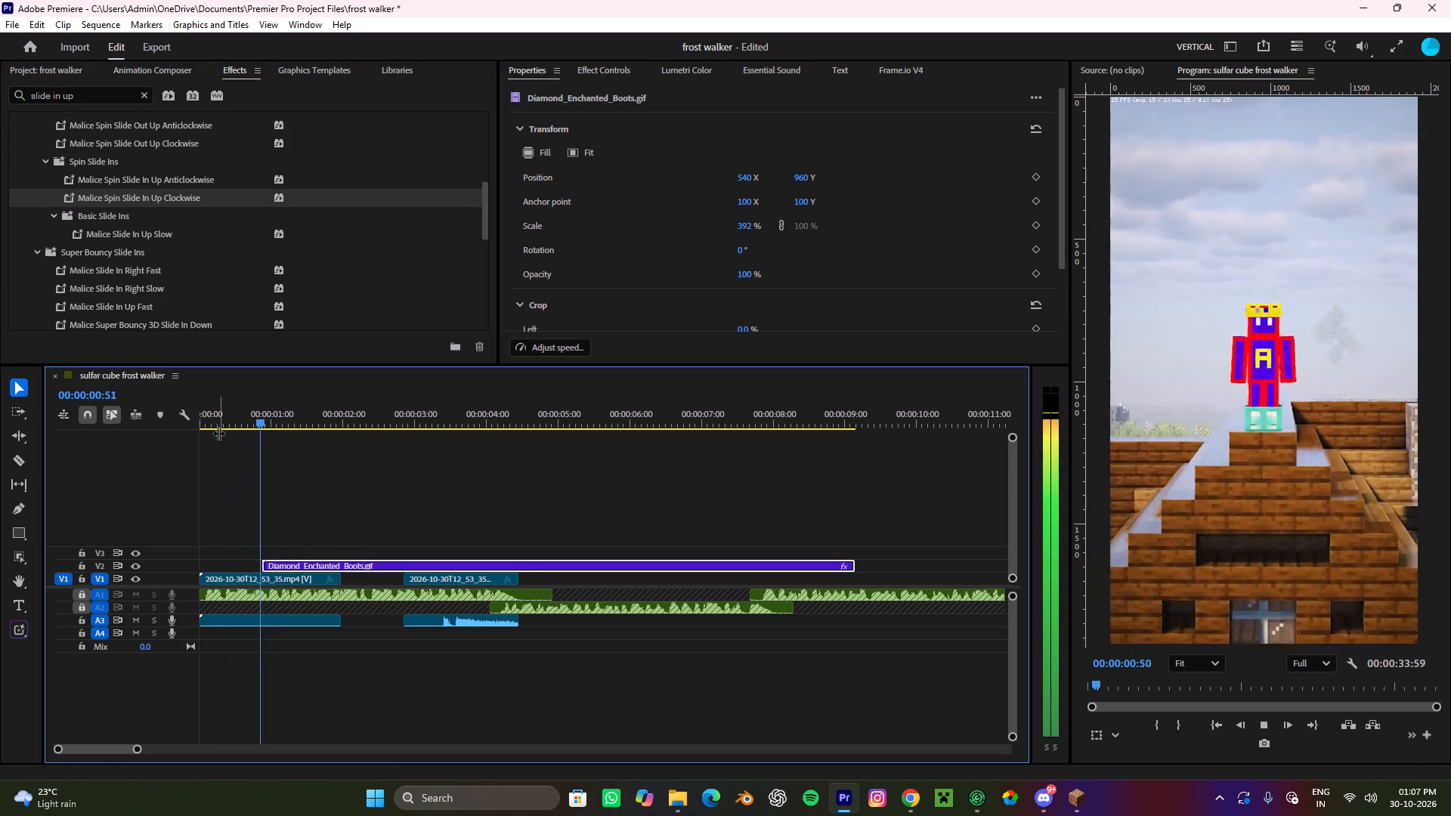
key("space")
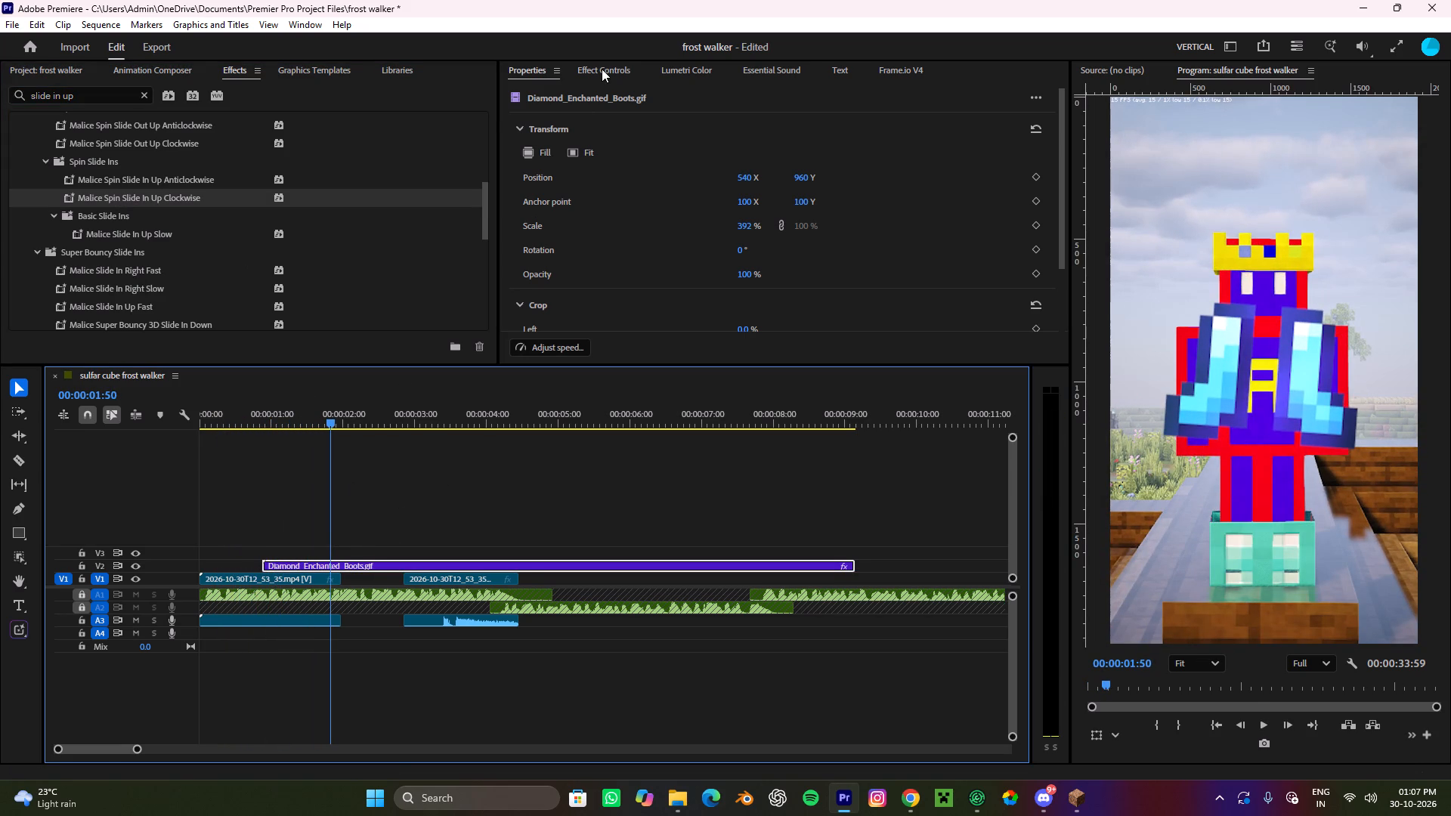
Move the last two Rotation keyframes of the boots clip's first Transform effect slightly earlier.
left_click(602, 69)
scroll(583, 239, "down", 19)
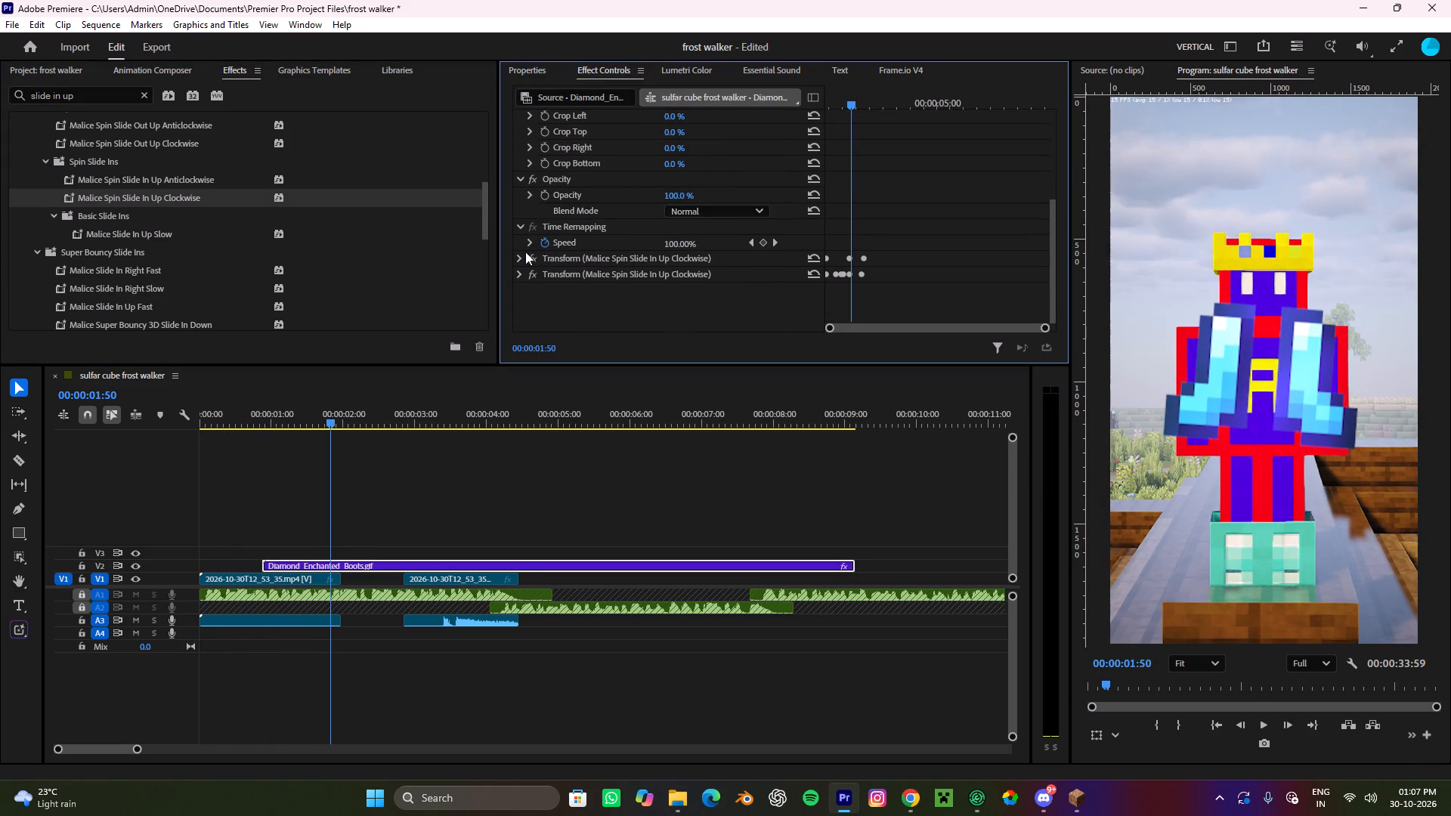
left_click(517, 259)
scroll(614, 212, "down", 14)
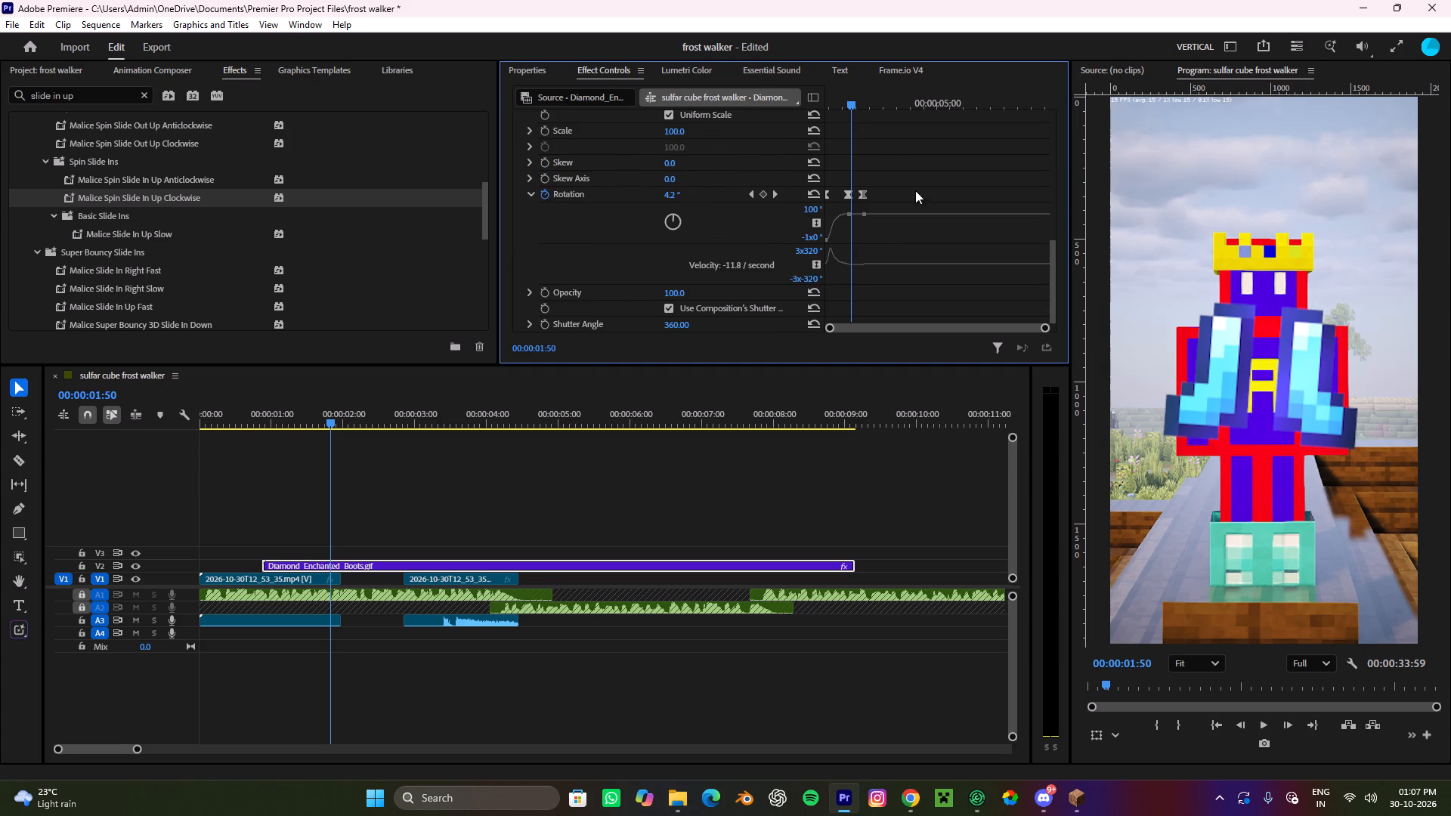
left_click_drag(915, 190, 840, 192)
left_click_drag(850, 192, 841, 204)
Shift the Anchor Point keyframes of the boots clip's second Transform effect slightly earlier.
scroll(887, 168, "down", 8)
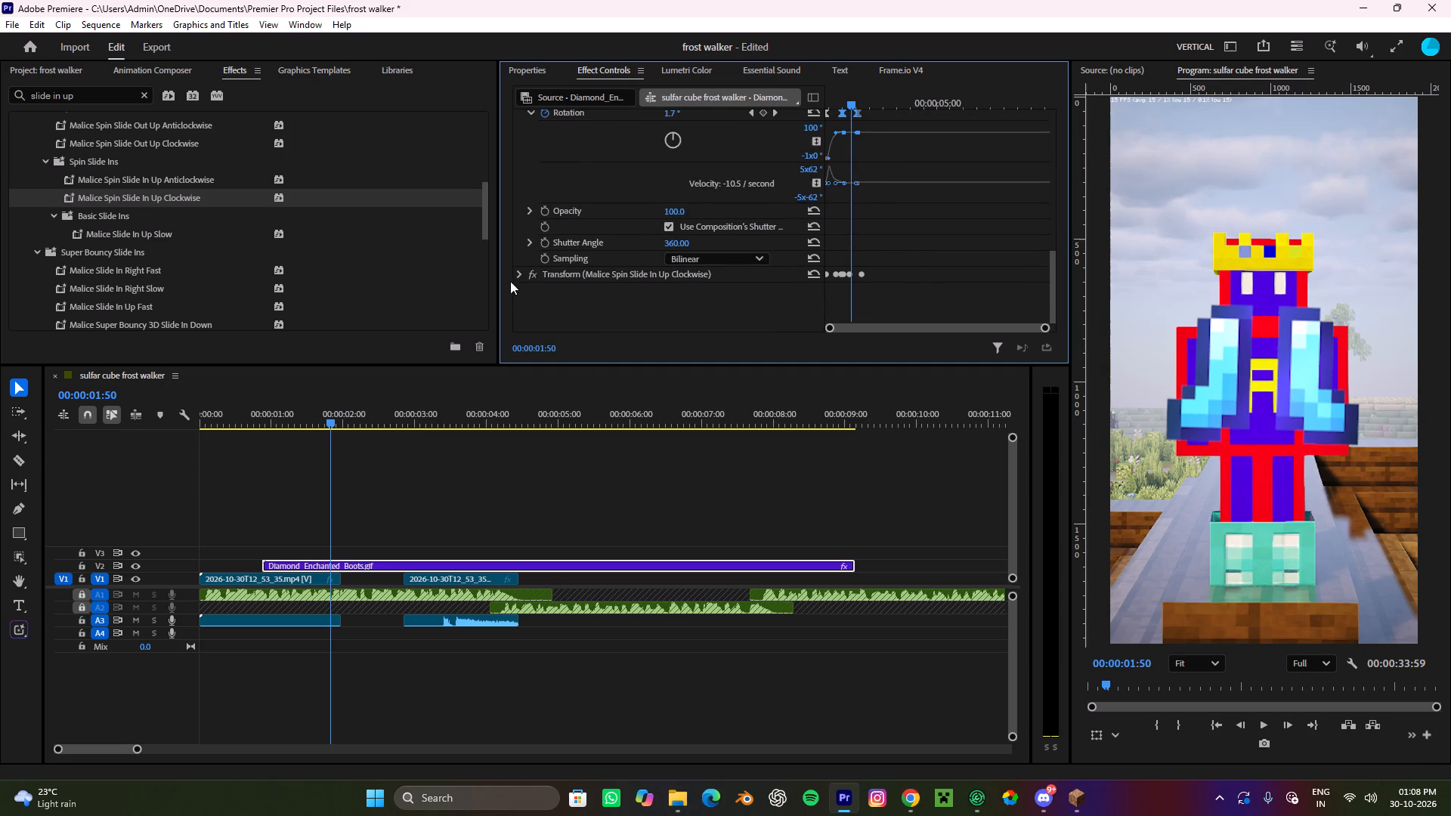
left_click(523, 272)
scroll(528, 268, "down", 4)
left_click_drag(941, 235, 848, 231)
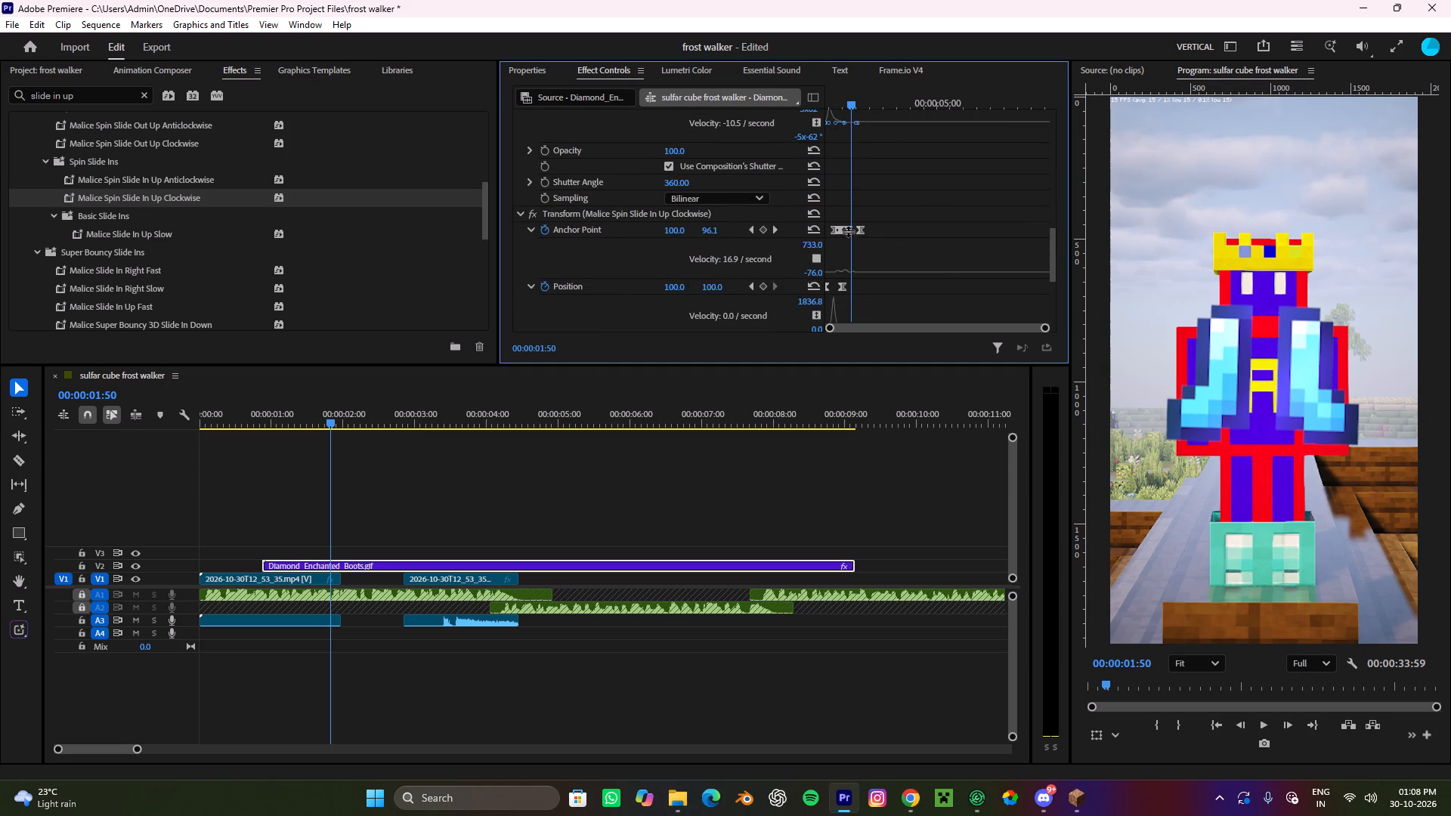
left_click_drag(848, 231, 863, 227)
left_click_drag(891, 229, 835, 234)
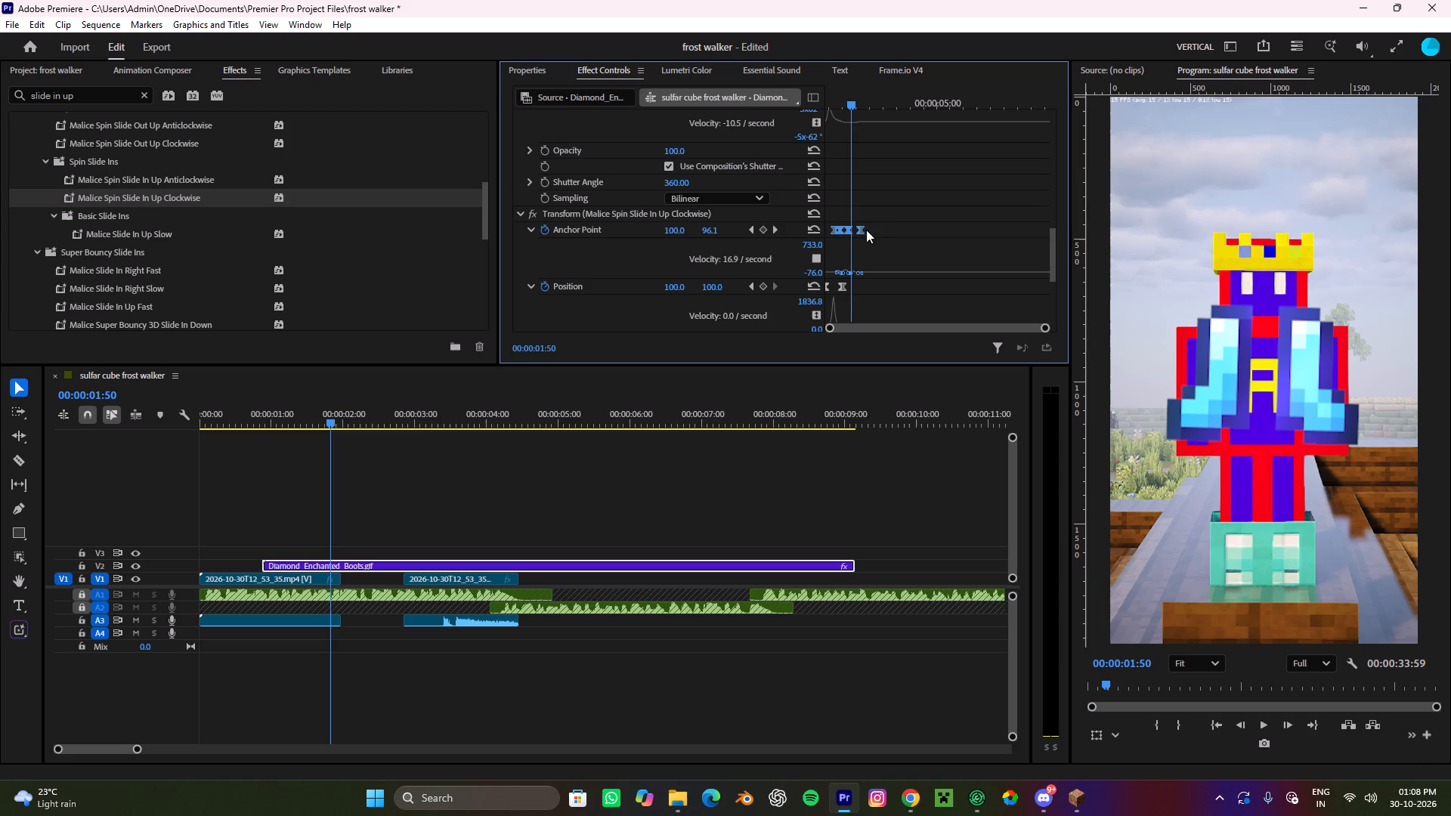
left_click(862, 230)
Replay the boots' entrance several times to check the retimed keyframes.
left_click_drag(860, 101, 729, 125)
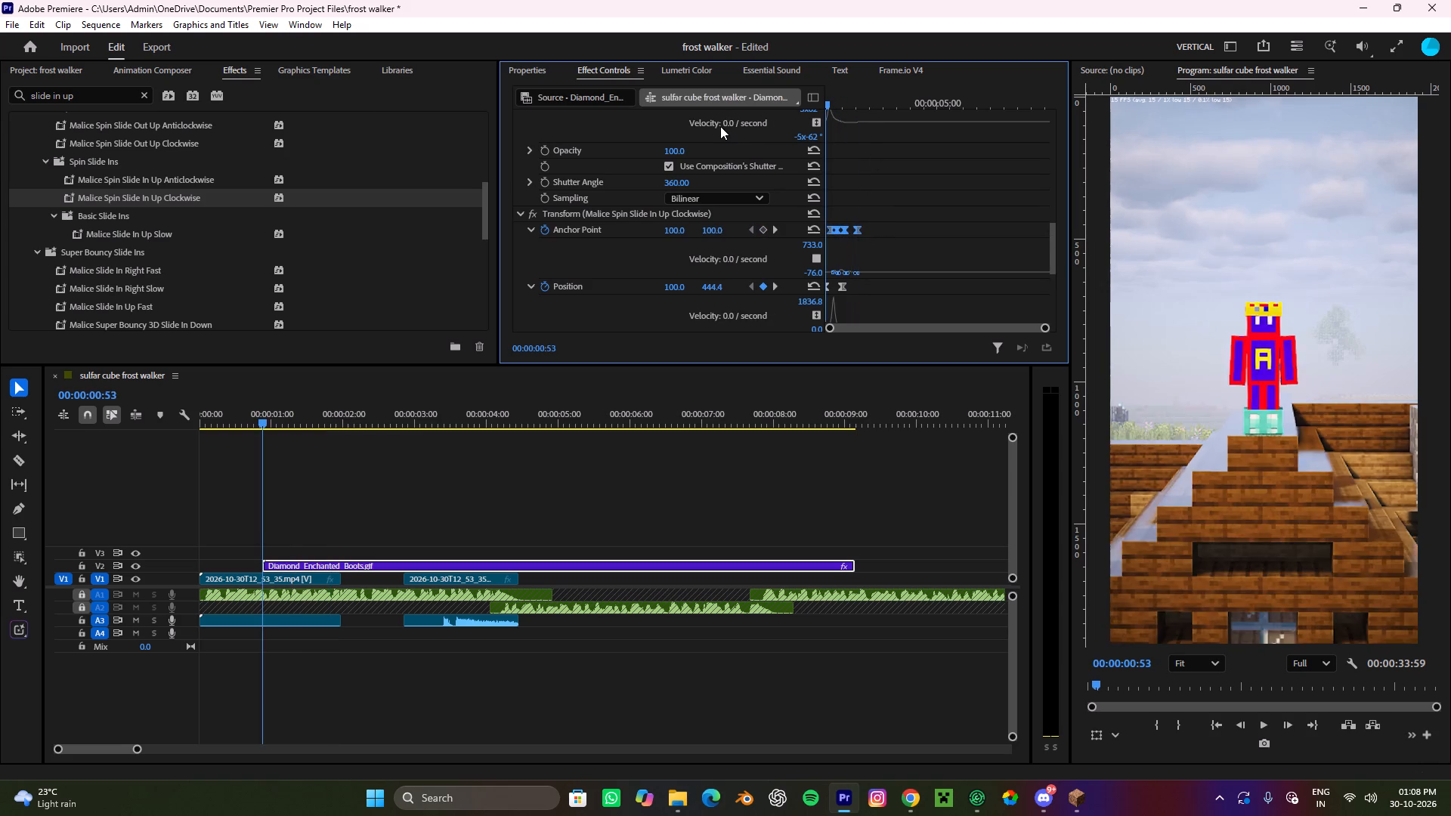
key("space")
key("space")
left_click_drag(870, 94, 745, 108)
key("space")
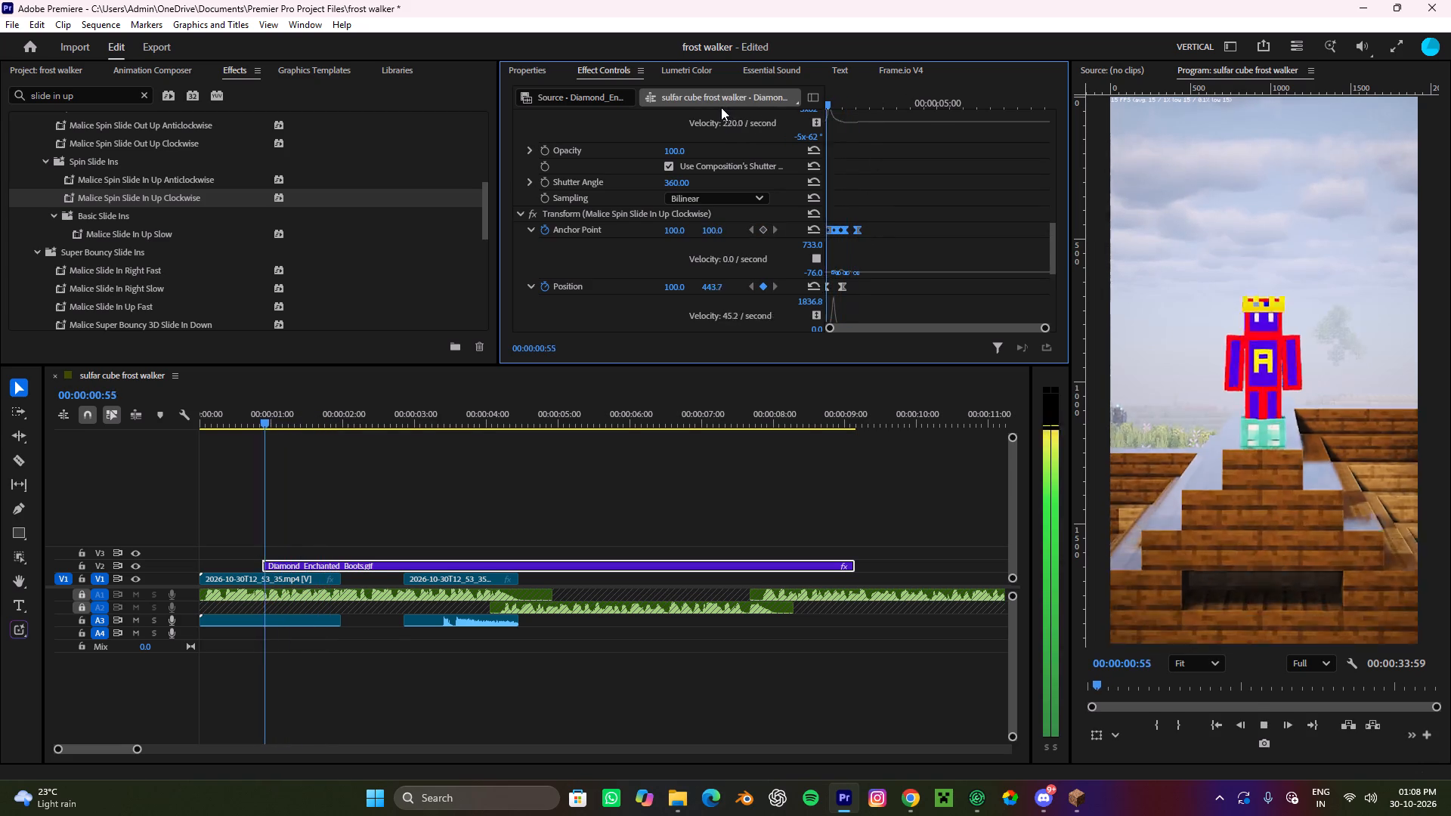
key("space")
left_click_drag(845, 97, 666, 113)
key("space")
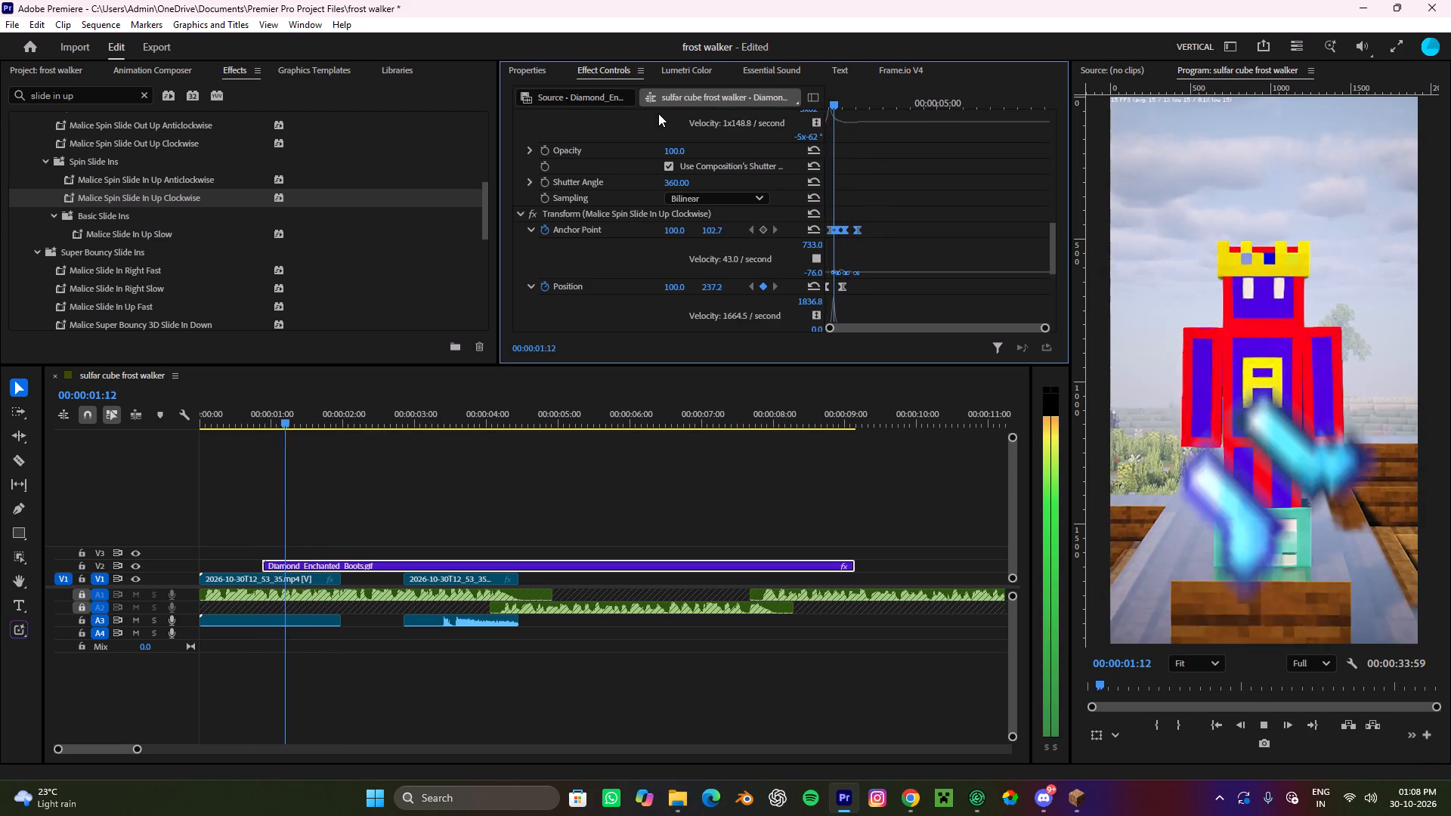
key("space")
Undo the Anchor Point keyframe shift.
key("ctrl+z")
Replay the boots' entrance, including from the start of the sequence, to check its timing against the voice-over.
left_click_drag(859, 96, 759, 116)
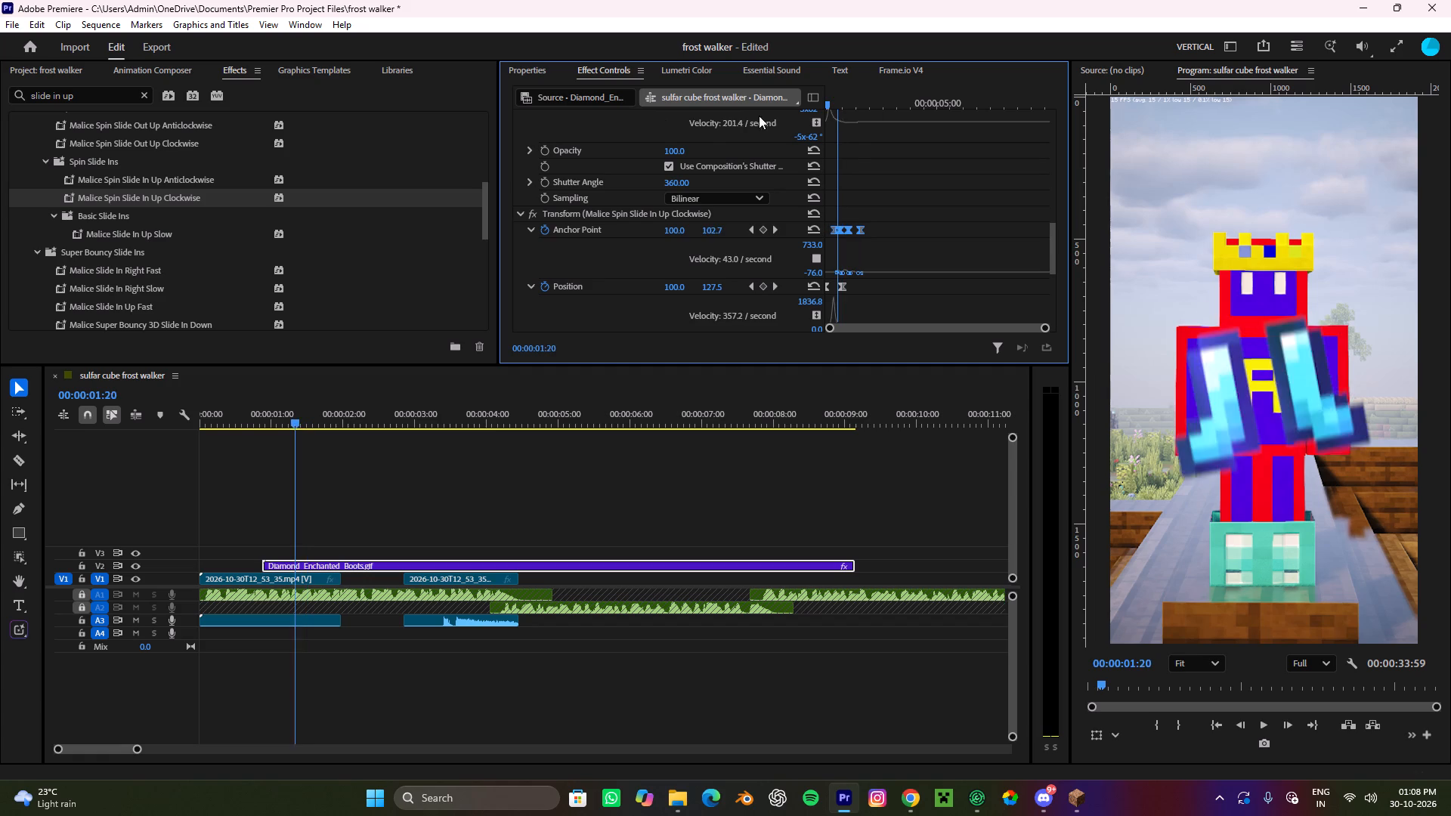
left_click_drag(759, 116, 686, 119)
key("space")
key("space")
left_click_drag(595, 515, 587, 521)
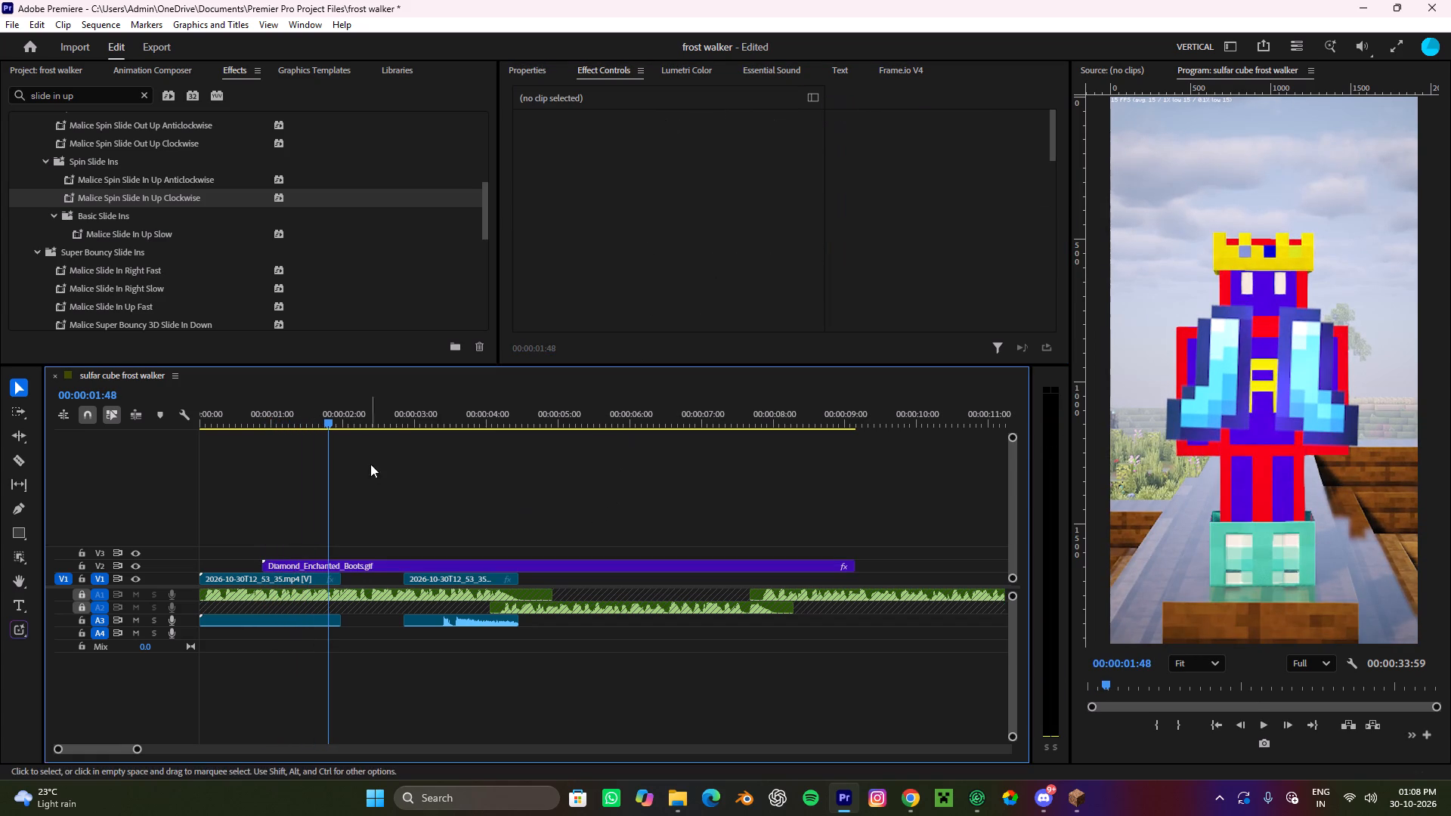
left_click_drag(354, 415, 0, 440)
key("space")
scroll(216, 505, "down", 1, "alt")
scroll(216, 505, "up", 6, "alt")
key("space")
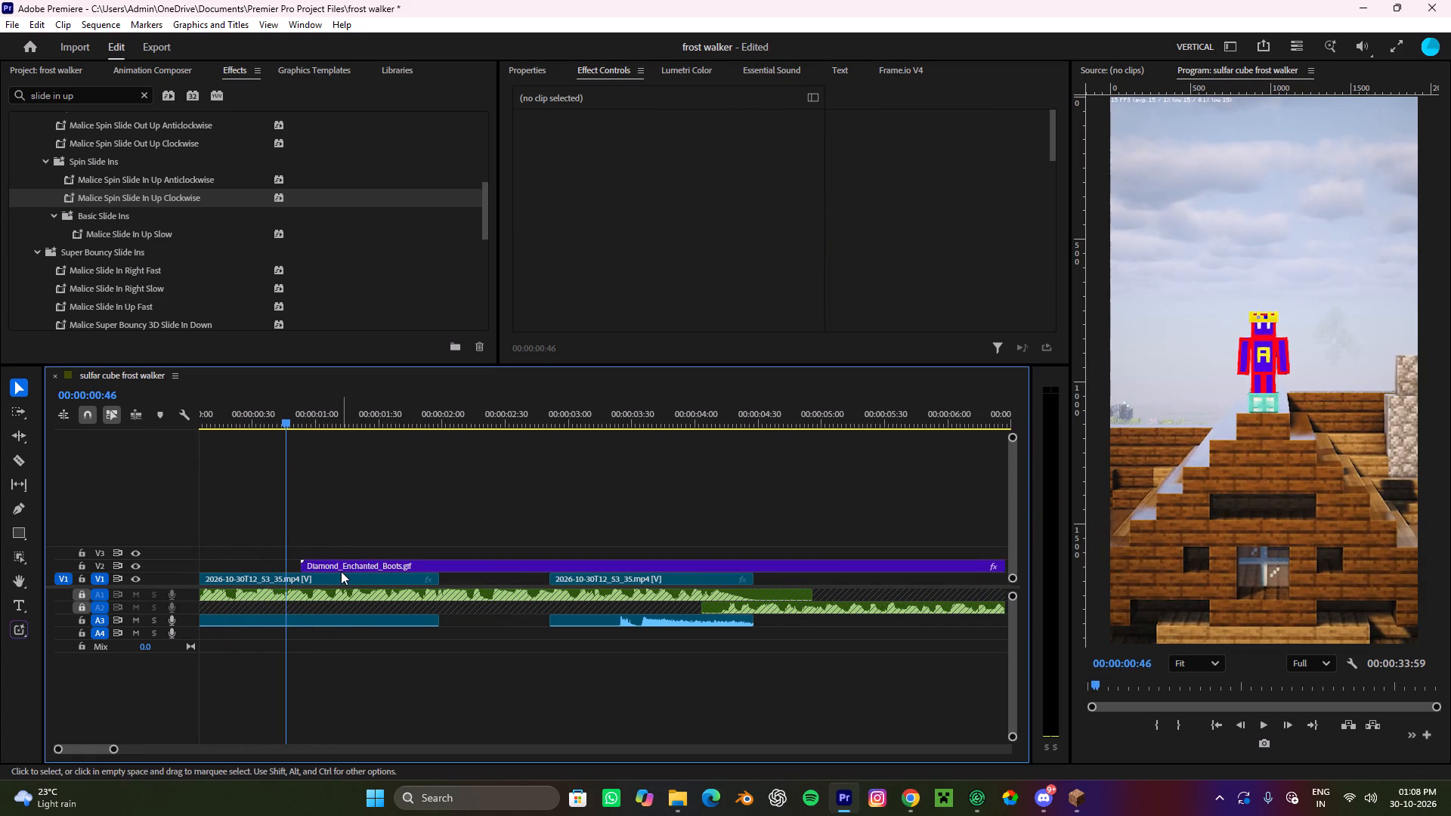
Move the diamond boots clip earlier to start at about 0.6 s and play the opening.
left_click_drag(339, 567, 308, 565)
left_click_drag(280, 415, 0, 456)
key("space")
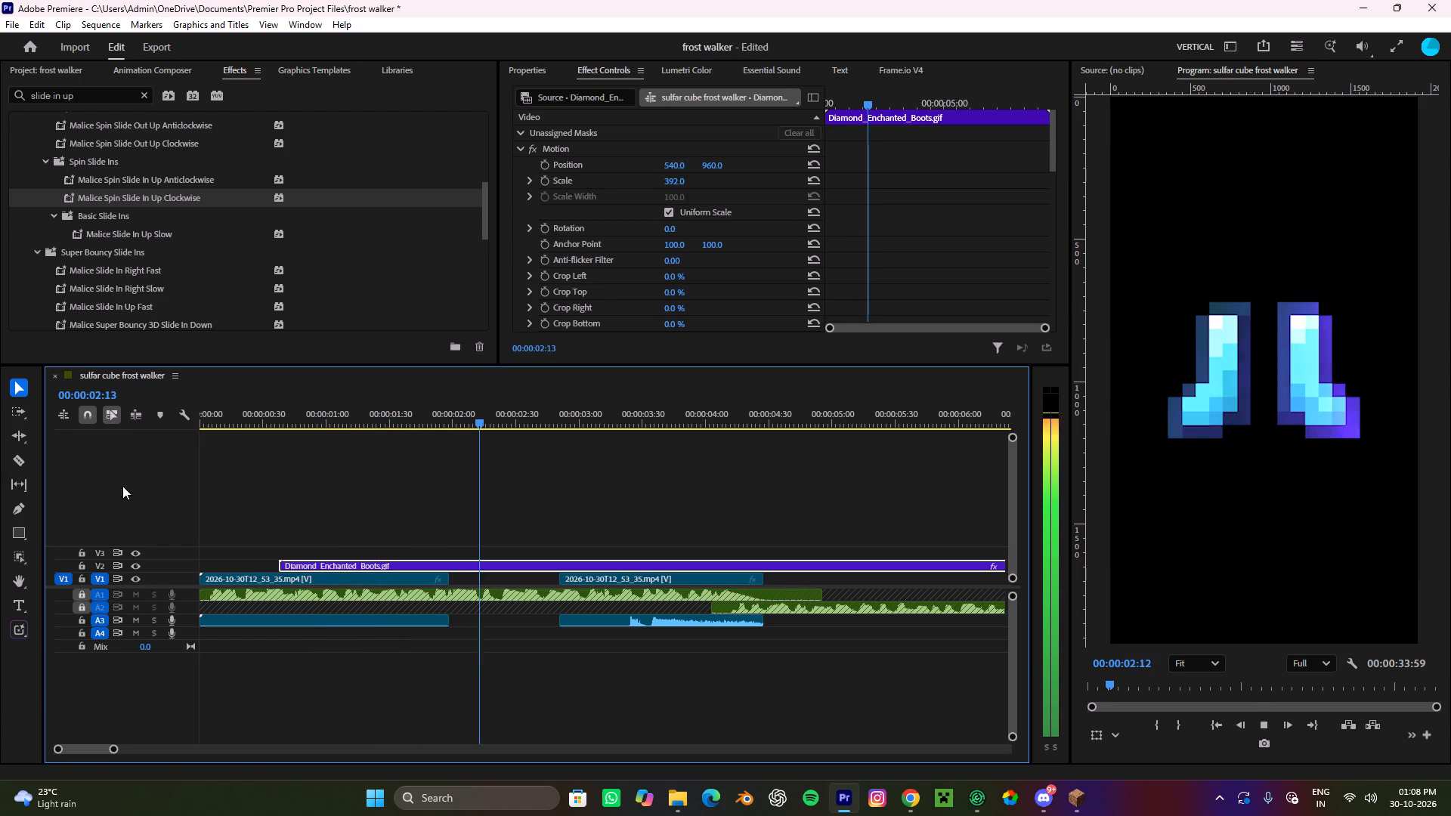
key("space")
Split the diamond boots clip at about 2.6 s and remove the part after the cut.
key("c")
left_click(527, 567)
key("v")
left_click(577, 559)
left_click(565, 562, "ctrl")
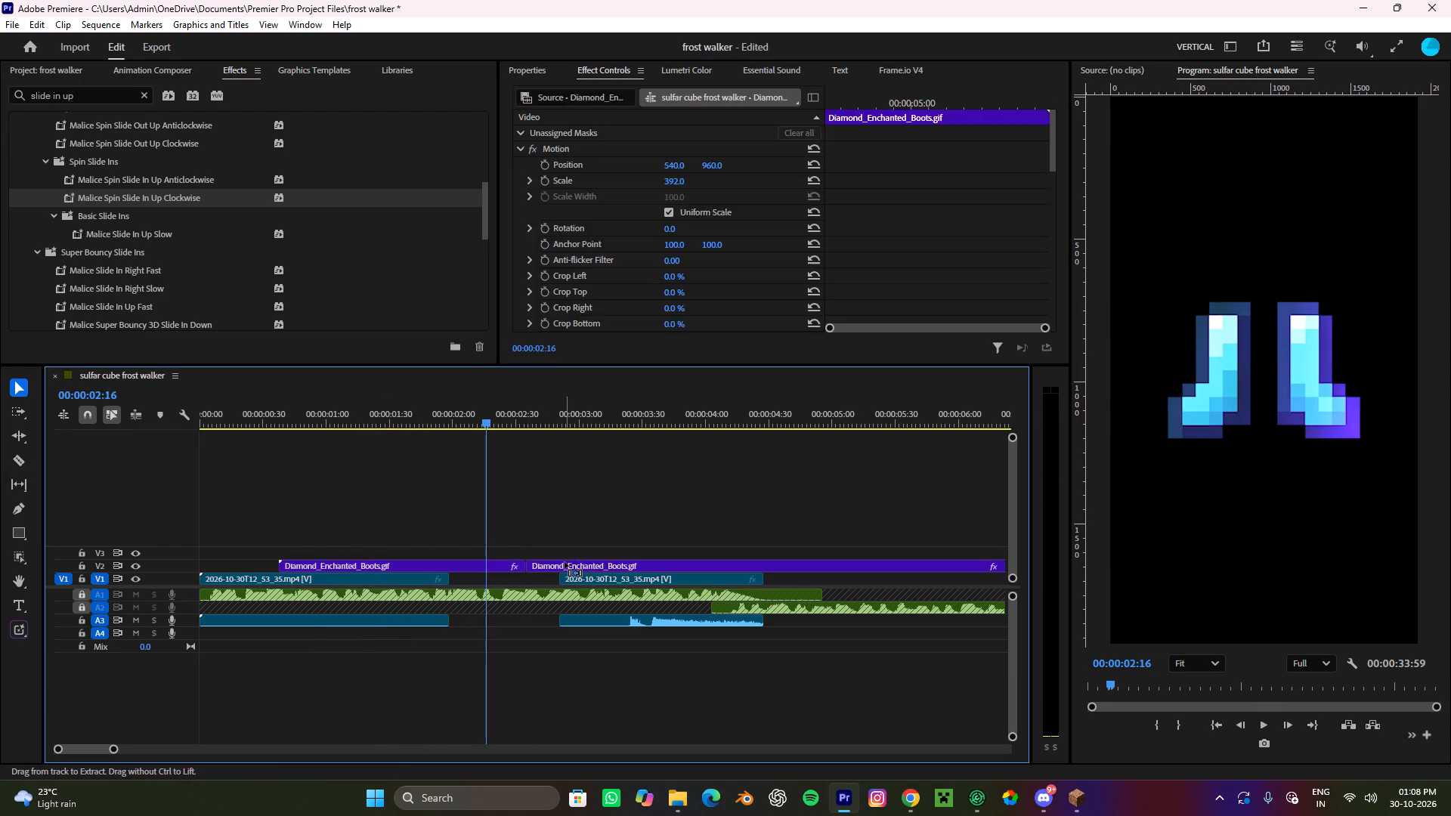
key("ctrl+x")
Play on to 00:00:02:41 and extend the end of the boots clip to that point.
scroll(551, 559, "down", 4, "alt")
key("space")
key("space")
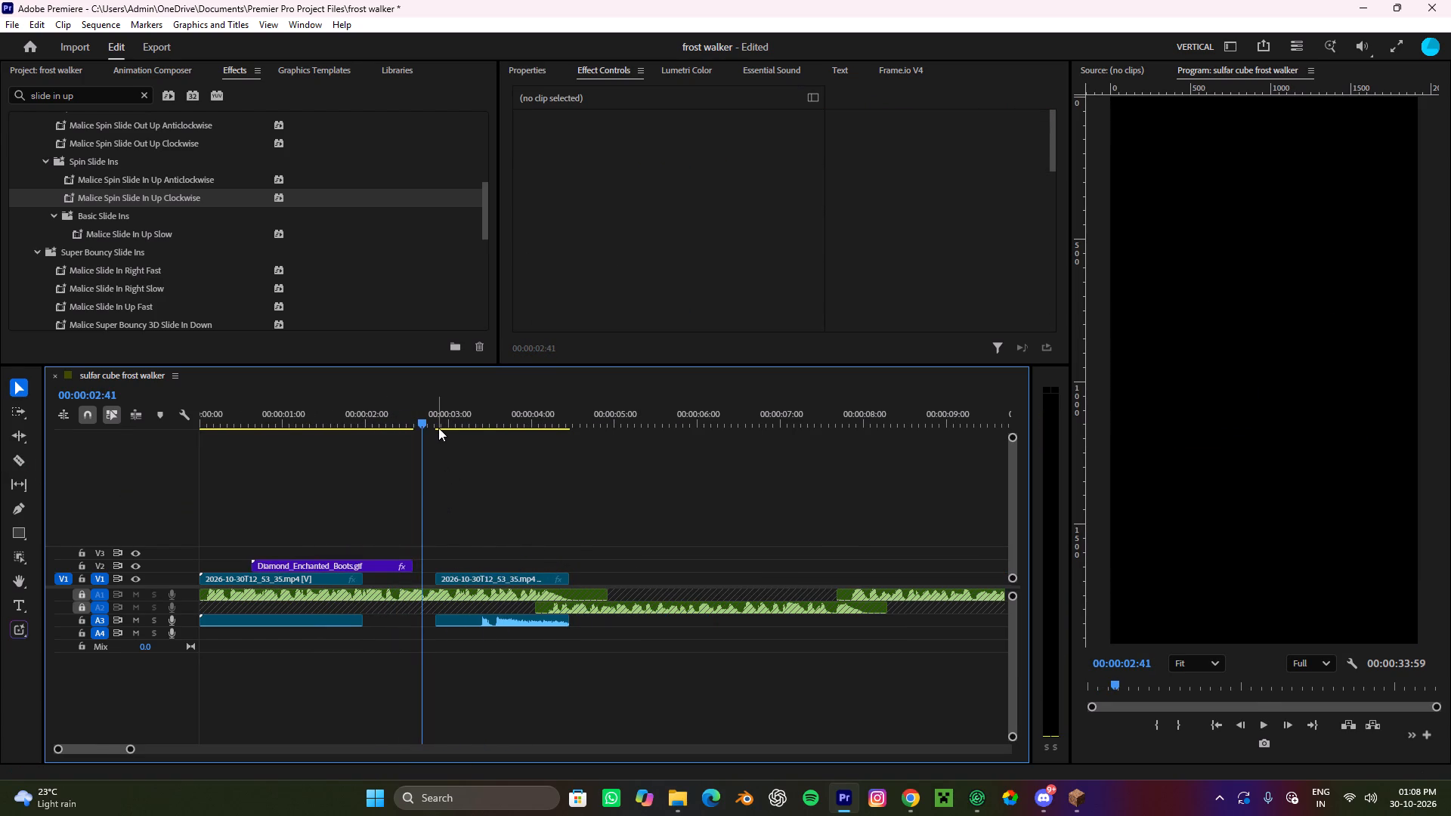
left_click(417, 568)
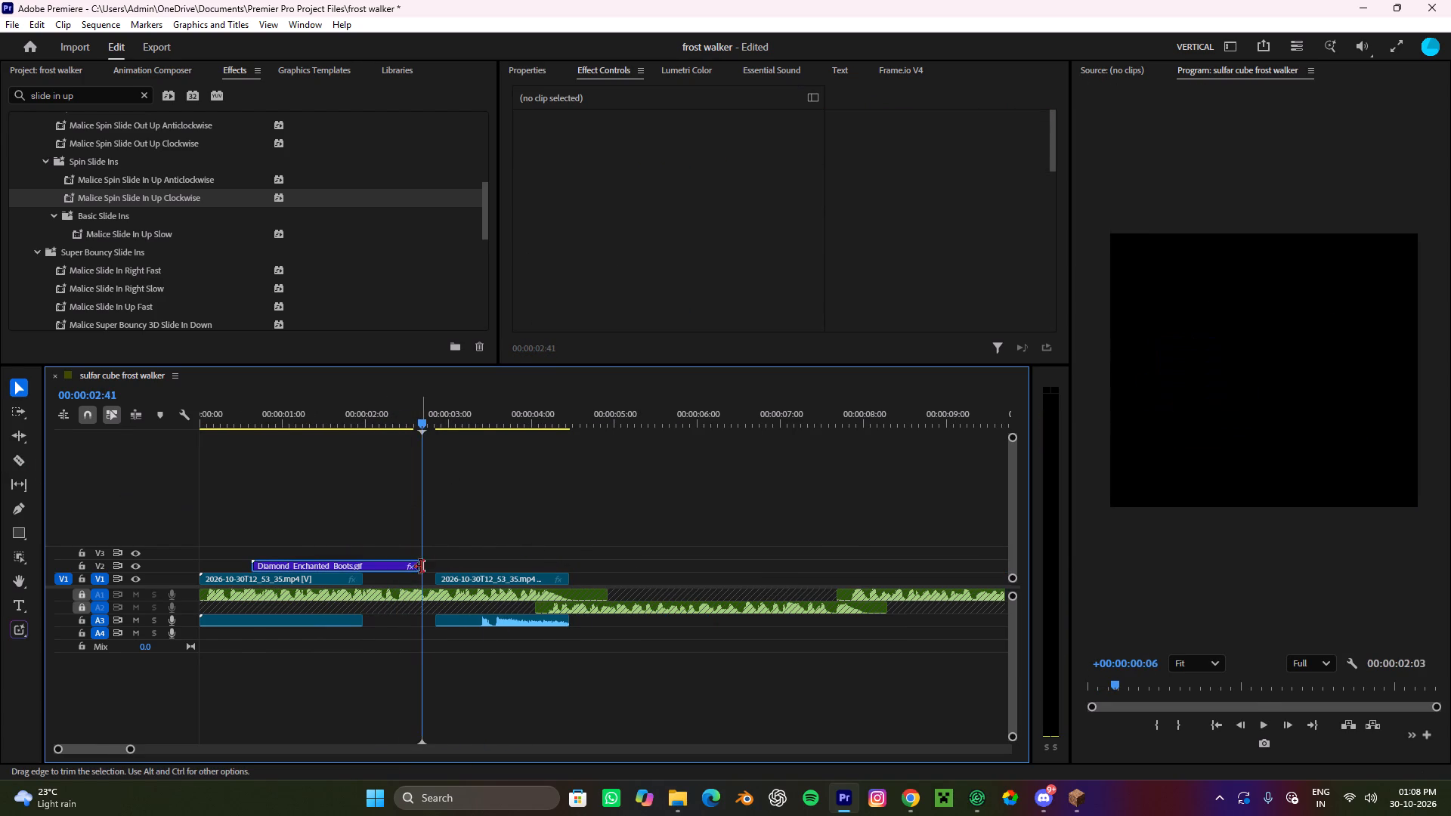
Keyframe the first Transform effect's Opacity on the boots clip from 100 at 00:00:01:57 to fully transparent at 00:00:02:38.
left_click(375, 563)
left_click_drag(414, 411, 364, 461)
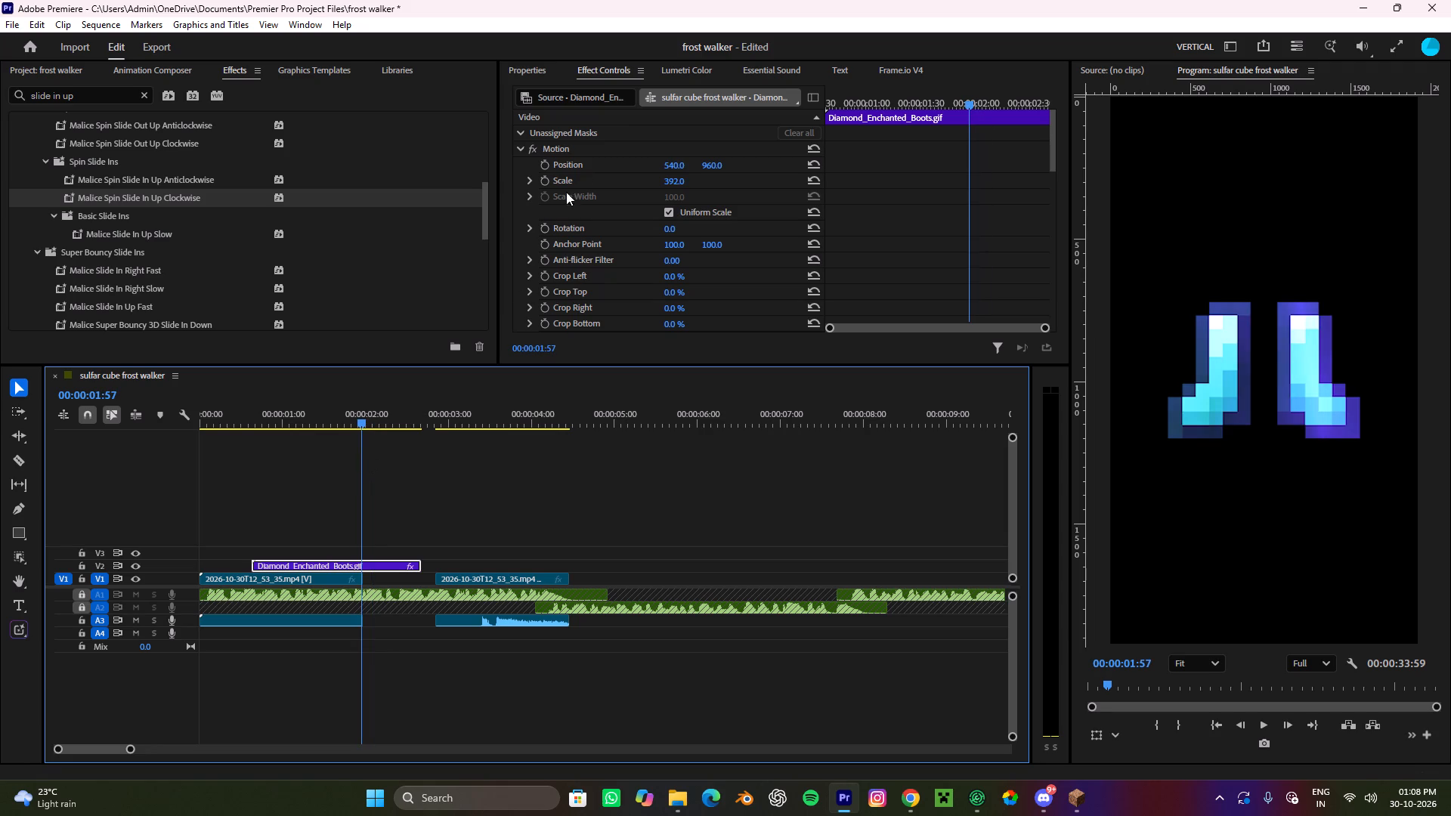
scroll(615, 165, "down", 14)
scroll(573, 258, "down", 5)
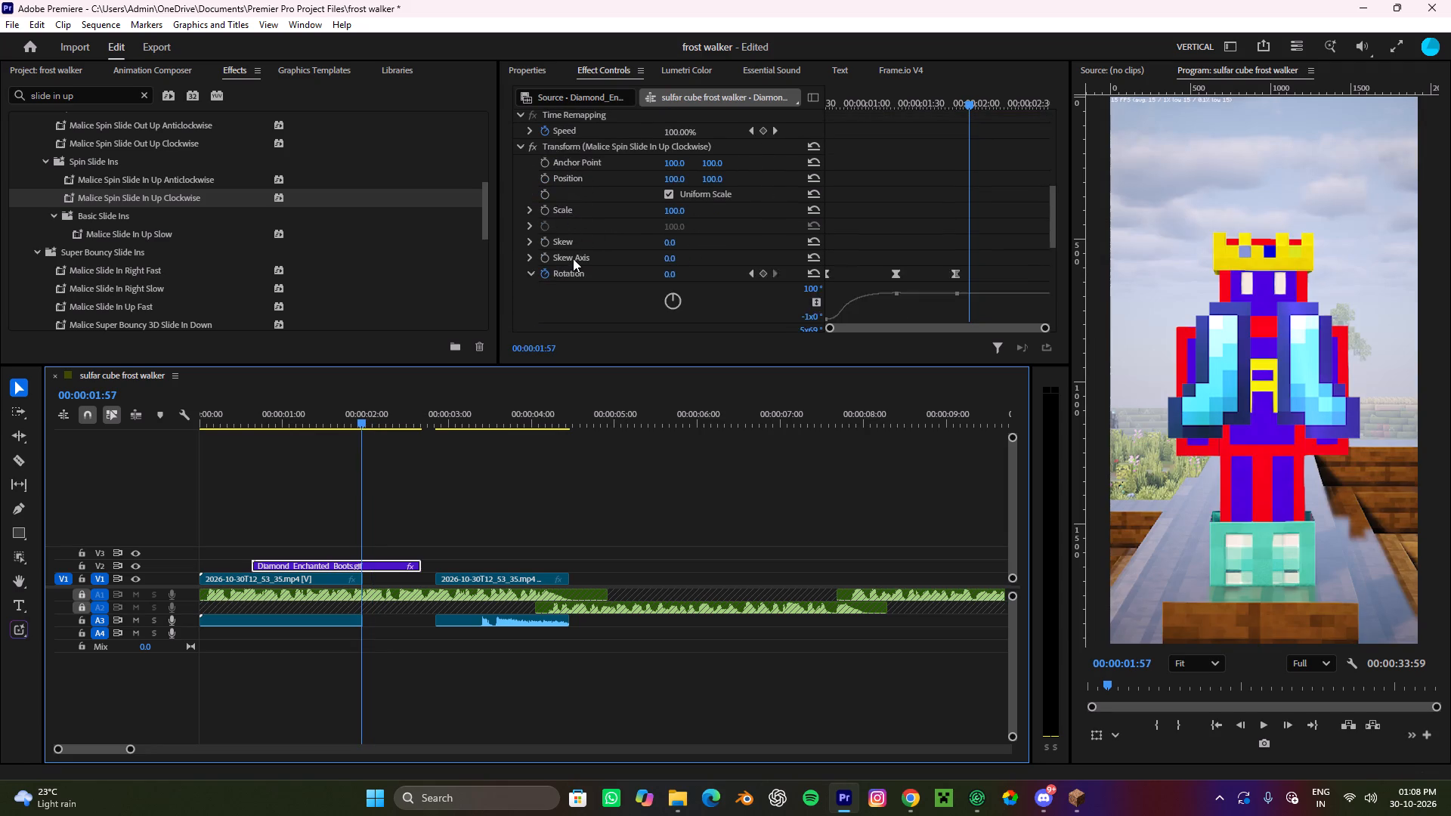
scroll(573, 258, "down", 7)
left_click(550, 255)
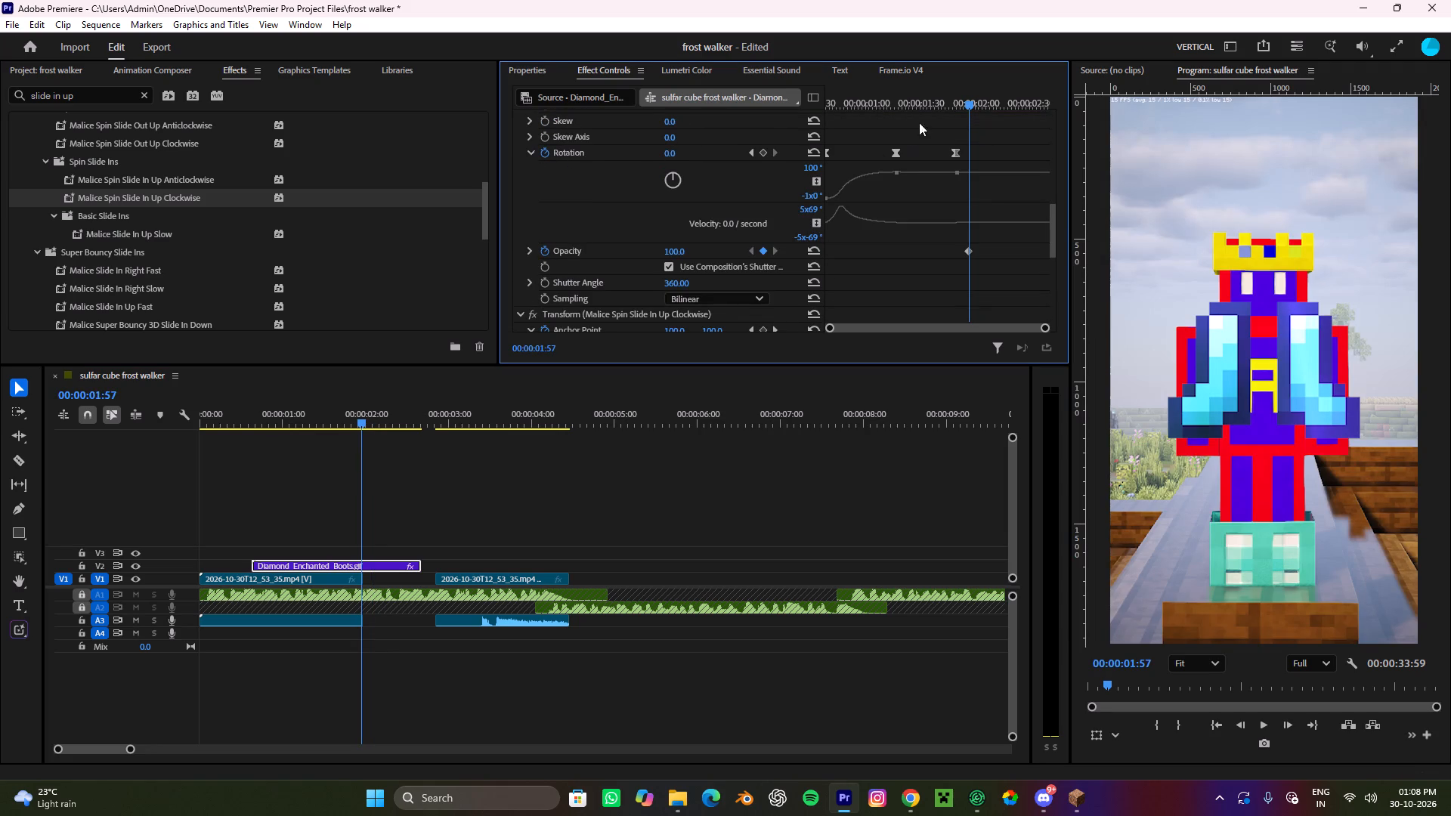
left_click_drag(971, 101, 1047, 212)
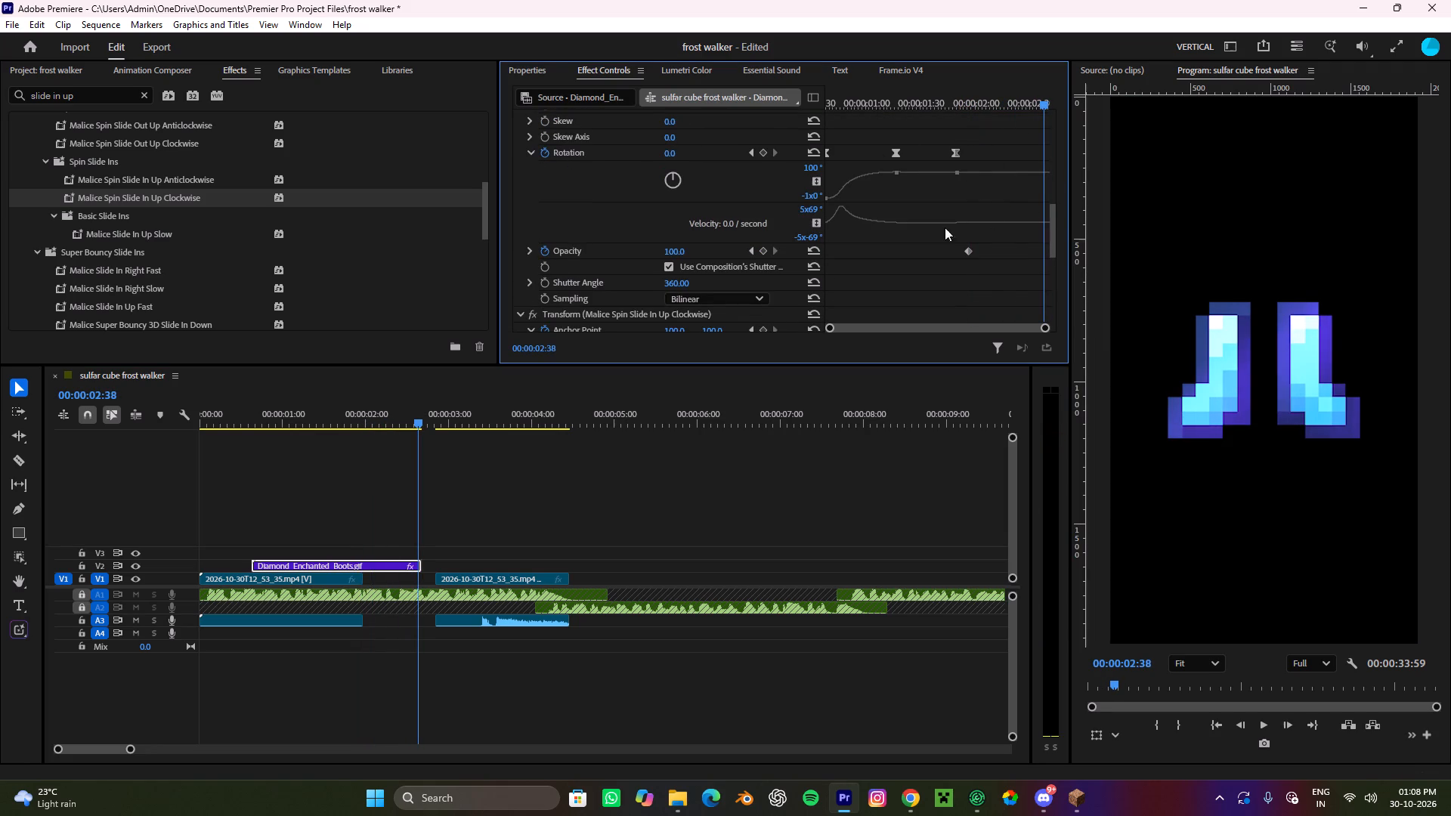
left_click(766, 255)
left_click_drag(688, 254, 0, 198)
left_click(578, 559)
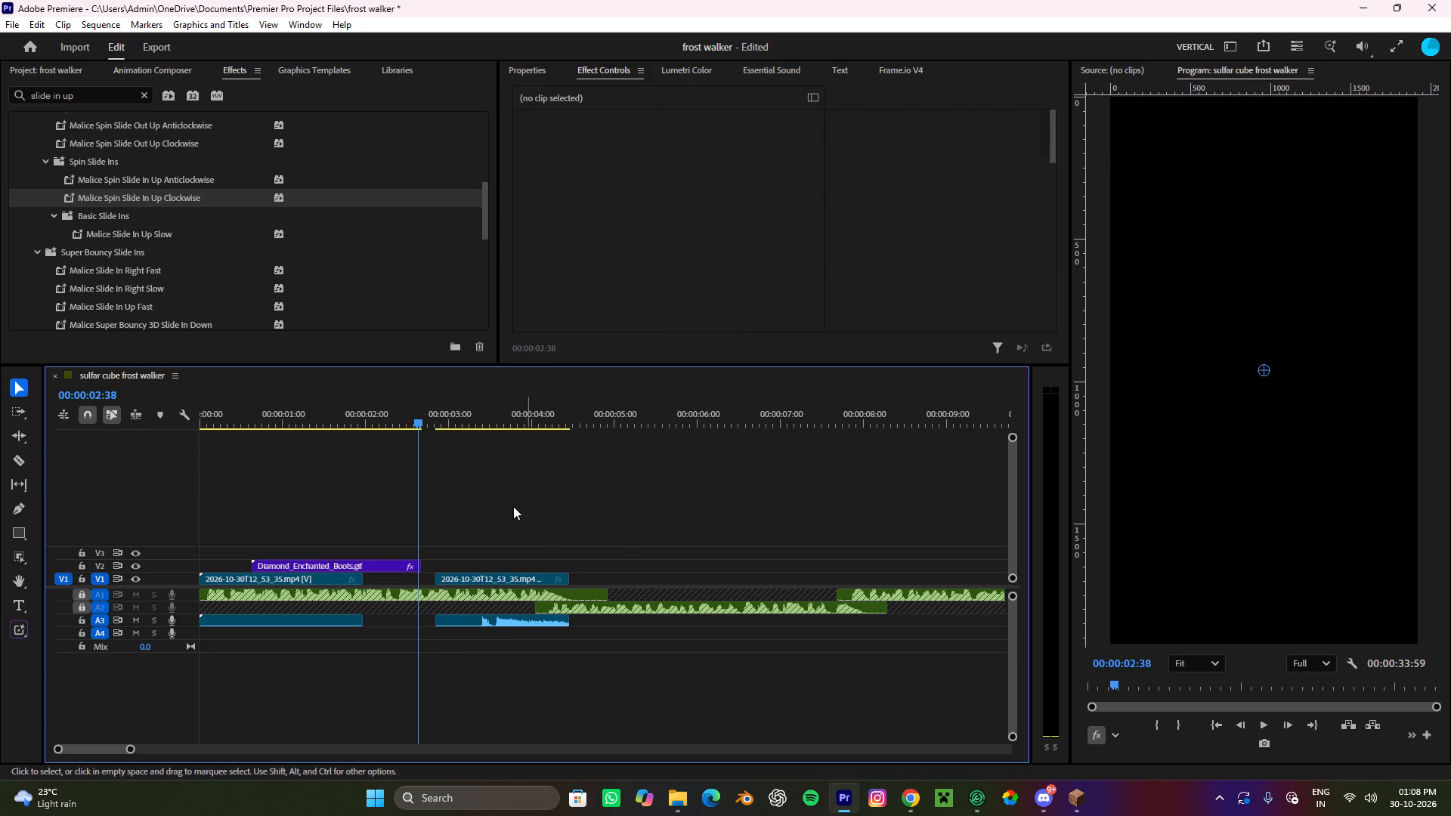
Play the section from about 1.4 s to about 2.9 s to check the boots fade-out.
left_click_drag(432, 415, 313, 476)
key("space")
scroll(364, 487, "down", 10, "alt")
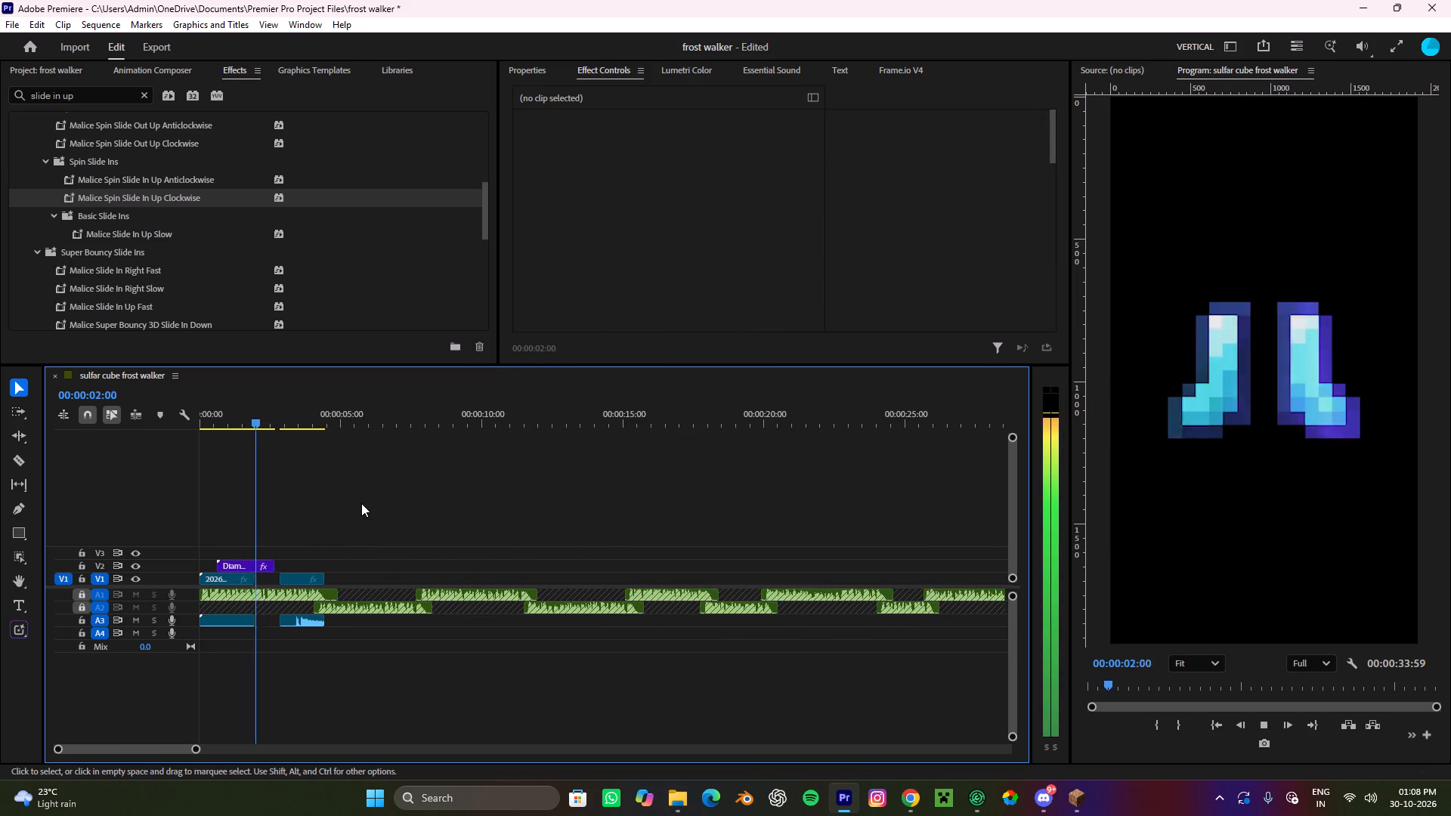
scroll(360, 503, "down", 4, "alt")
scroll(360, 503, "up", 5, "alt")
key("space")
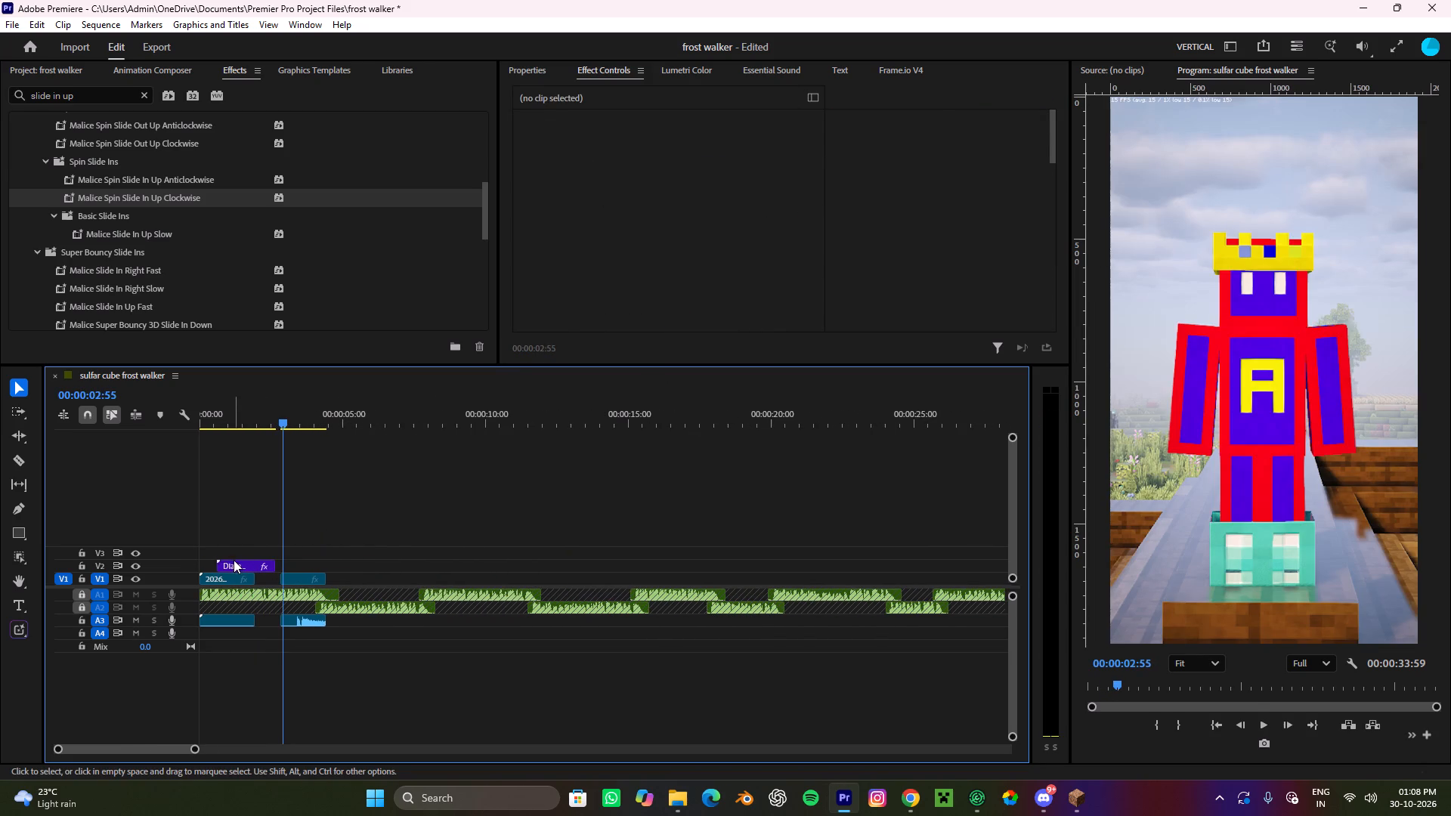
Move the boots clip's first Opacity fade keyframe earlier to about 1.6 s and replay from the sequence start.
left_click(234, 560)
scroll(621, 284, "down", 20)
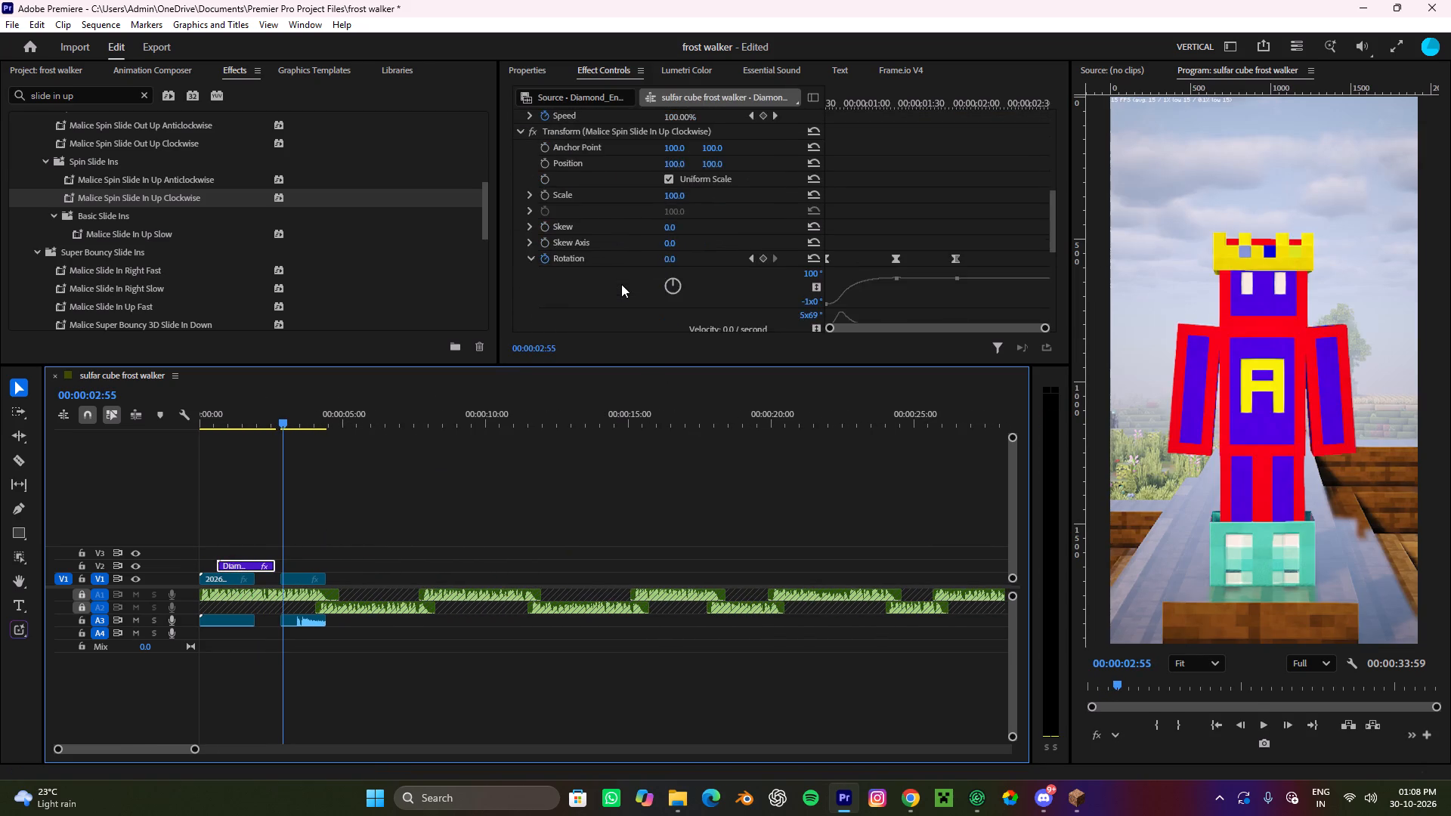
scroll(621, 284, "down", 9)
left_click_drag(970, 209, 942, 219)
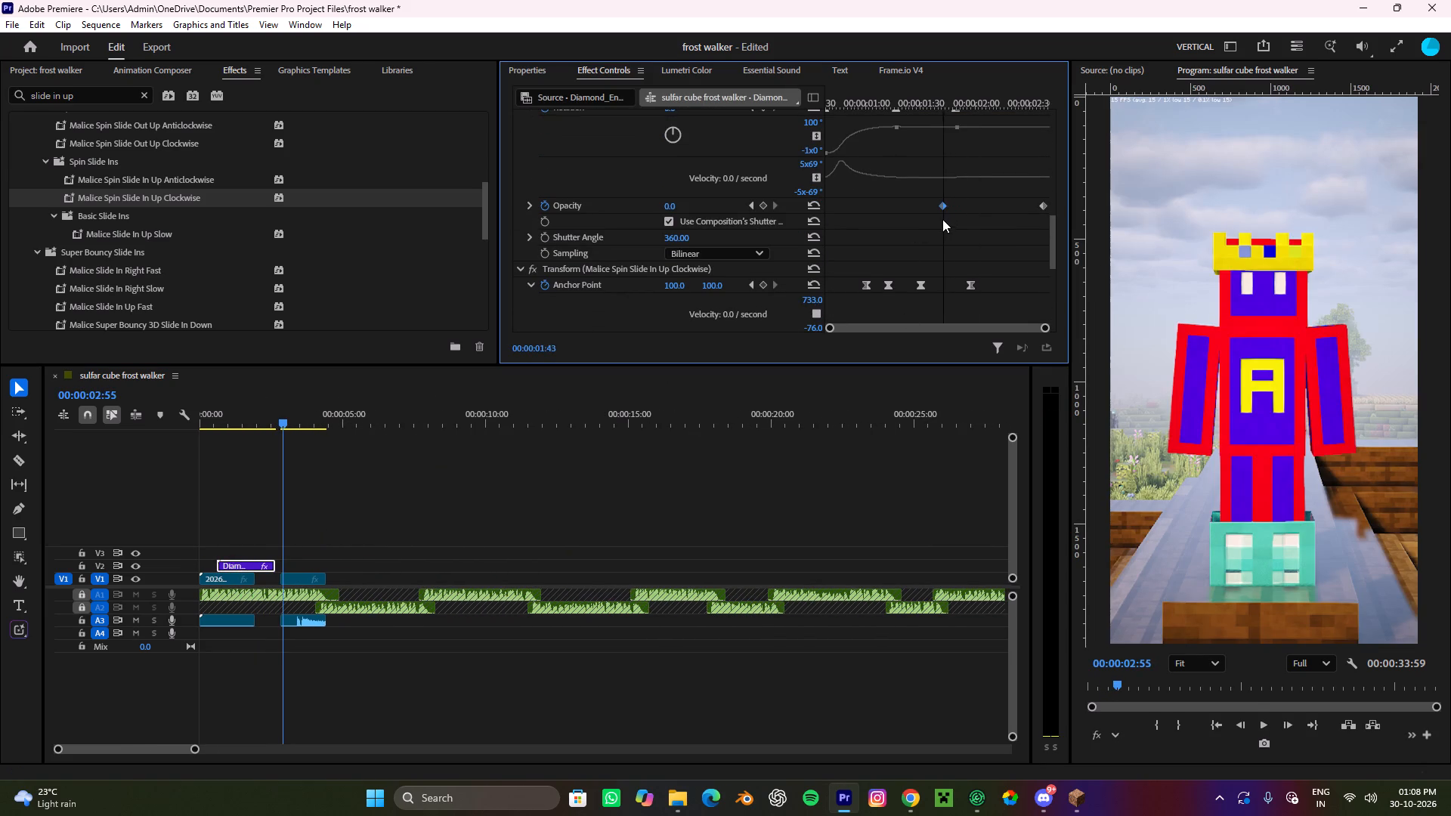
left_click_drag(942, 219, 931, 227)
left_click_drag(293, 425, 153, 485)
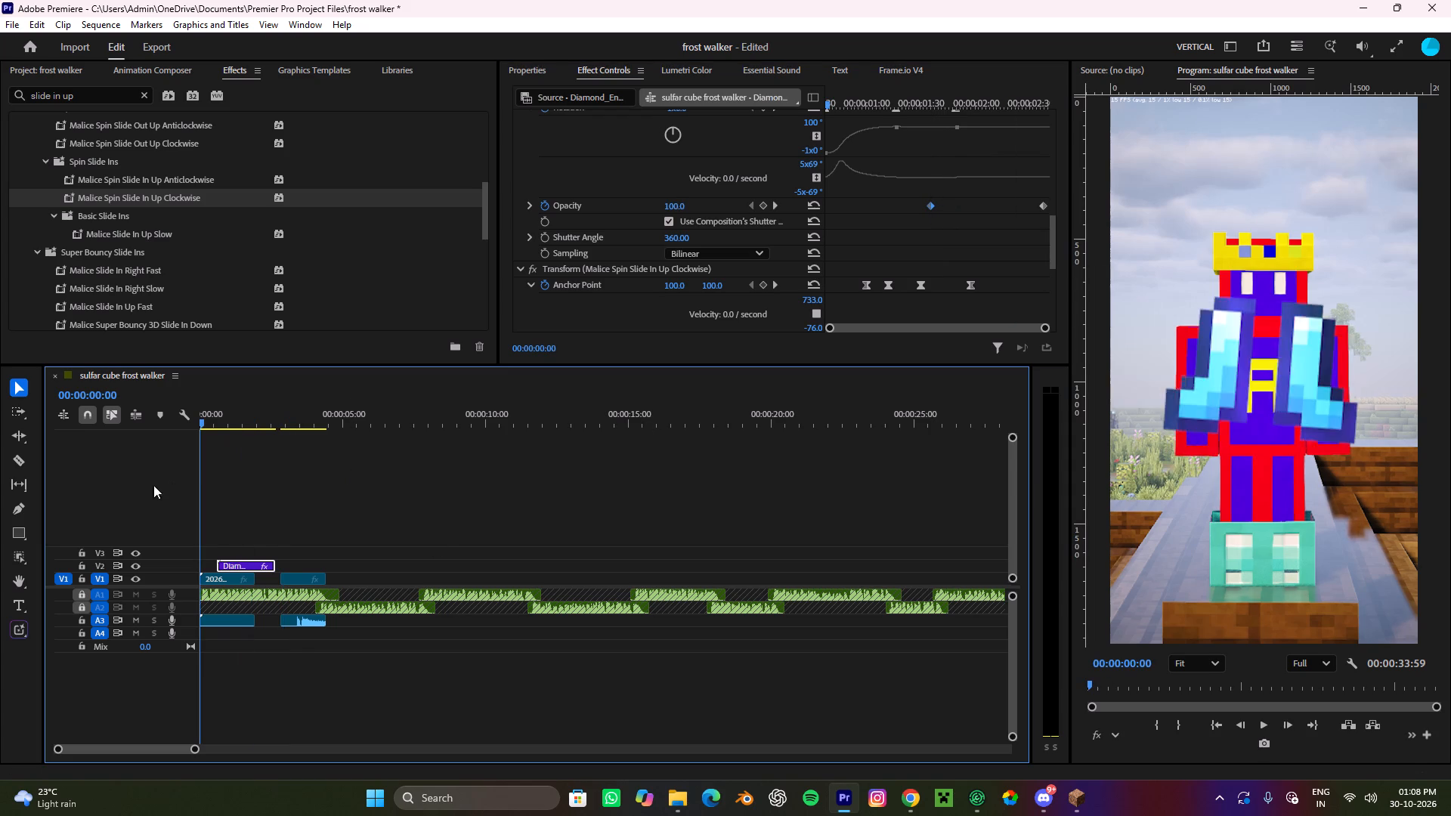
left_click_drag(153, 485, 137, 490)
key("space")
left_click(302, 508)
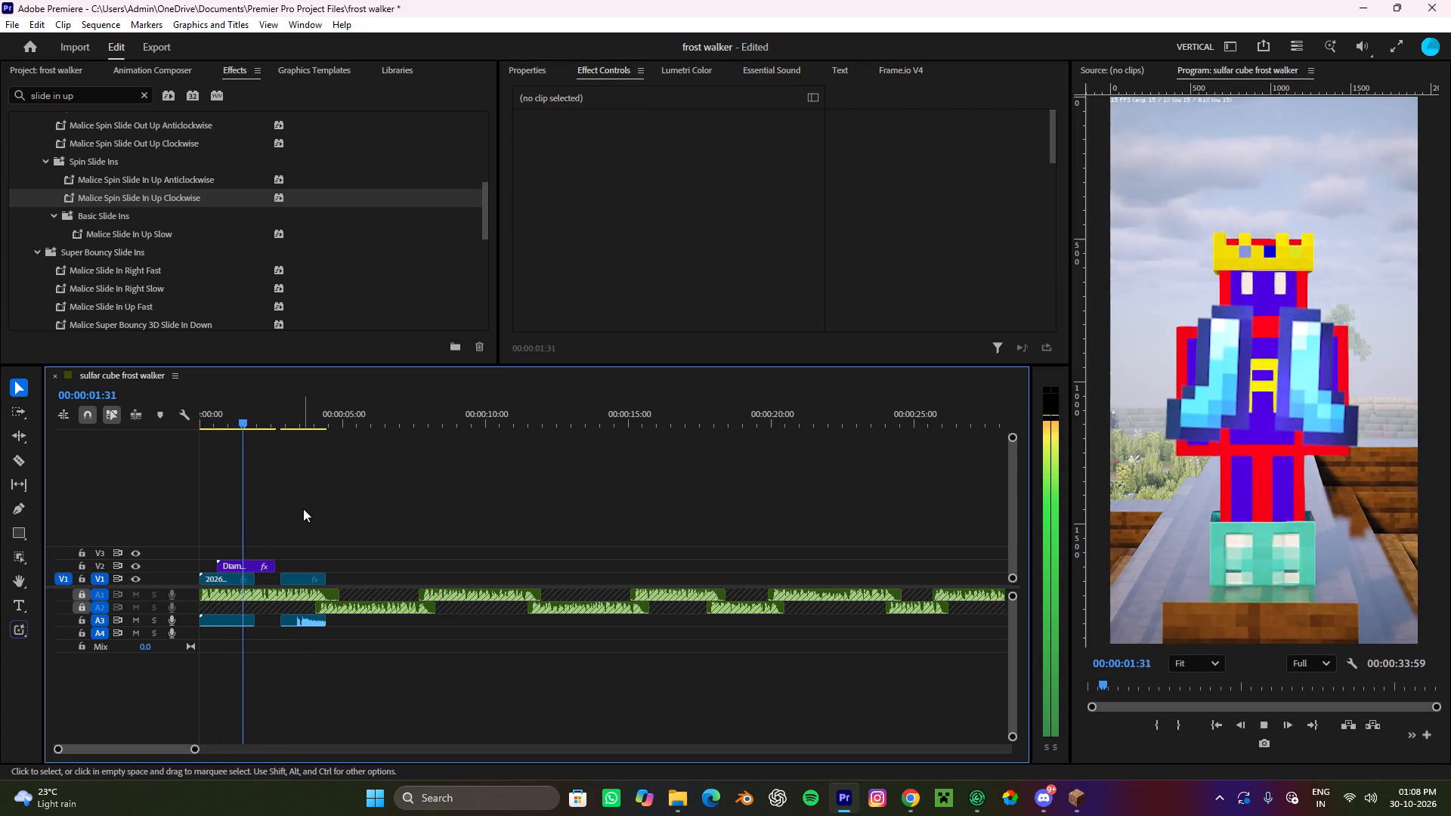
key("space")
Move the diamond boots clip up from V2 to track V3, keeping its start time.
left_click_drag(233, 566, 233, 560)
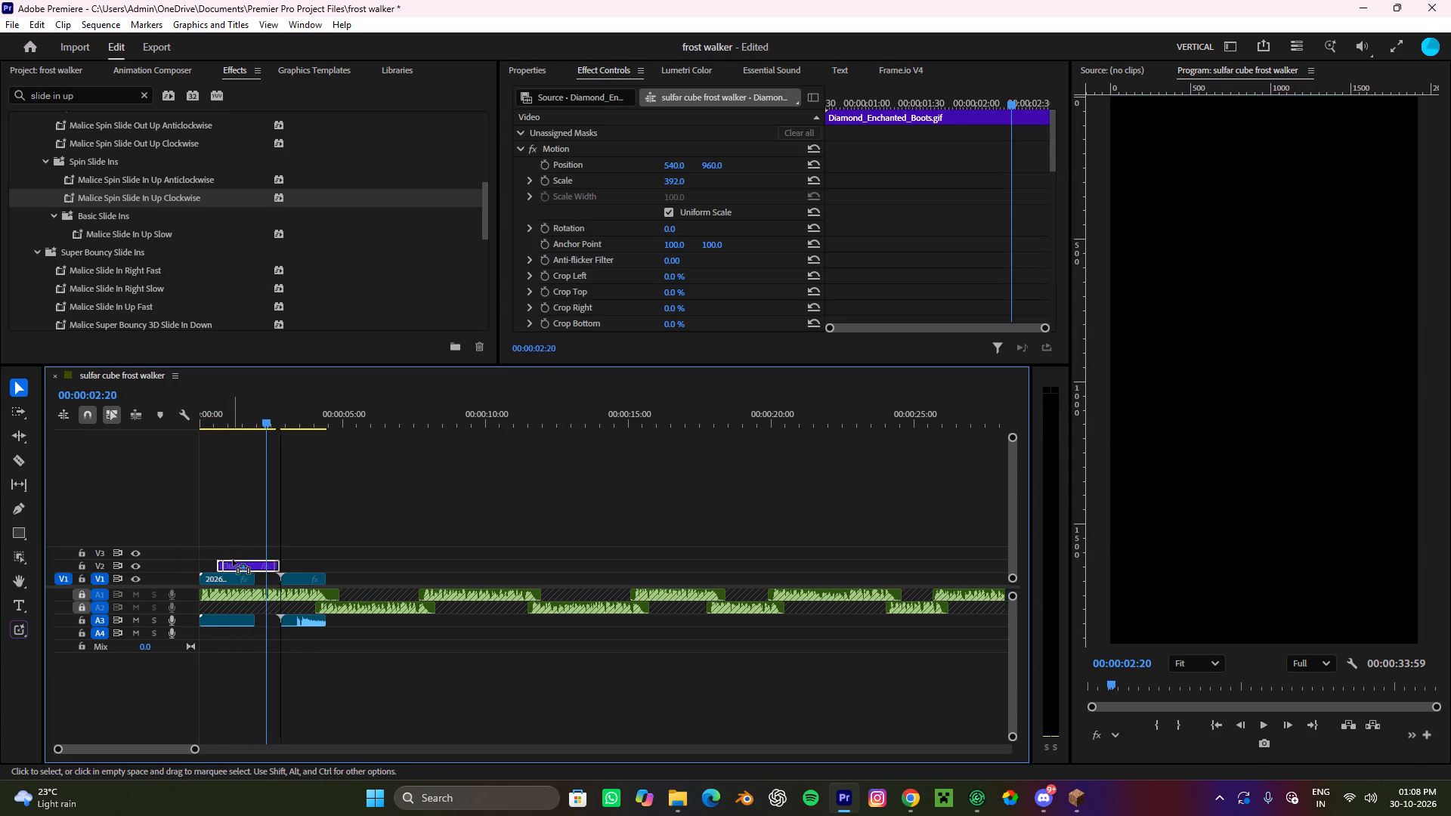
left_click_drag(233, 560, 234, 558)
left_click(515, 543)
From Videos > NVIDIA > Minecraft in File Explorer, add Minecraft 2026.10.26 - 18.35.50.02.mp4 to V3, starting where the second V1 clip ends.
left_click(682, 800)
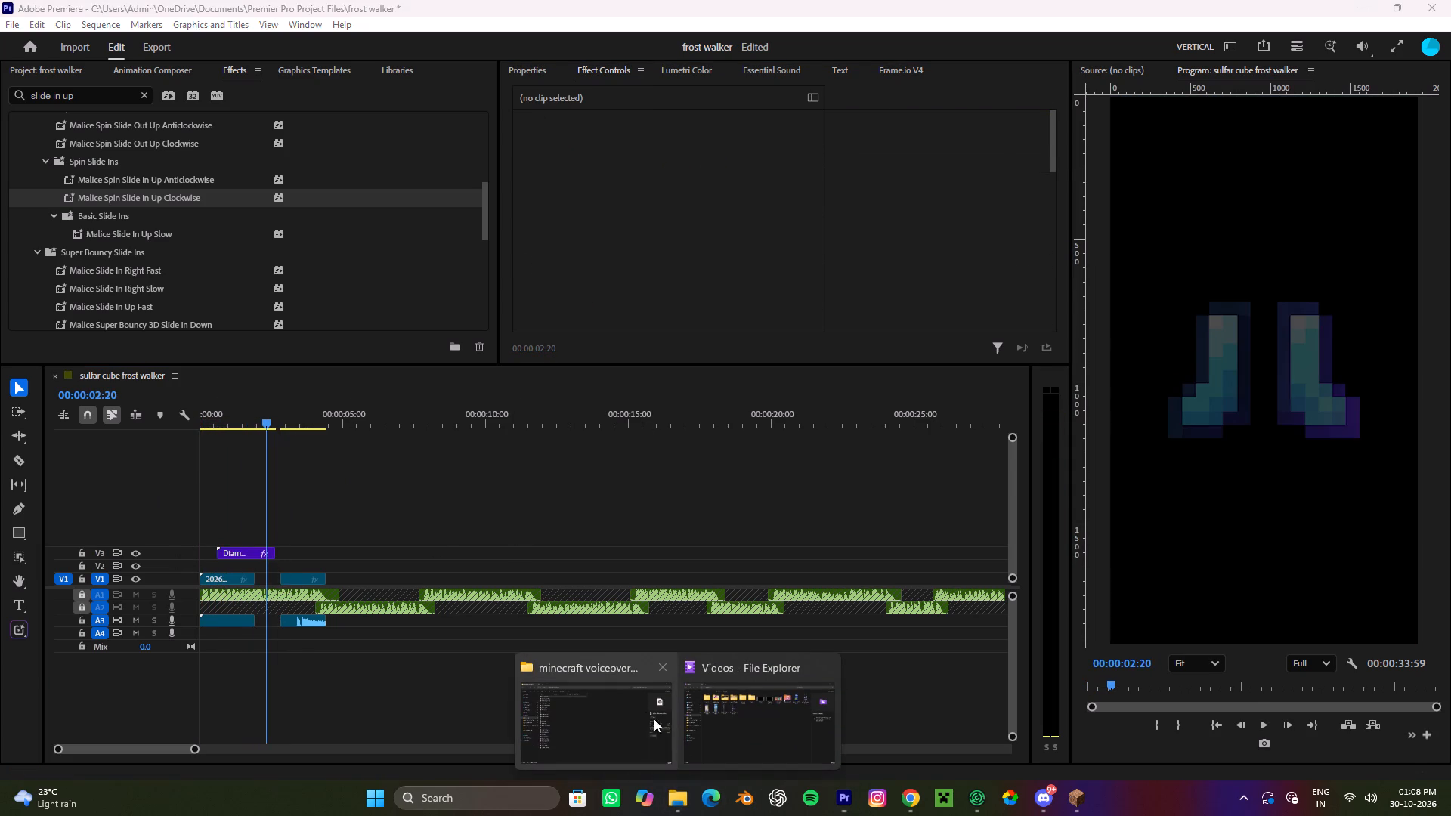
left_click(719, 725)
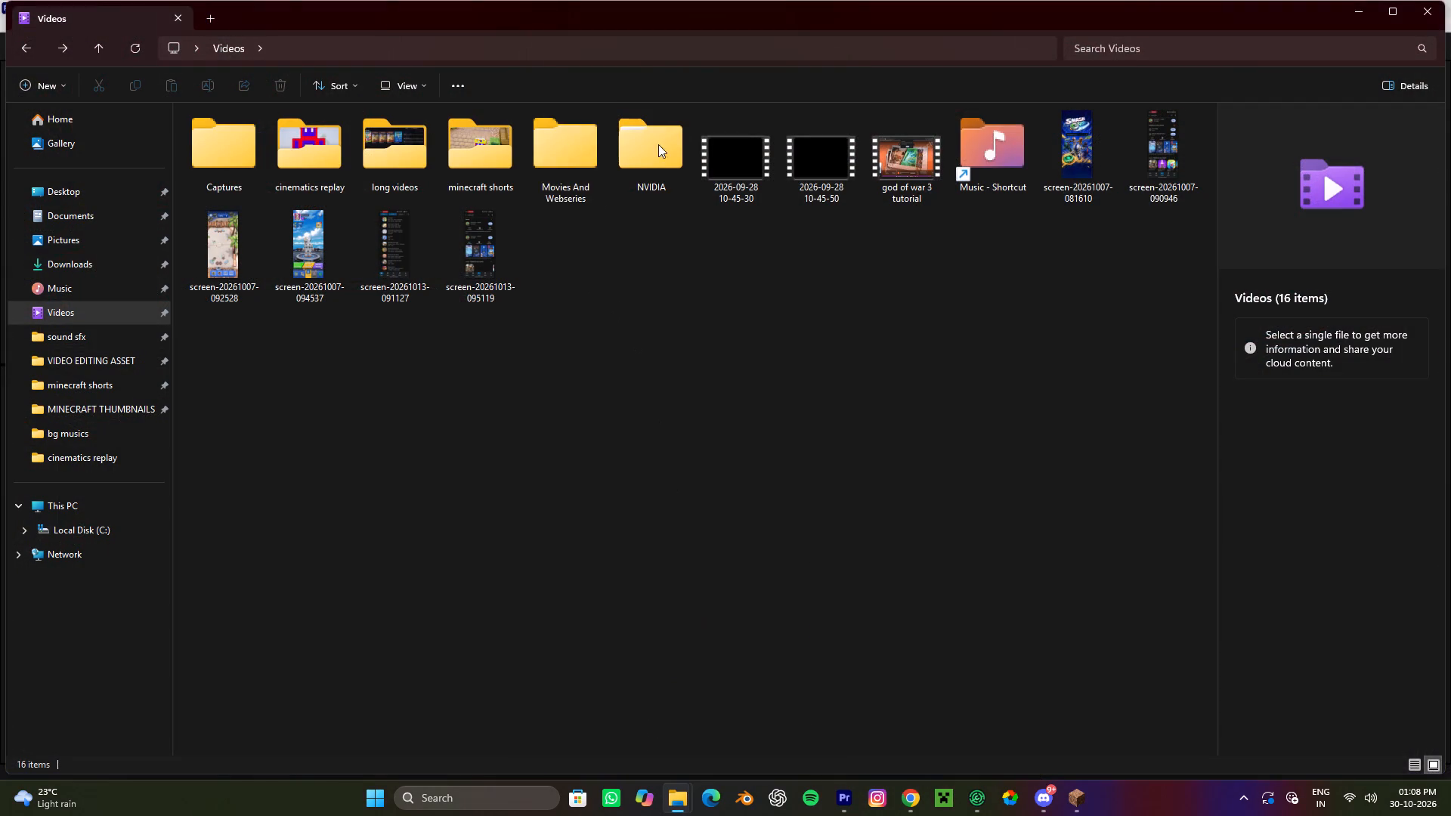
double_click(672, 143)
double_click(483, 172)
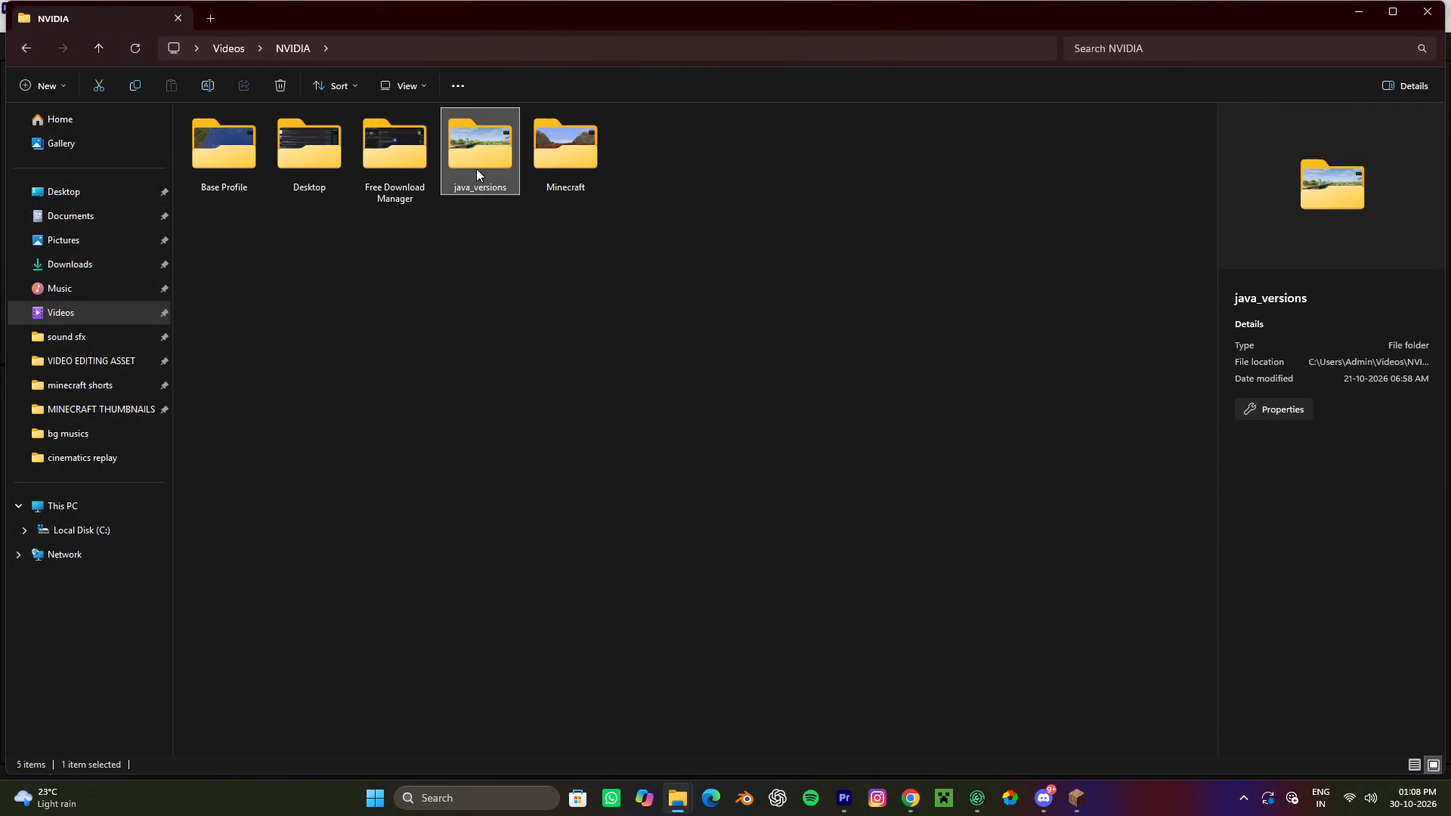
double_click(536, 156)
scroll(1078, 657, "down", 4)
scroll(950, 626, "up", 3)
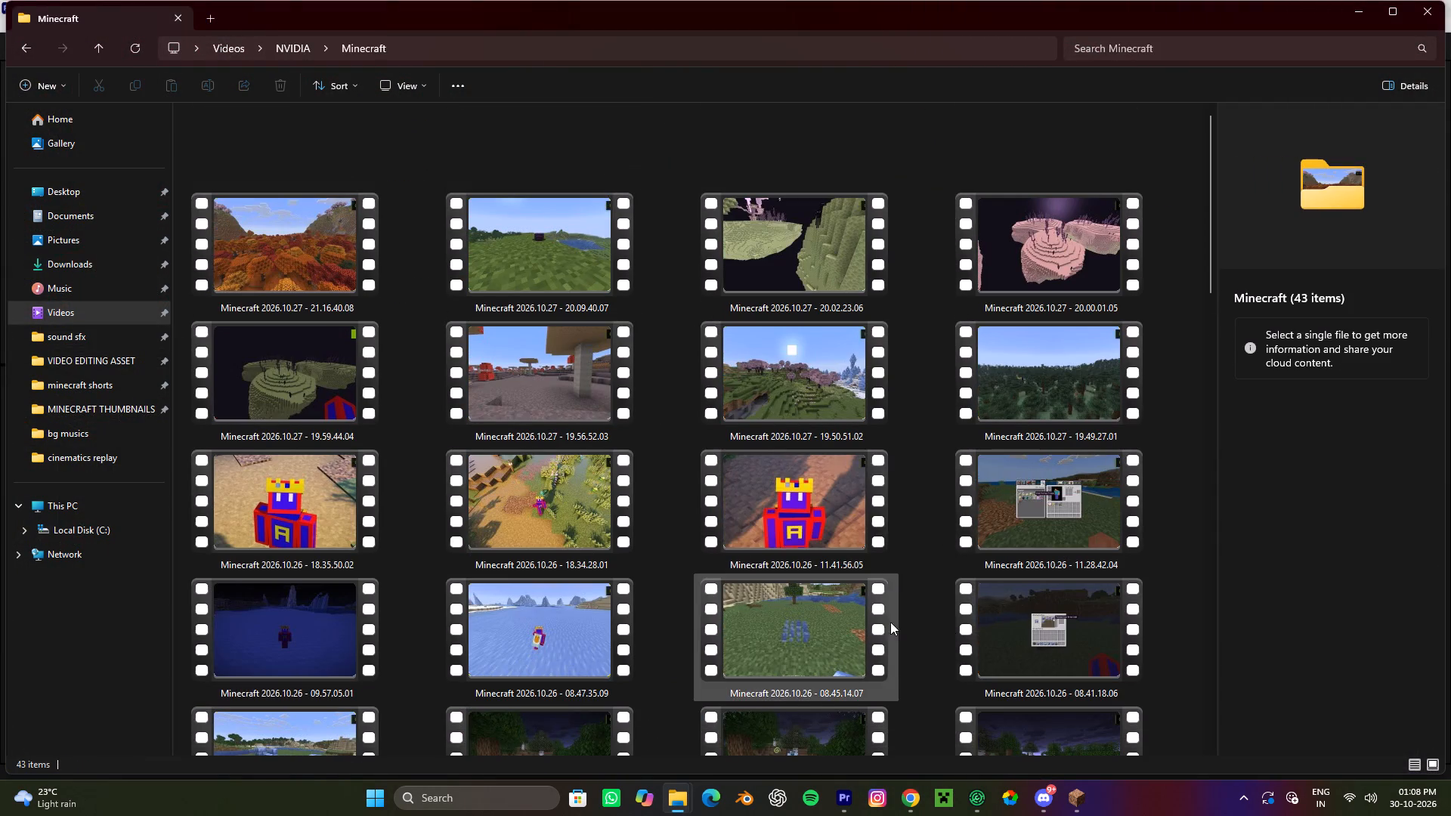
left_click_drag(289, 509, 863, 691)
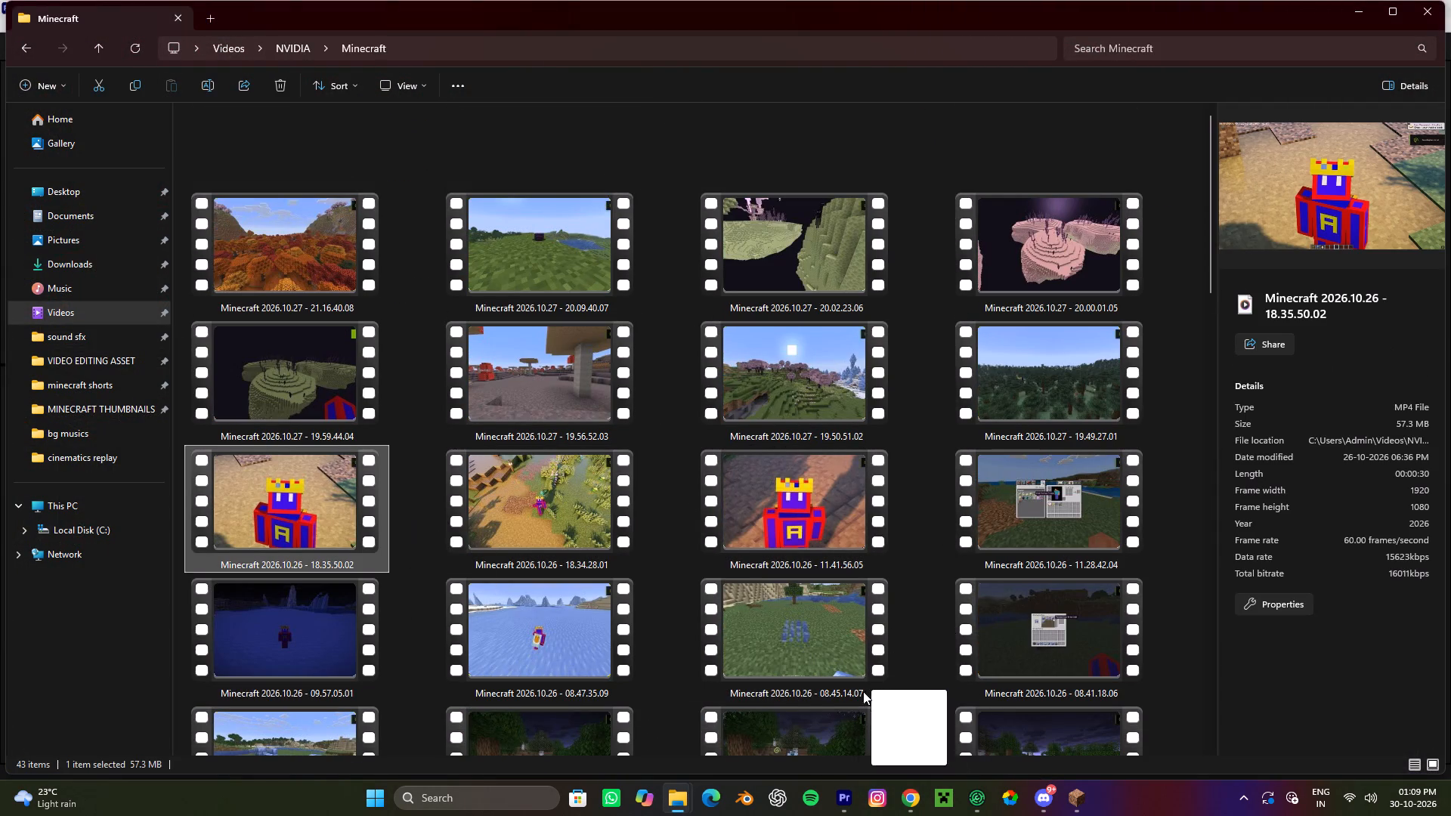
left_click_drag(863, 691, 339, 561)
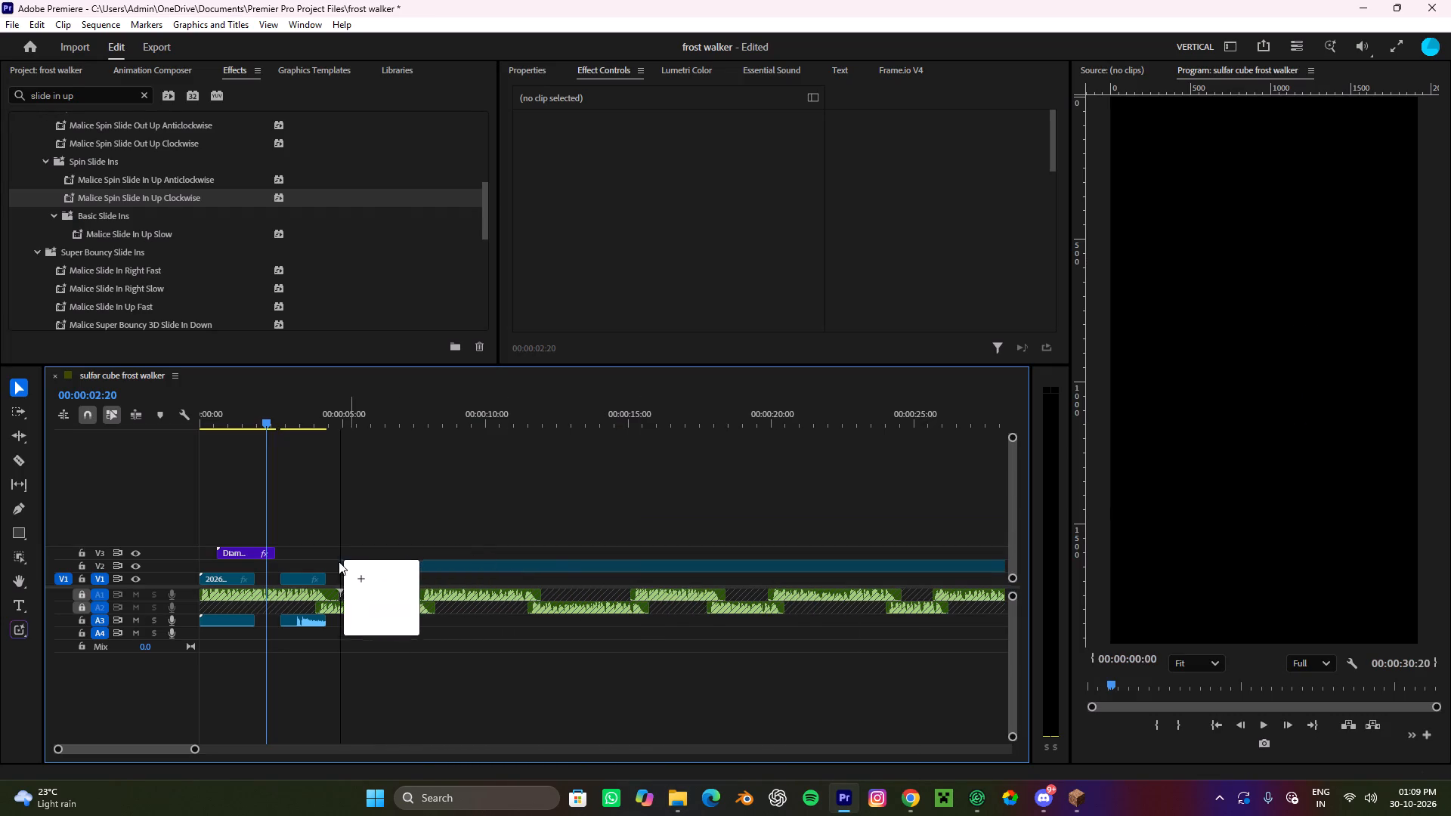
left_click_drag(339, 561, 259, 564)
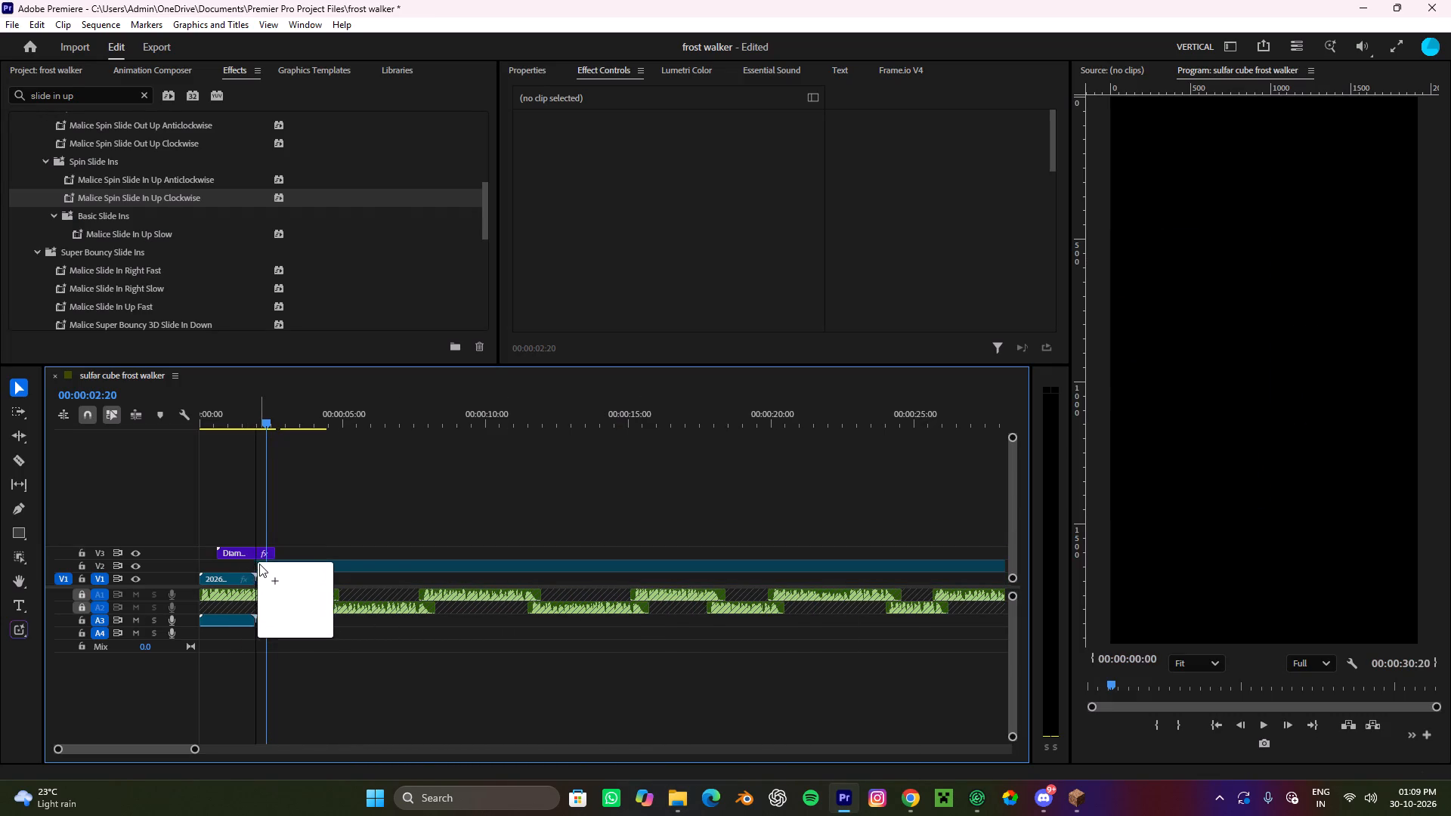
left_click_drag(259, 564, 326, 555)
Scrub through the added Minecraft recording to look for a usable shot of the character.
left_click_drag(281, 416, 687, 490)
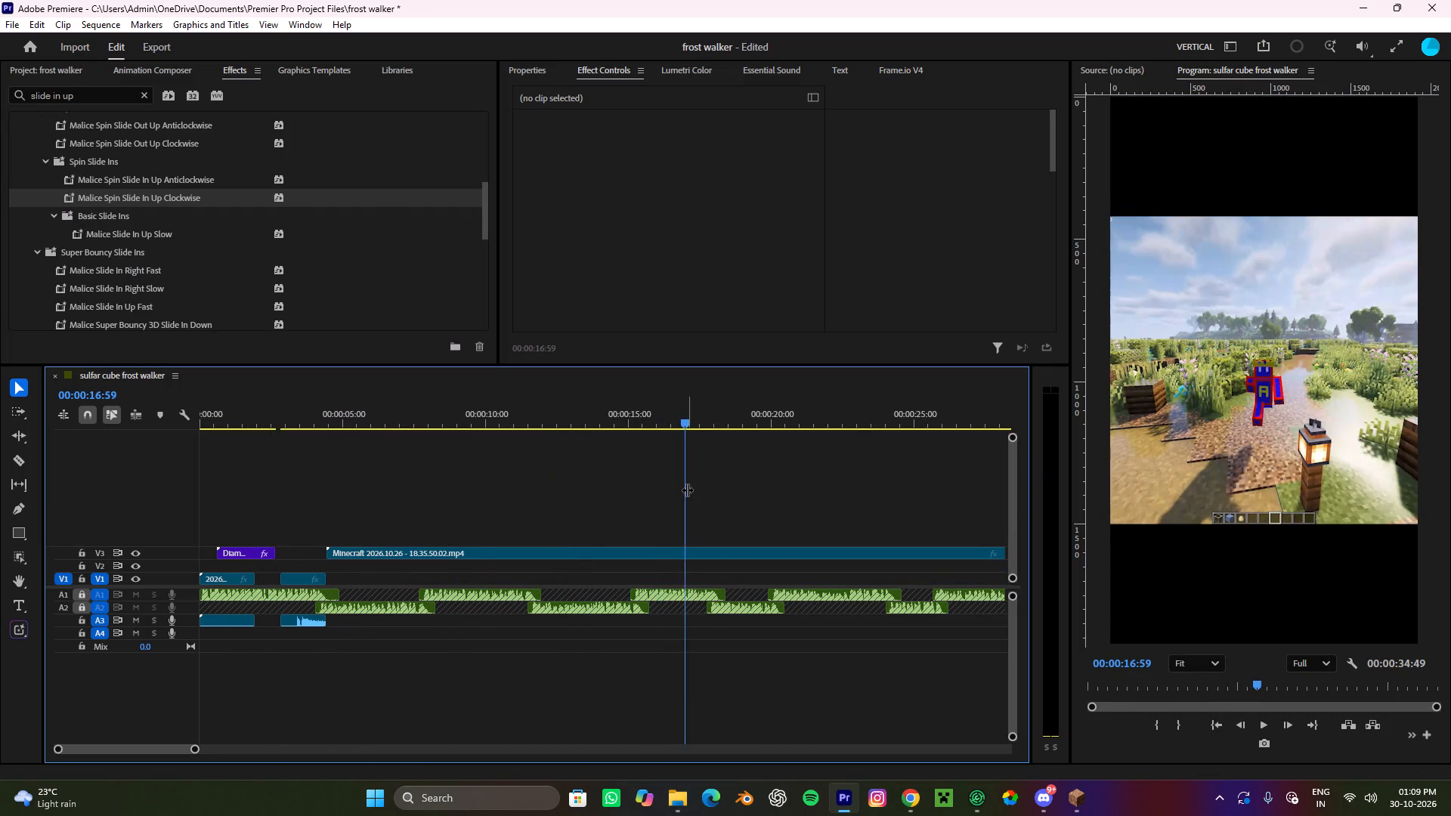
scroll(687, 490, "down", 9, "alt")
left_click_drag(401, 407, 419, 413)
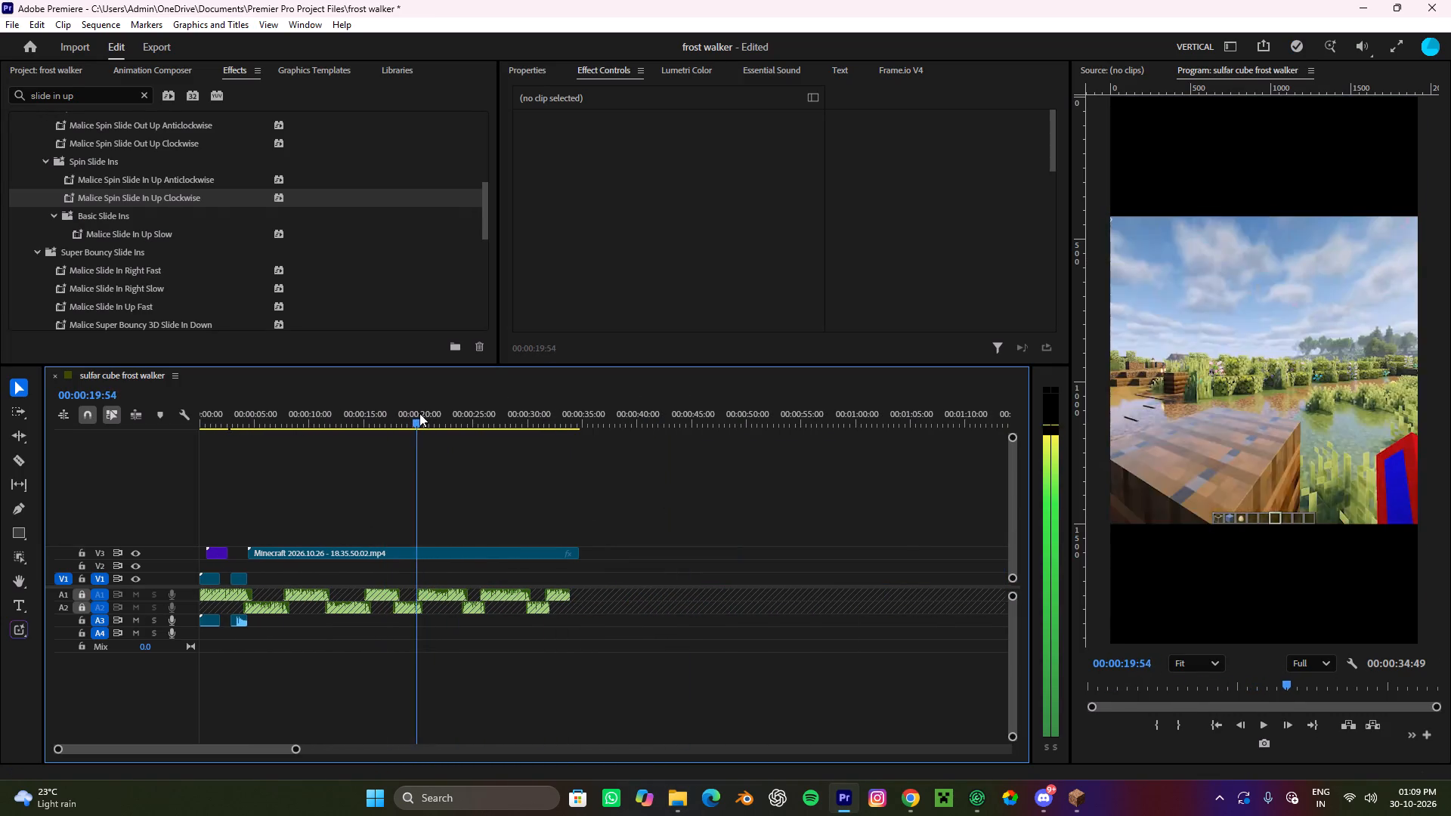
left_click_drag(419, 413, 472, 411)
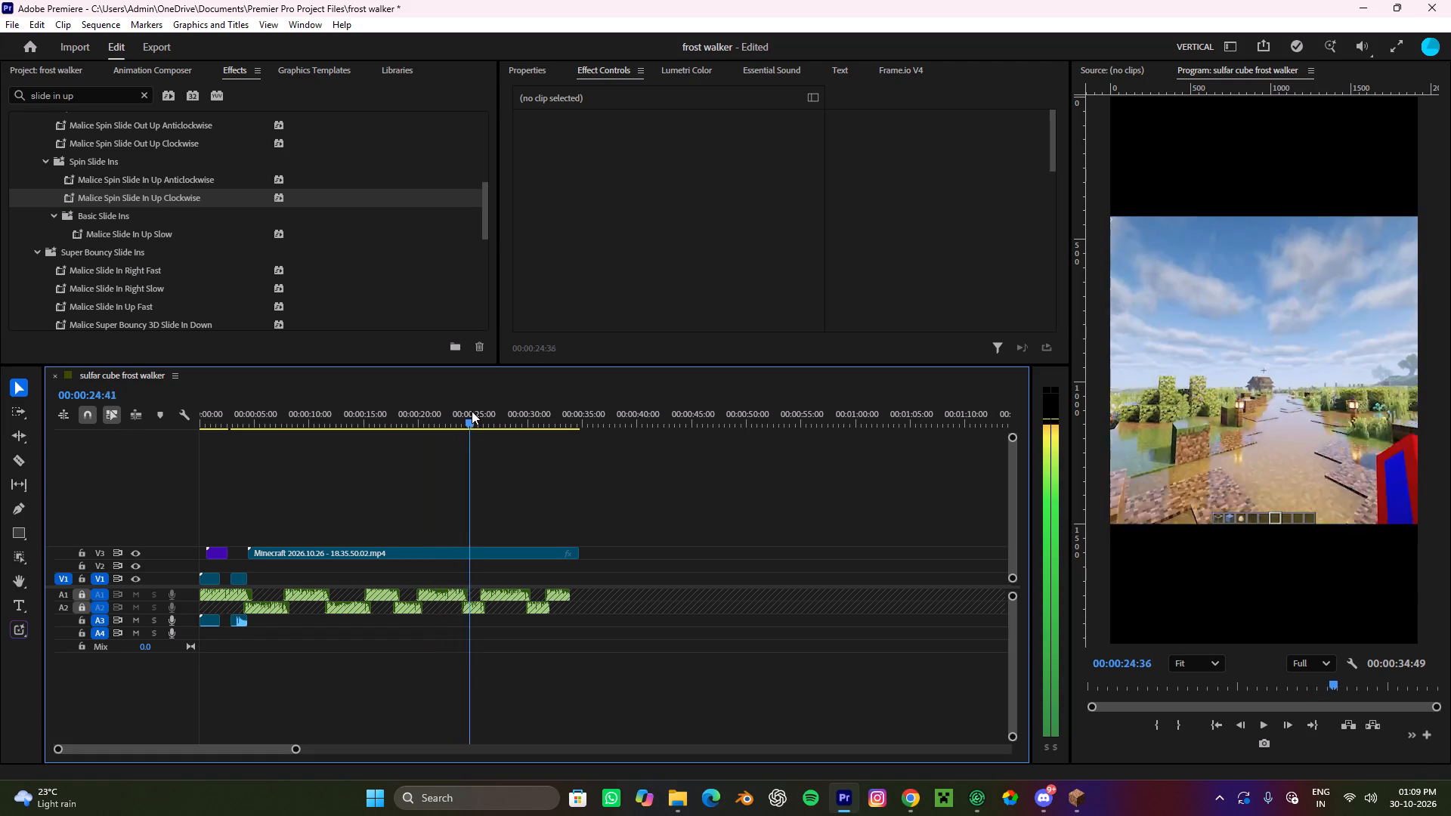
left_click_drag(472, 411, 527, 391)
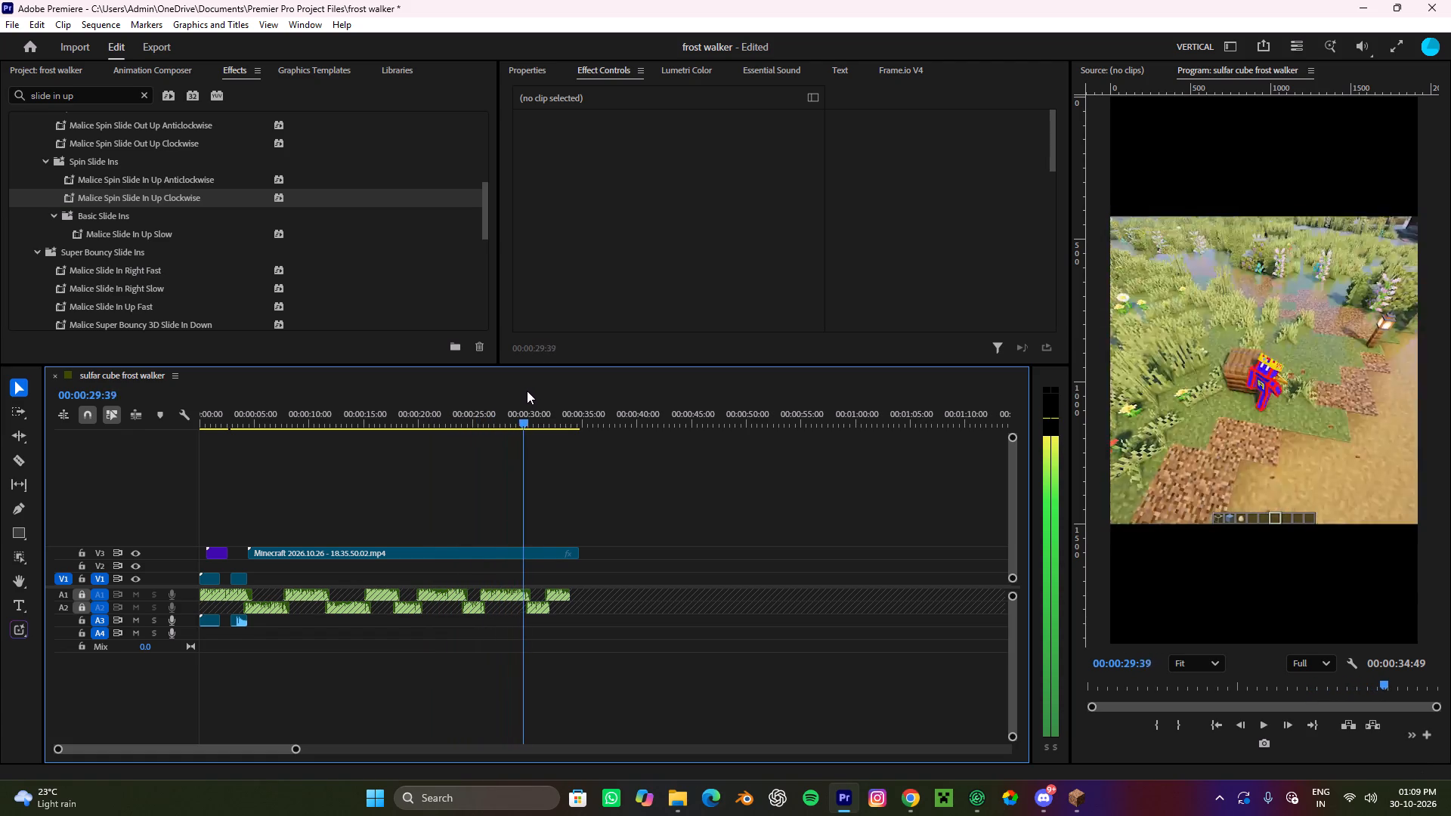
left_click_drag(527, 391, 377, 413)
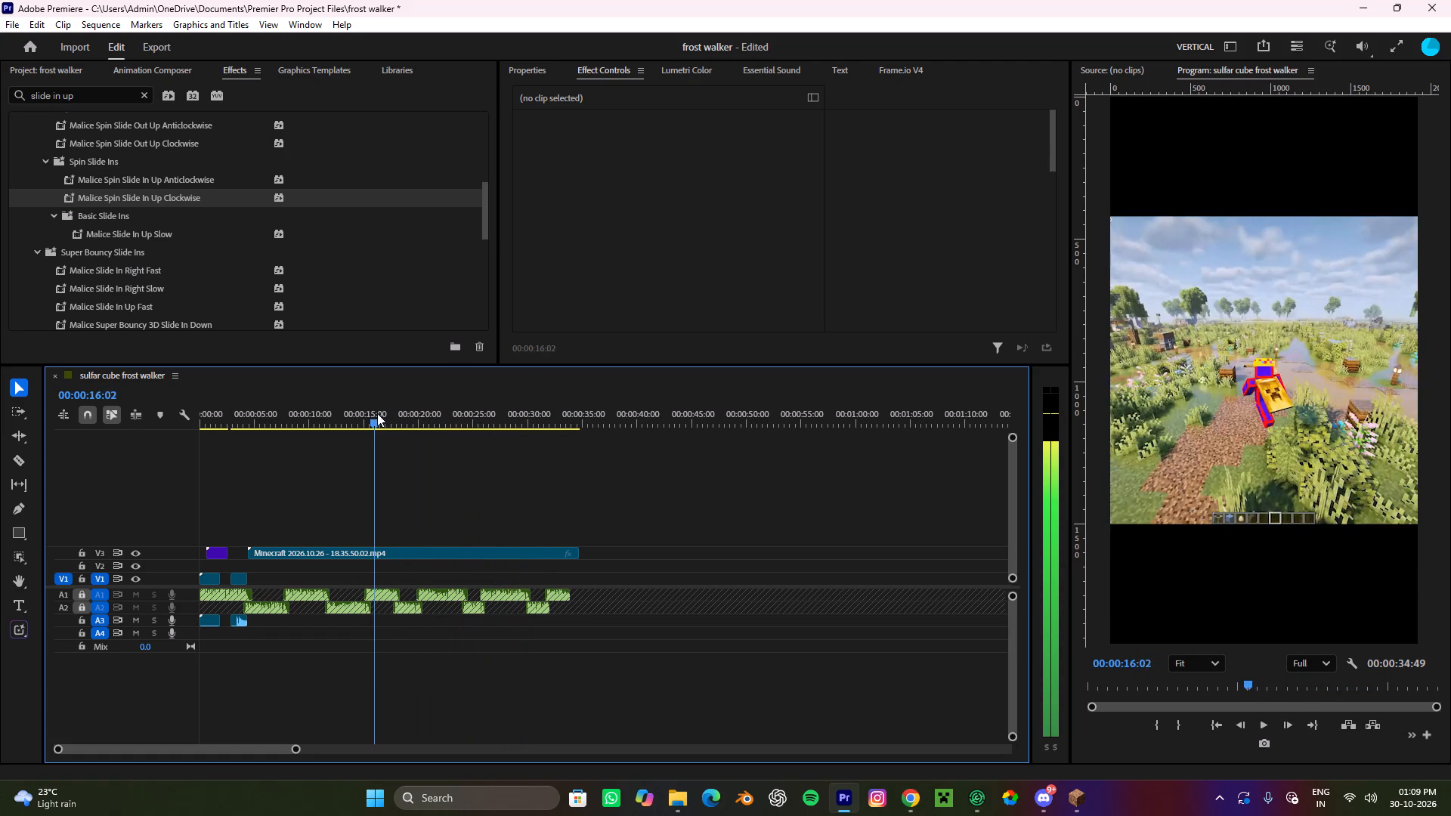
left_click_drag(377, 413, 324, 448)
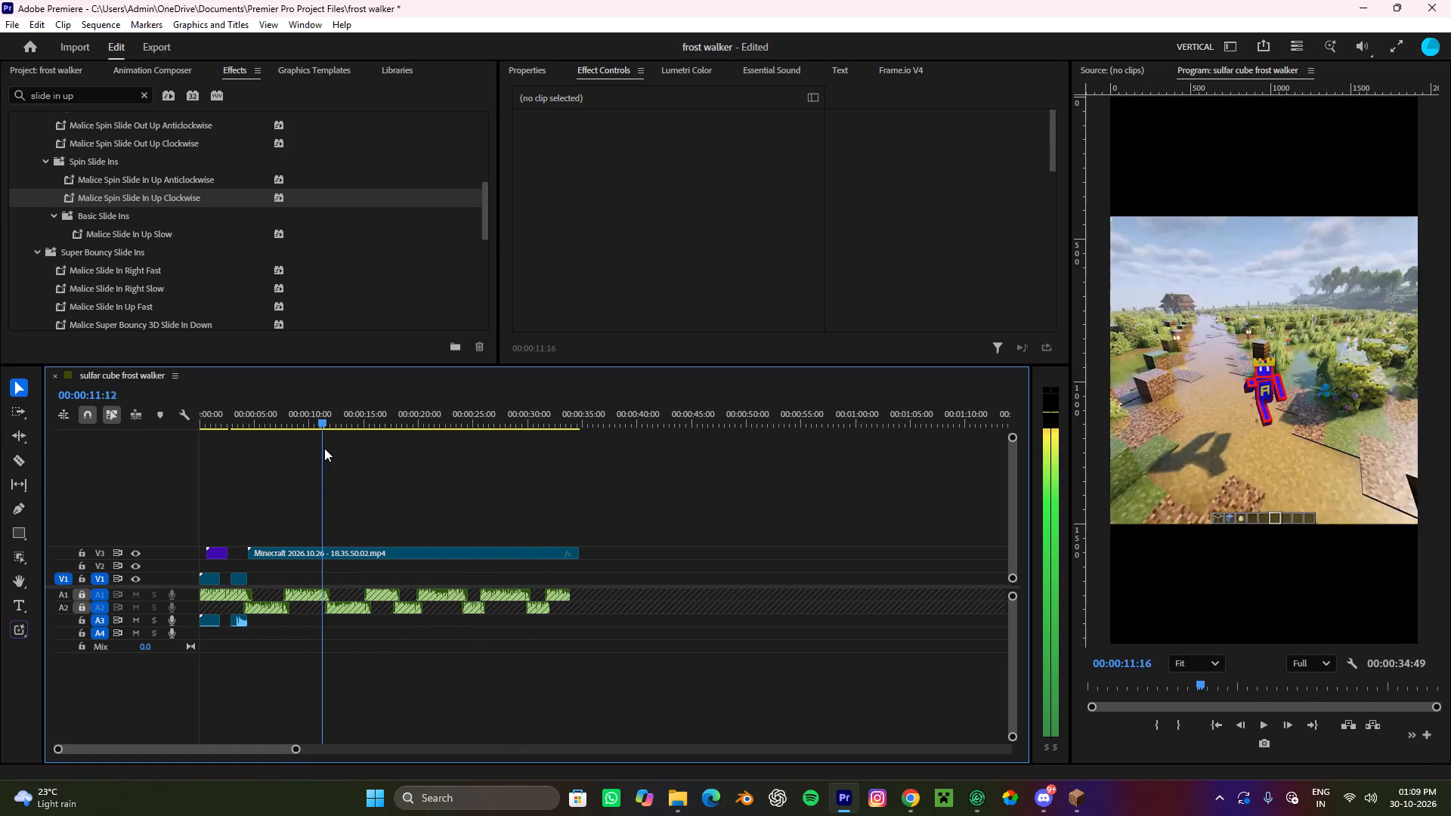
left_click_drag(324, 448, 315, 457)
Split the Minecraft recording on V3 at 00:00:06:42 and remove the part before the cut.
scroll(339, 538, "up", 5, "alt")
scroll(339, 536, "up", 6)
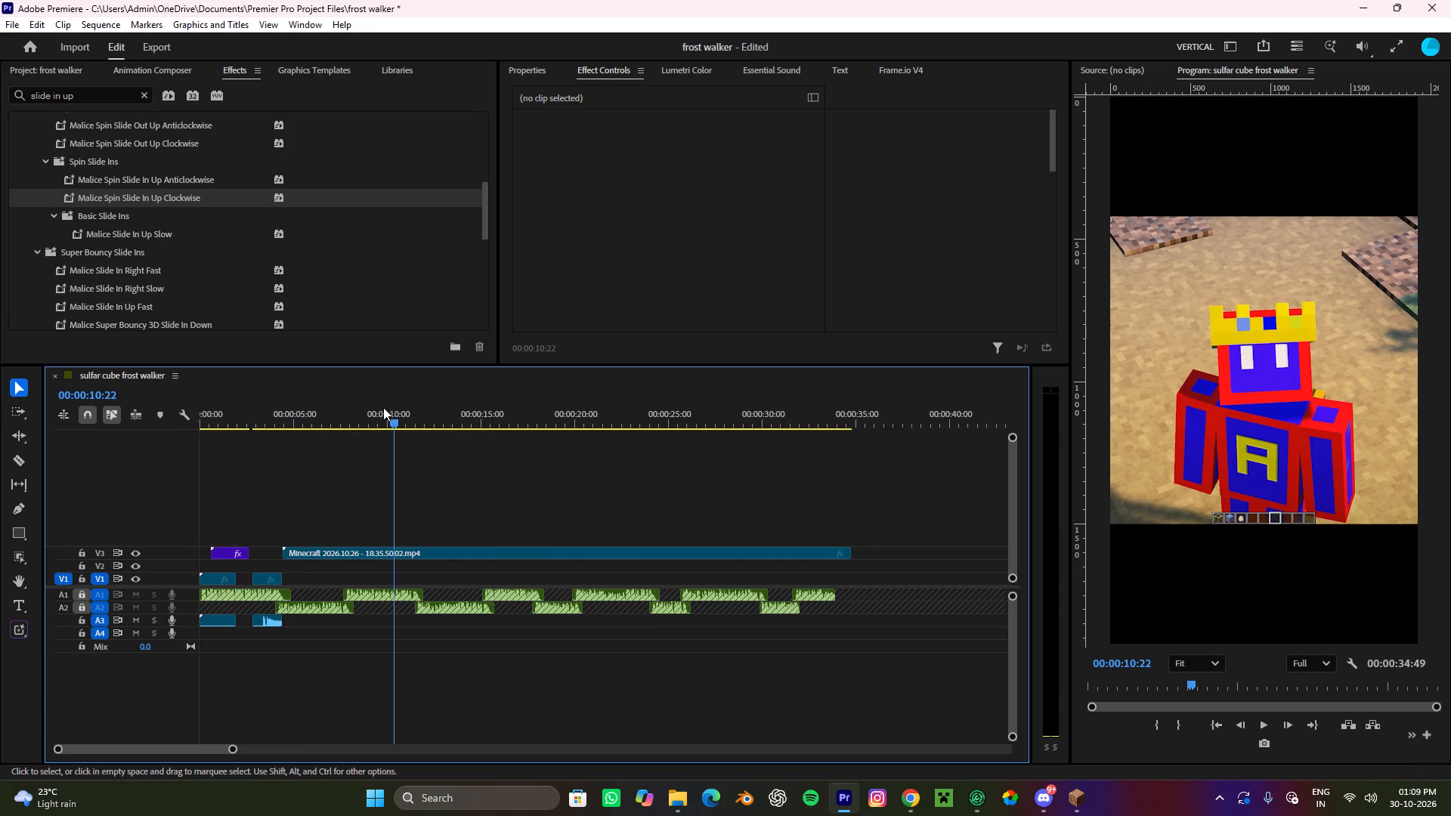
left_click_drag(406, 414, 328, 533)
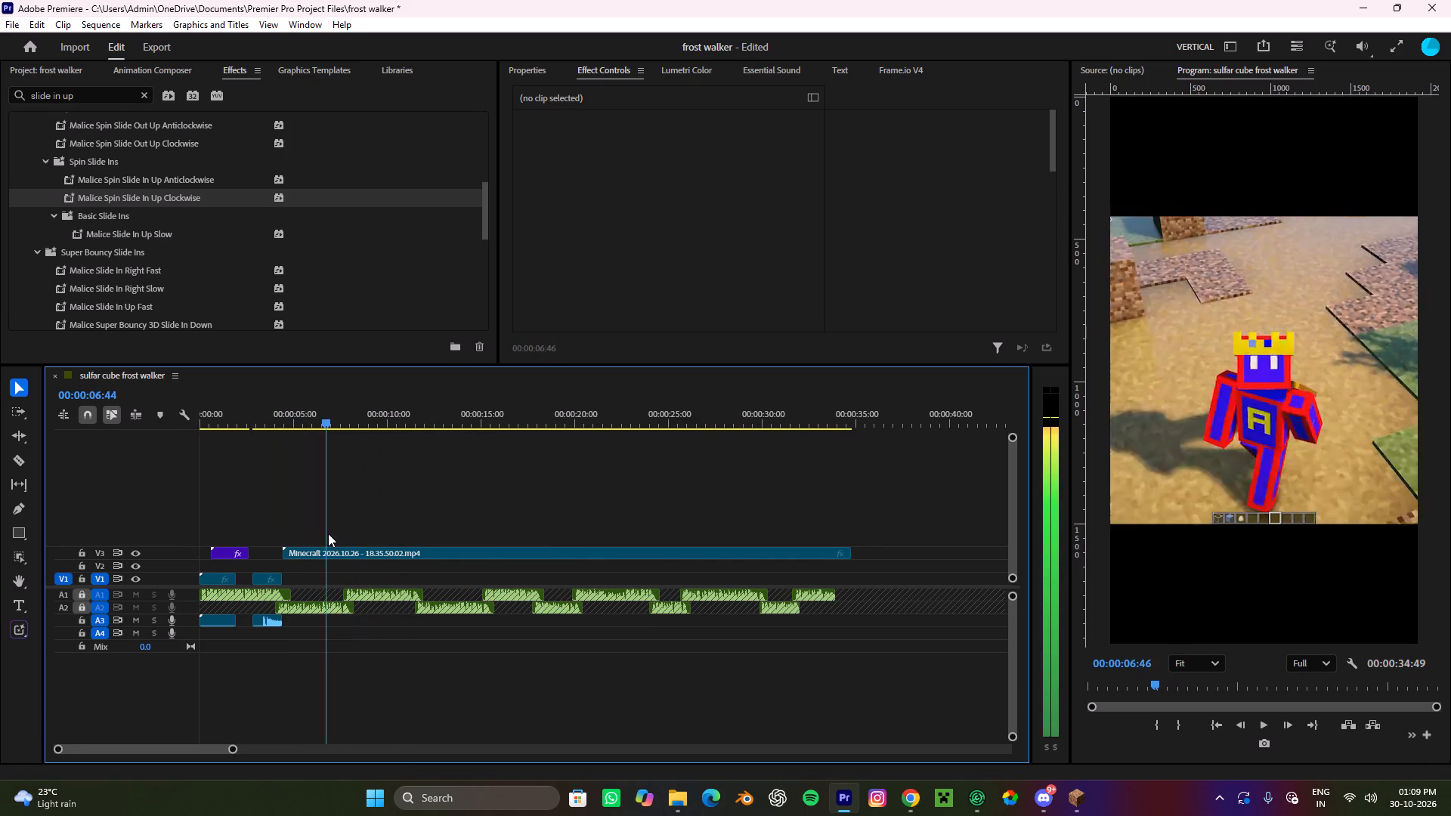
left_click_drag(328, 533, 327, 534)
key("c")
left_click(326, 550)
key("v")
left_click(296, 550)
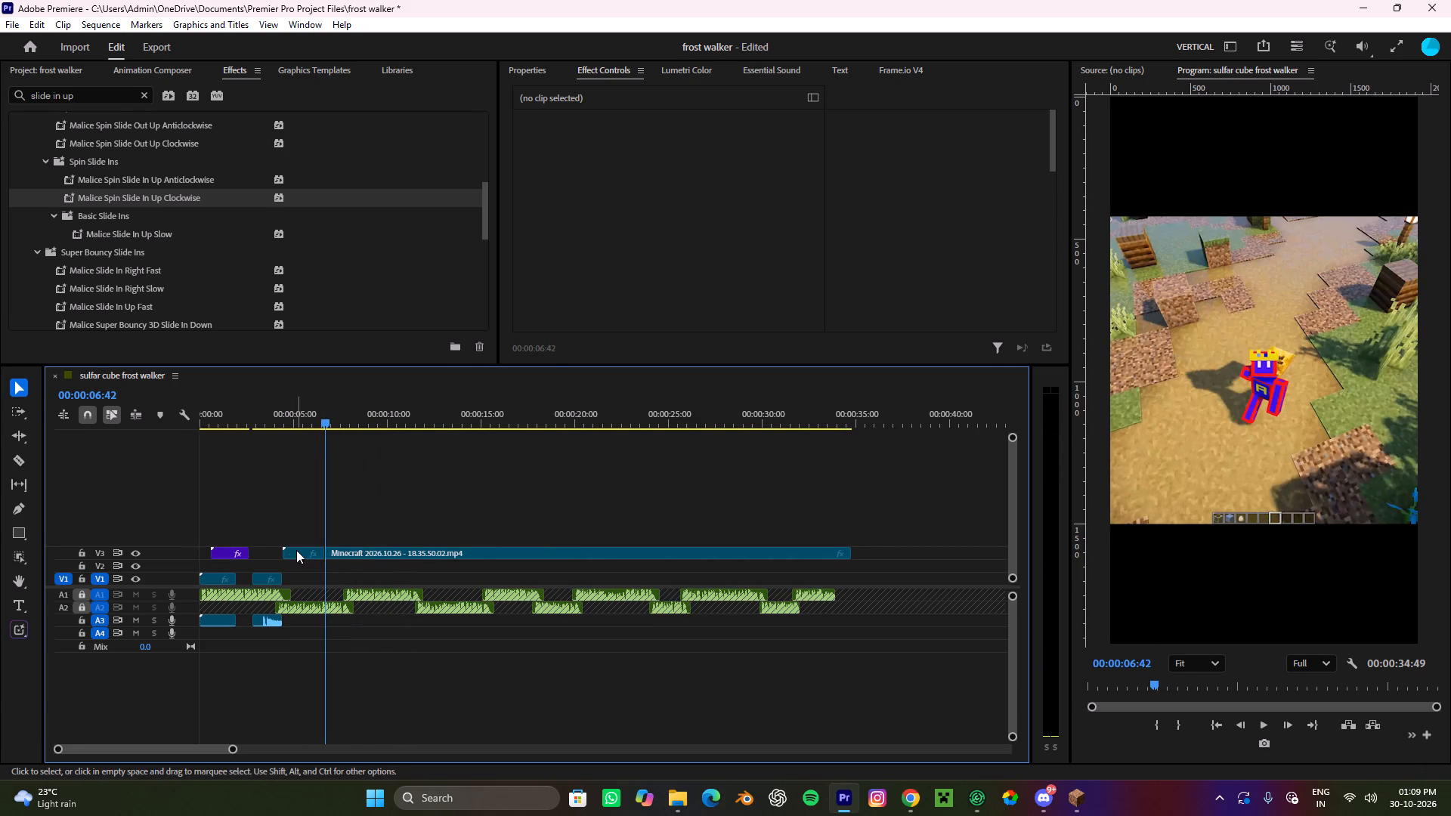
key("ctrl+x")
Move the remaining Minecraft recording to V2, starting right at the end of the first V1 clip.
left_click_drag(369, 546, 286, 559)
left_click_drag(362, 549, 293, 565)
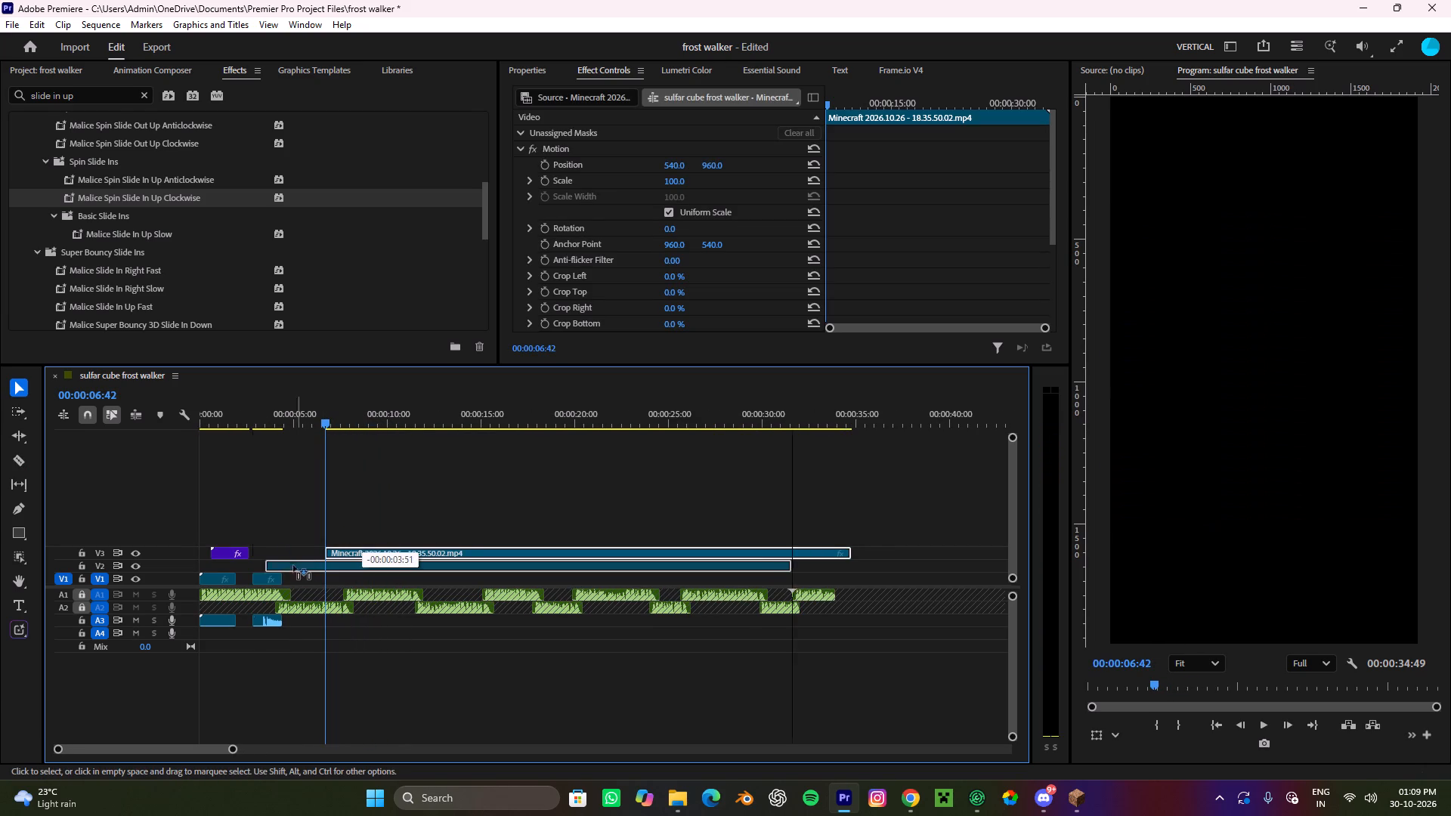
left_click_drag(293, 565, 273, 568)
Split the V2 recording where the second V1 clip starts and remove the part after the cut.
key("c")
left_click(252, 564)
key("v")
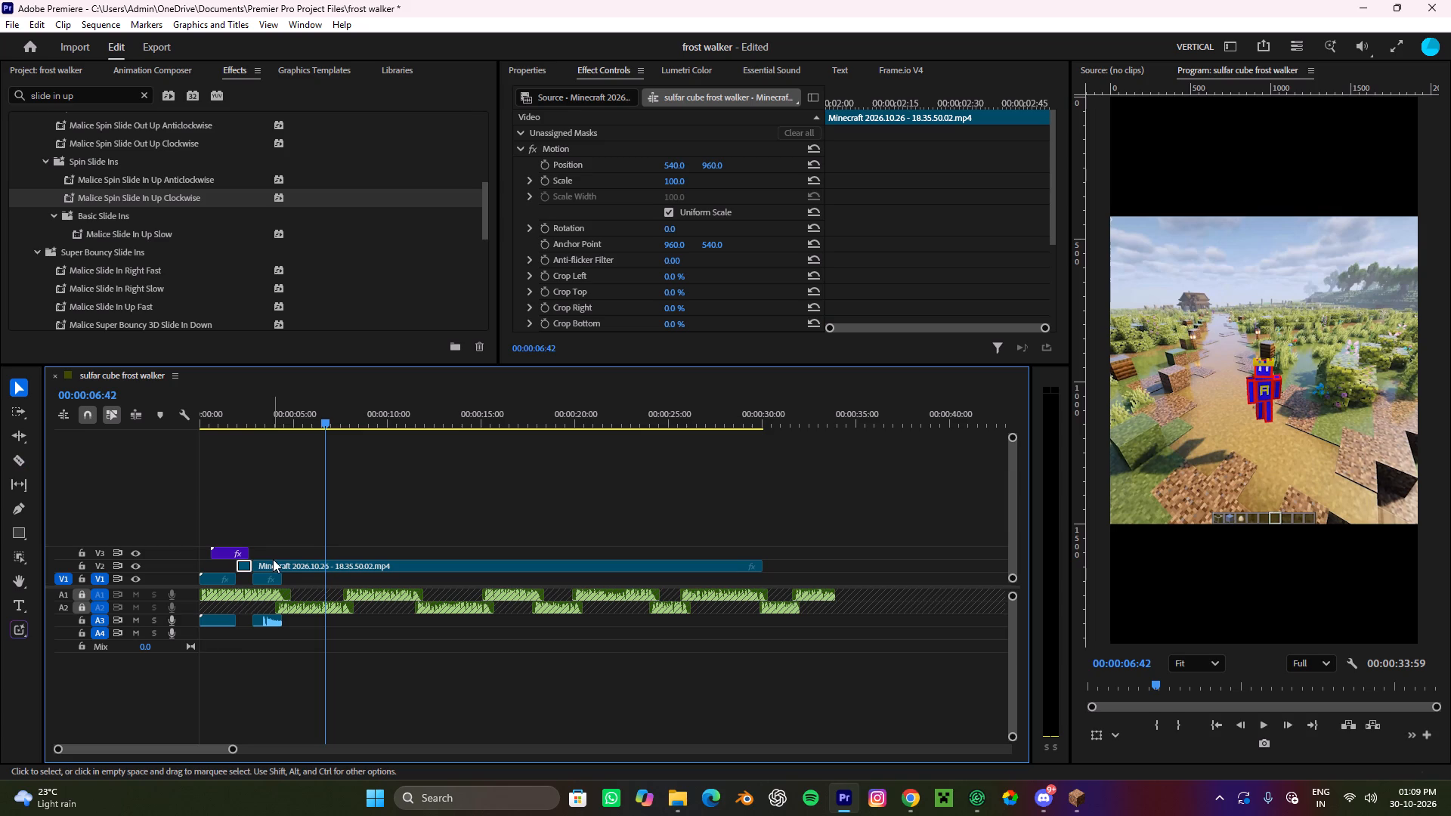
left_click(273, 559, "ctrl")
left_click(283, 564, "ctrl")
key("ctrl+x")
Play the opening across the short V2 insert up to 00:00:03:01.
left_click(228, 403)
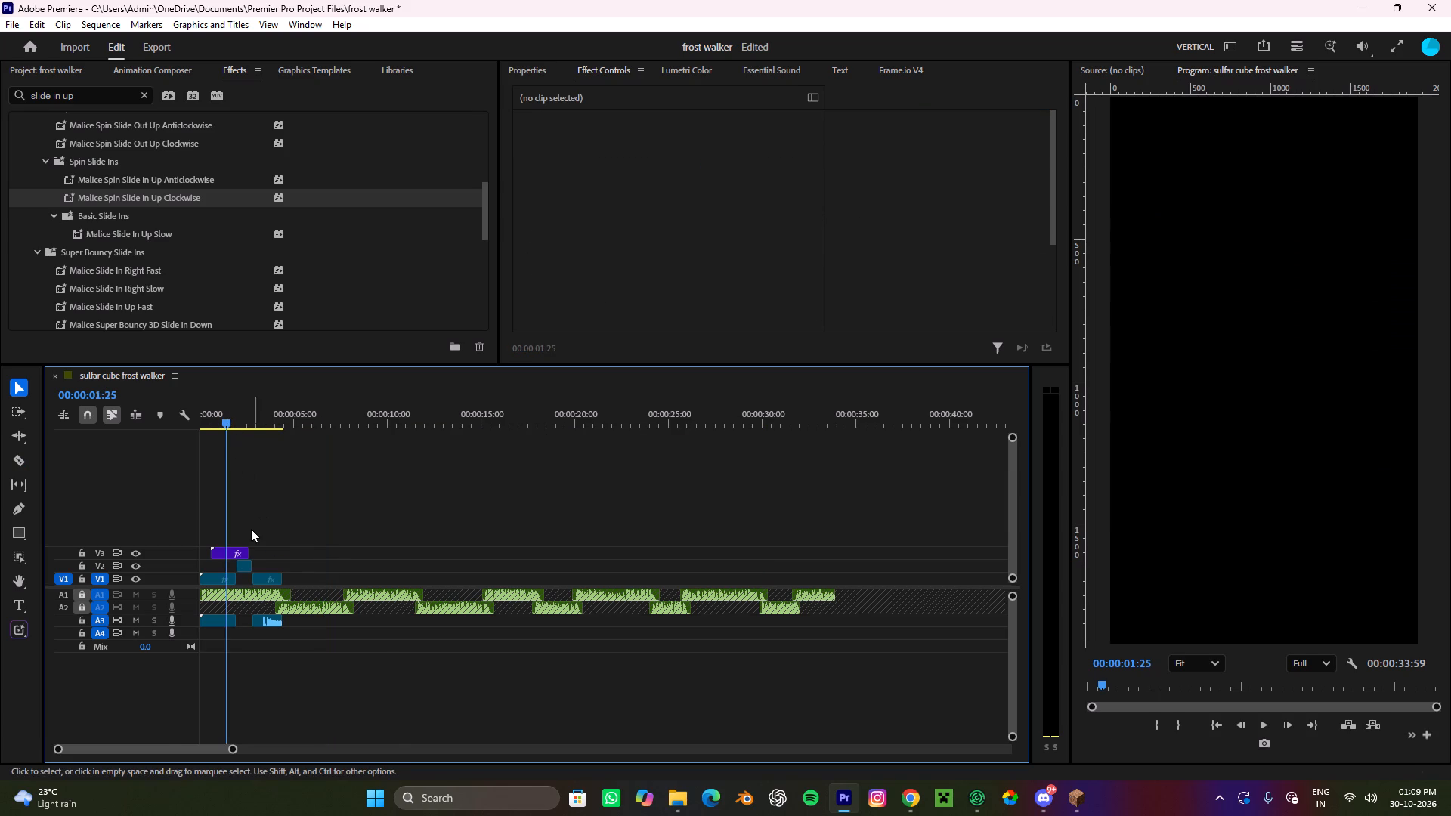
scroll(251, 529, "up", 16, "alt")
left_click_drag(273, 393, 317, 407)
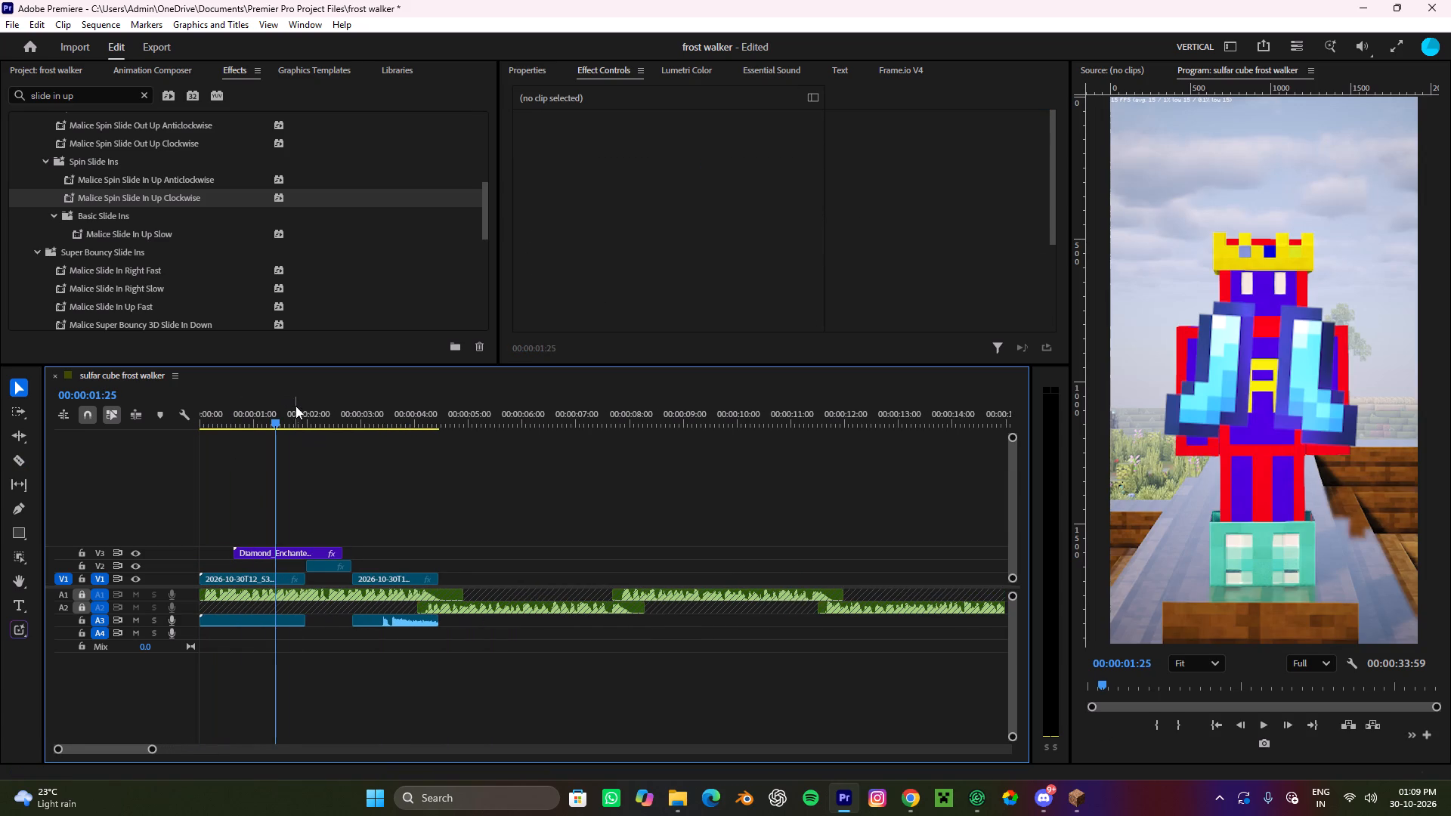
left_click_drag(295, 406, 289, 481)
key("space")
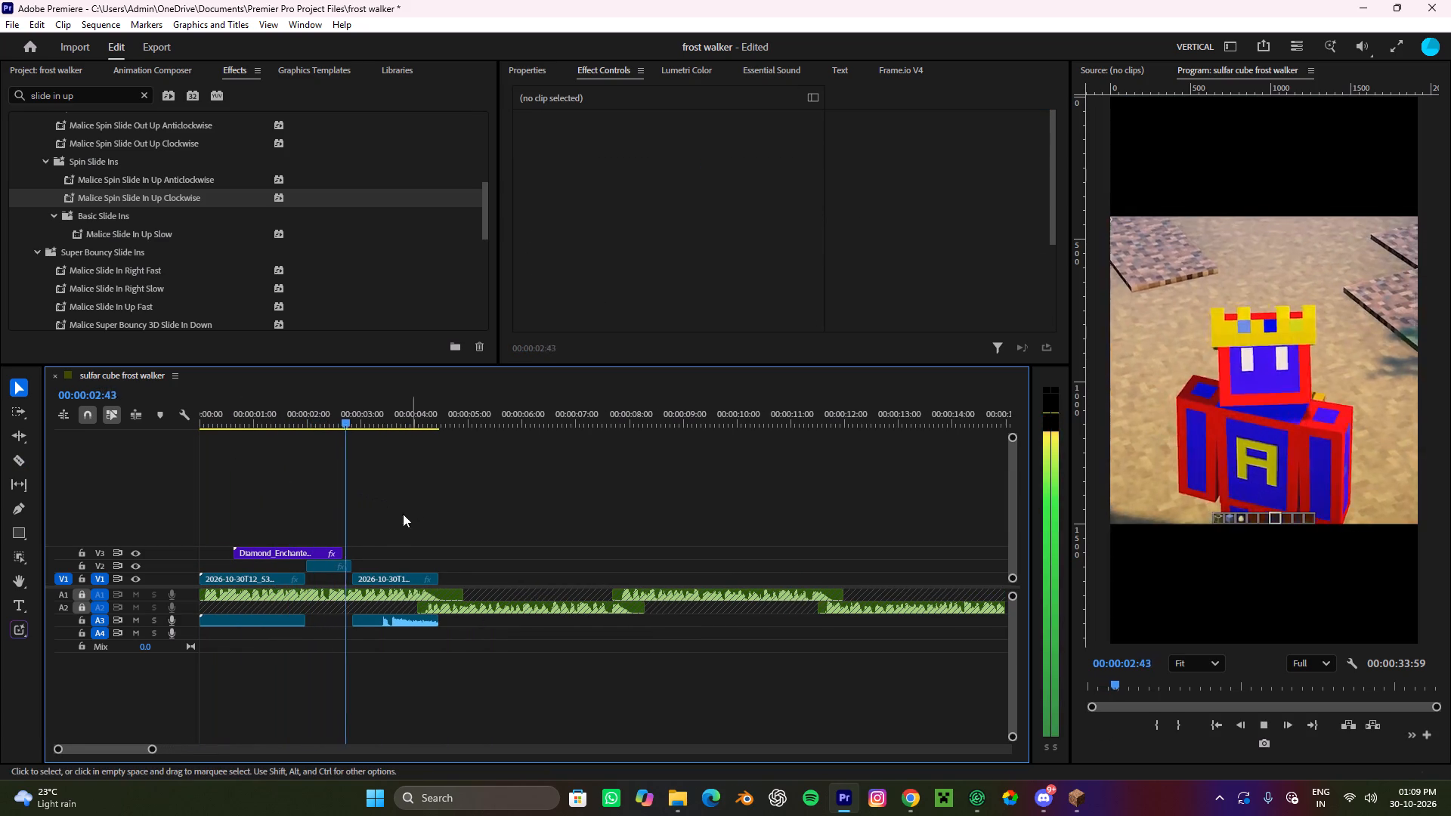
key("space")
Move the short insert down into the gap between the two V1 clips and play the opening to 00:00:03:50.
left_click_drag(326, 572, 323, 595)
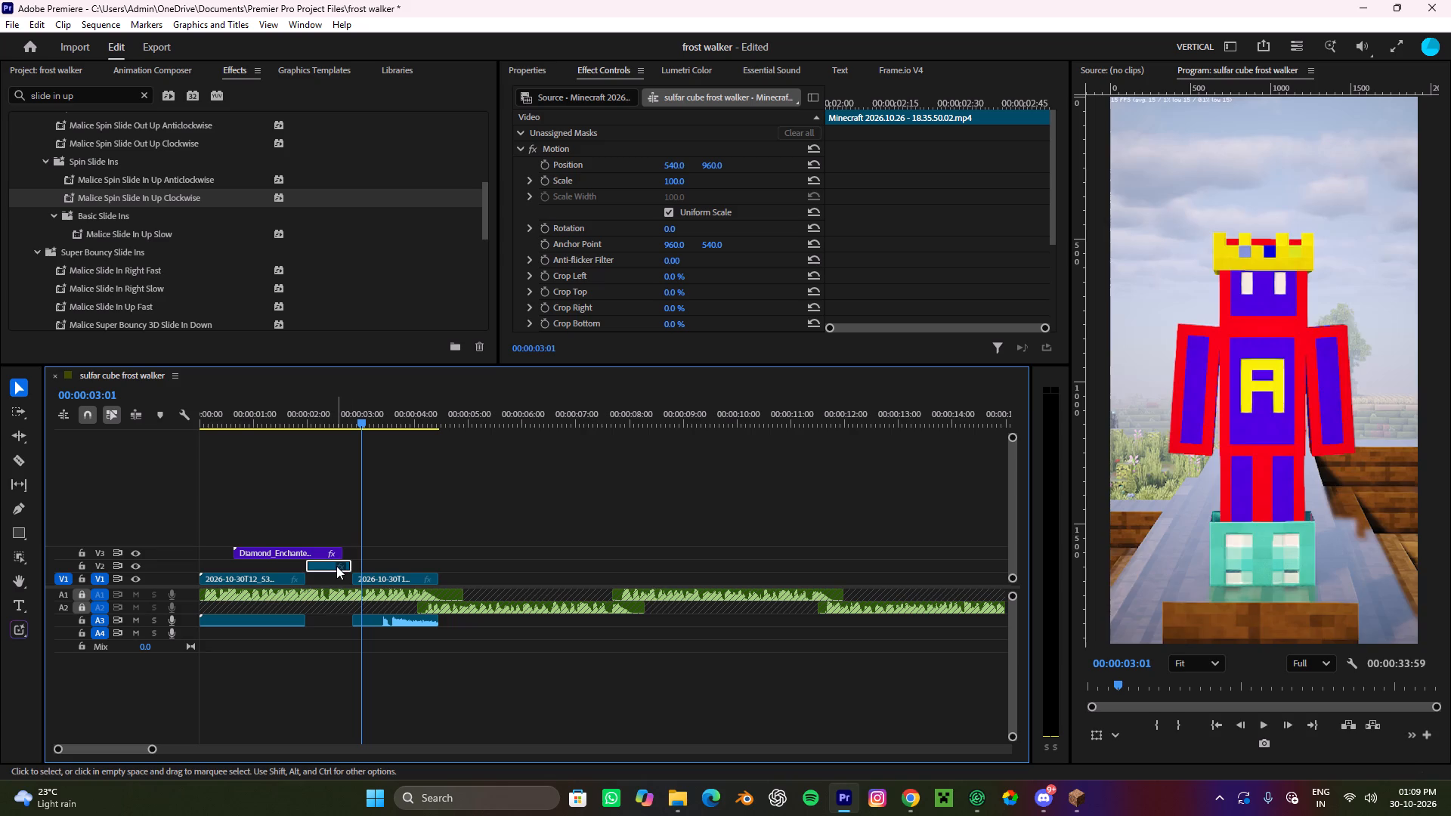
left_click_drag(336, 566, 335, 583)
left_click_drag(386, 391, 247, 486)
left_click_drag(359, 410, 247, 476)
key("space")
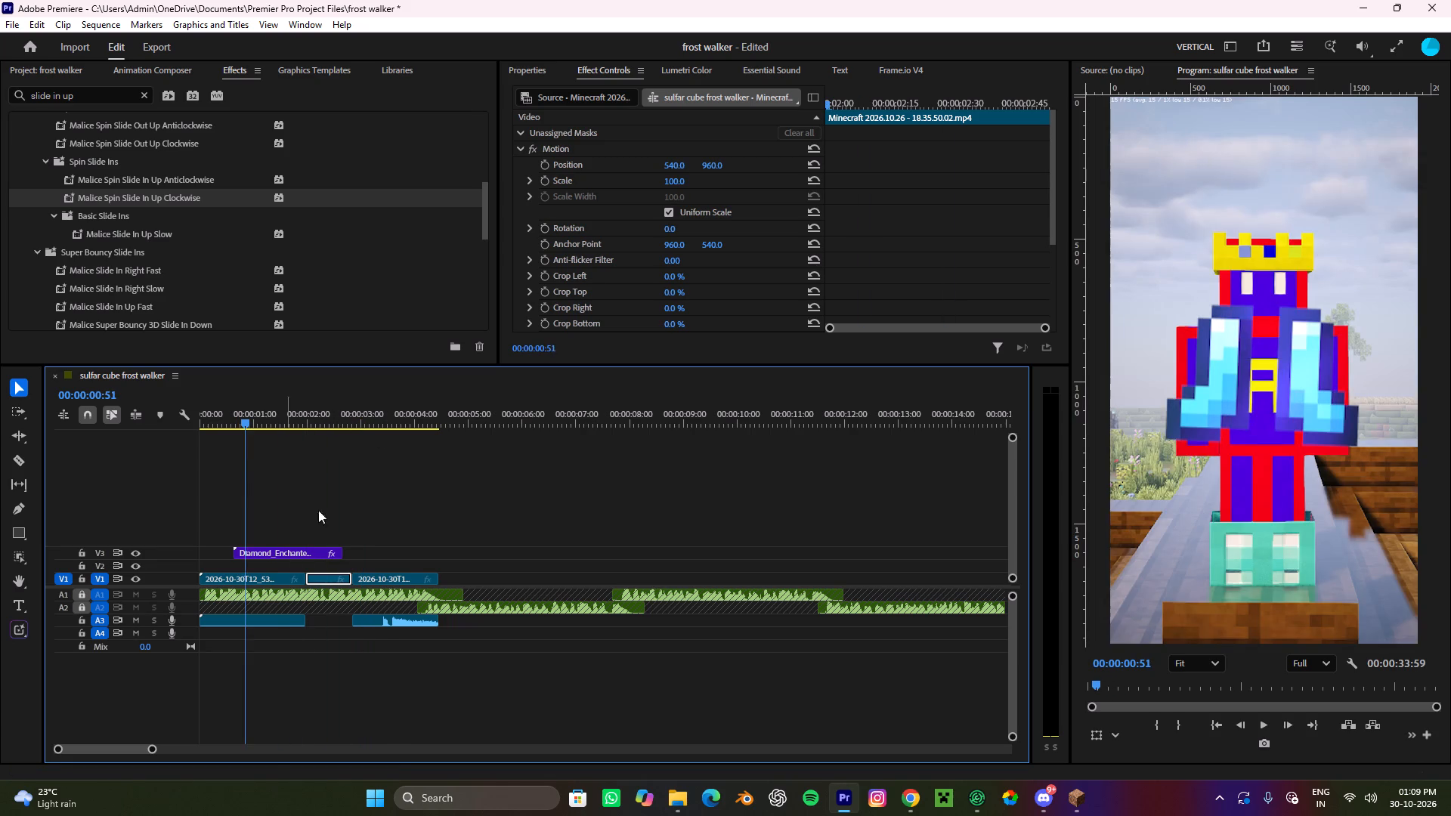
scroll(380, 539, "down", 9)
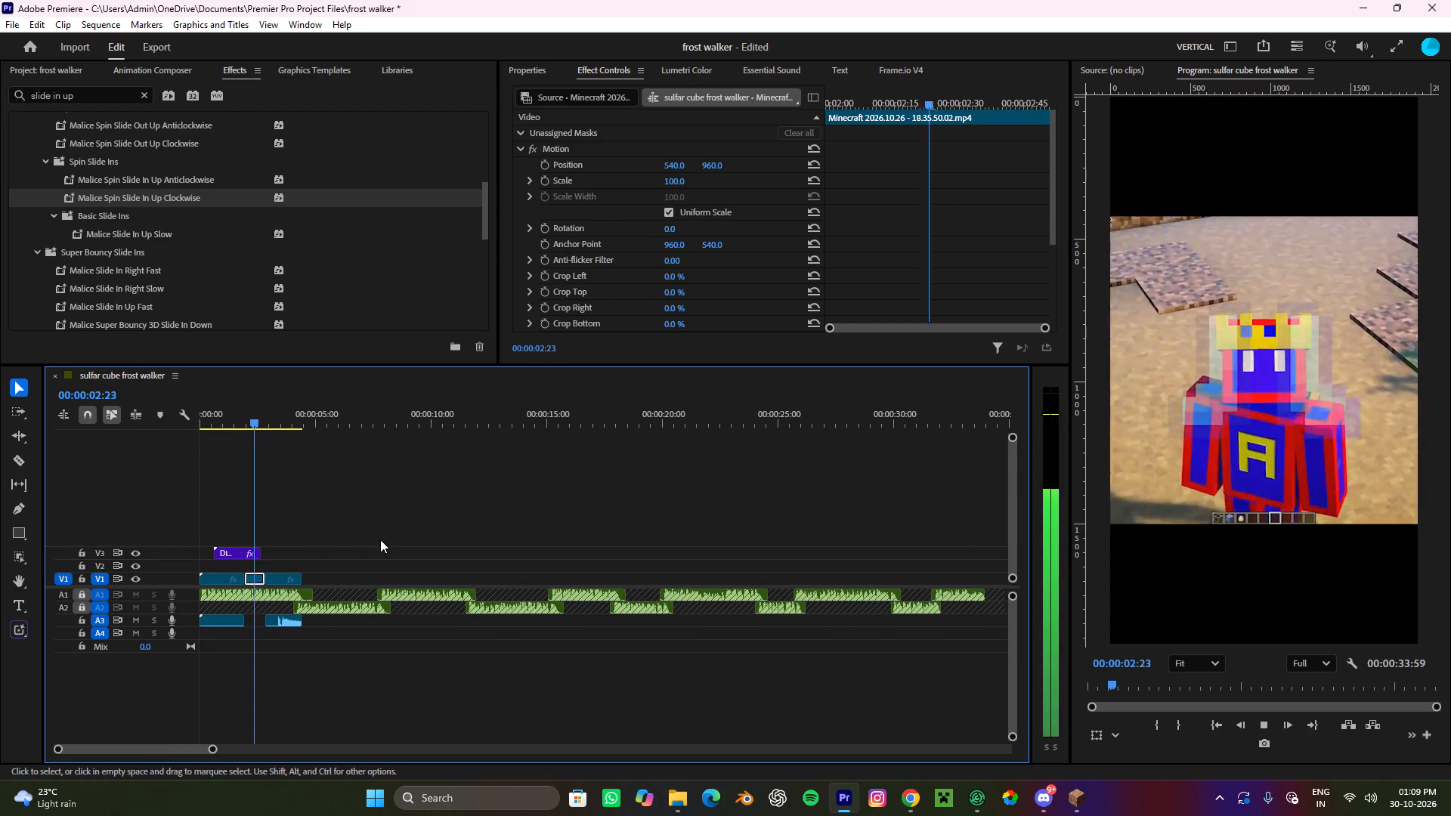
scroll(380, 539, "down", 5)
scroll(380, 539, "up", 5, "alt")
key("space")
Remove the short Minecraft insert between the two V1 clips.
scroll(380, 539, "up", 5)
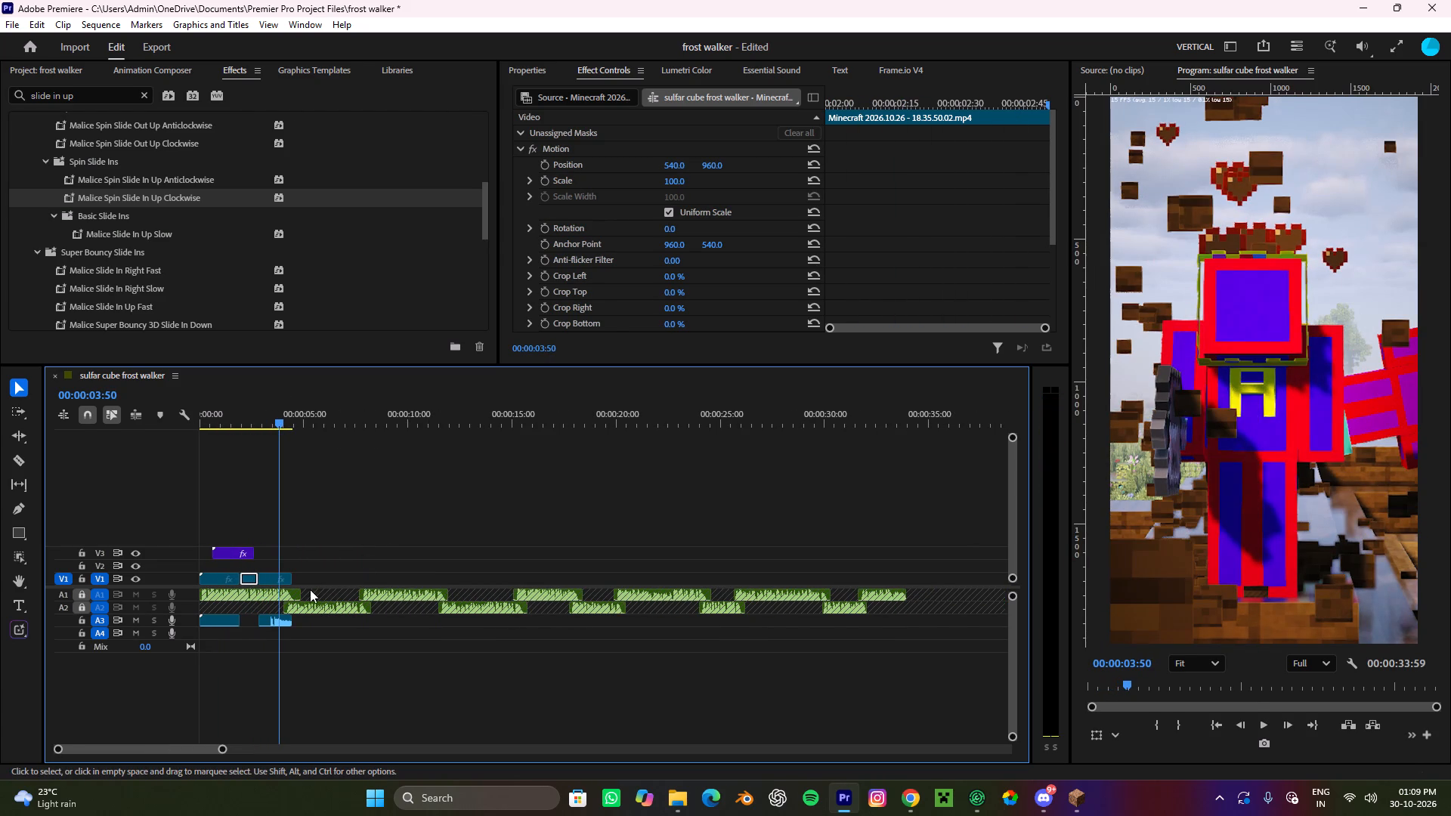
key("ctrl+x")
Extend the end of the first V1 clip to meet the second clip and play from the sequence start.
scroll(244, 582, "up", 8, "alt")
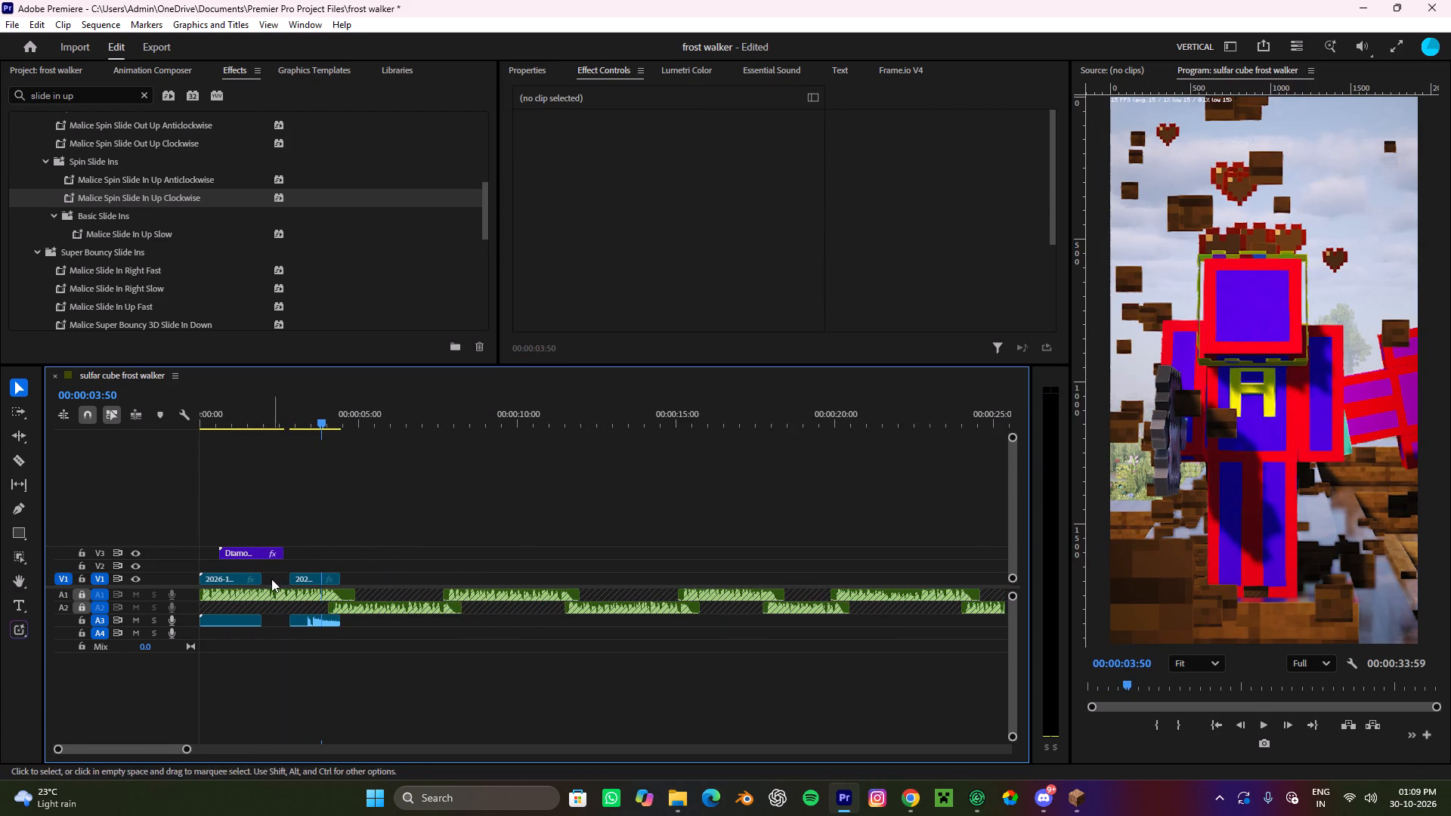
left_click_drag(265, 579, 373, 584)
left_click_drag(317, 400, 0, 415)
key("space")
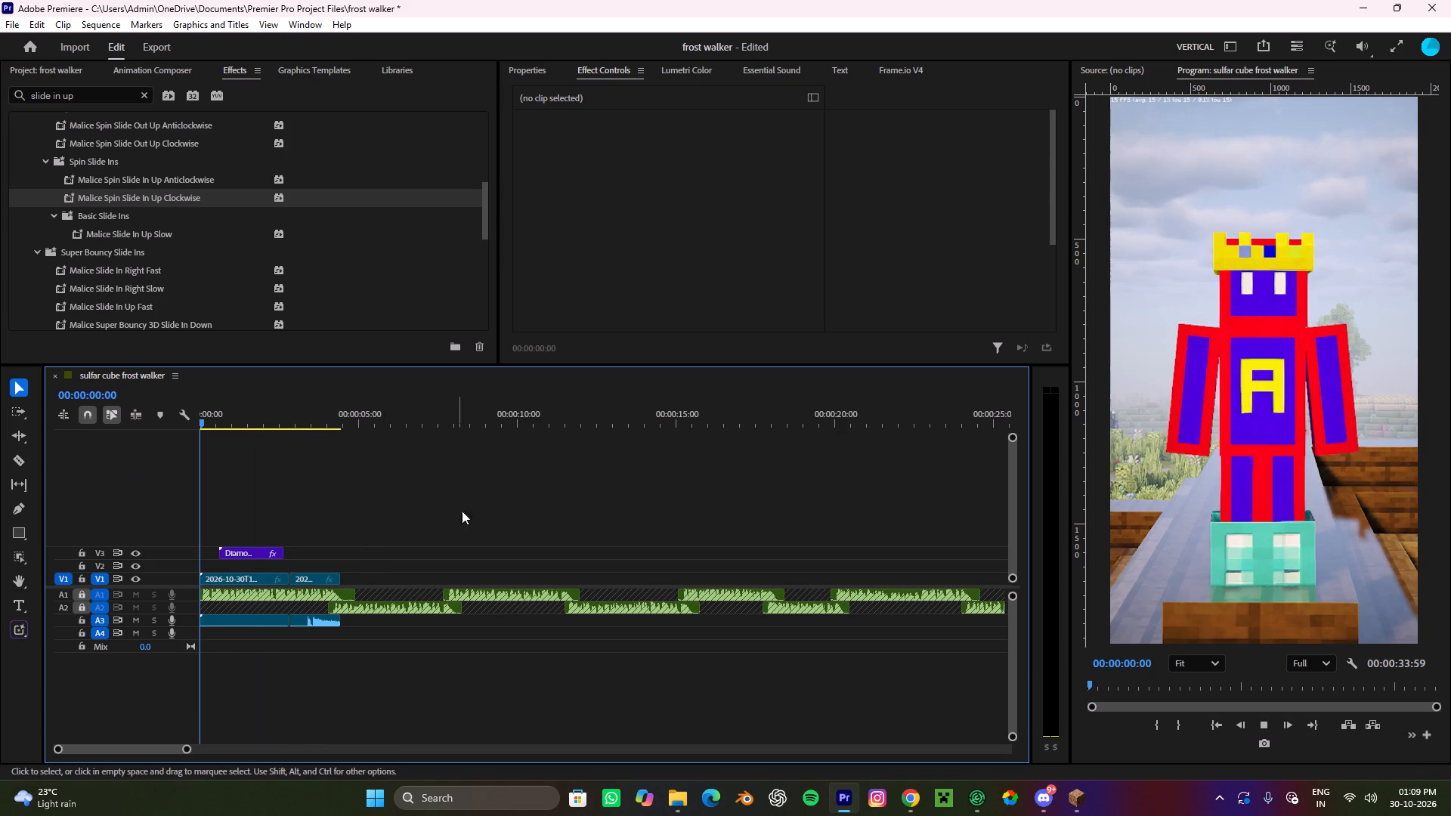
scroll(497, 527, "down", 4, "alt")
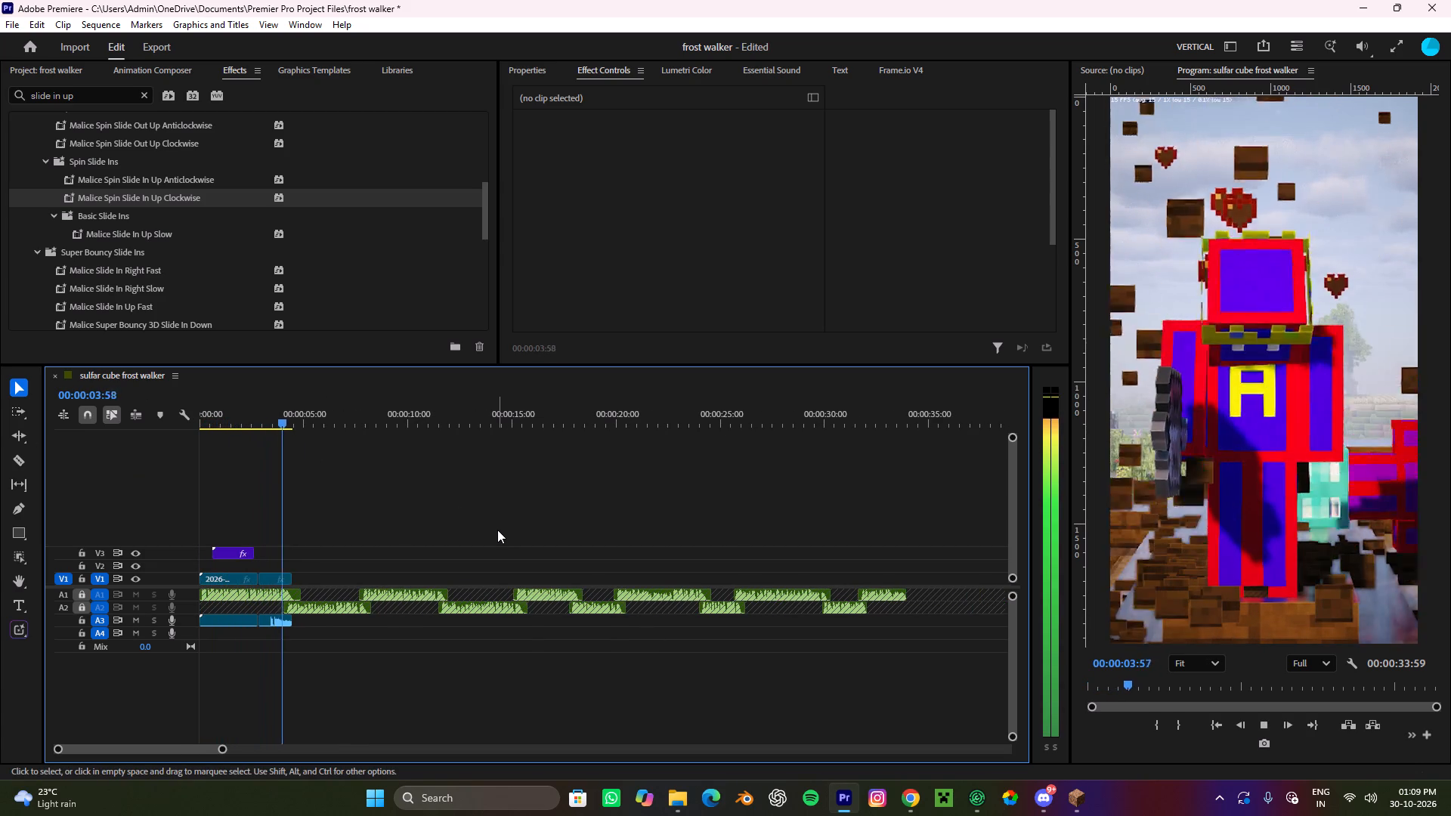
Play the opening from the sequence start to 00:00:01:24.
key("space")
left_click_drag(326, 413, 0, 441)
key("space")
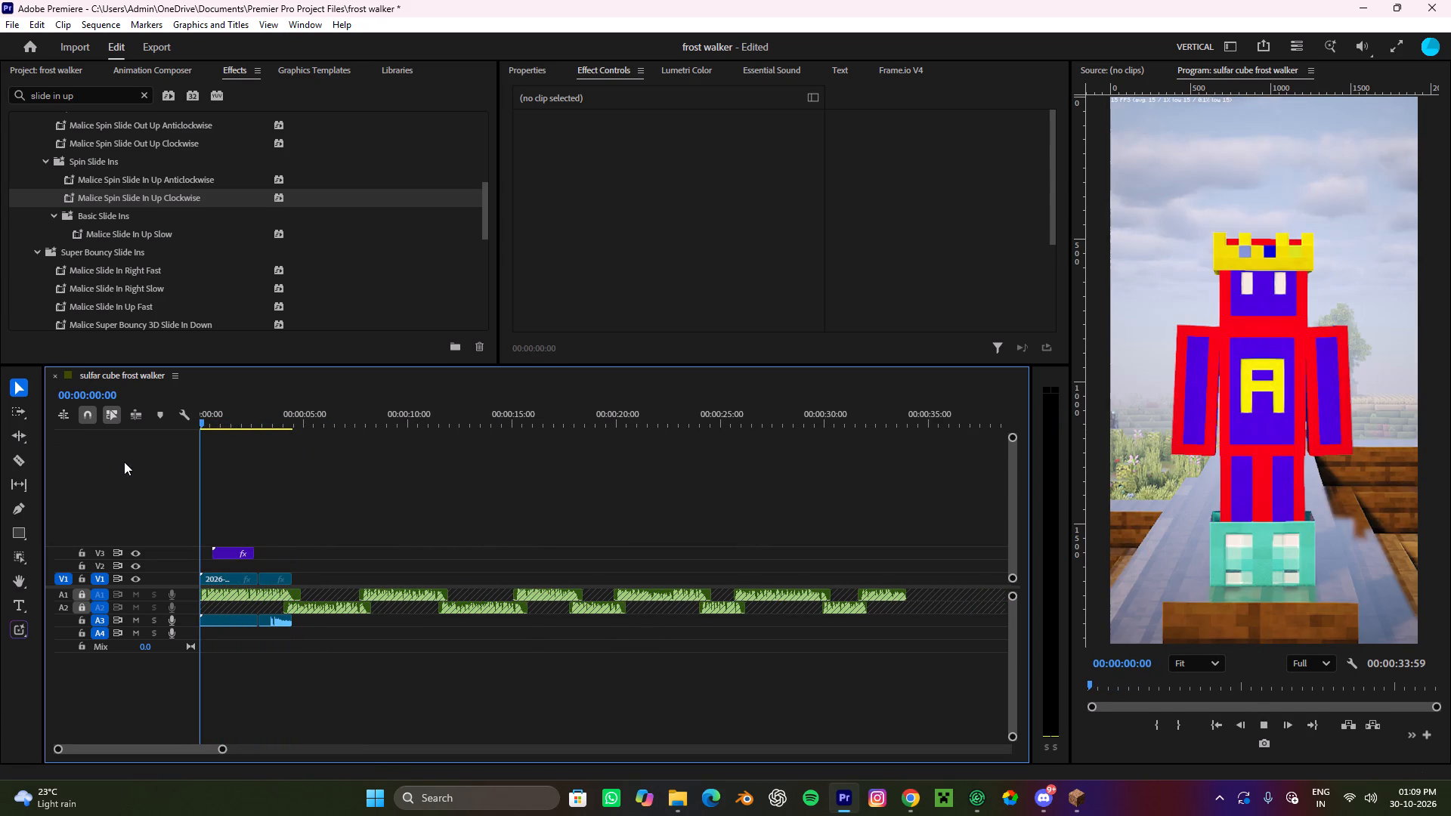
left_click(429, 573)
key("space")
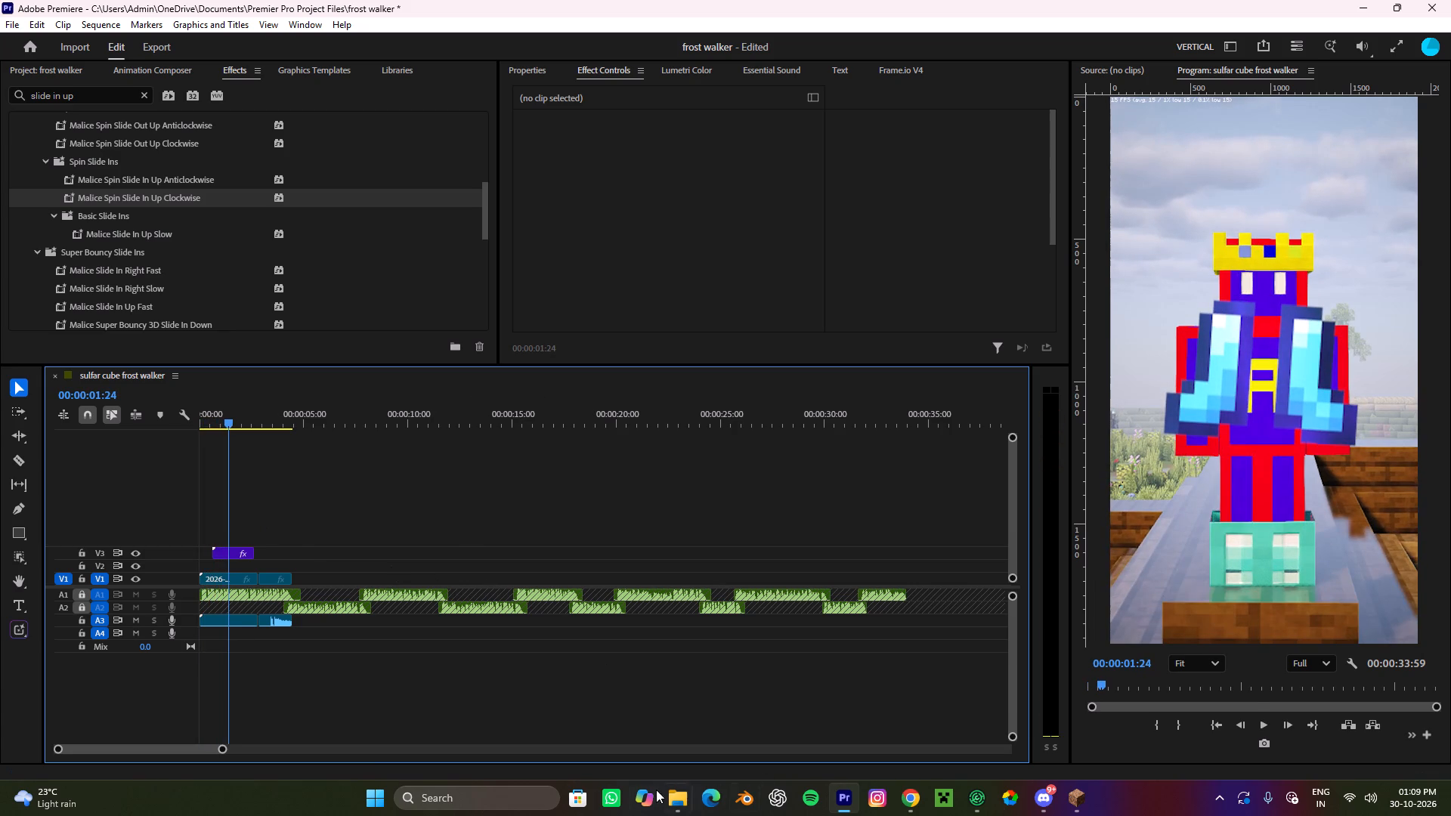
Add the green-screen character clip 2026-09-25T18_41_33 from the cinematics replay folder to V4 at the sequence start.
left_click(679, 799)
left_click(743, 709)
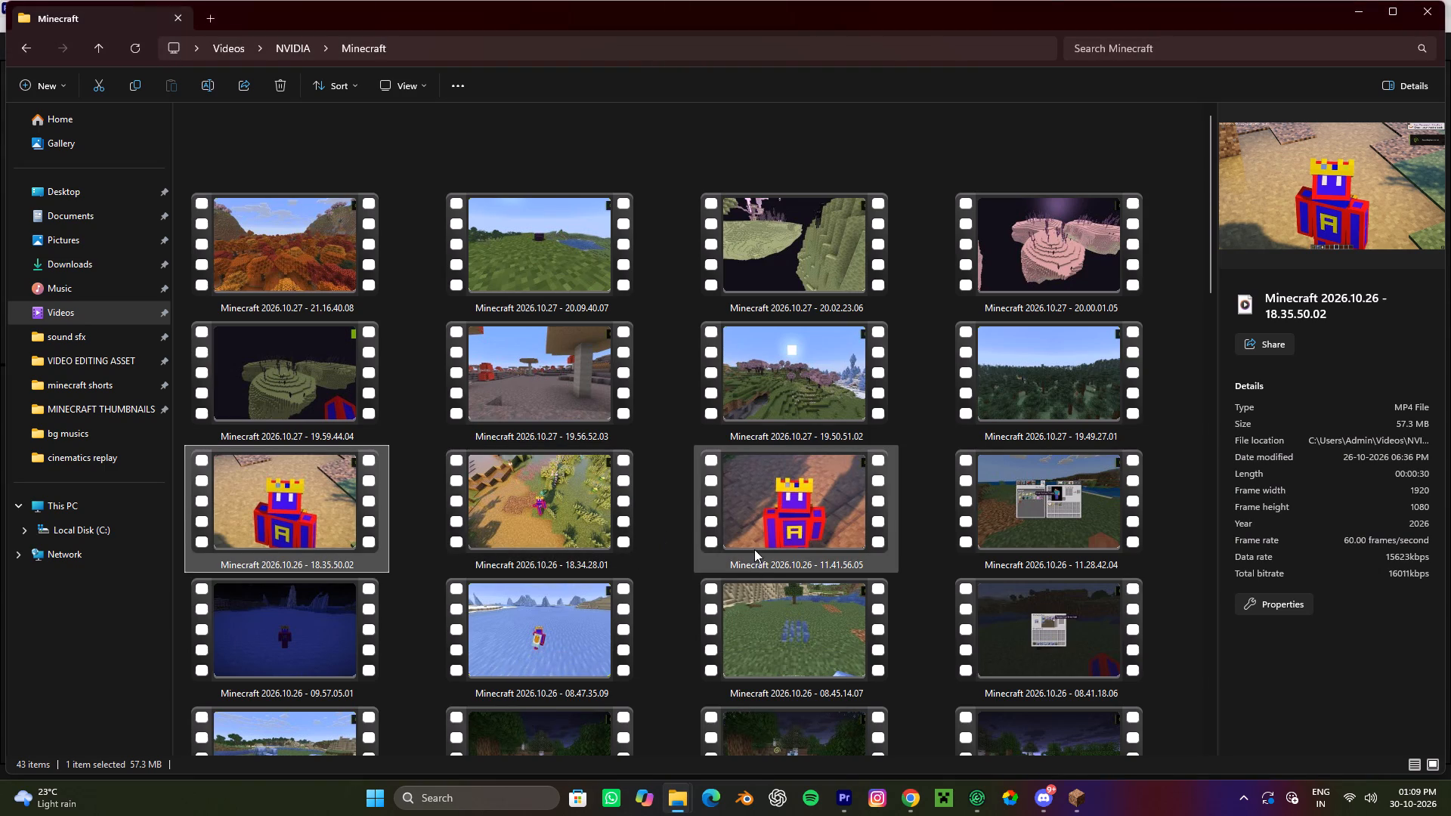
scroll(754, 549, "up", 4)
left_click(203, 17)
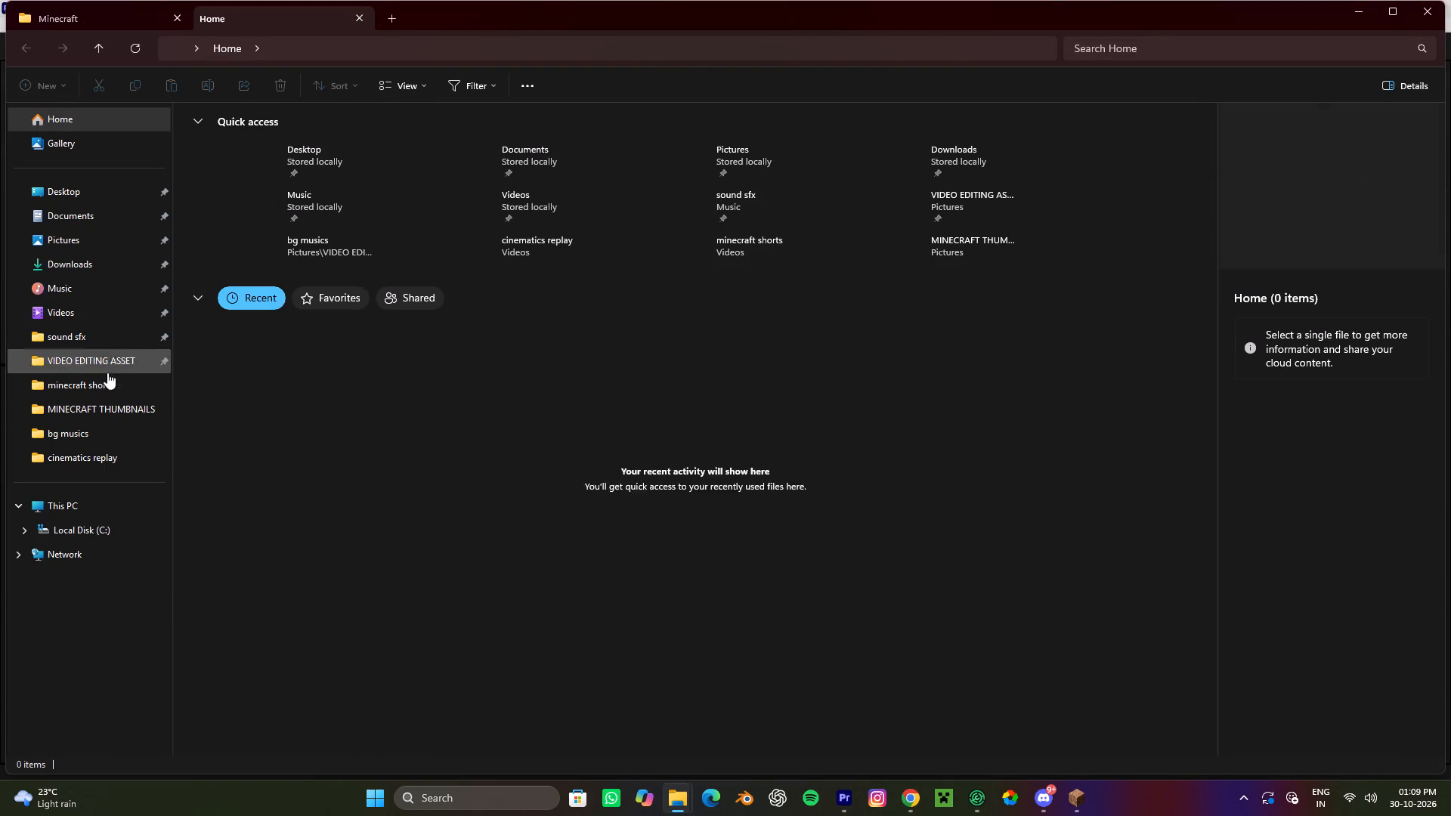
left_click(76, 453)
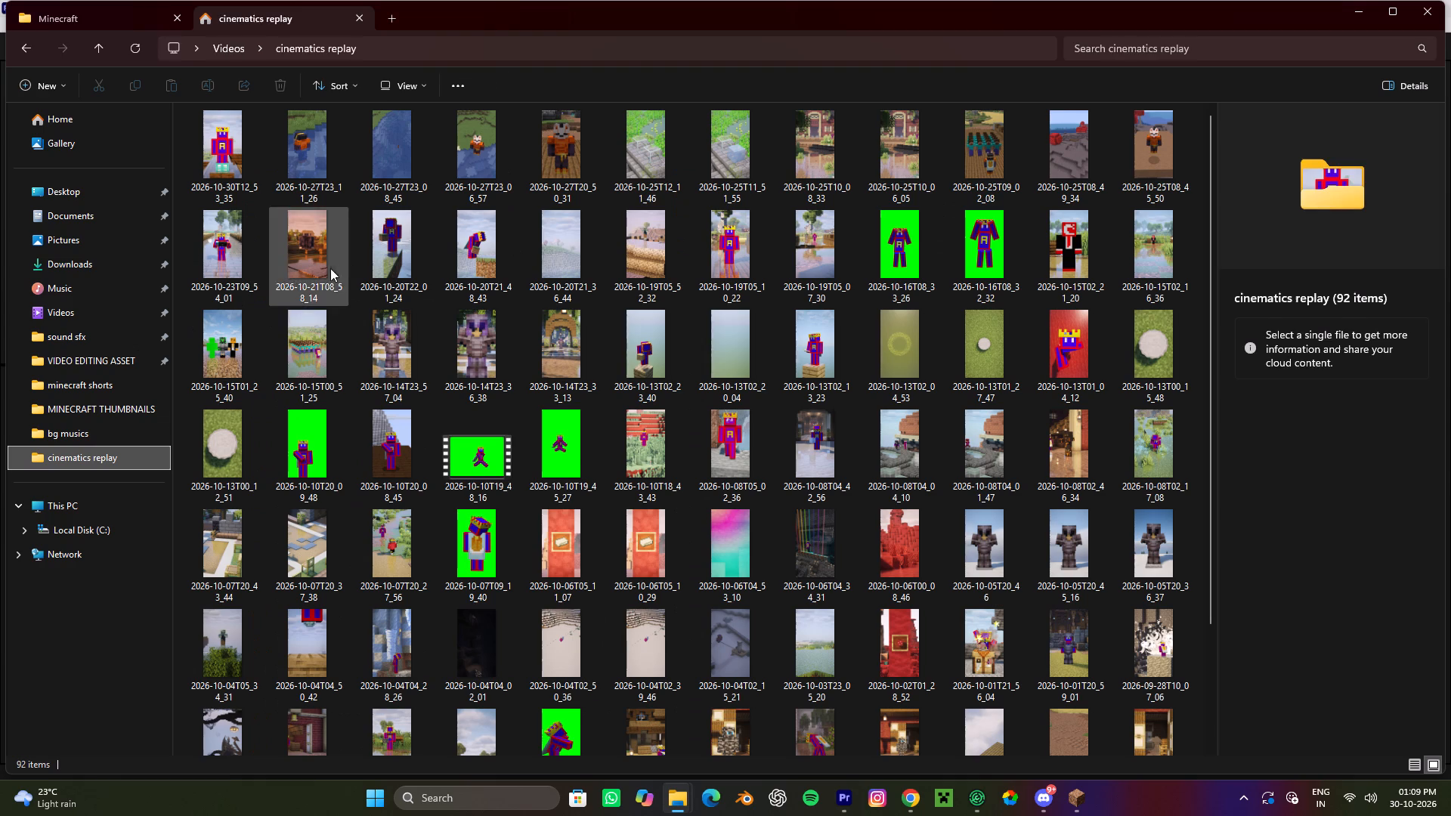
left_click(549, 722)
left_click_drag(549, 719, 844, 800)
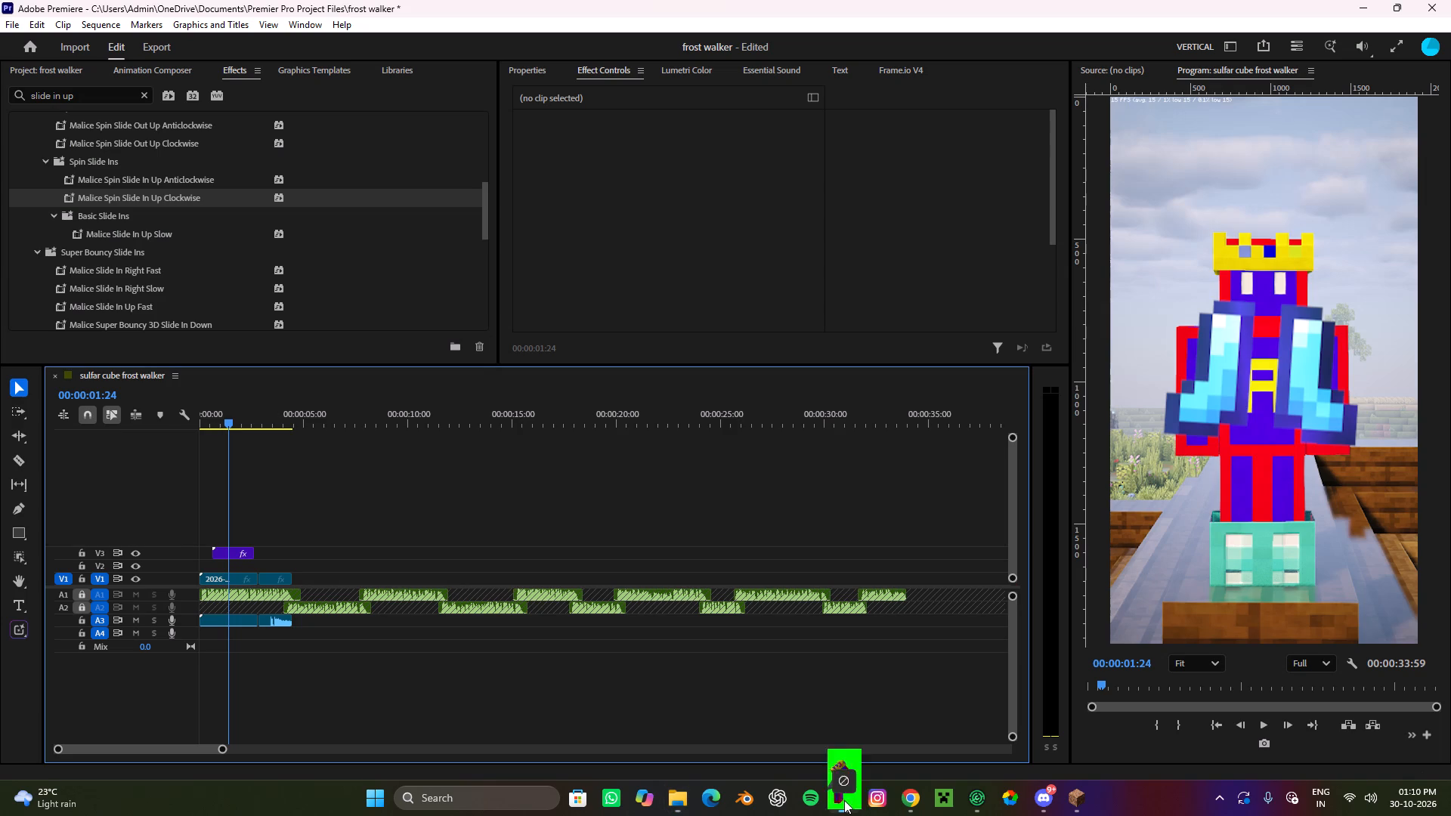
left_click_drag(844, 800, 173, 544)
left_click_drag(1015, 443, 1013, 424)
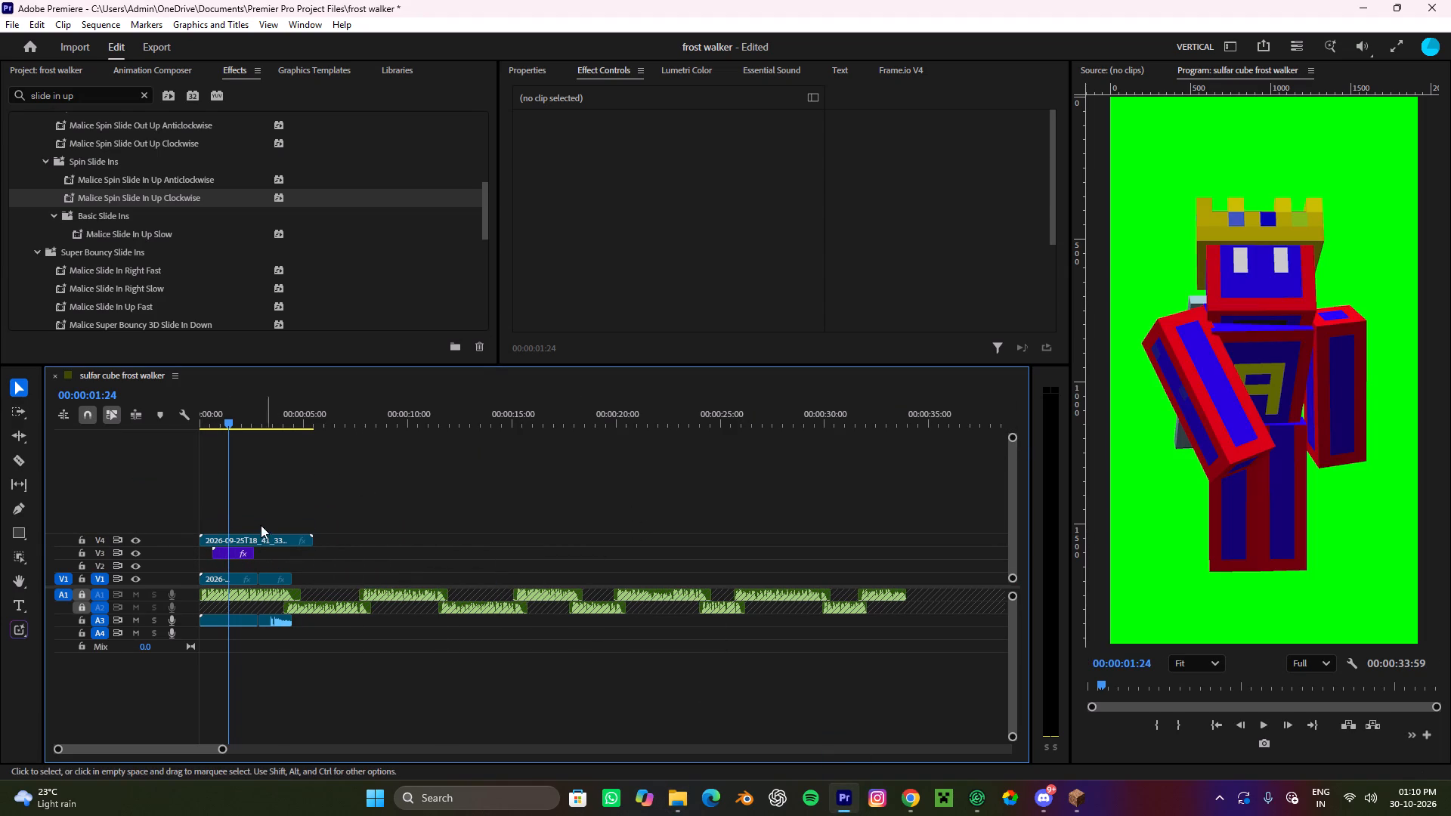
Cut the green-screen clip at 00:00:01:25, remove the part before the cut and move the remainder to the sequence start.
left_click(255, 536)
left_click_drag(237, 428, 246, 444)
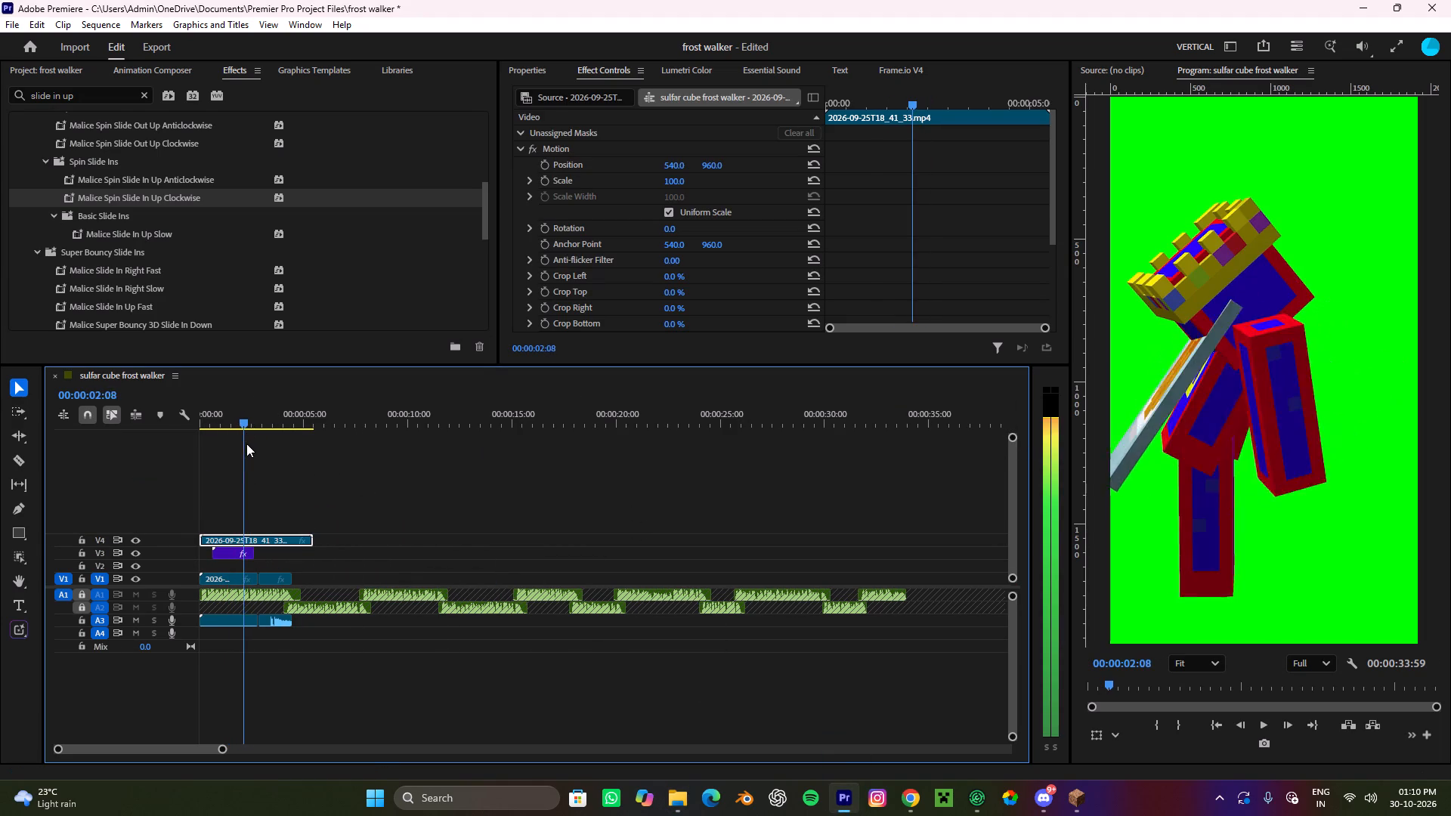
left_click_drag(246, 444, 231, 476)
key("c")
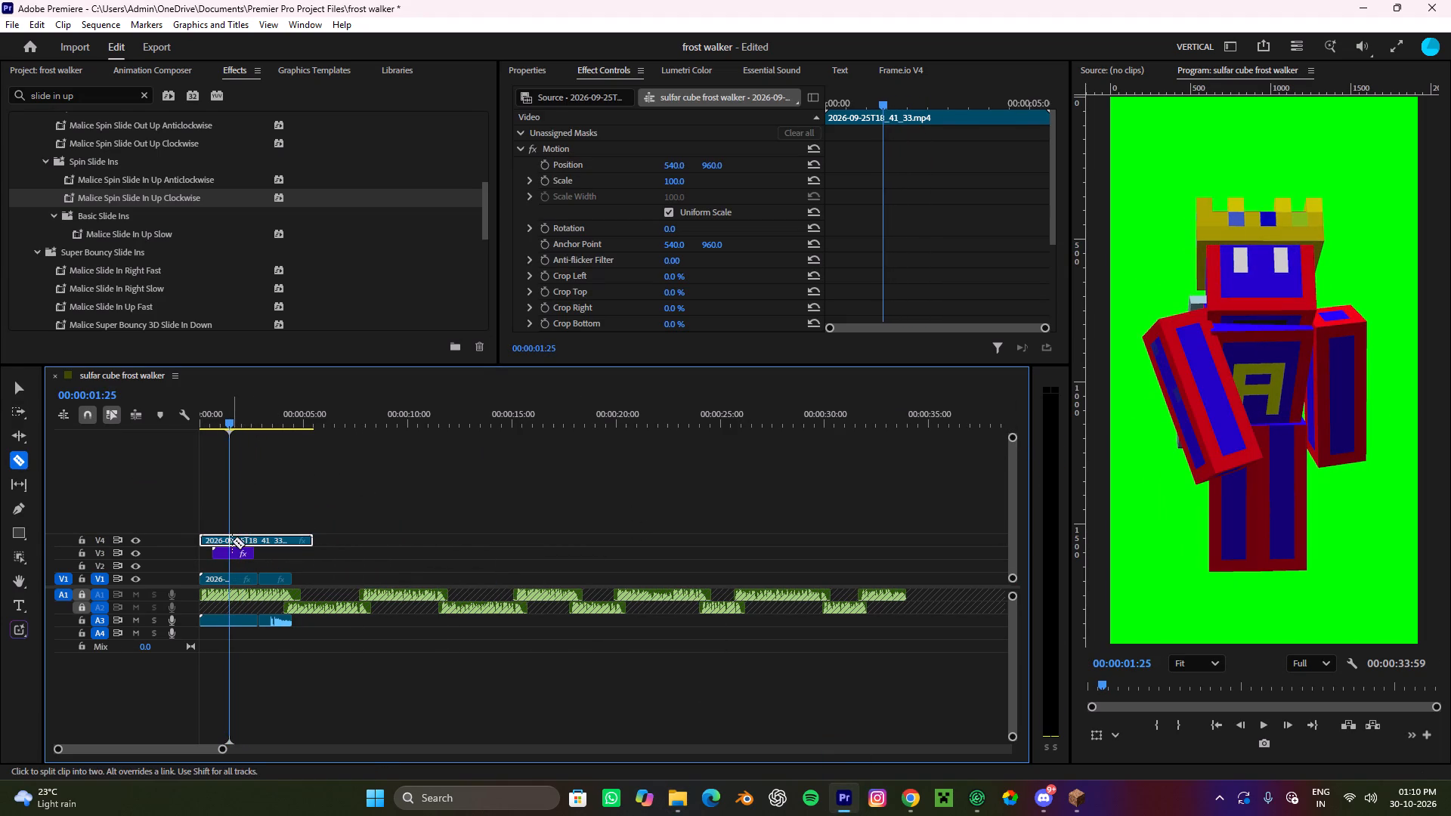
left_click(232, 541)
key("v")
key("ctrl+x")
left_click_drag(250, 541, 209, 539)
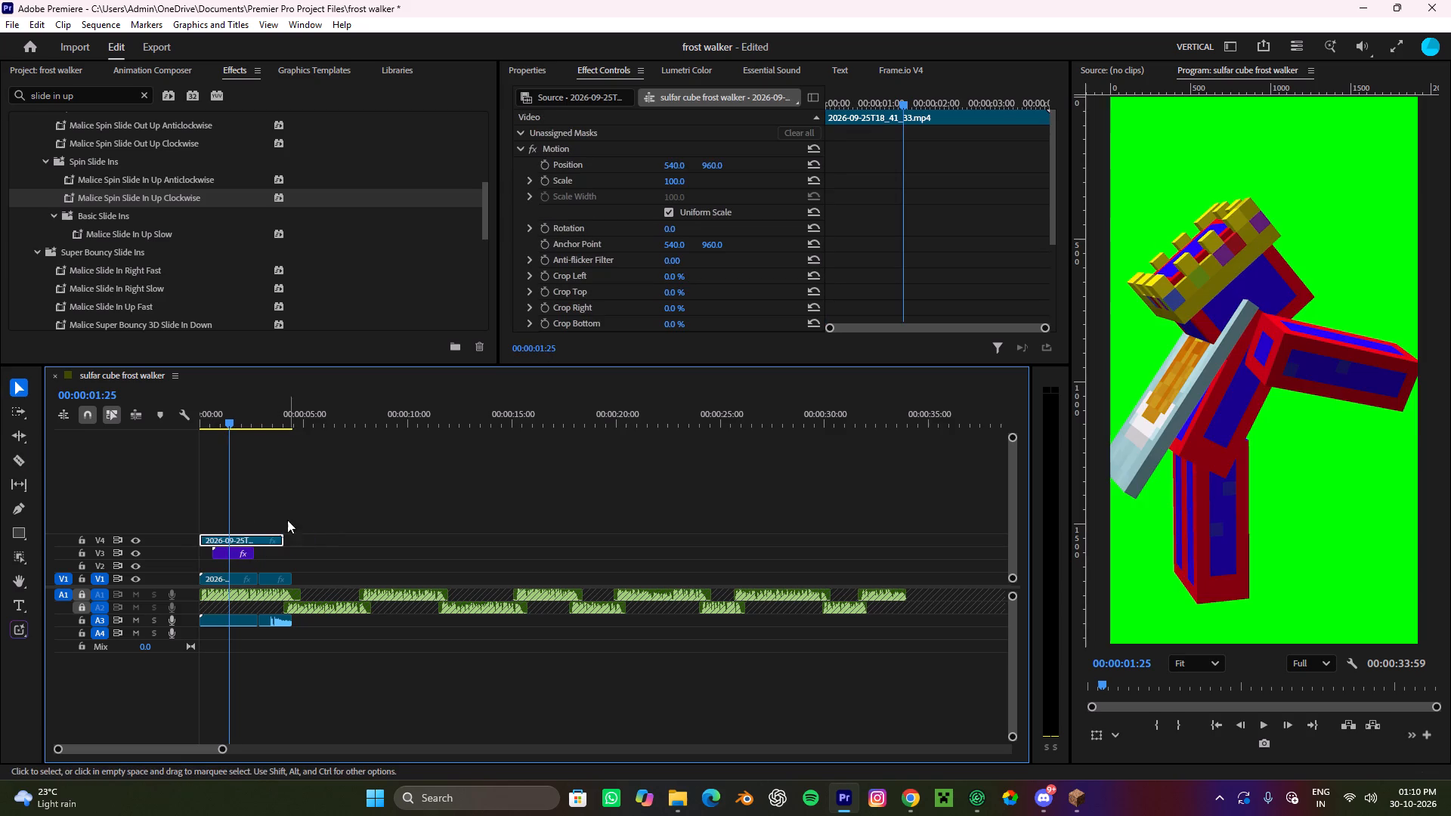
Play the trimmed green-screen clip from the sequence start to 00:00:01:08.
left_click_drag(218, 396, 119, 406)
key("space")
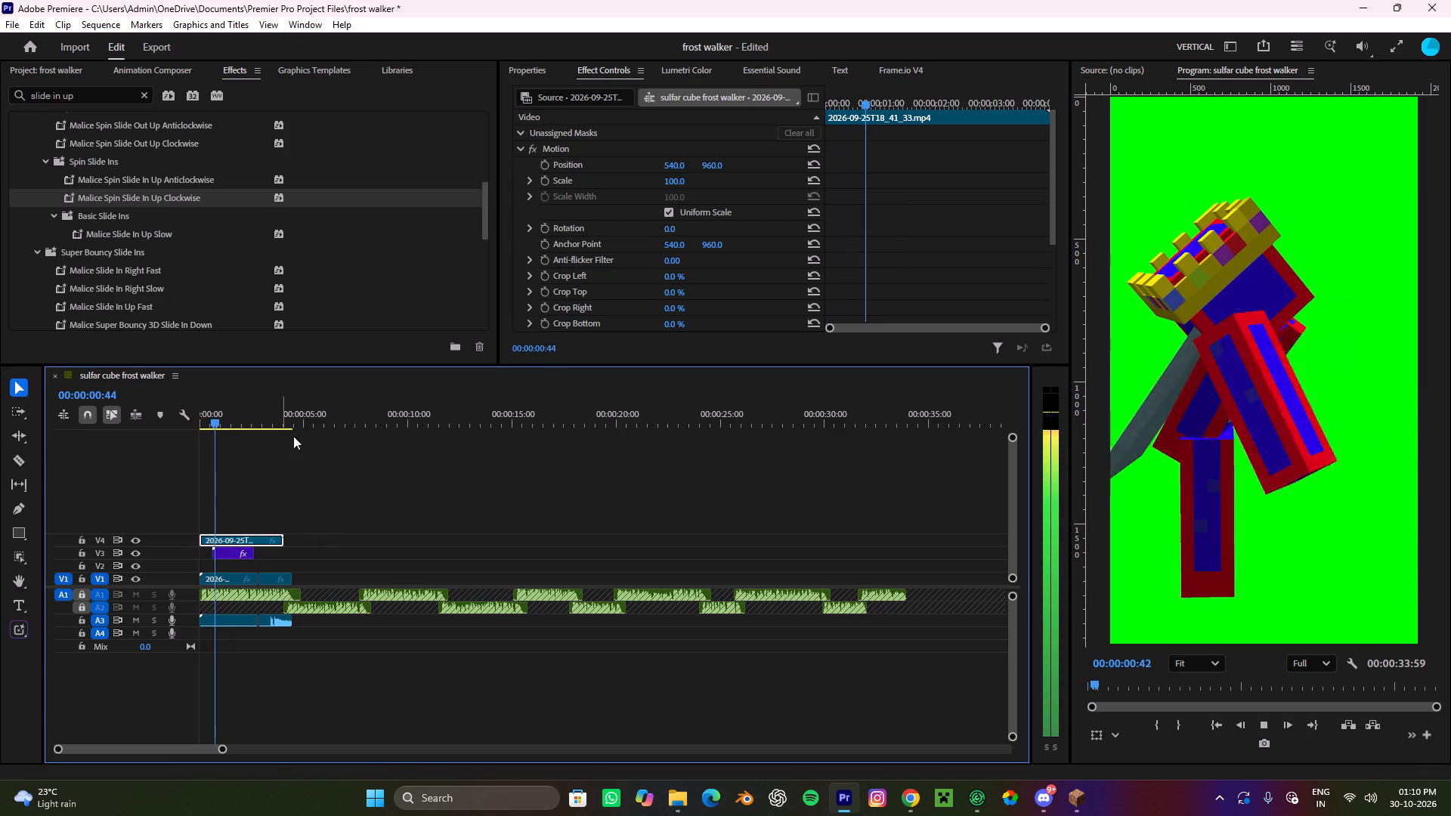
key("space")
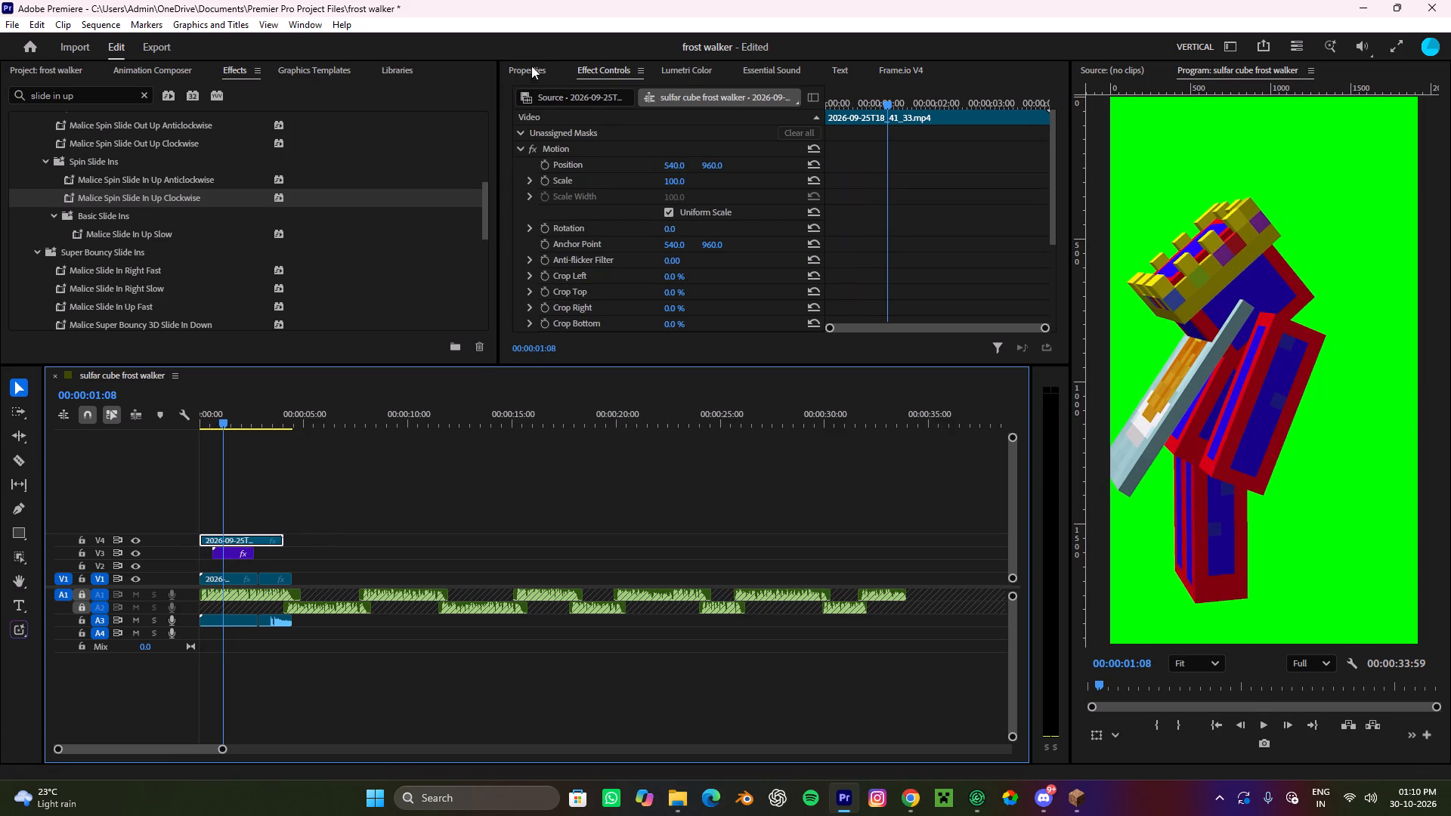
Scale the green-screen clip to 51% and position it at 266, 1518 in the frame's lower-left corner.
left_click(531, 66)
left_click_drag(747, 227, 719, 228)
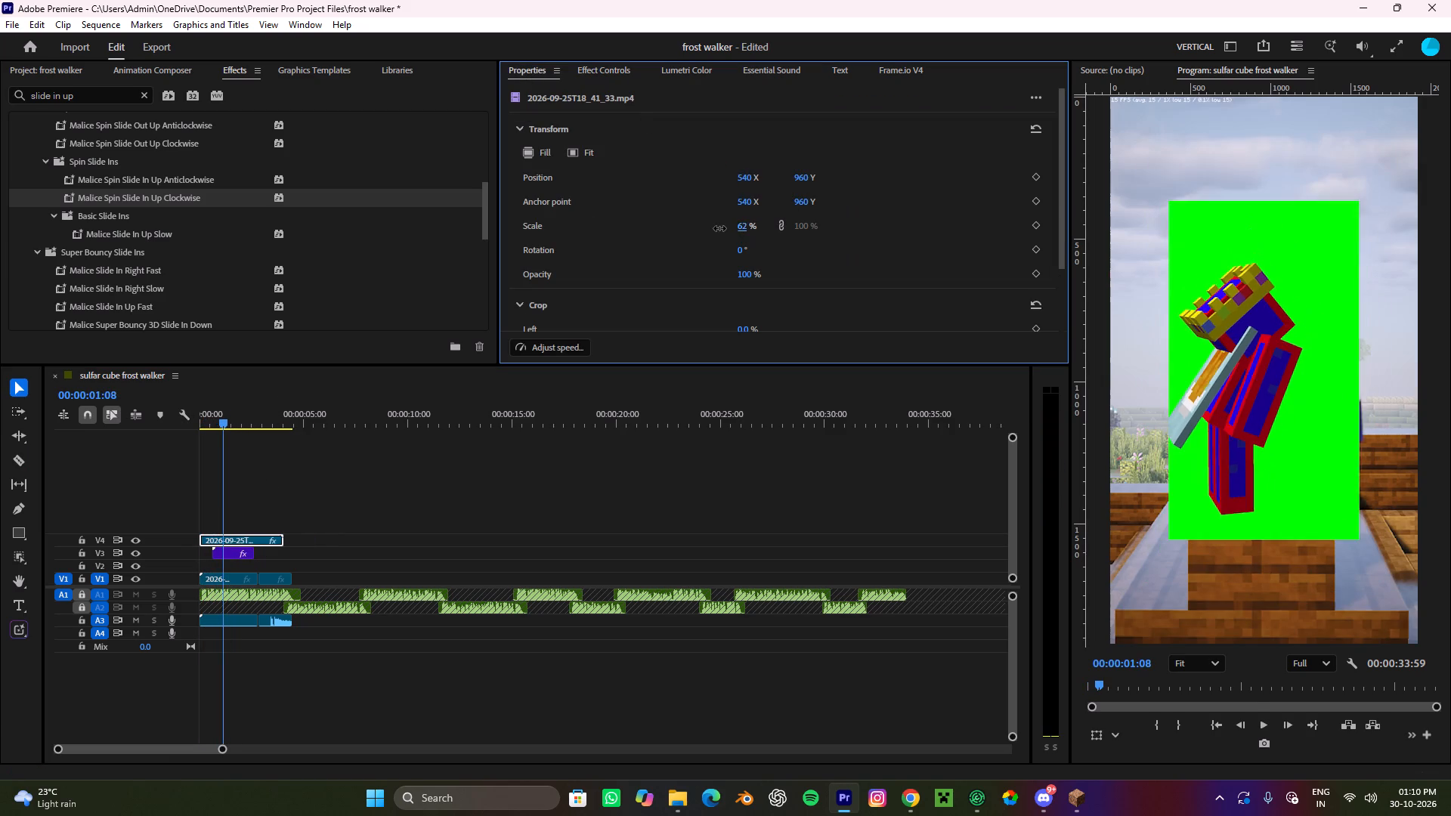
left_click_drag(719, 228, 708, 233)
left_click_drag(806, 178, 771, 196)
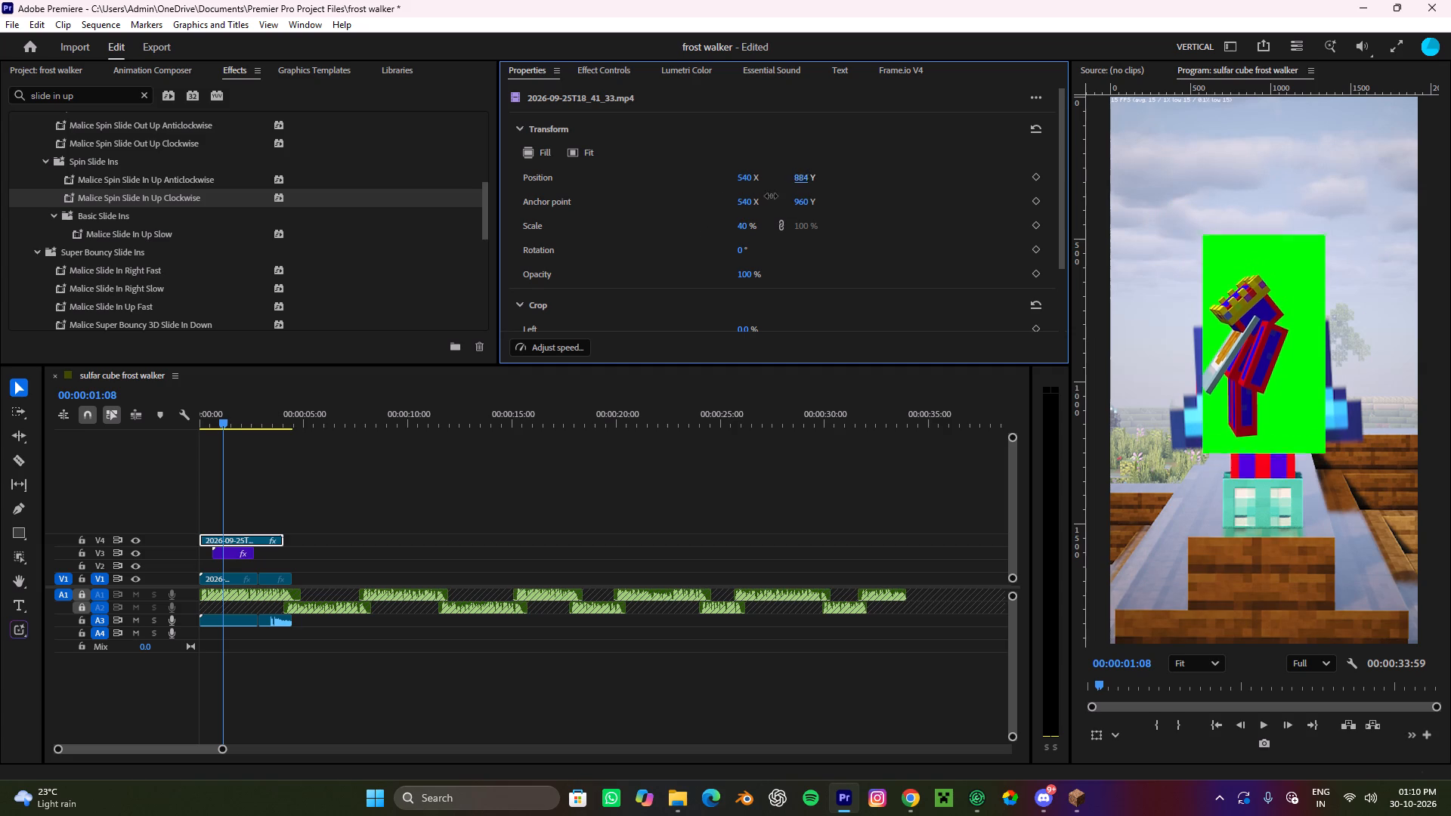
left_click_drag(771, 196, 808, 195)
key("ctrl+z")
left_click_drag(738, 174, 530, 209)
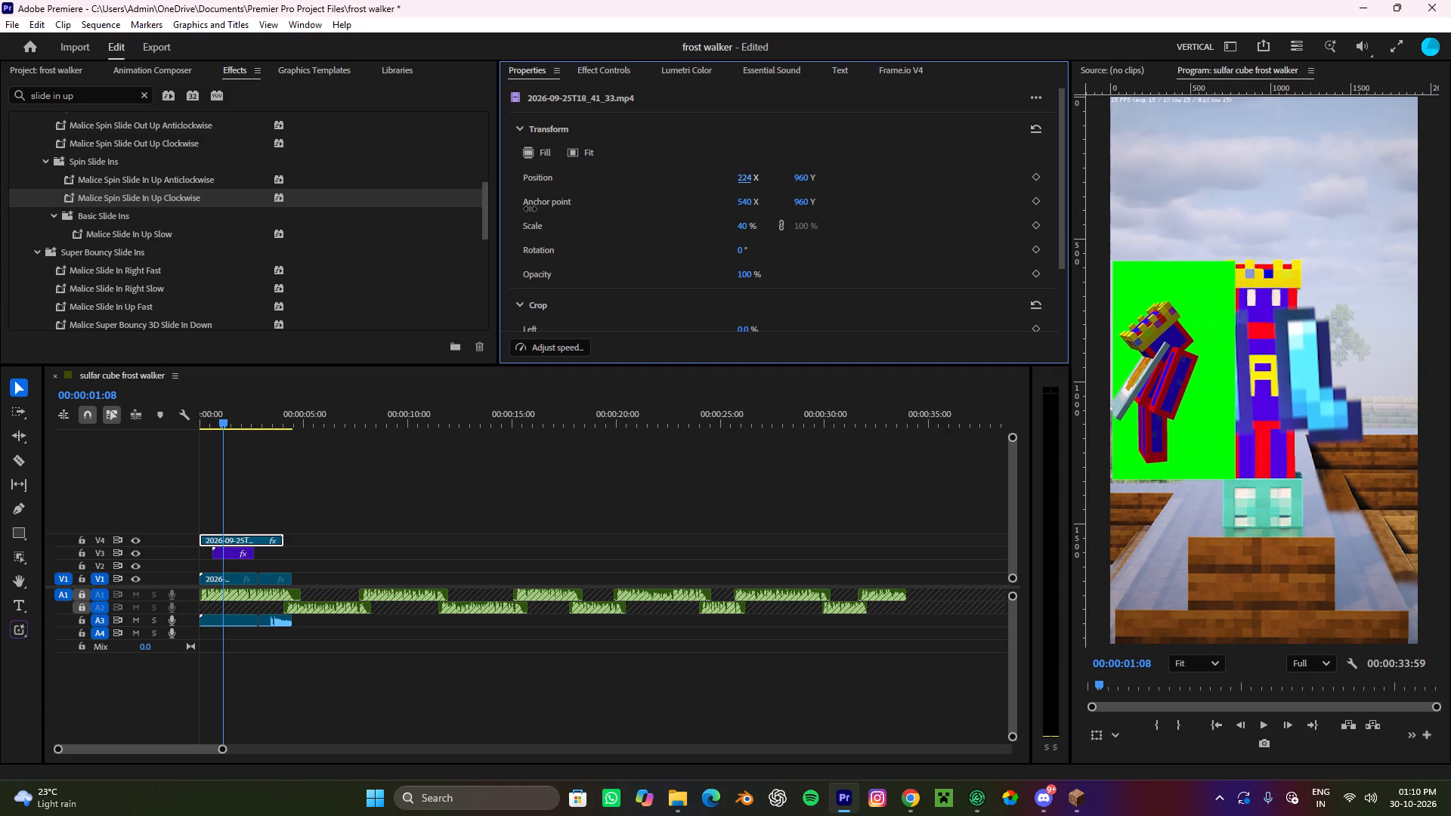
left_click_drag(530, 209, 535, 224)
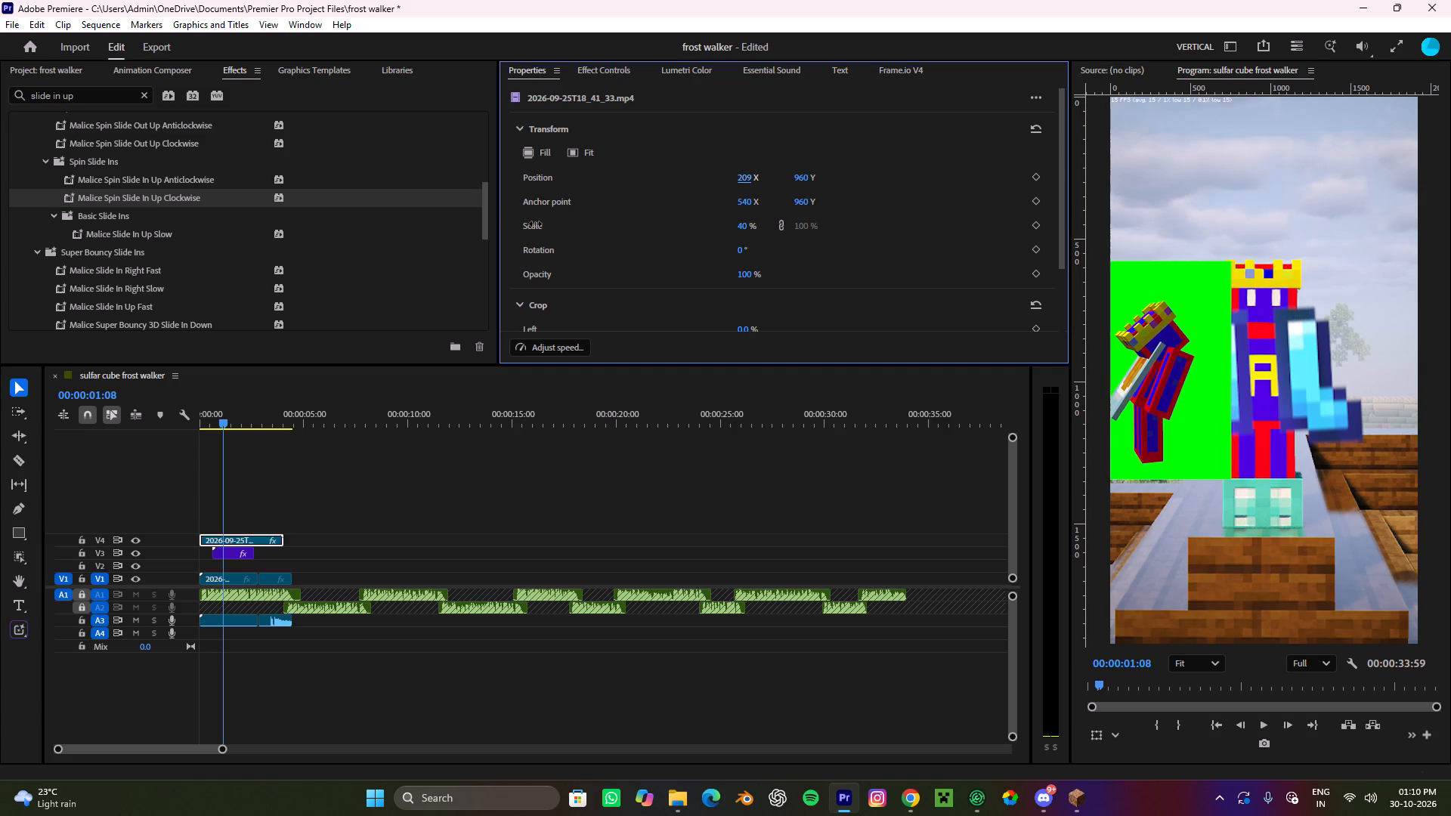
left_click_drag(535, 224, 538, 221)
left_click_drag(805, 175, 1007, 175)
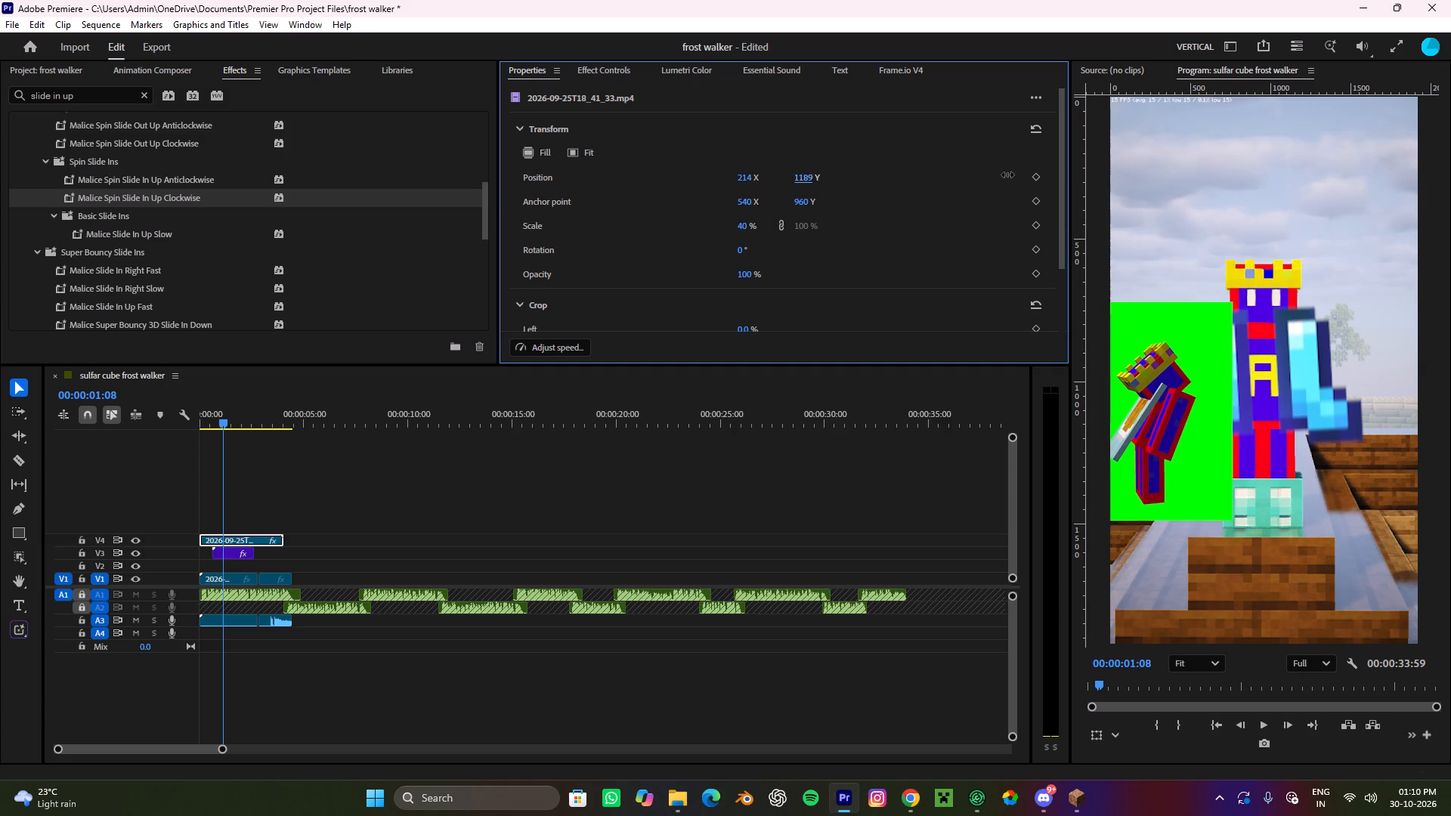
left_click_drag(1007, 175, 1245, 177)
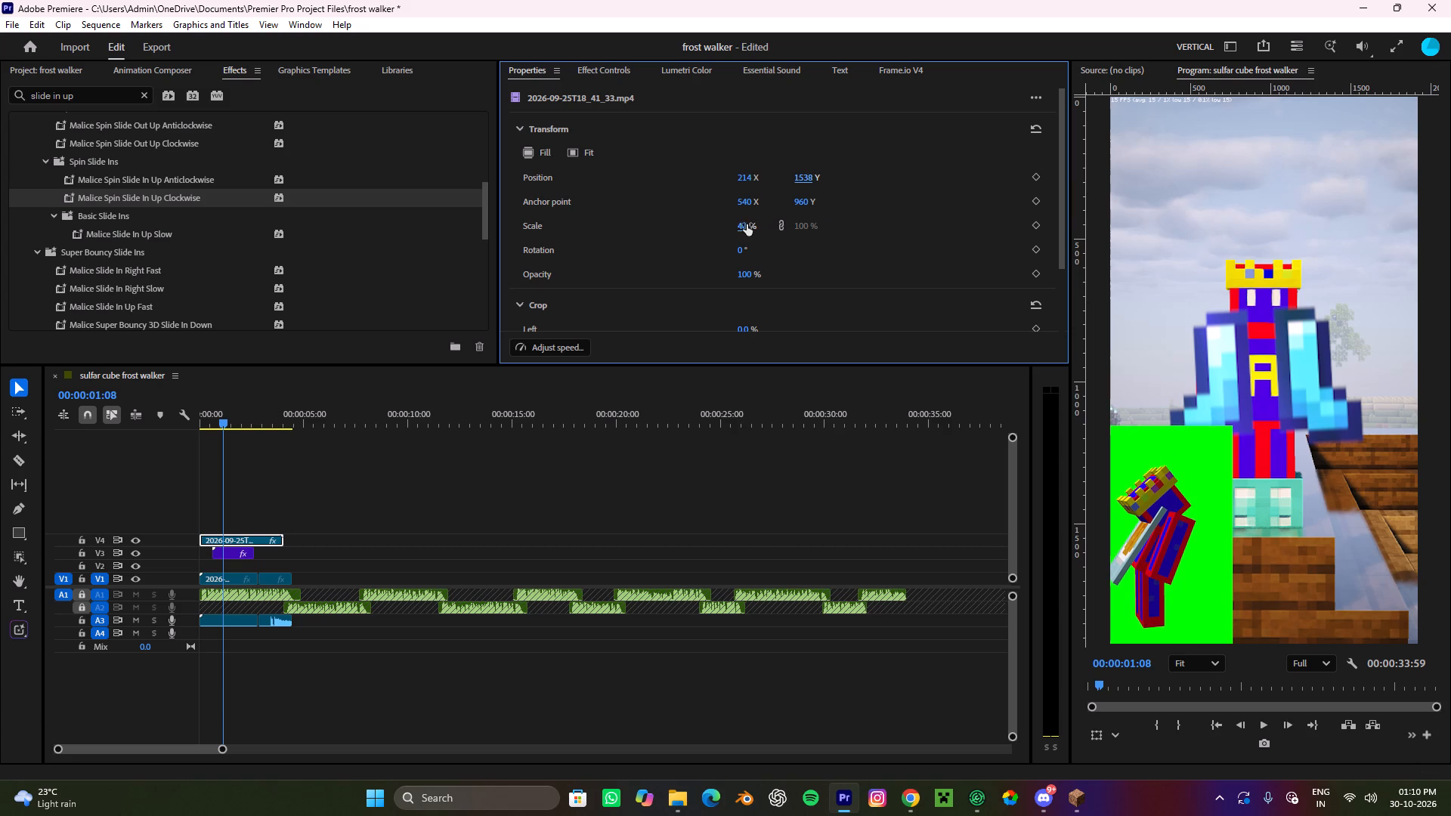
left_click_drag(747, 224, 754, 221)
left_click_drag(747, 178, 806, 185)
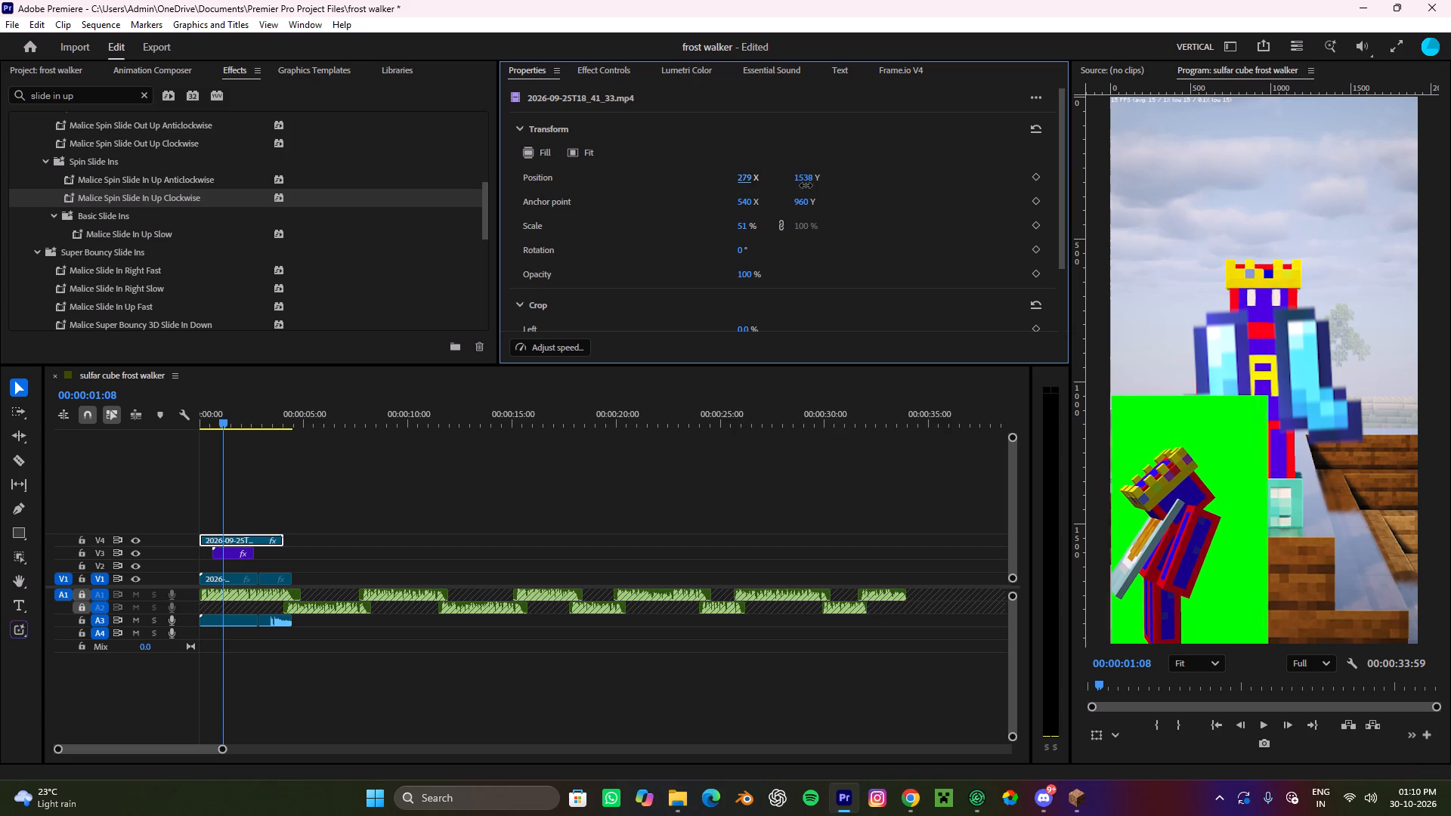
left_click_drag(806, 185, 799, 188)
left_click_drag(806, 178, 790, 187)
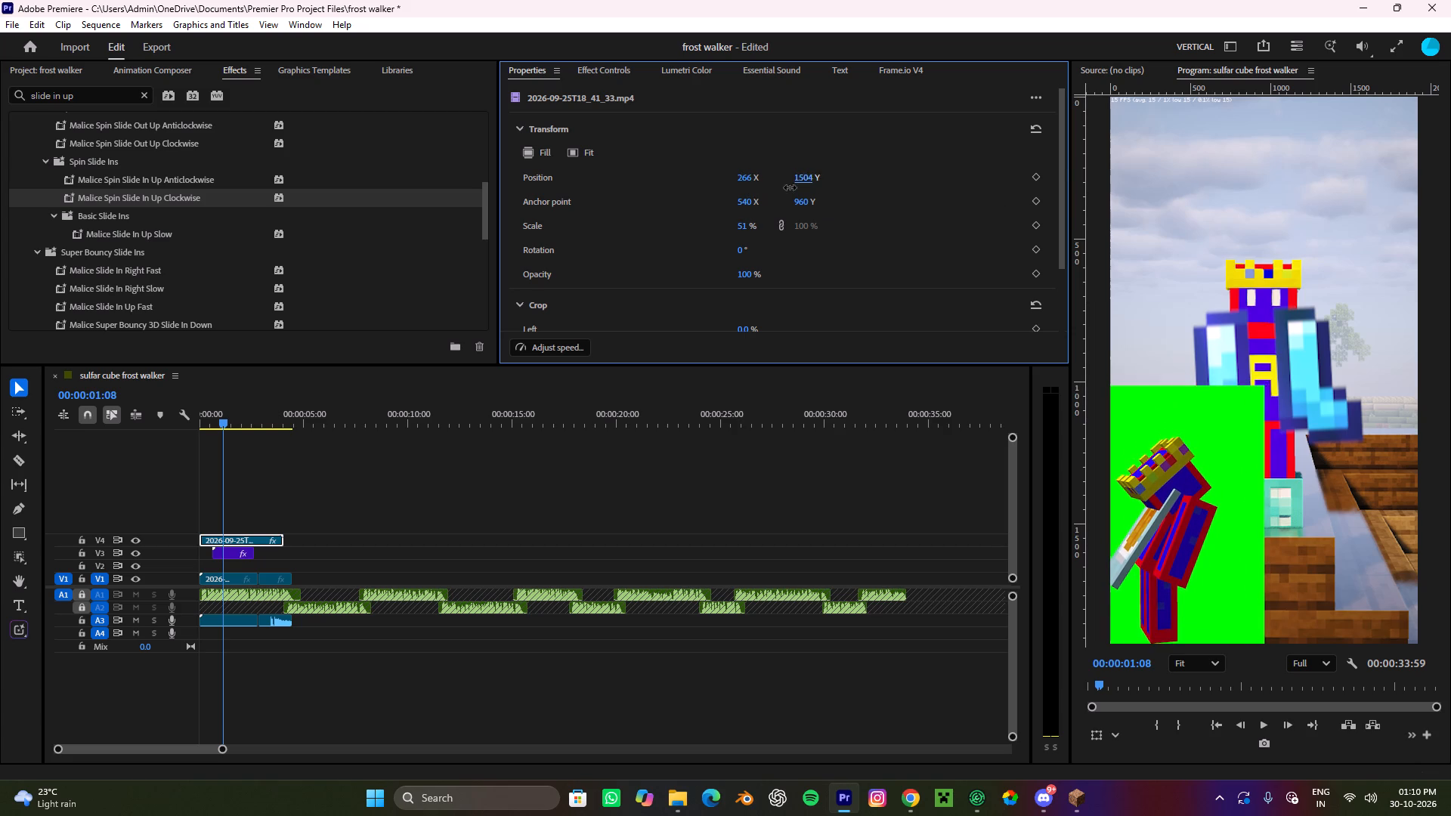
left_click_drag(790, 187, 797, 184)
Play the opening with the resized character overlay from the sequence start to 00:00:01:09.
left_click_drag(313, 406, 128, 430)
key("space")
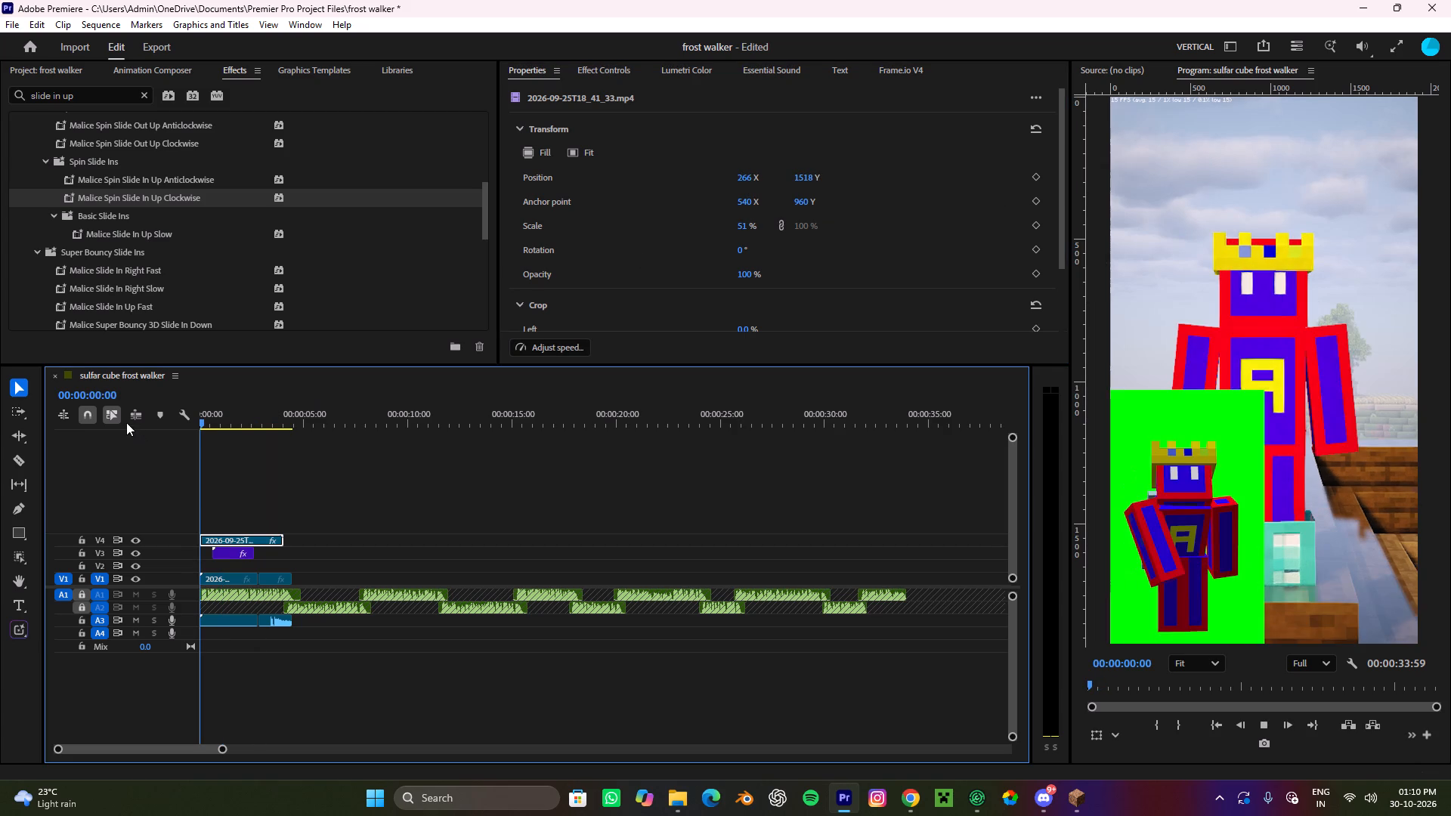
key("space")
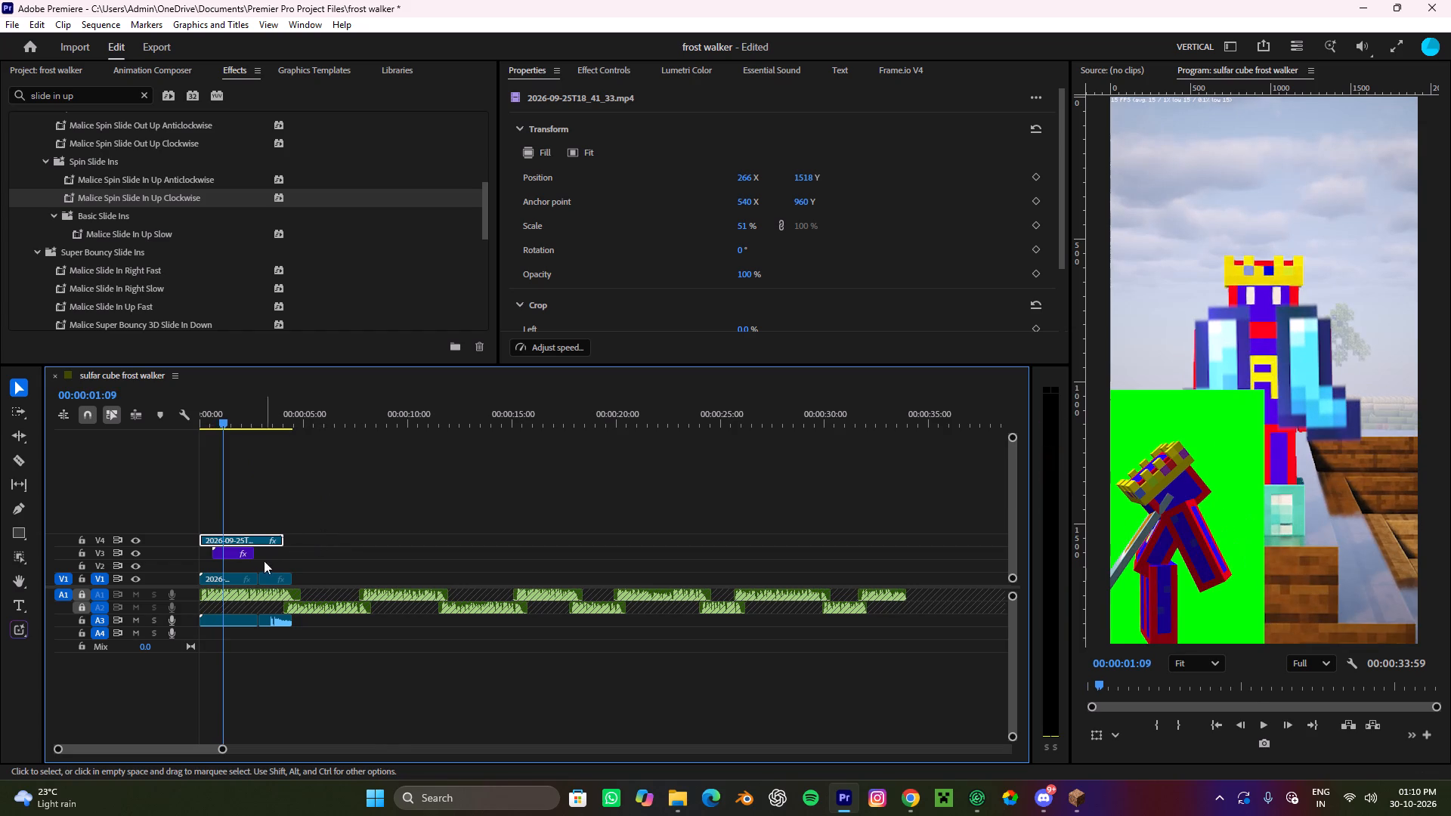
Find the Ultra Key effect by searching for "key" and apply it to the green-screen clip on V4.
left_click_drag(113, 95, 0, 67)
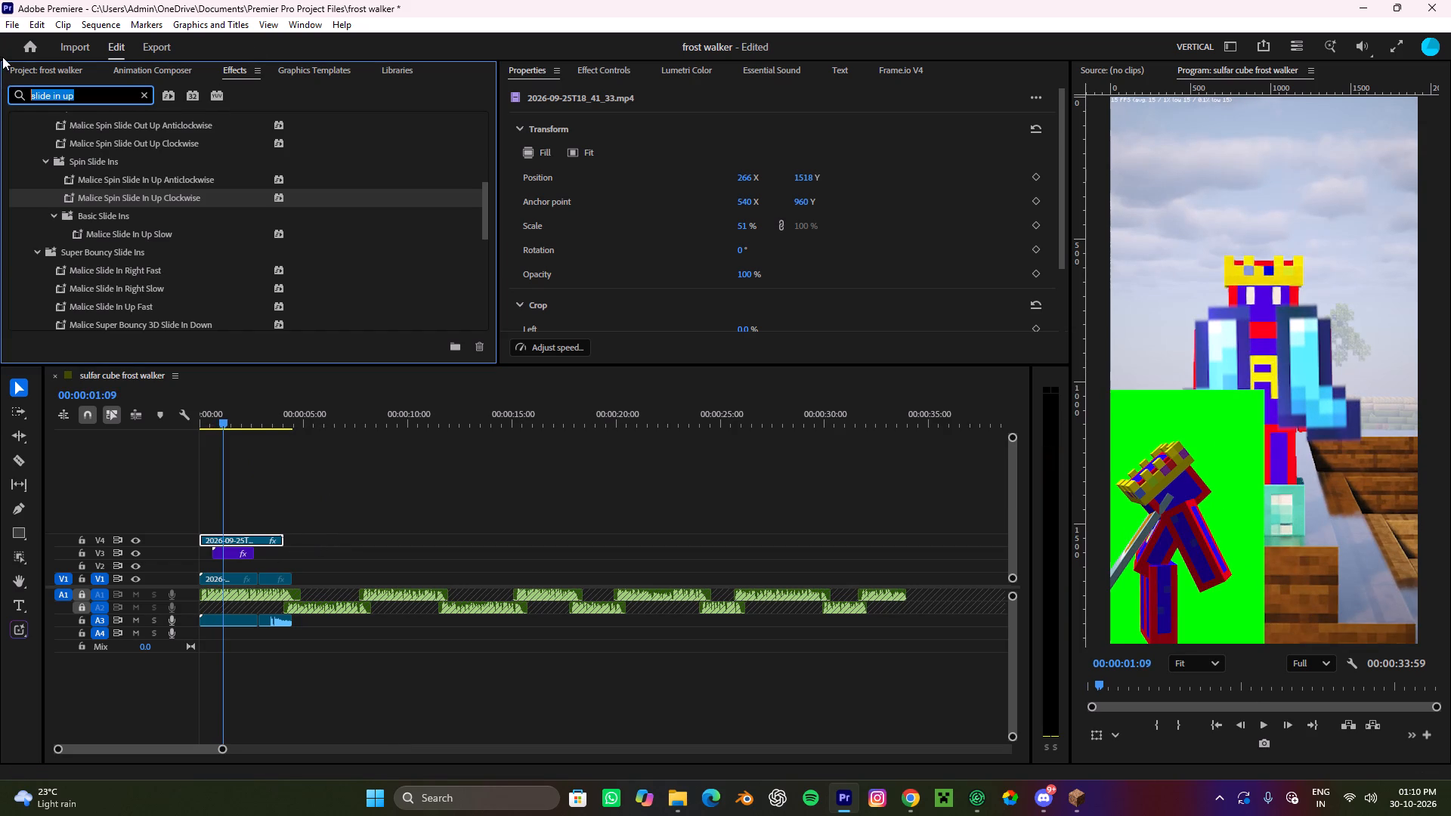
type("key")
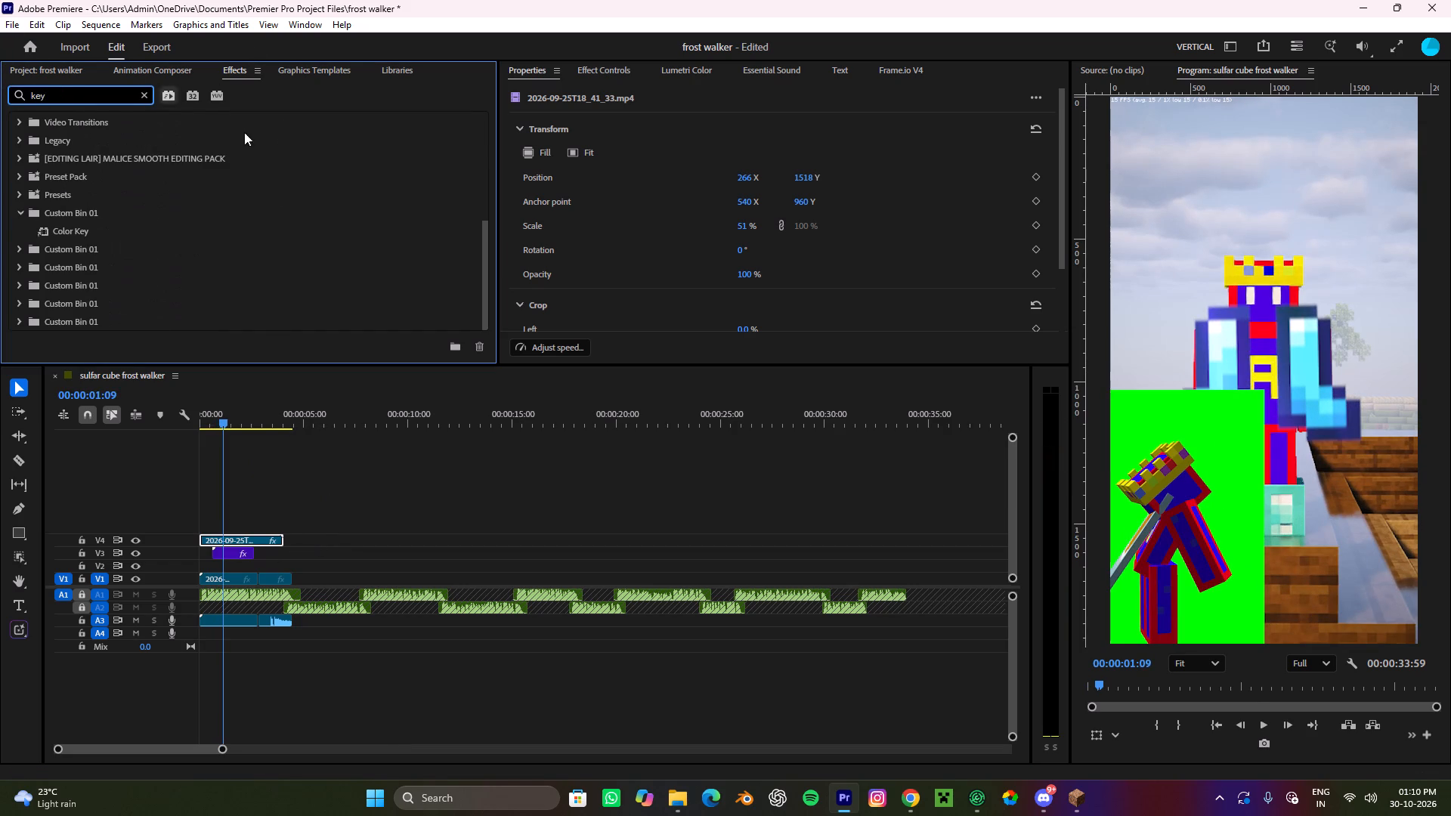
scroll(156, 233, "up", 8)
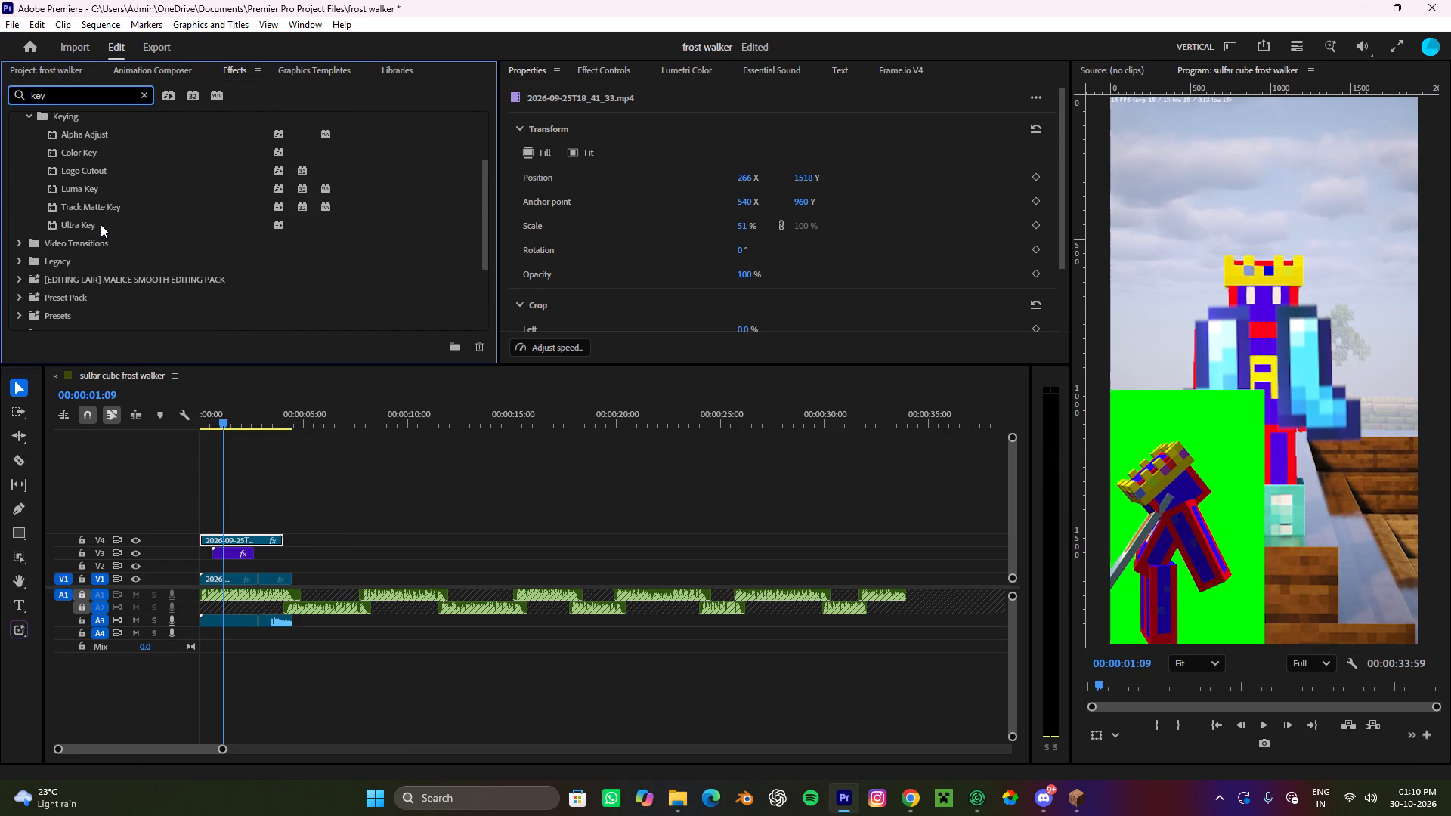
left_click_drag(100, 224, 260, 540)
Sample the green background as the Ultra Key colour to key it out of the character clip.
left_click(616, 76)
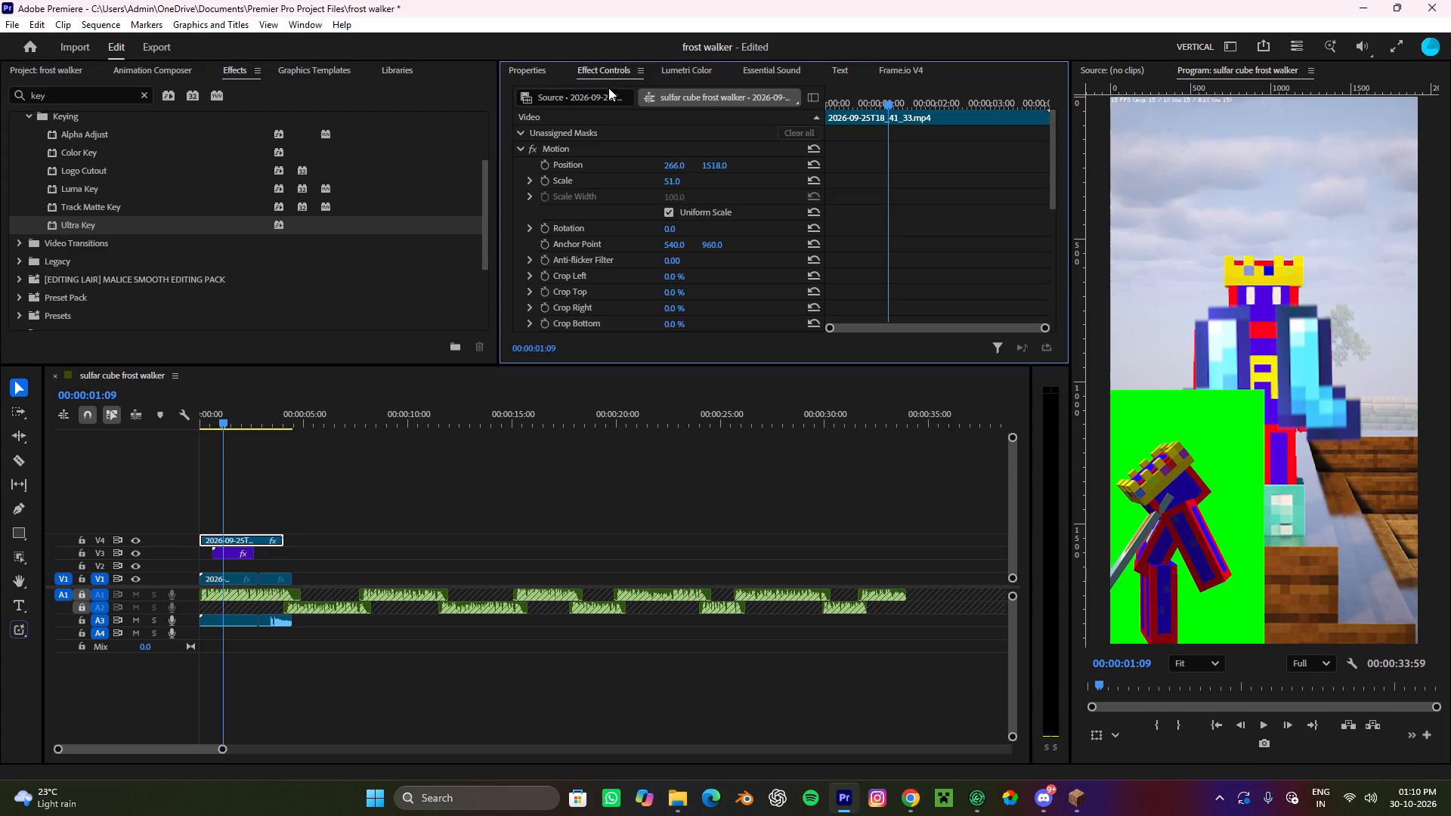
scroll(616, 183, "down", 14)
left_click(695, 254)
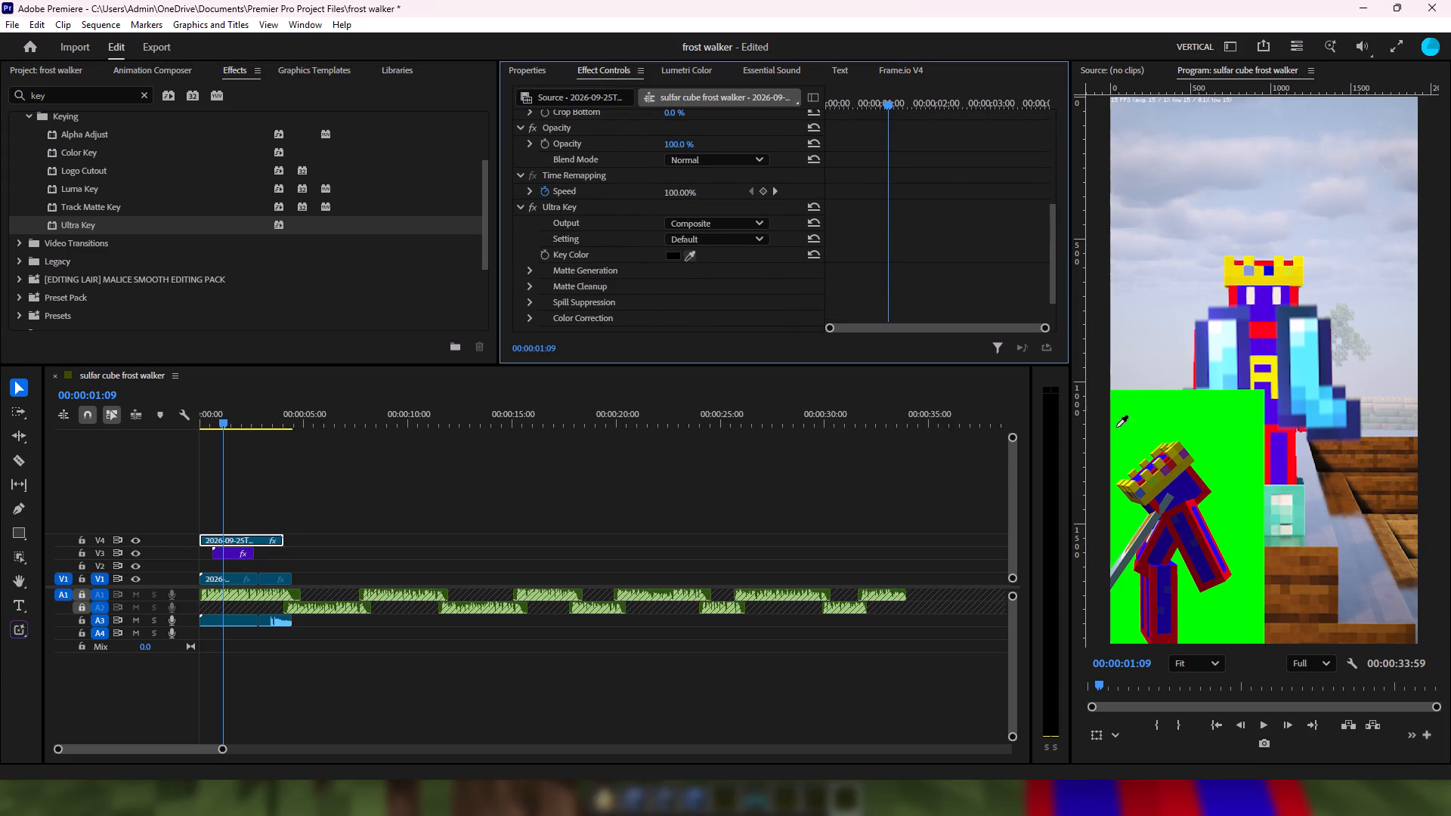
left_click(1177, 443)
left_click(694, 255)
left_click(1181, 490)
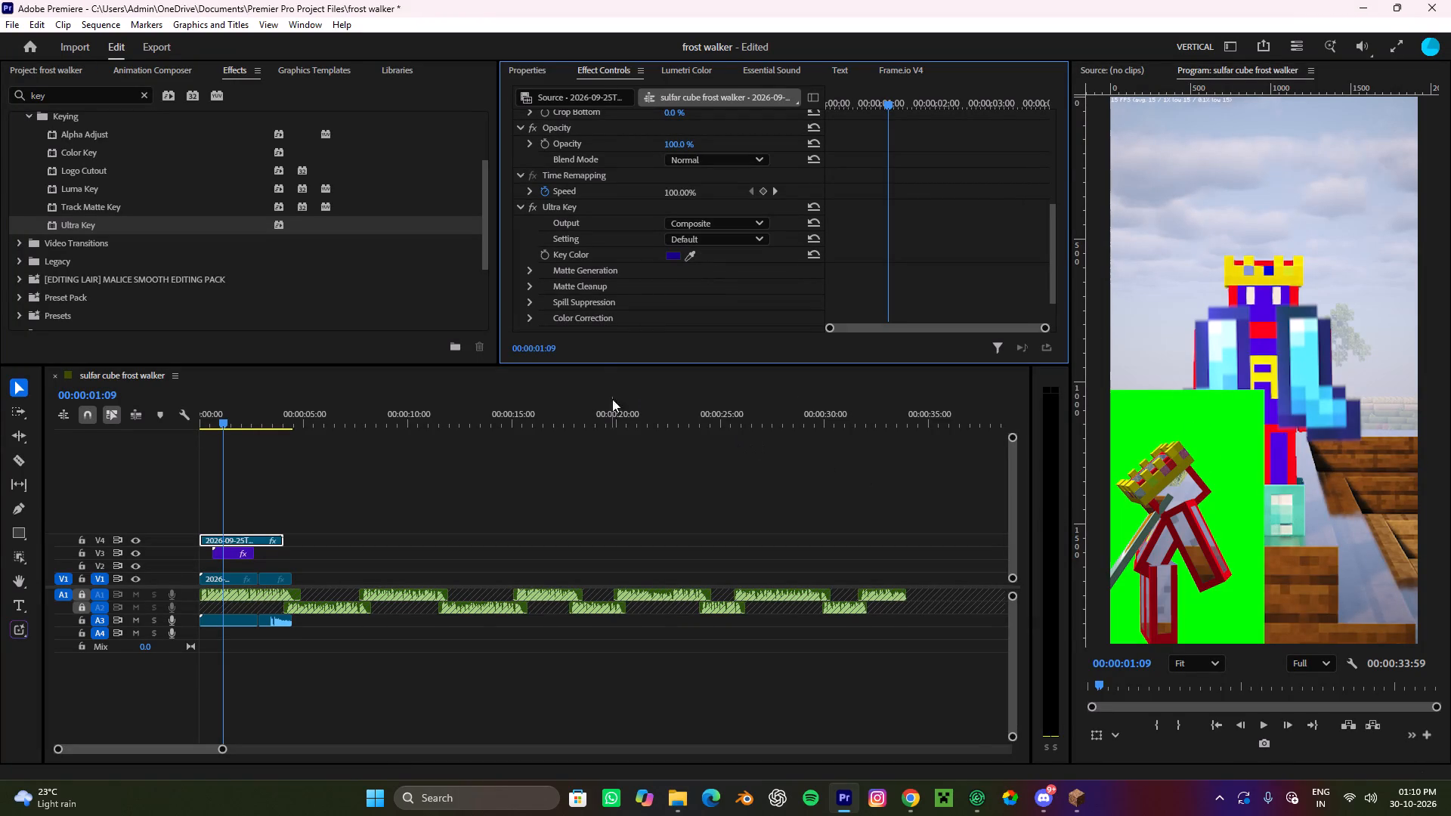
left_click(692, 255)
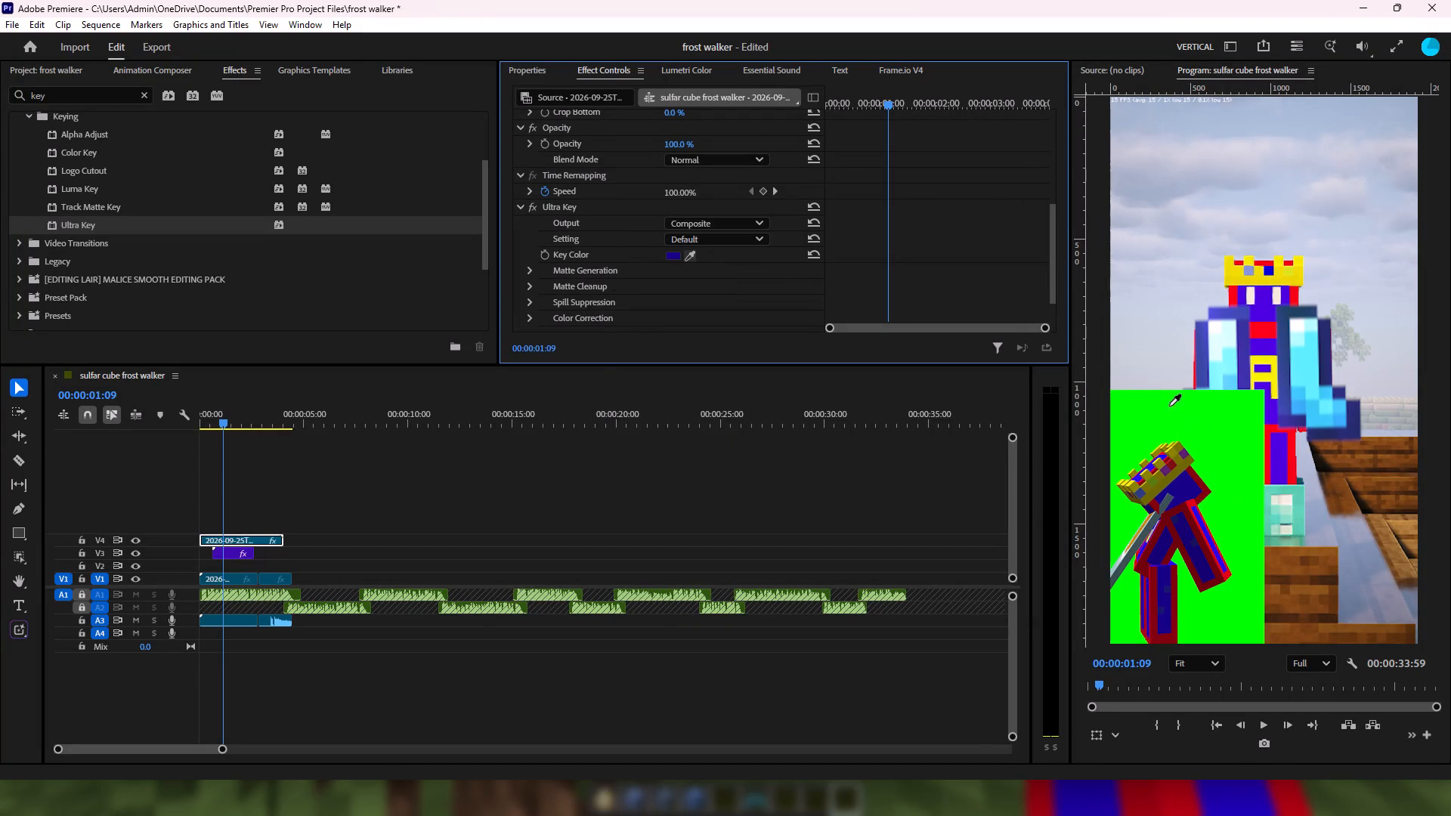
left_click(1197, 426)
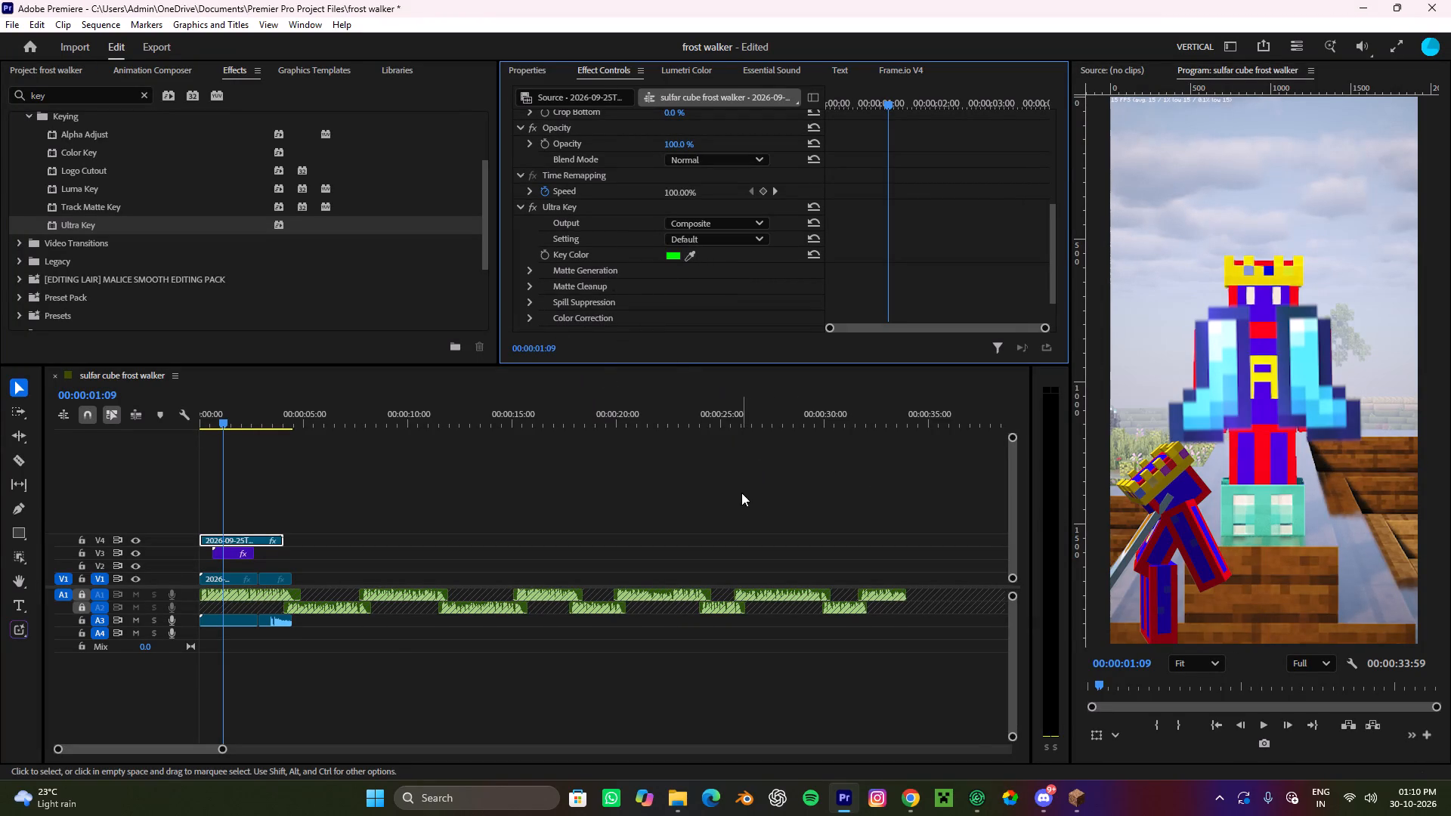
Play the opening with the keyed character overlay from the sequence start to 00:00:03:13.
left_click_drag(226, 424, 32, 421)
key("space")
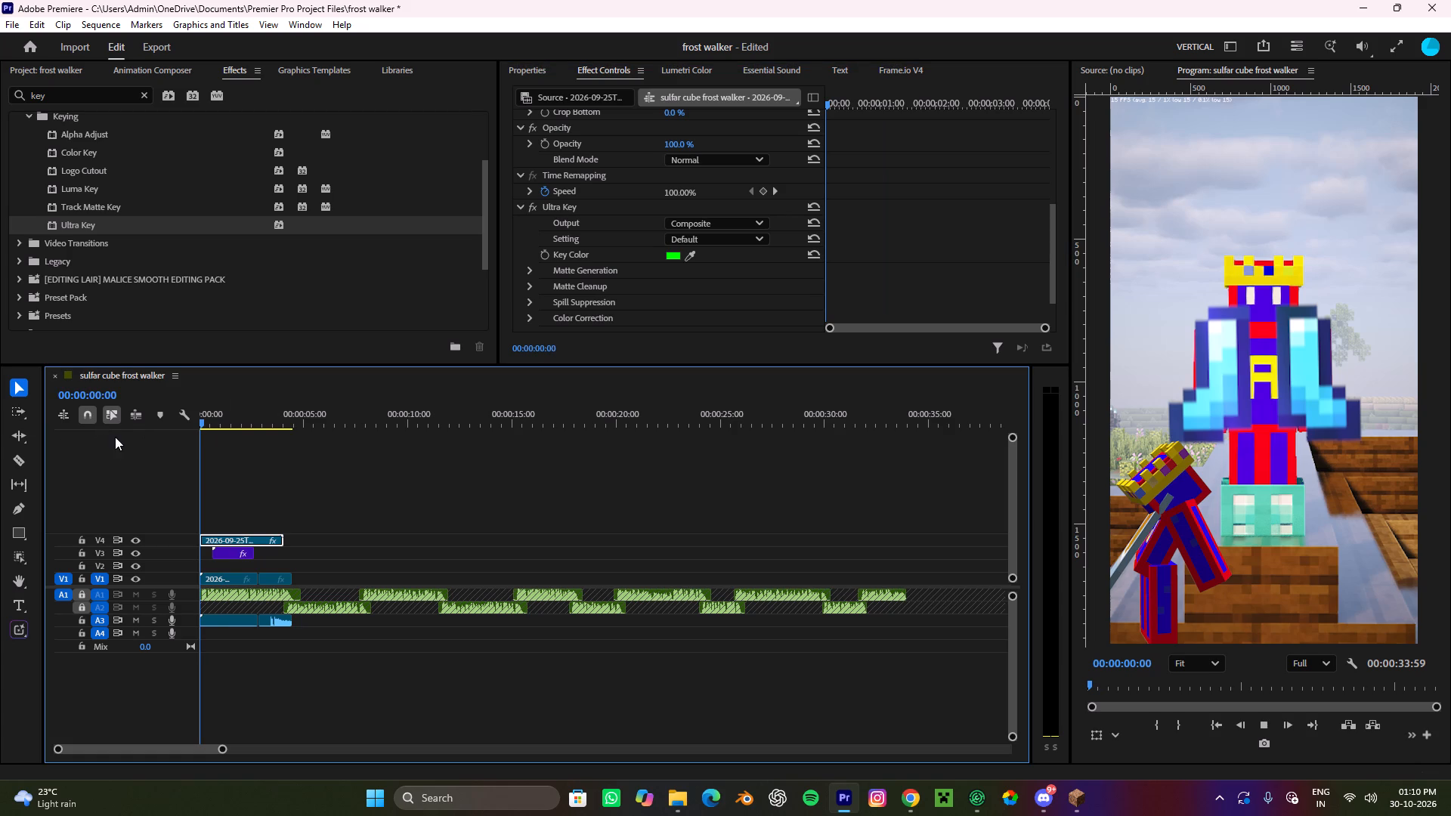
scroll(234, 515, "up", 4)
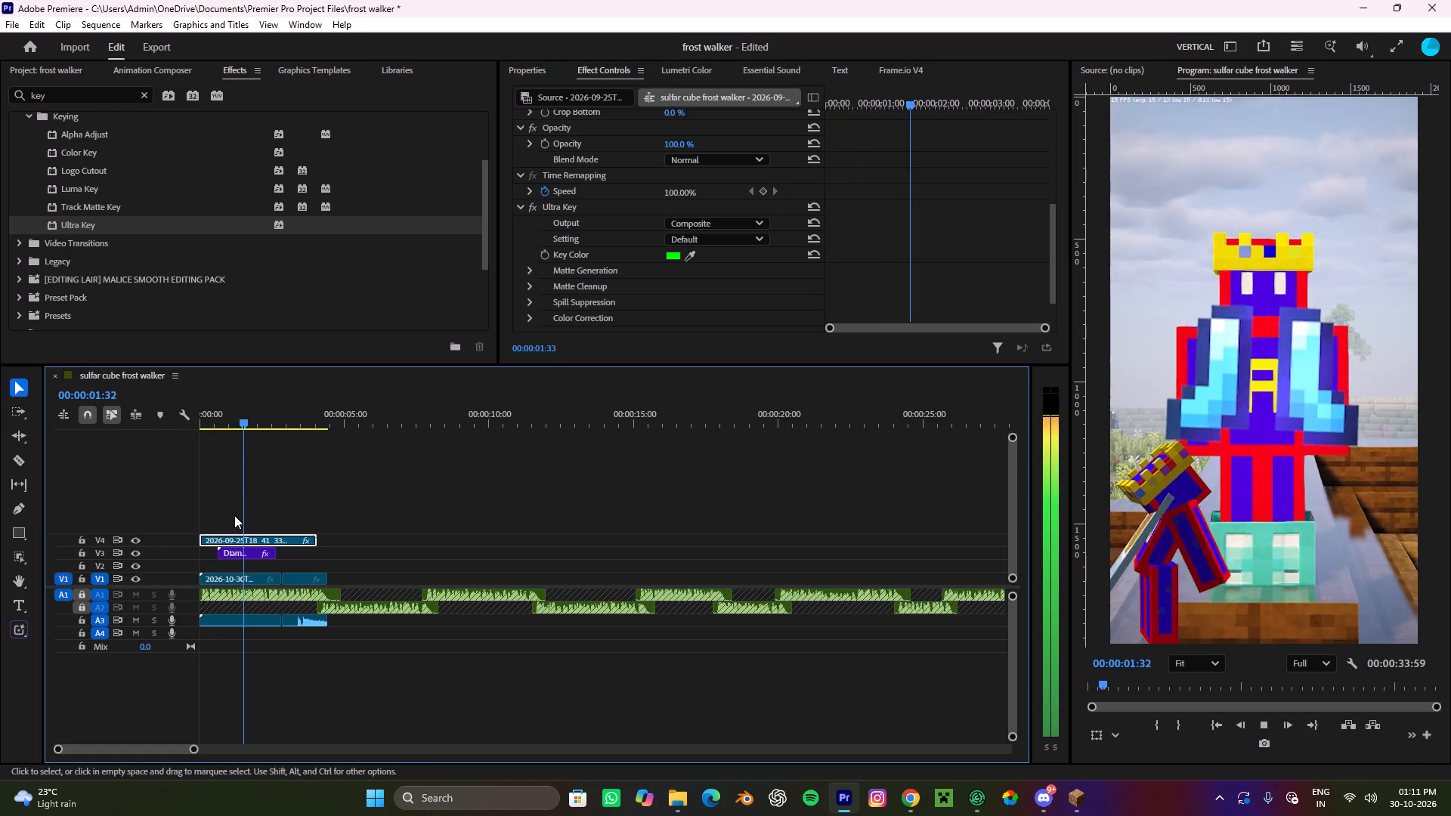
key("space")
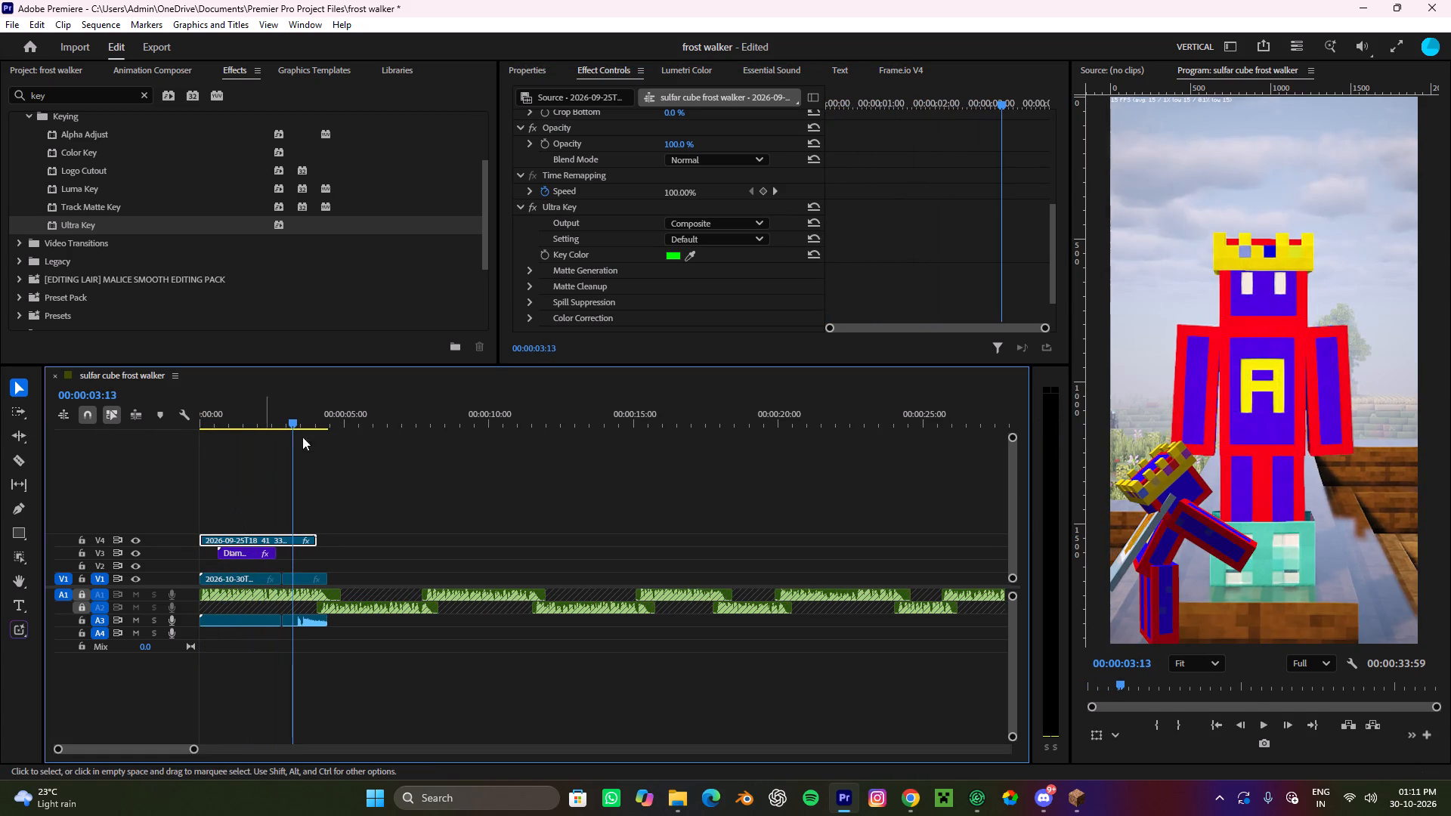
Return to the sequence start and move the diamond boots clip from V3 up to V5, above the character clip.
left_click_drag(307, 405, 159, 429)
left_click_drag(246, 549, 246, 521)
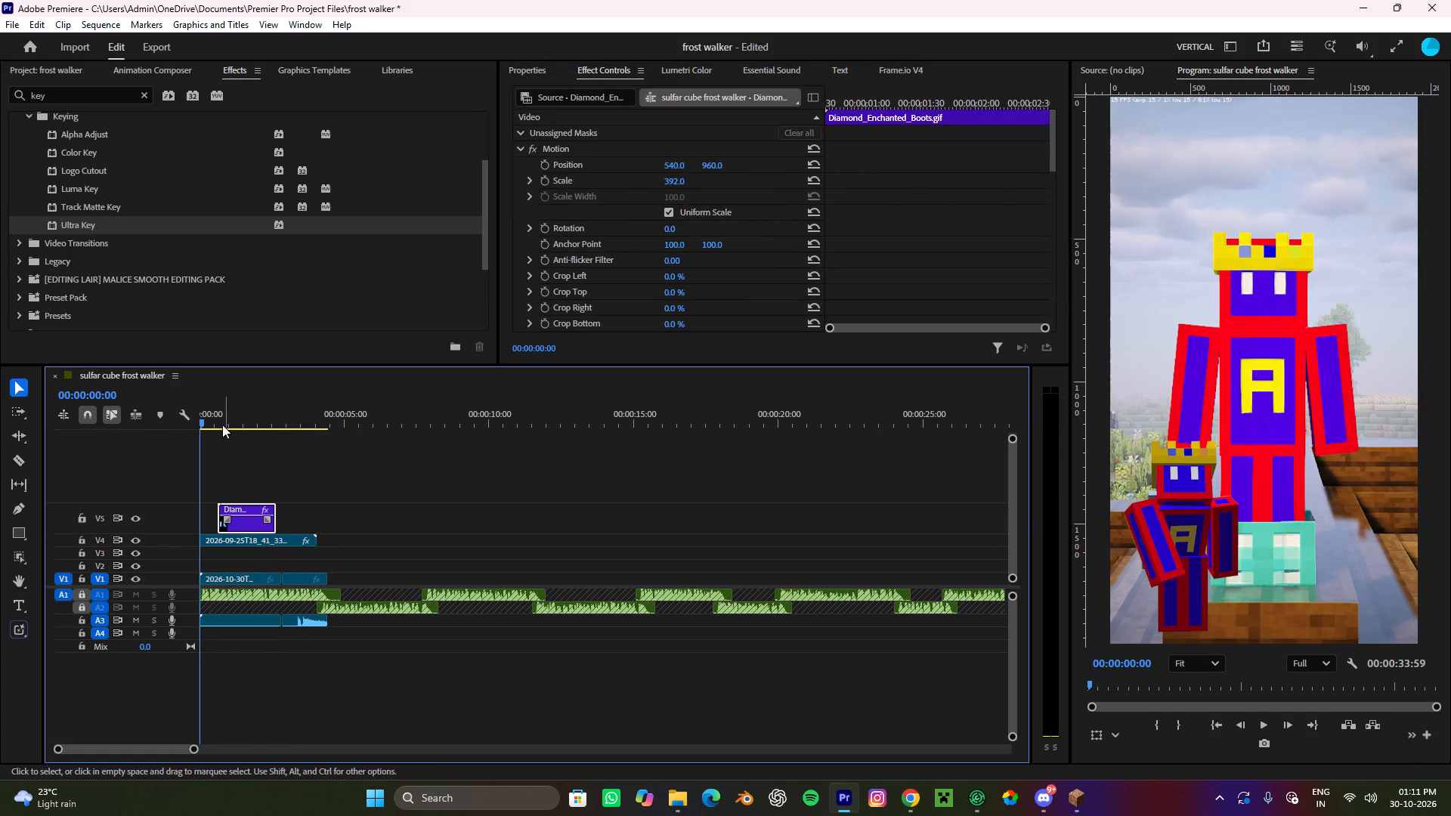
Move the diamond boots and keyed character clips down one track each, to V4 and V3.
left_click_drag(324, 485, 245, 542)
left_click_drag(242, 508, 241, 530)
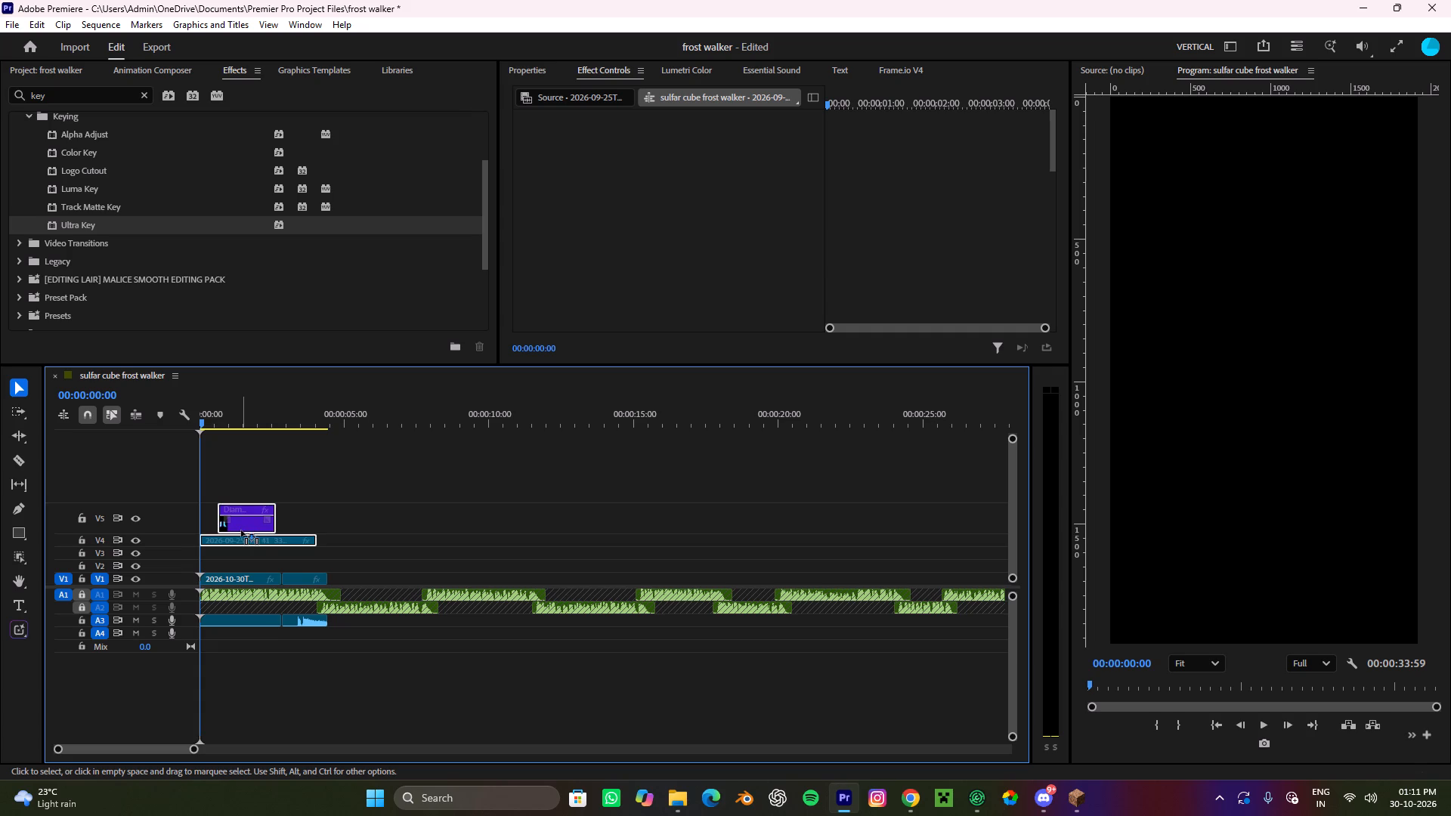
left_click_drag(241, 530, 241, 539)
left_click(303, 495)
Play the opening to 00:00:04:18, and replay it from the sequence start to 00:00:01:33.
key("space")
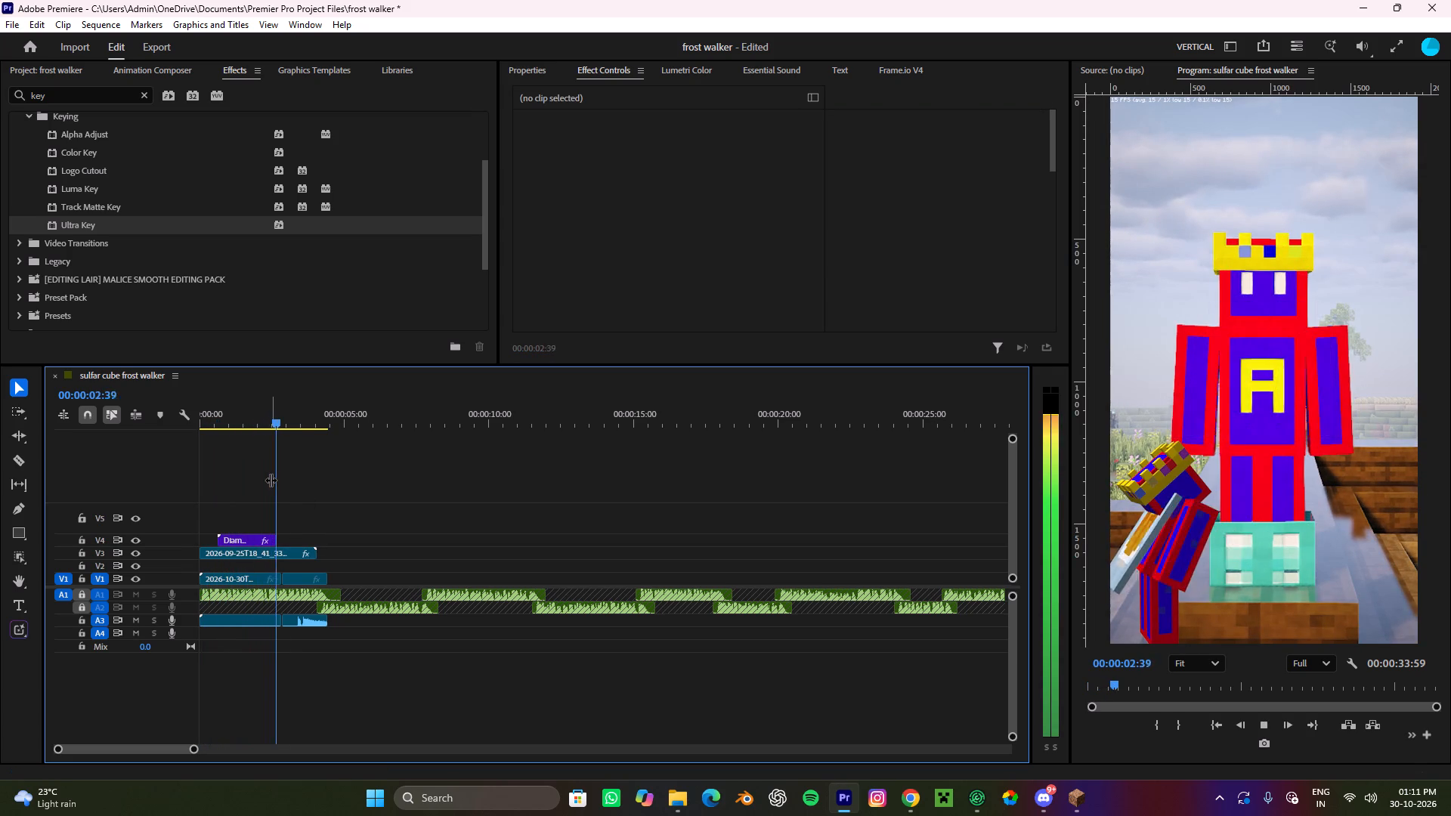
key("space")
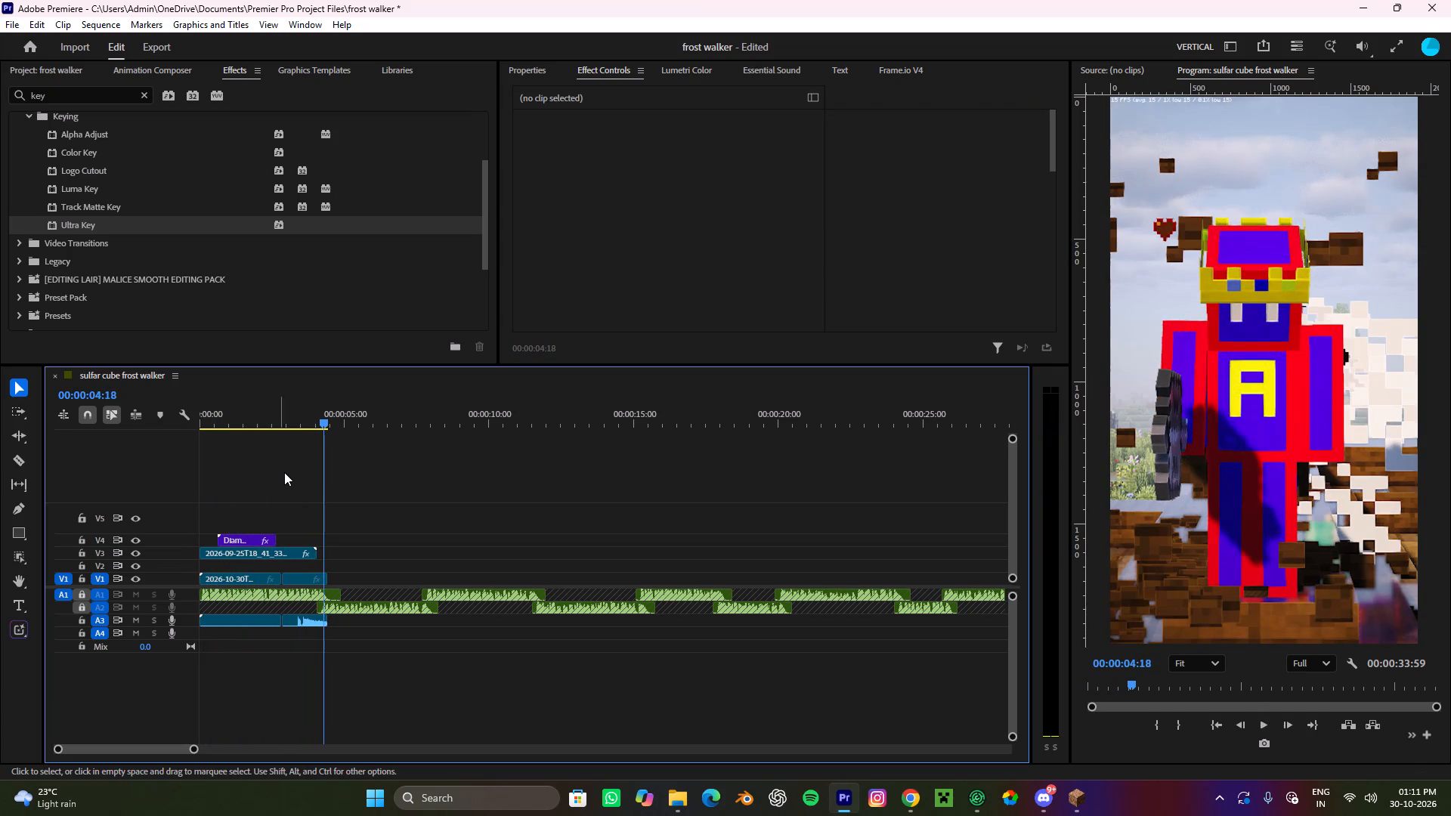
left_click_drag(298, 420, 0, 423)
key("space")
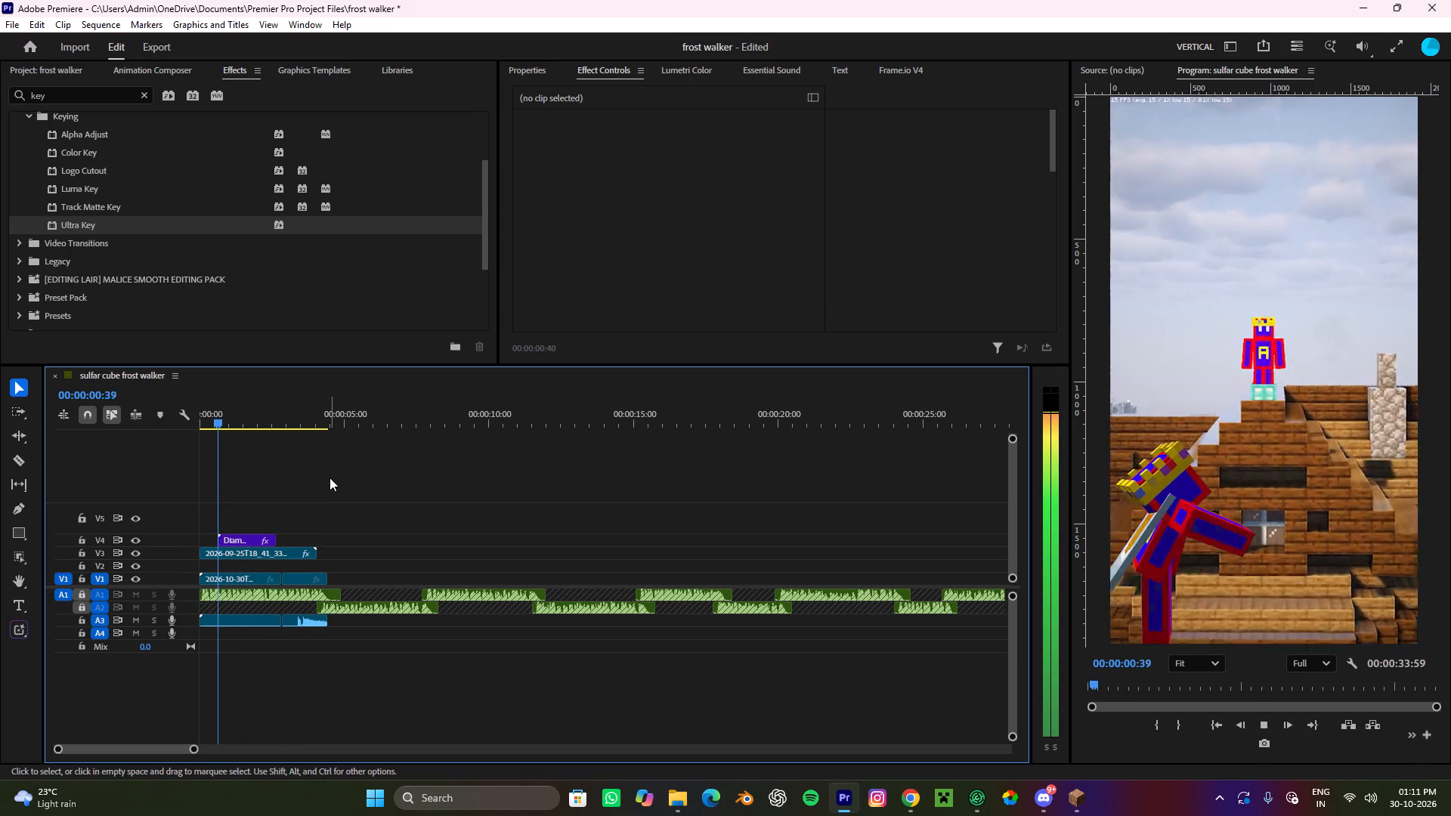
key("space")
Search the Animation Composer library for "breast" to find the sound effect.
left_click(64, 70)
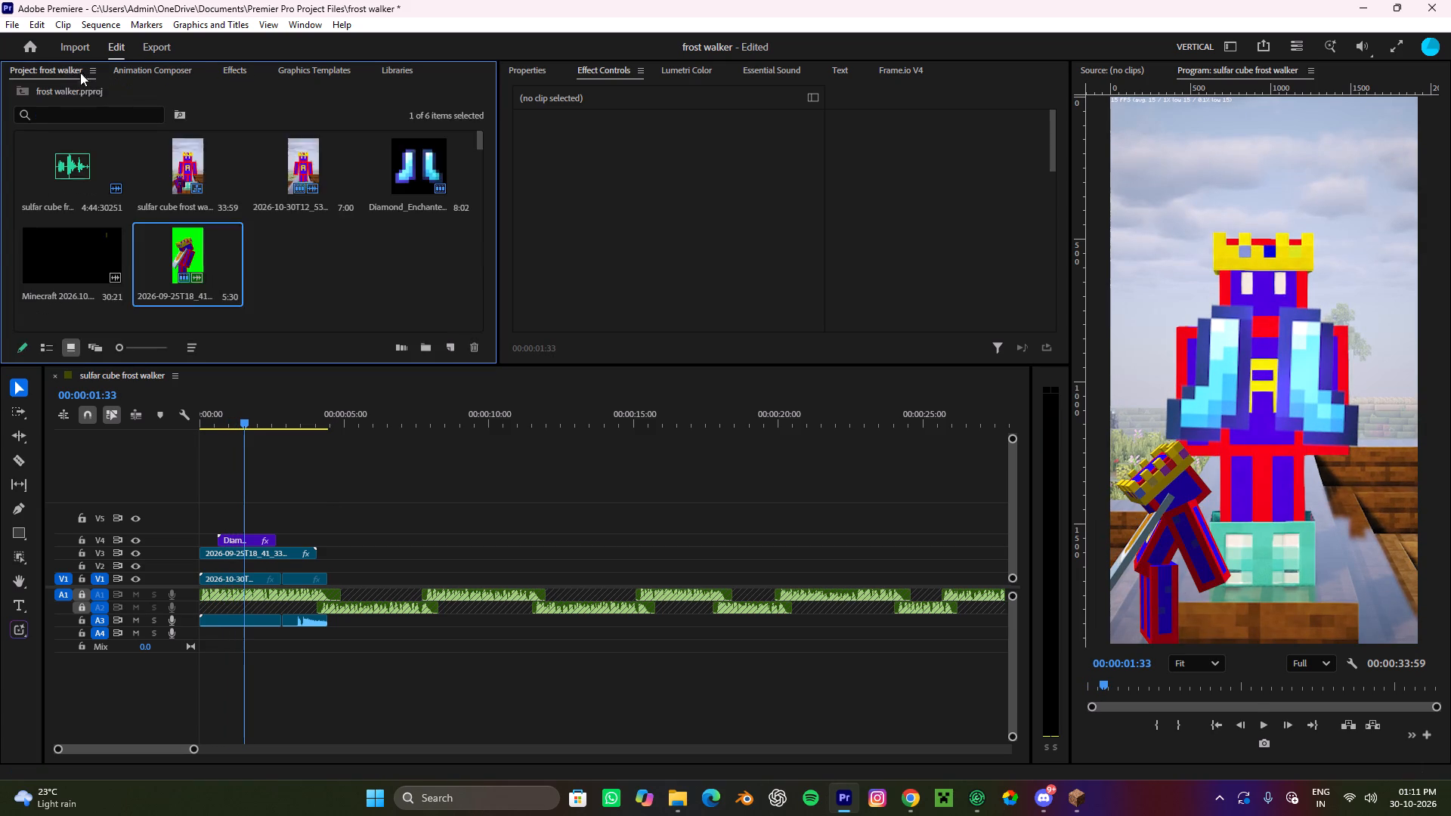
left_click(146, 76)
left_click(237, 76)
left_click(180, 66)
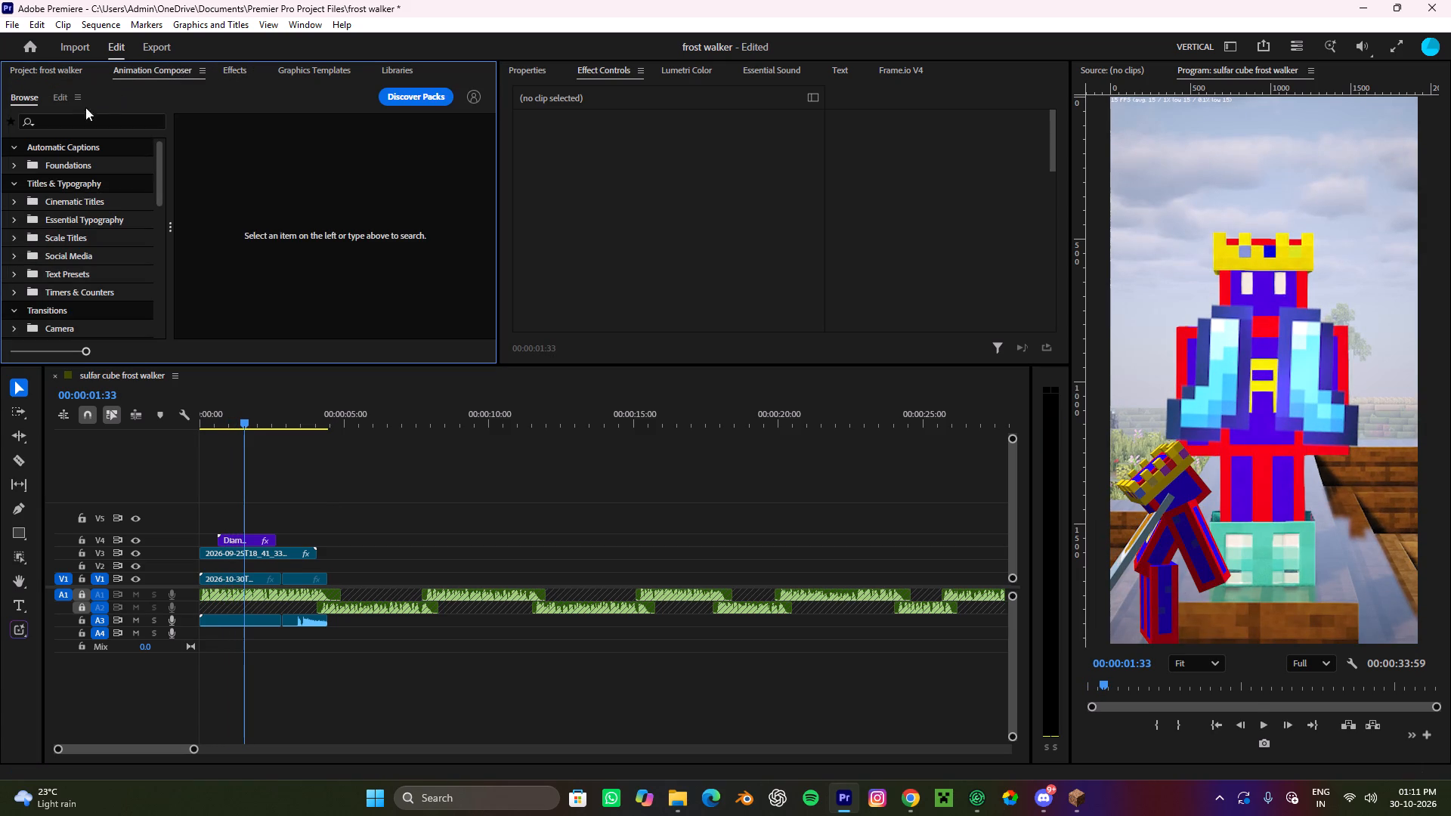
left_click(57, 124)
type("breast")
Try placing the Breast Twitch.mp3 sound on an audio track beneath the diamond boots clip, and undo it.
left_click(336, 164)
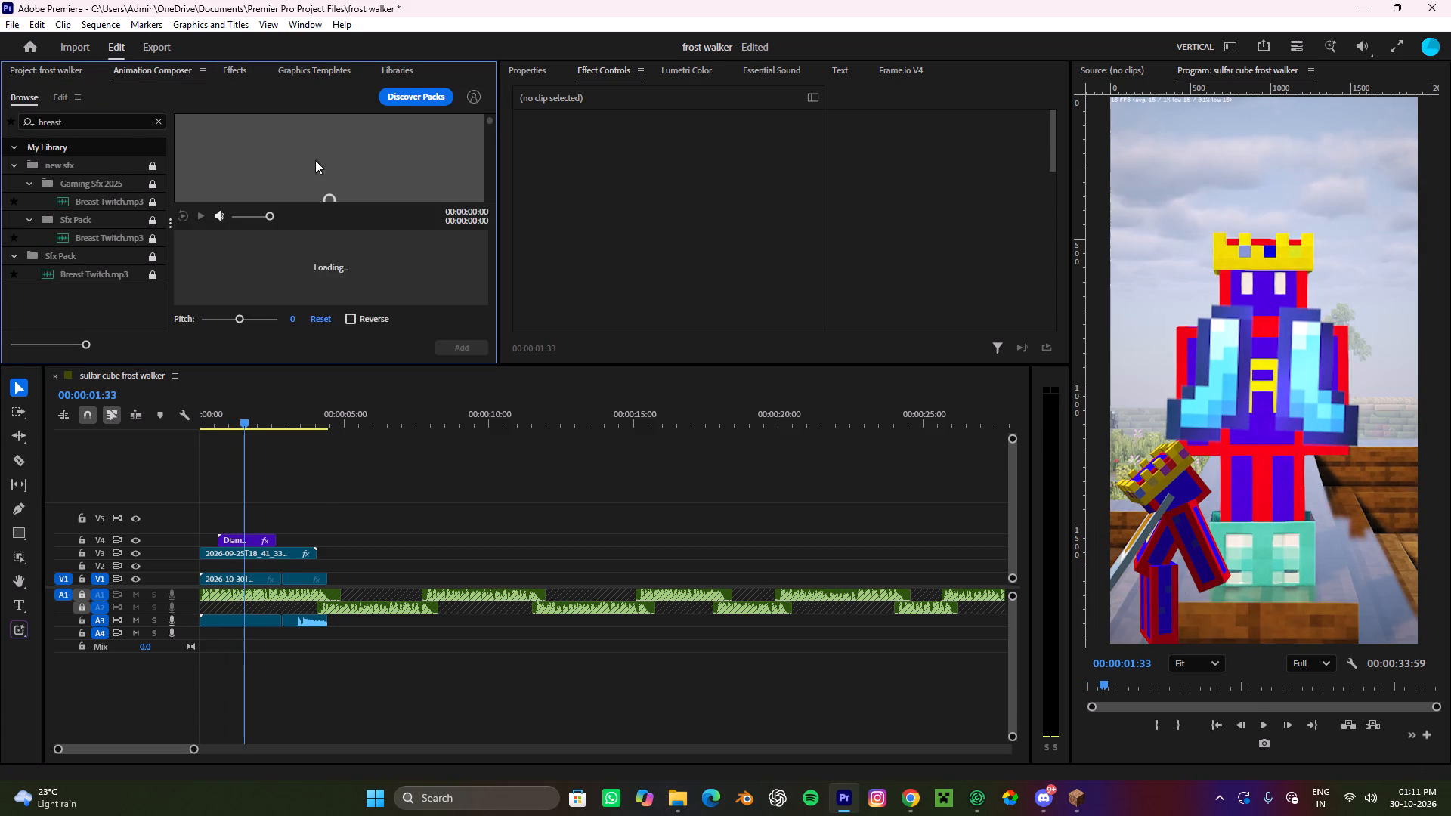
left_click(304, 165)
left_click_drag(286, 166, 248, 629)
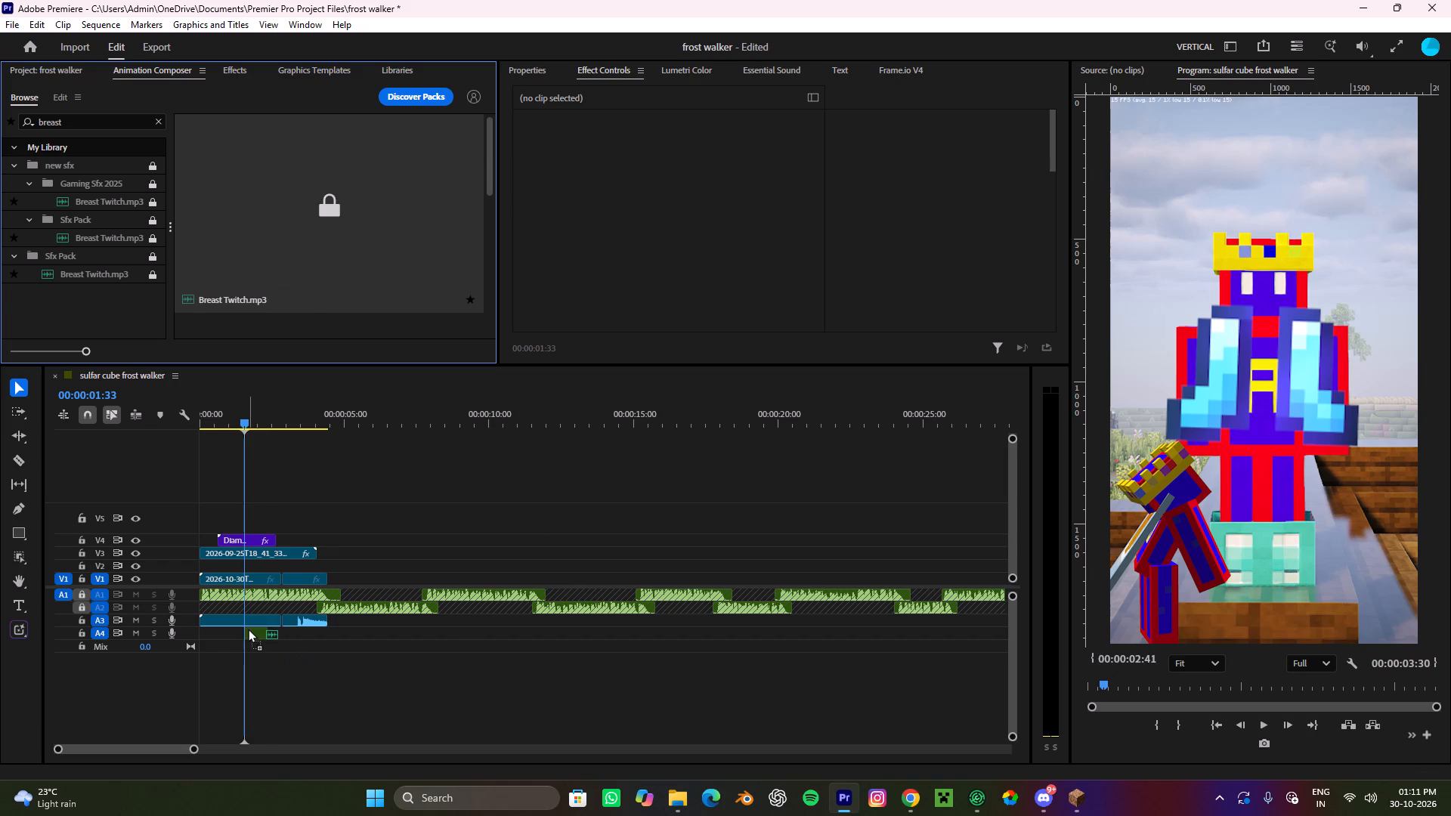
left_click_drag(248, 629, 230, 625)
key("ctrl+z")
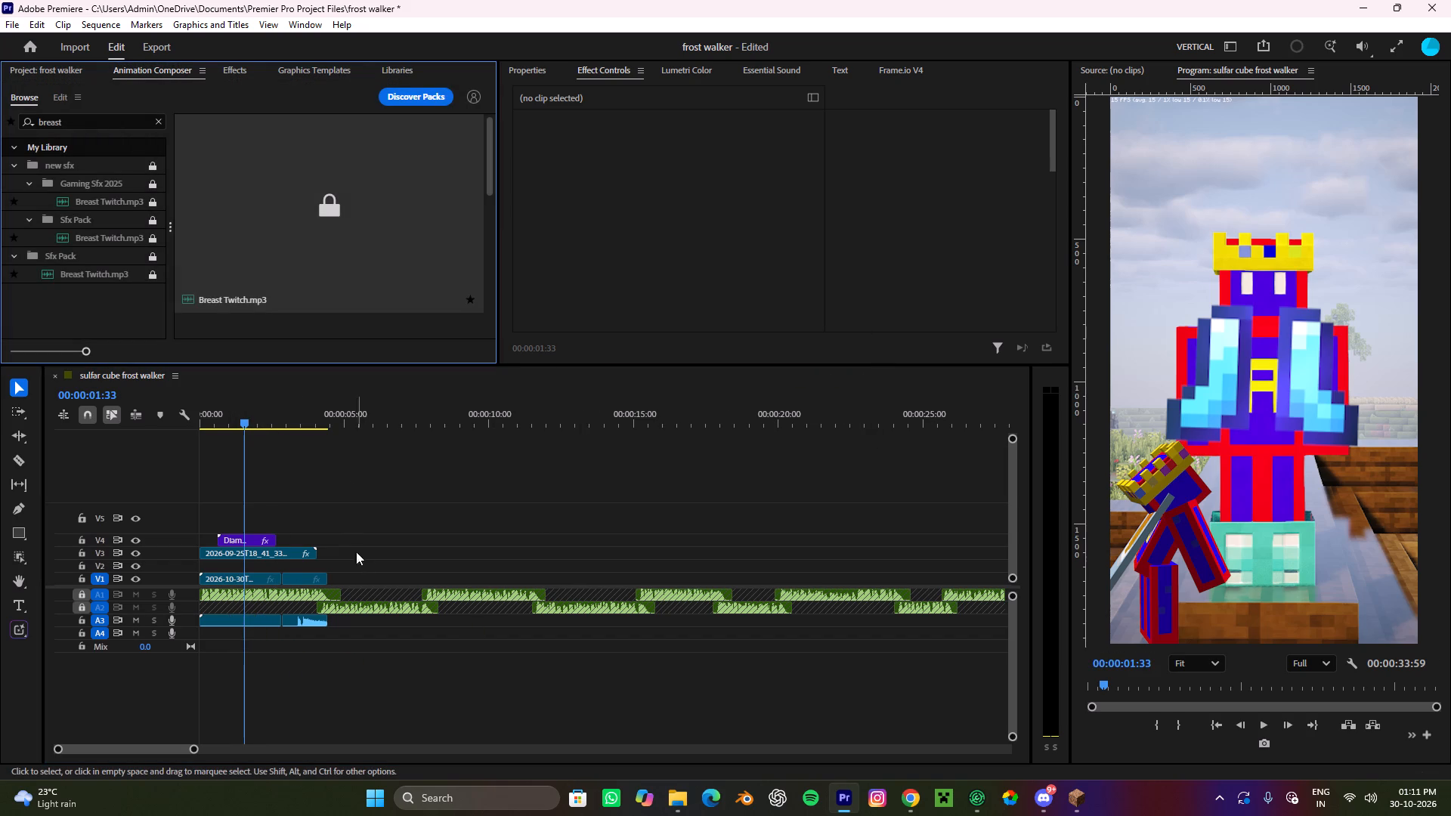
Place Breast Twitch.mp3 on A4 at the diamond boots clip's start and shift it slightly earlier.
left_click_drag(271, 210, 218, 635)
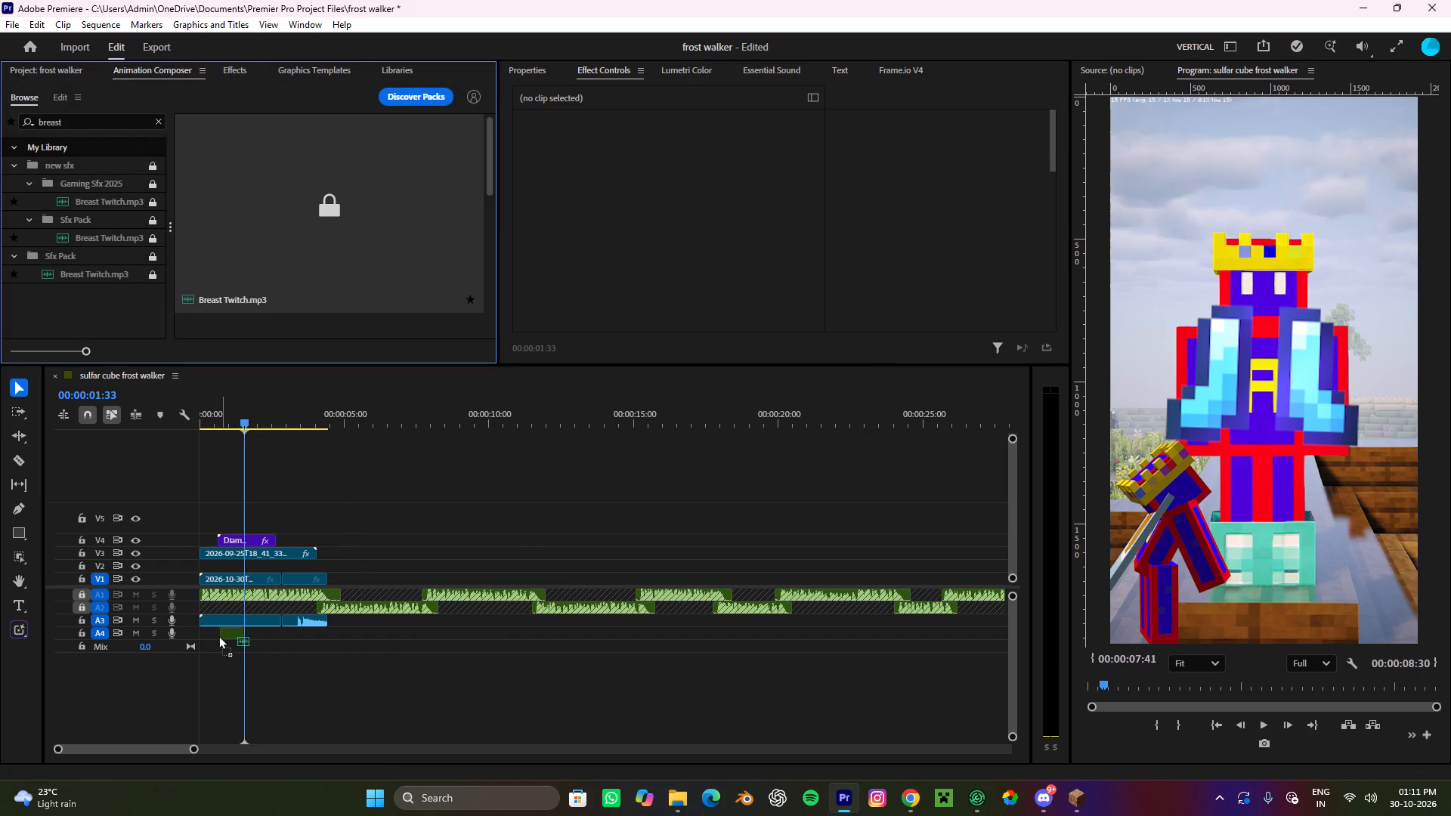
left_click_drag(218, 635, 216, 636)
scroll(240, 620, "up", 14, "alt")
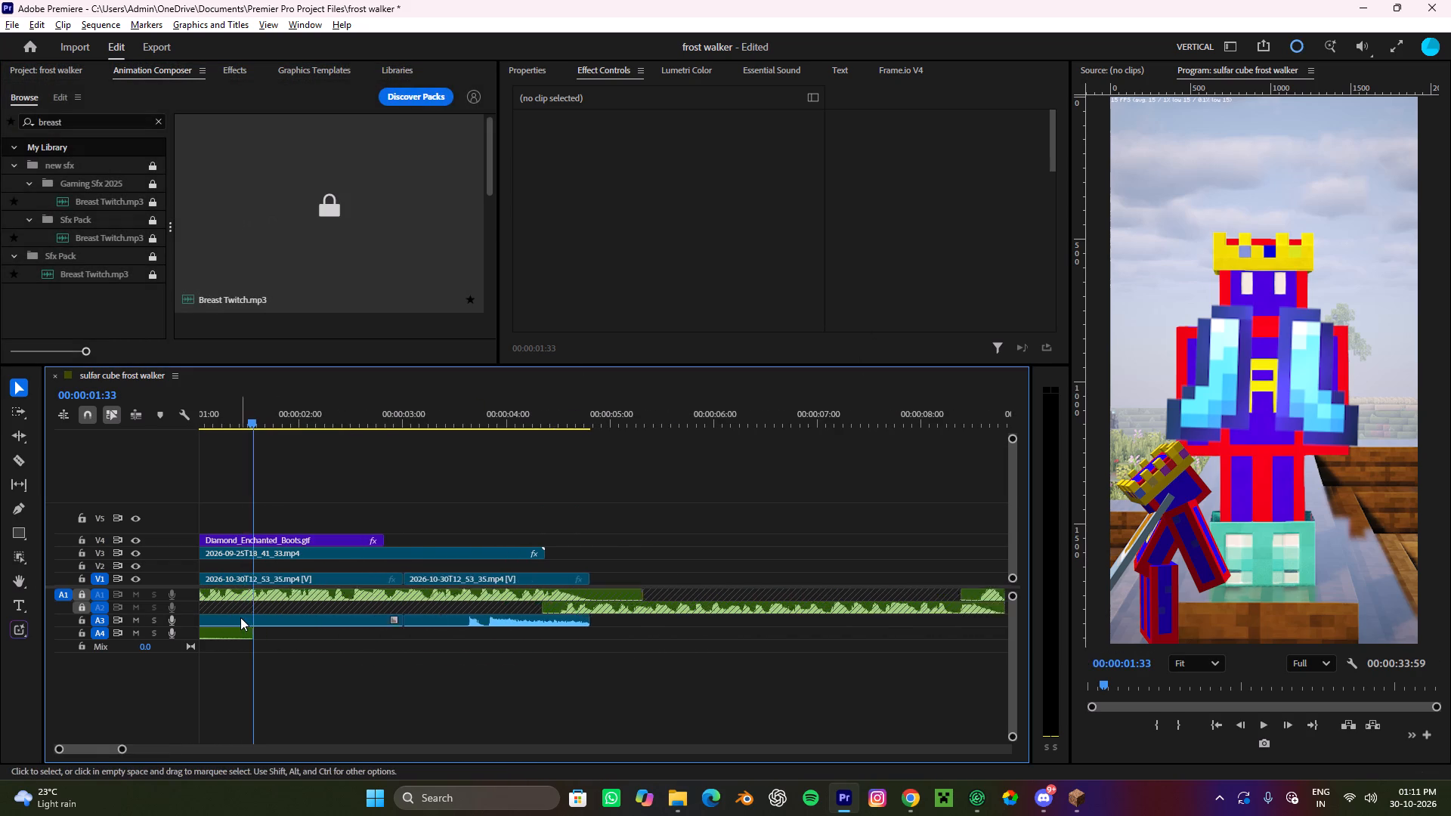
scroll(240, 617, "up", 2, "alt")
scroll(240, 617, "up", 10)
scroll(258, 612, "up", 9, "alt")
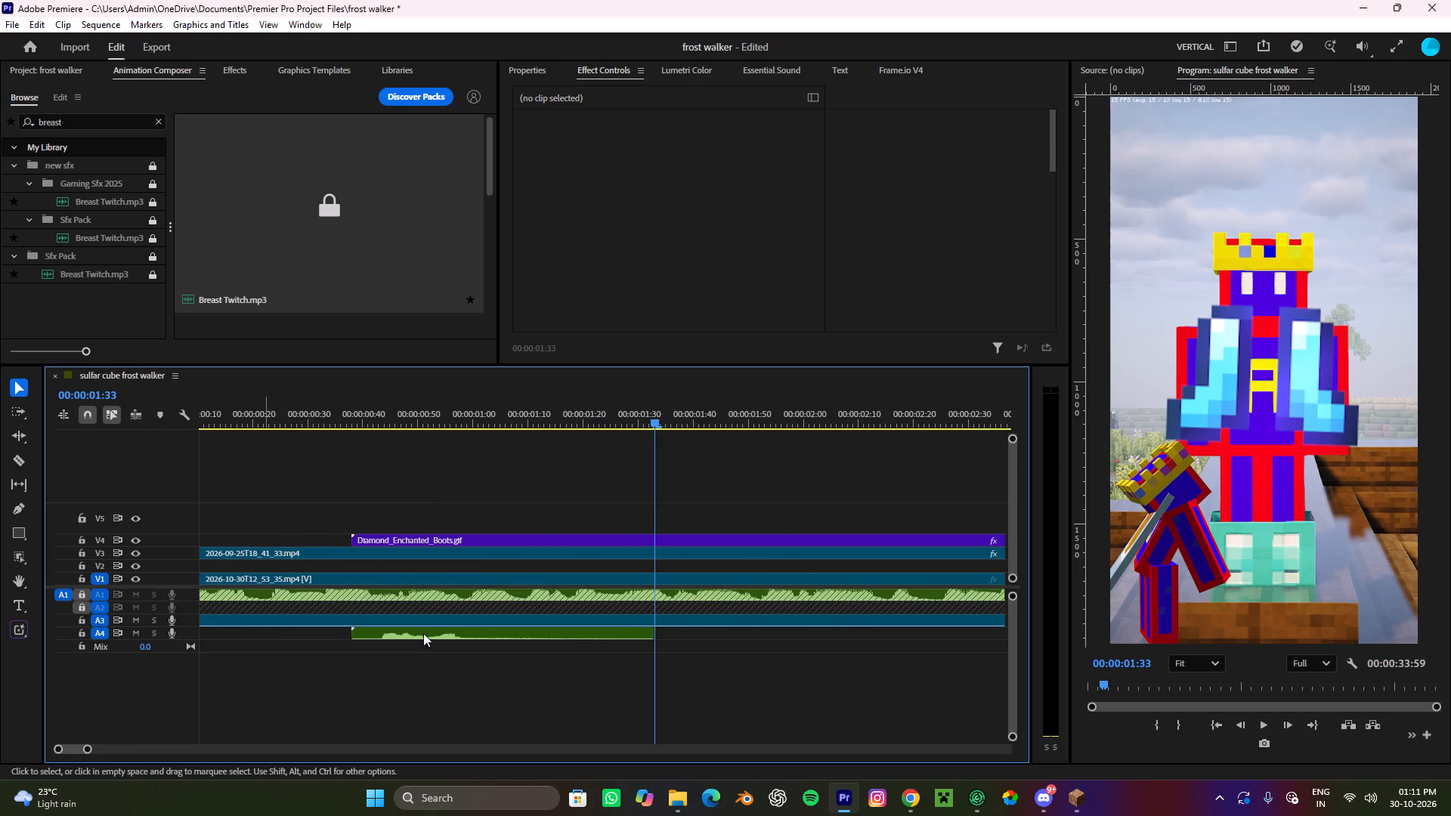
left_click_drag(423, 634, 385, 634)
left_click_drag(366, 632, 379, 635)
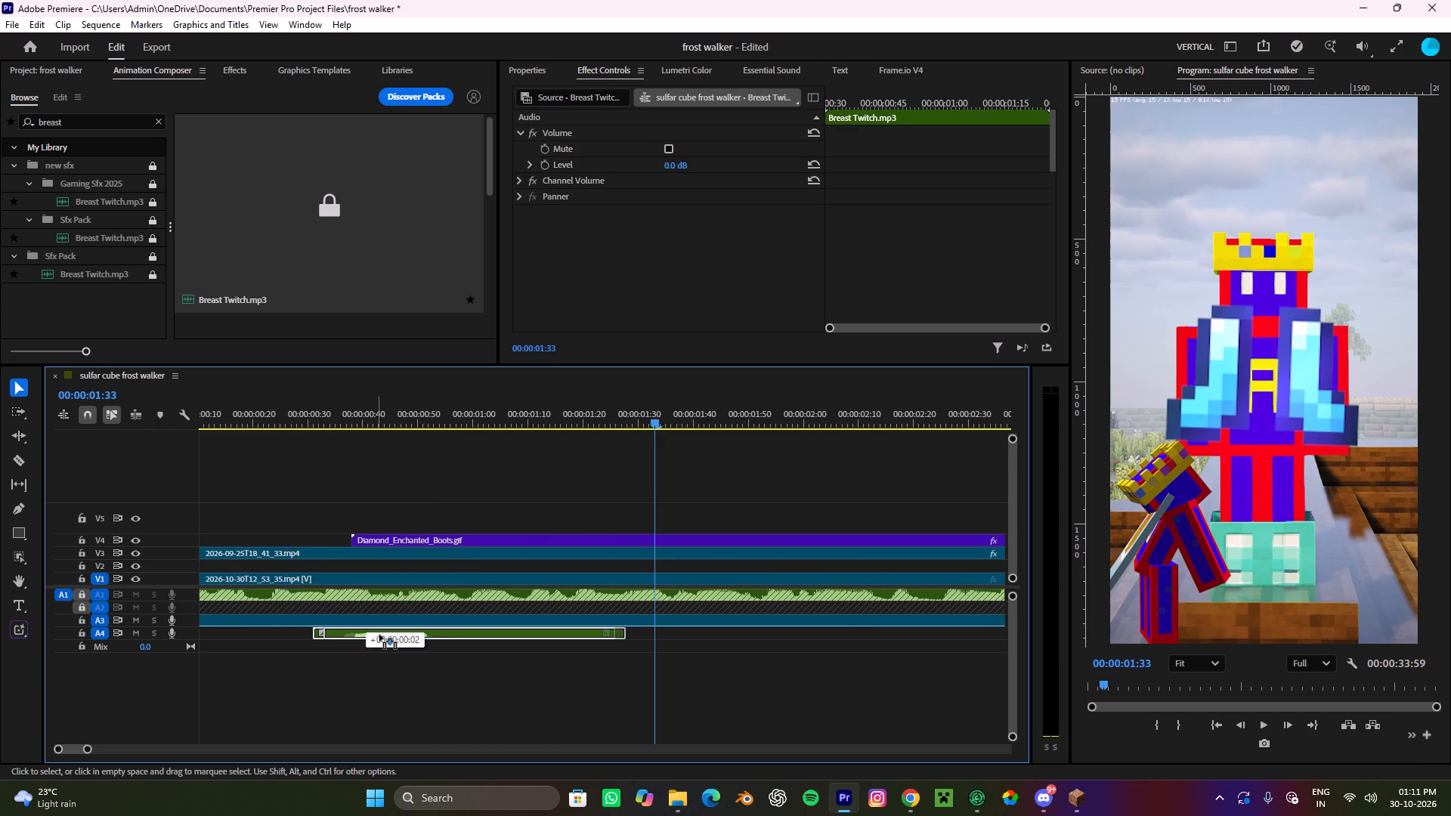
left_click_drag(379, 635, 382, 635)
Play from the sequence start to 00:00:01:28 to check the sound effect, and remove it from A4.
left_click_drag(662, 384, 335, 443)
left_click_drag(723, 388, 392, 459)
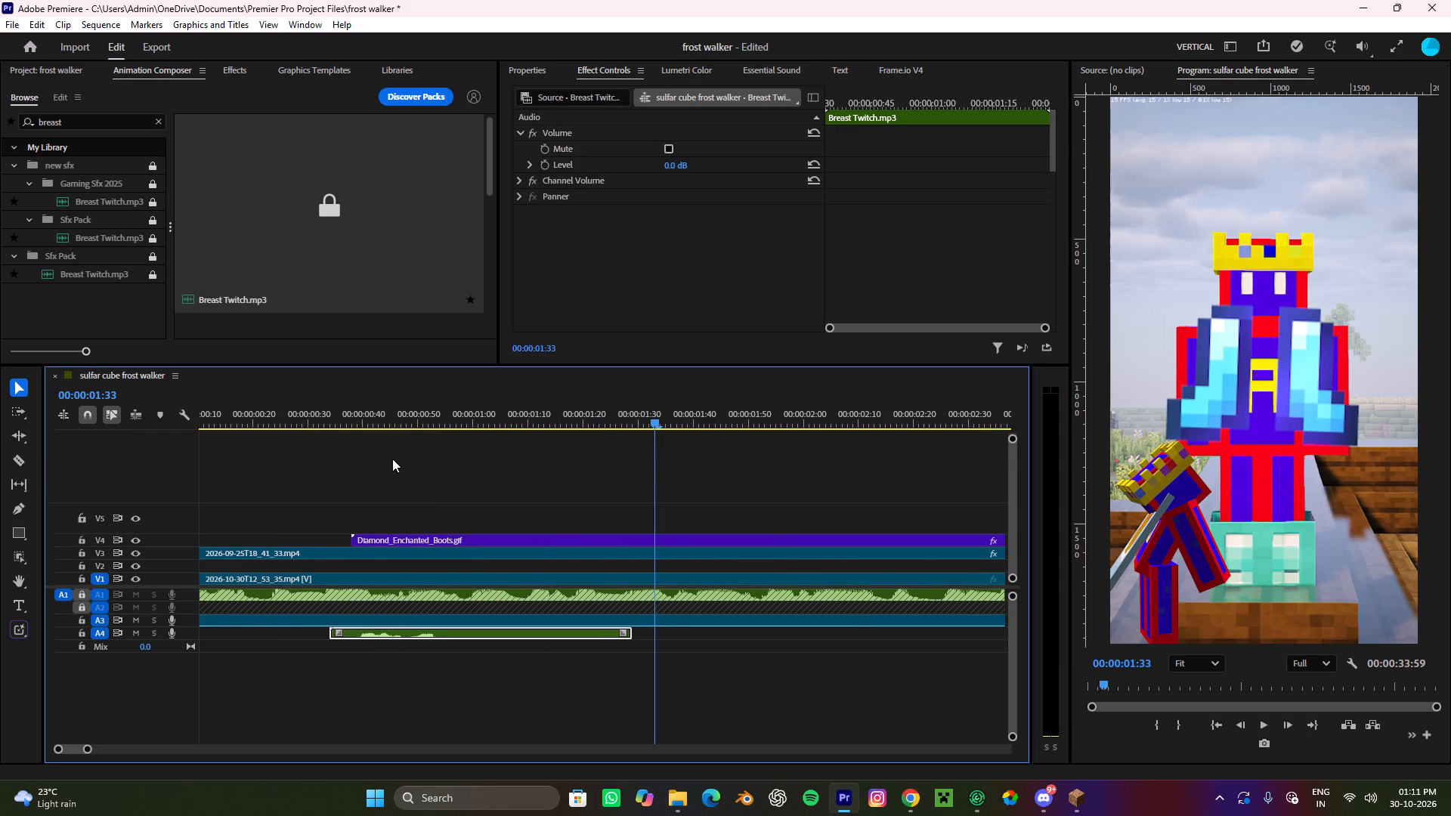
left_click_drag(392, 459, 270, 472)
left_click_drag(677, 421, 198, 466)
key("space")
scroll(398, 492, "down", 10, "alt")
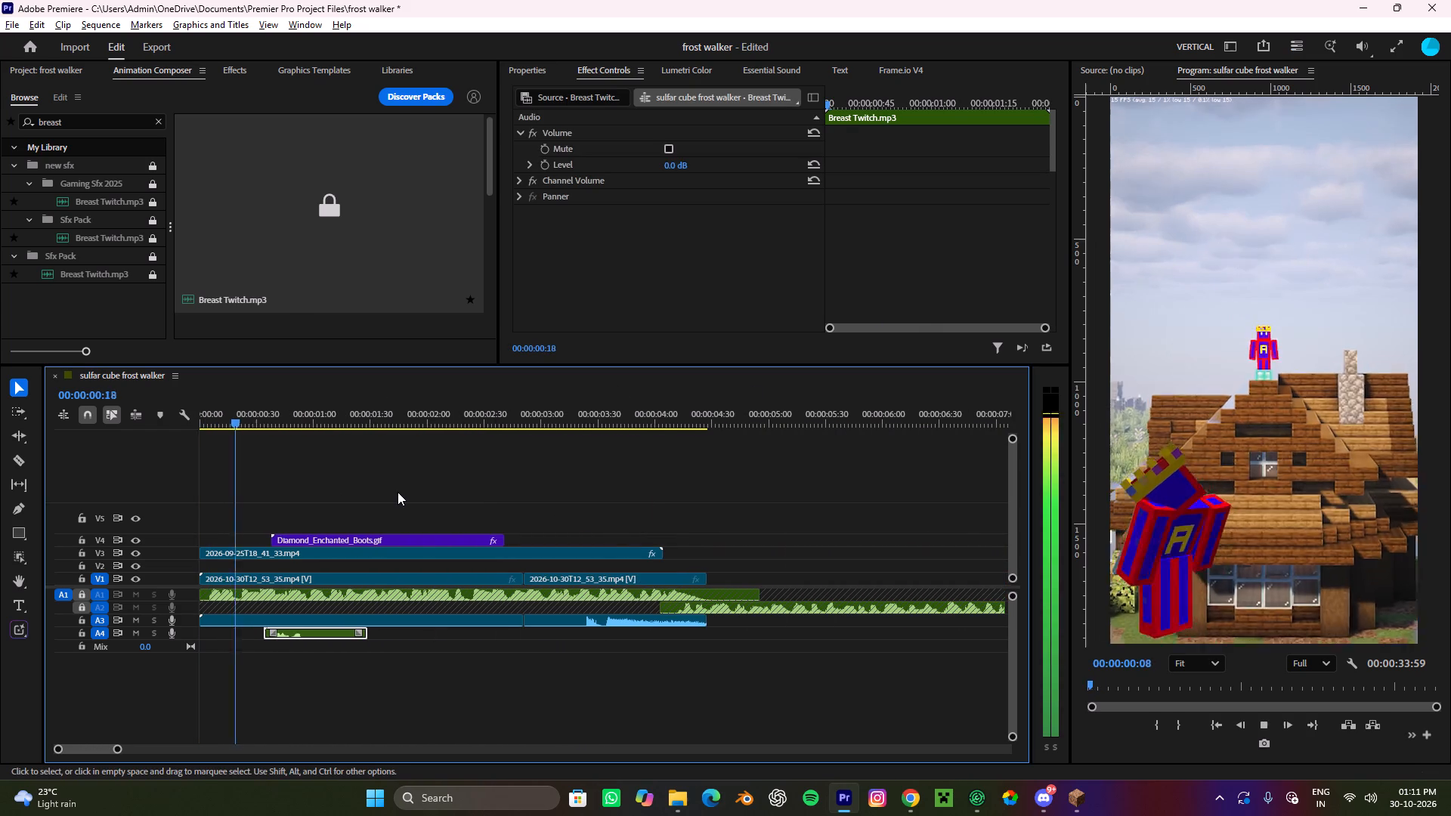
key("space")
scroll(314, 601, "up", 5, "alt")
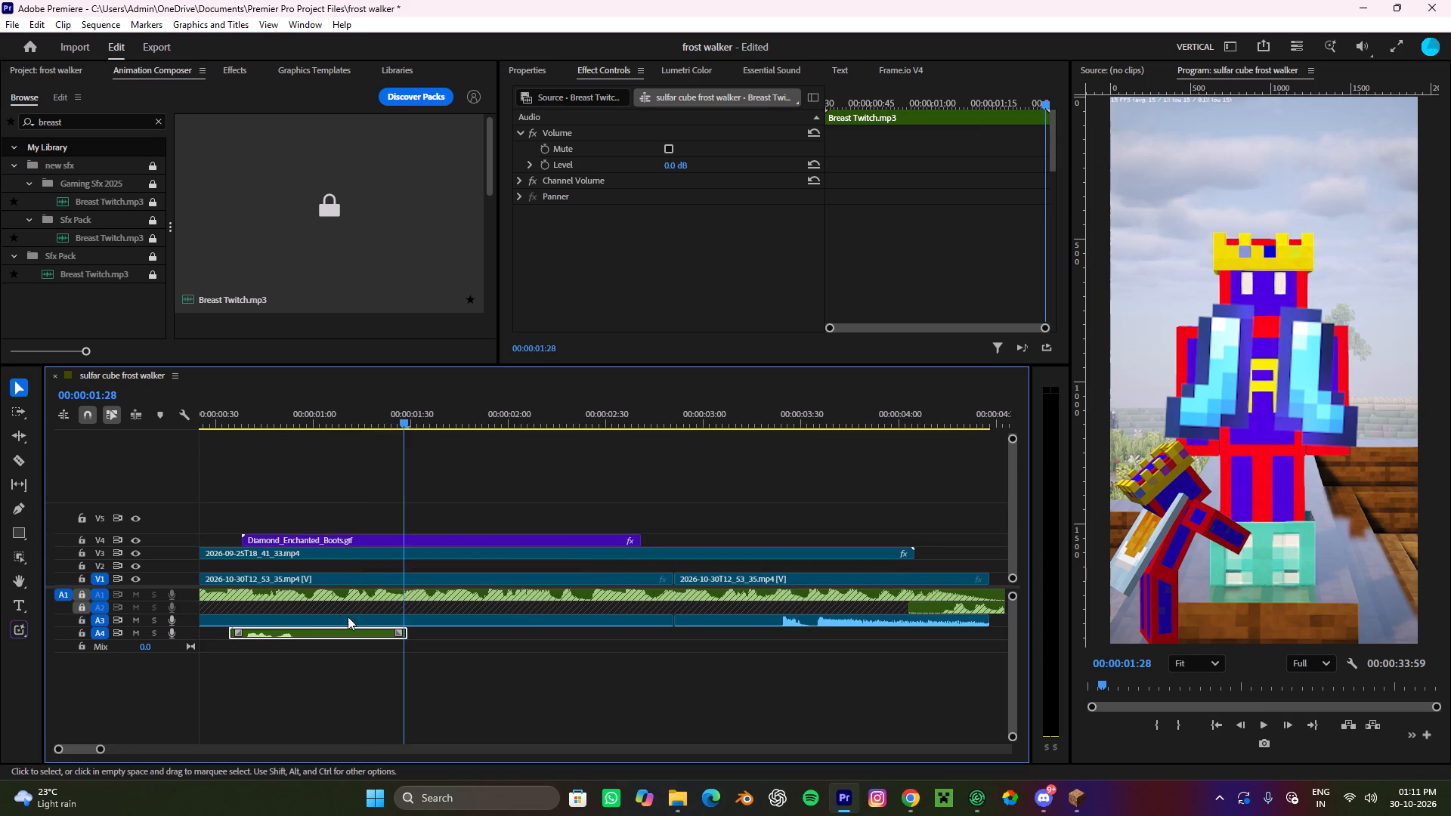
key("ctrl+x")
Preview Breast Twitch.mp3 in Animation Composer and place it on A4 near the start of the diamond boots clip.
scroll(292, 251, "down", 3)
left_click(292, 251)
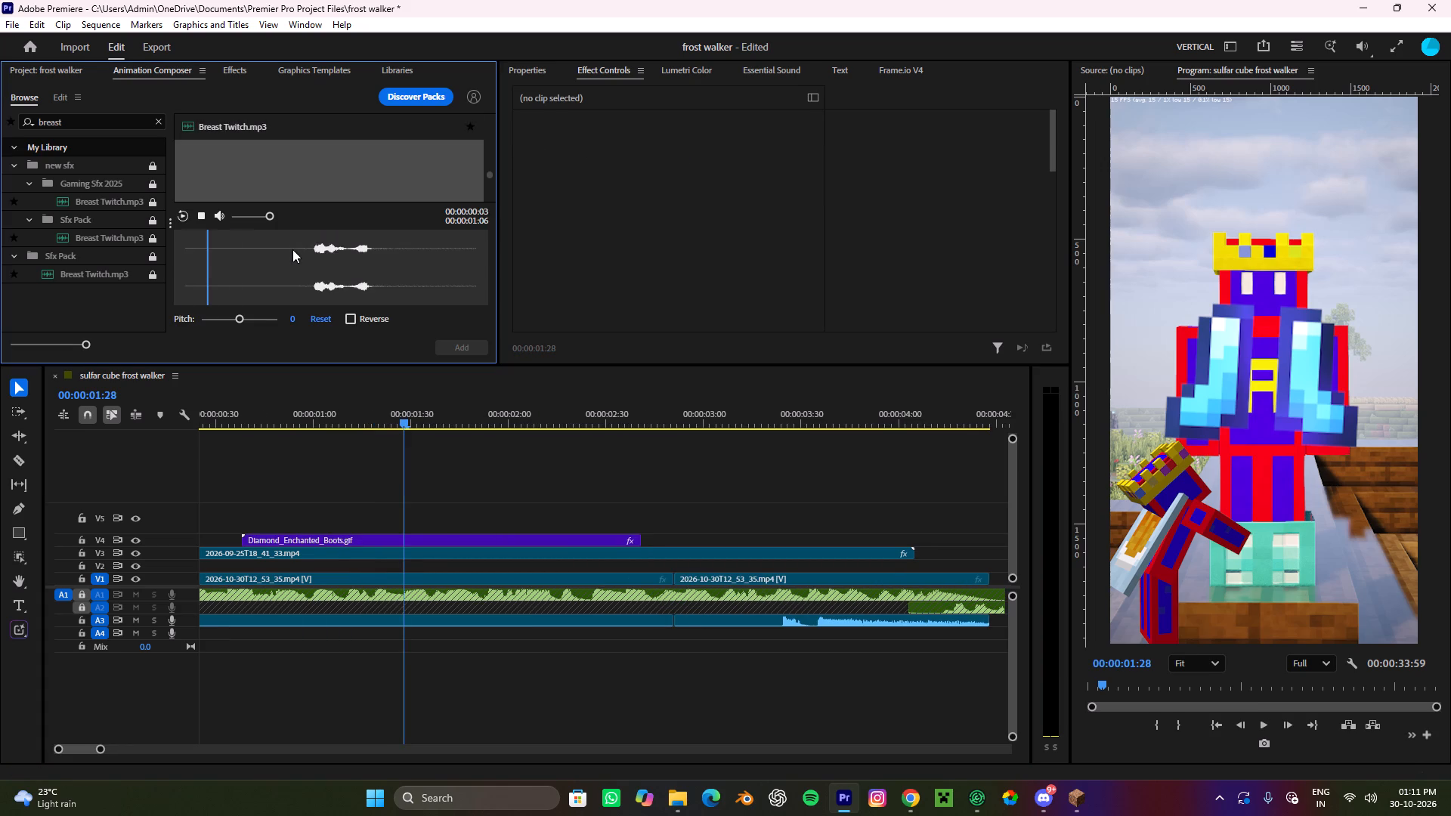
left_click(302, 189)
left_click_drag(302, 189, 269, 623)
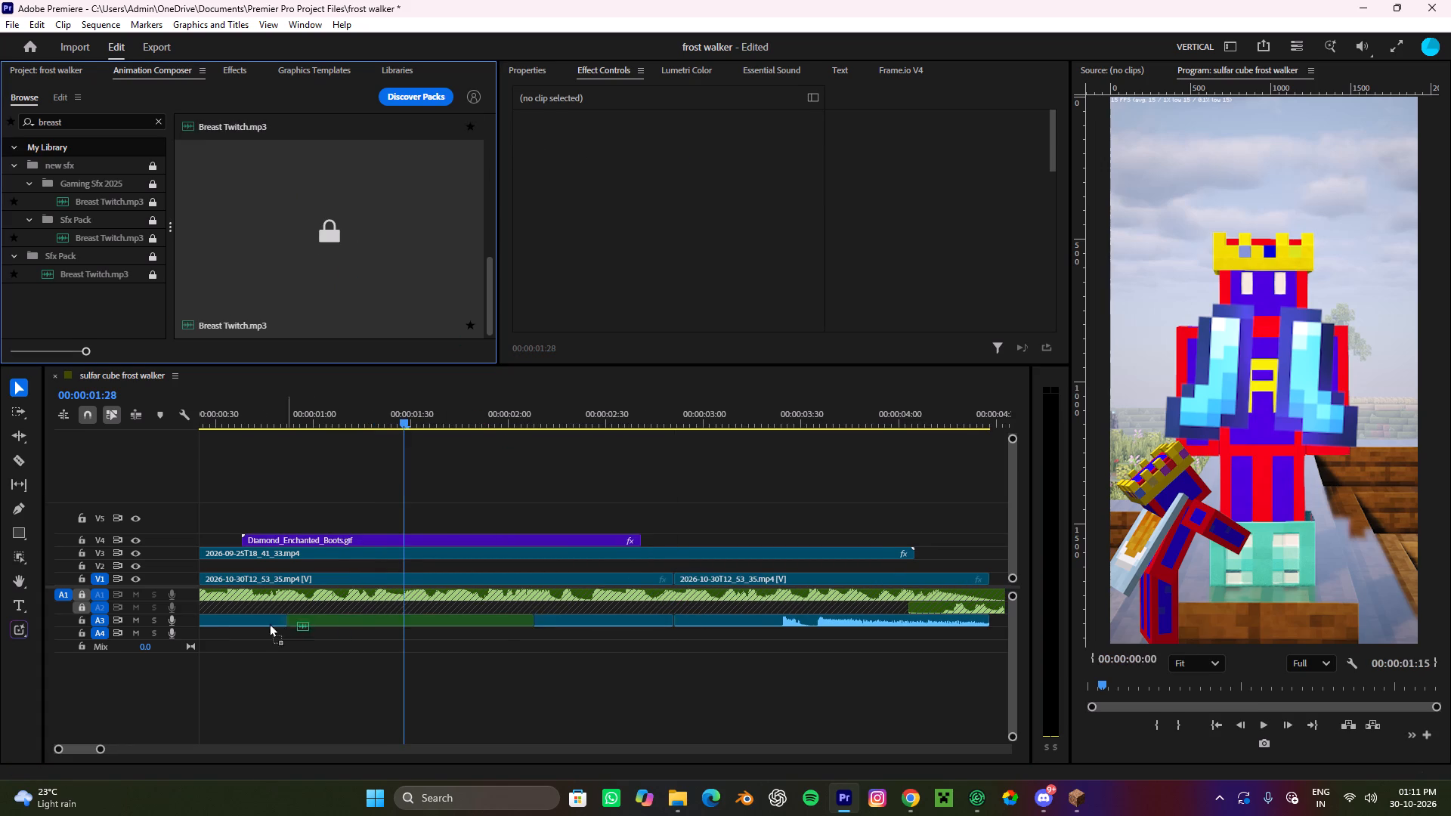
left_click_drag(269, 623, 218, 635)
Cut the silent lead-in off the Breast Twitch.mp3 clip and align the remainder with the diamond boots clip's start.
scroll(271, 623, "up", 4, "alt")
key("c")
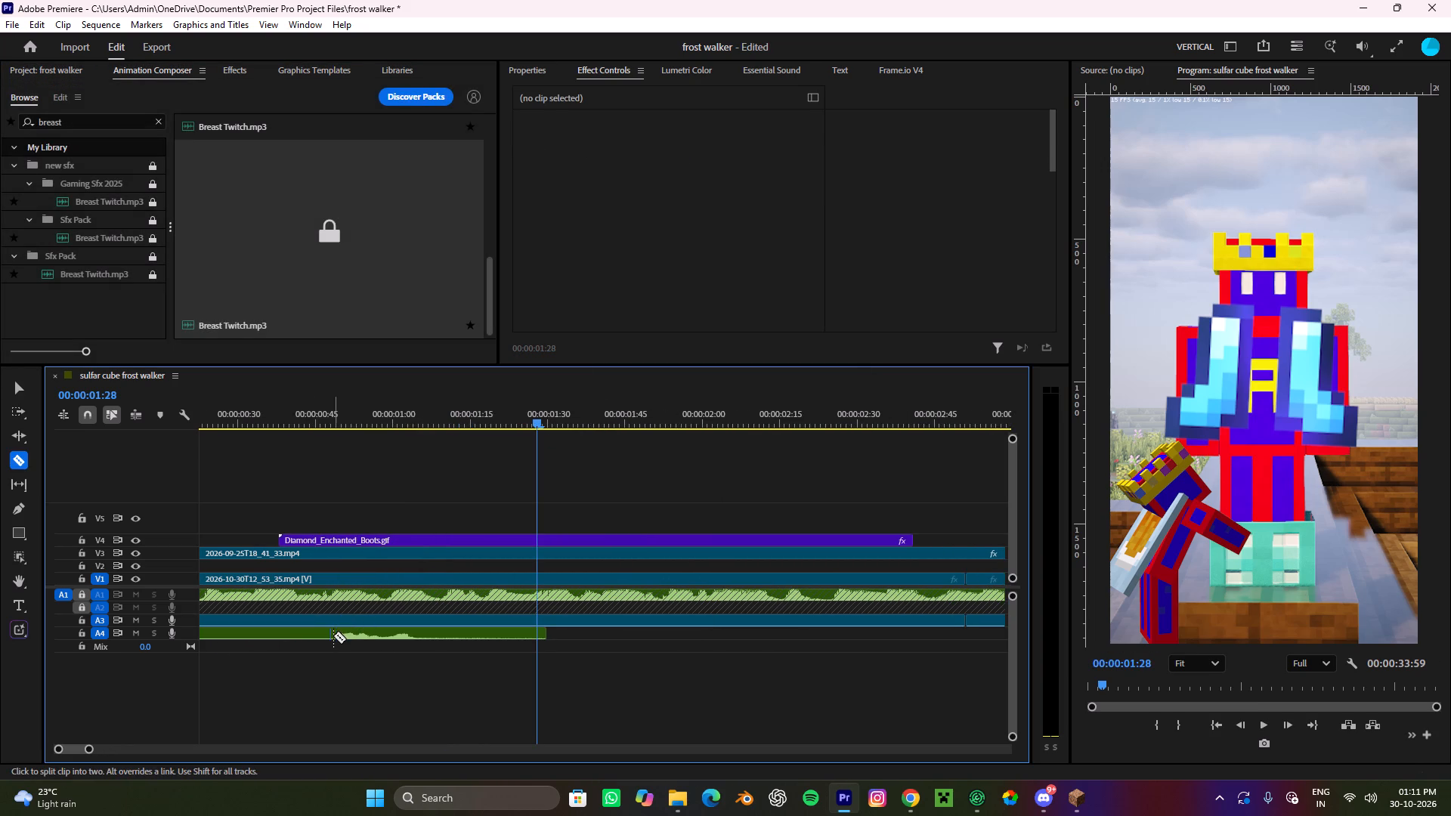
left_click(333, 635)
key("v")
left_click(296, 631)
key("ctrl+x")
scroll(298, 629, "down", 4, "alt")
scroll(298, 629, "up", 4)
left_click_drag(398, 634, 398, 635)
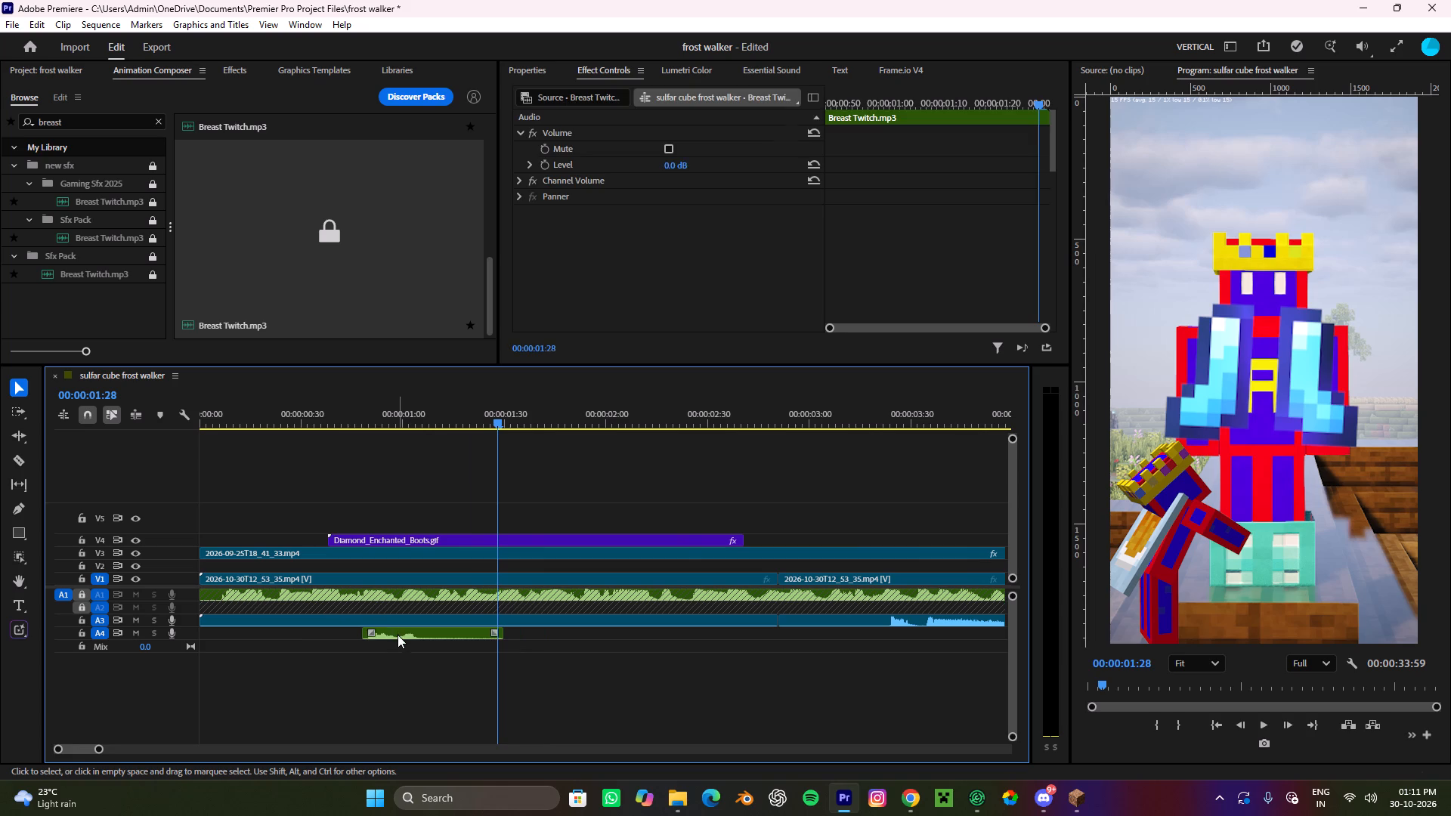
left_click_drag(398, 635, 357, 630)
Play the opening with the sound effect to 00:00:02:12, and replay it from the sequence start to 00:00:01:54.
left_click_drag(508, 404, 221, 503)
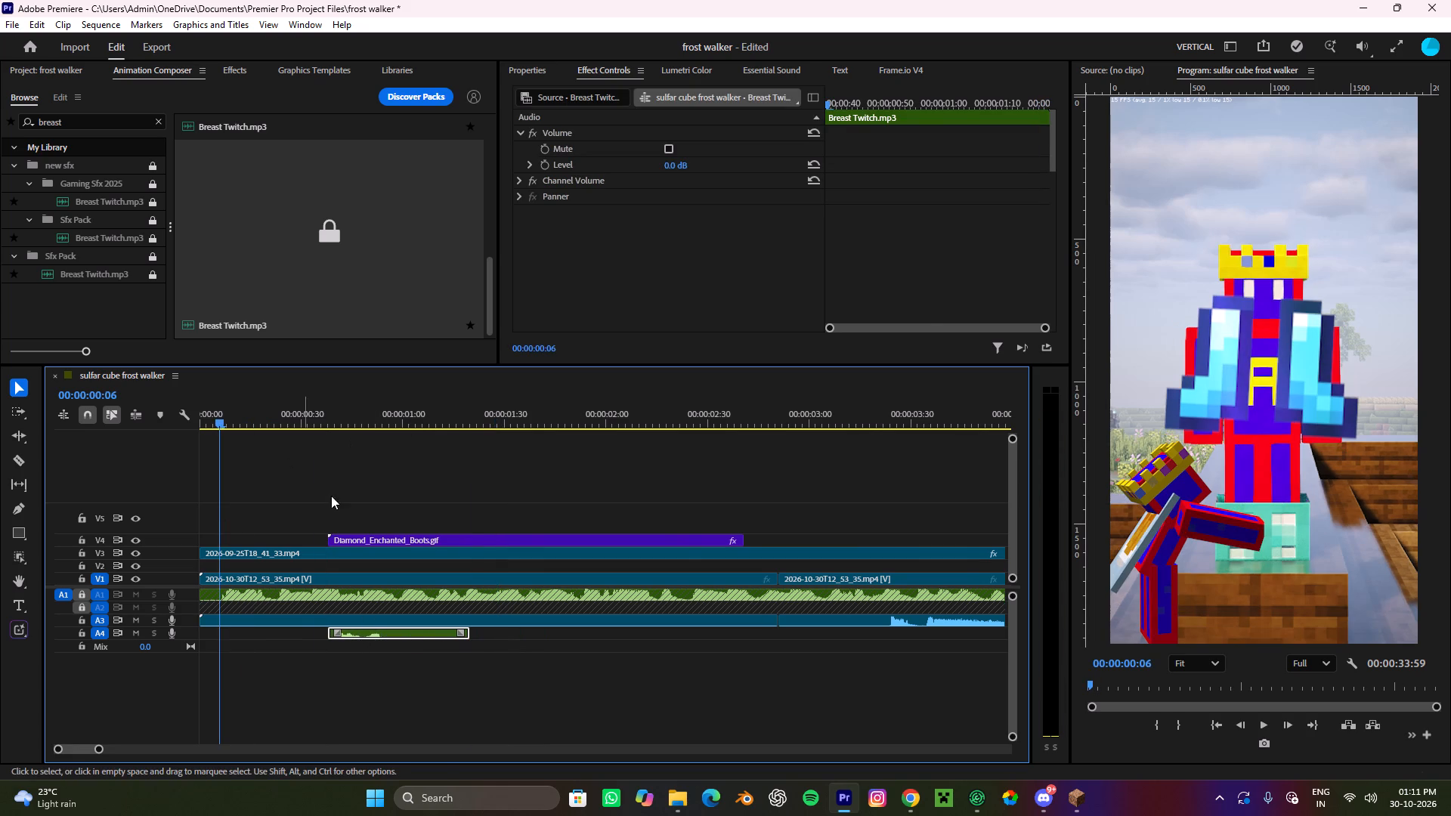
key("space")
scroll(351, 491, "down", 8, "alt")
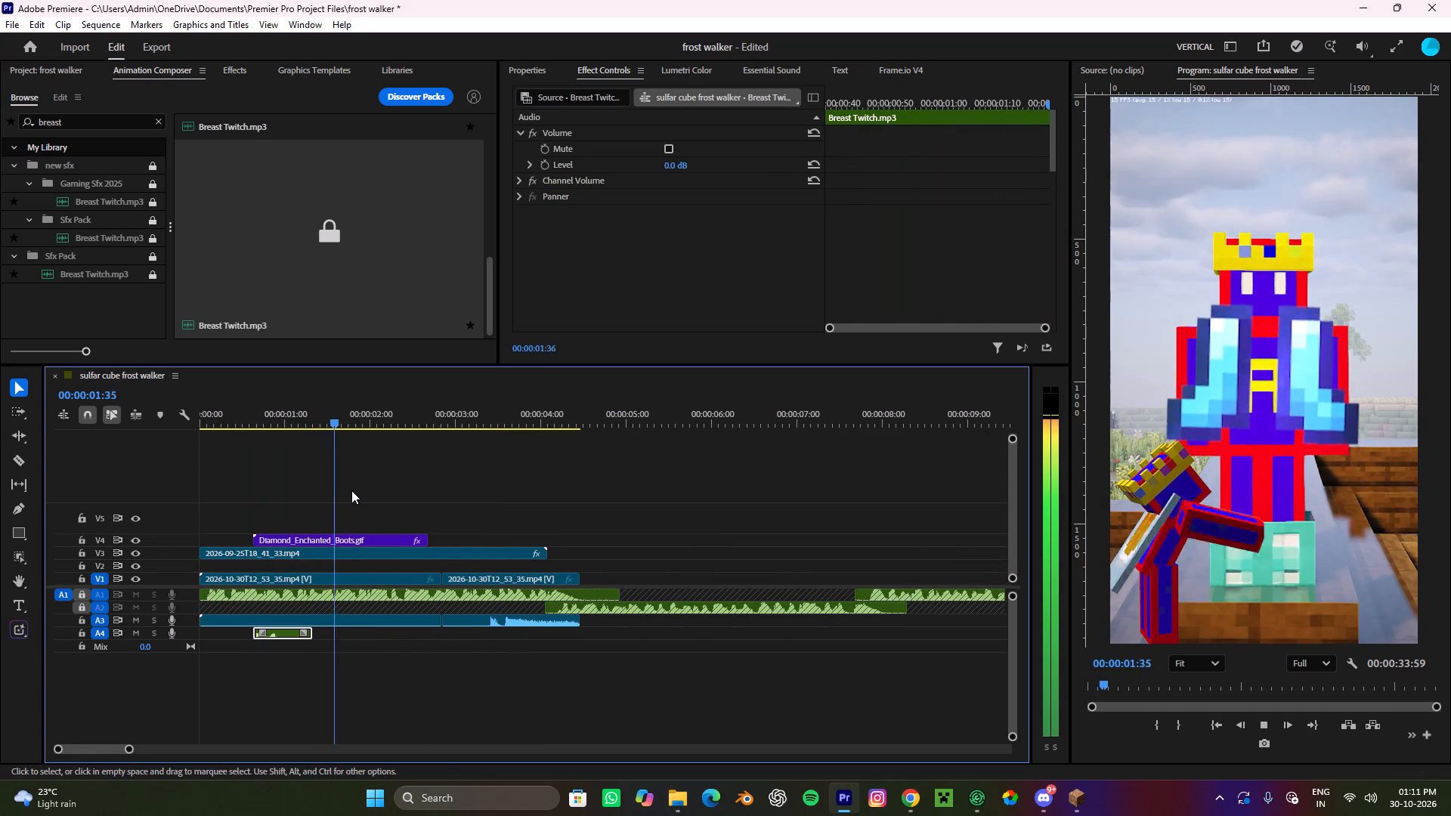
key("space")
left_click(52, 70)
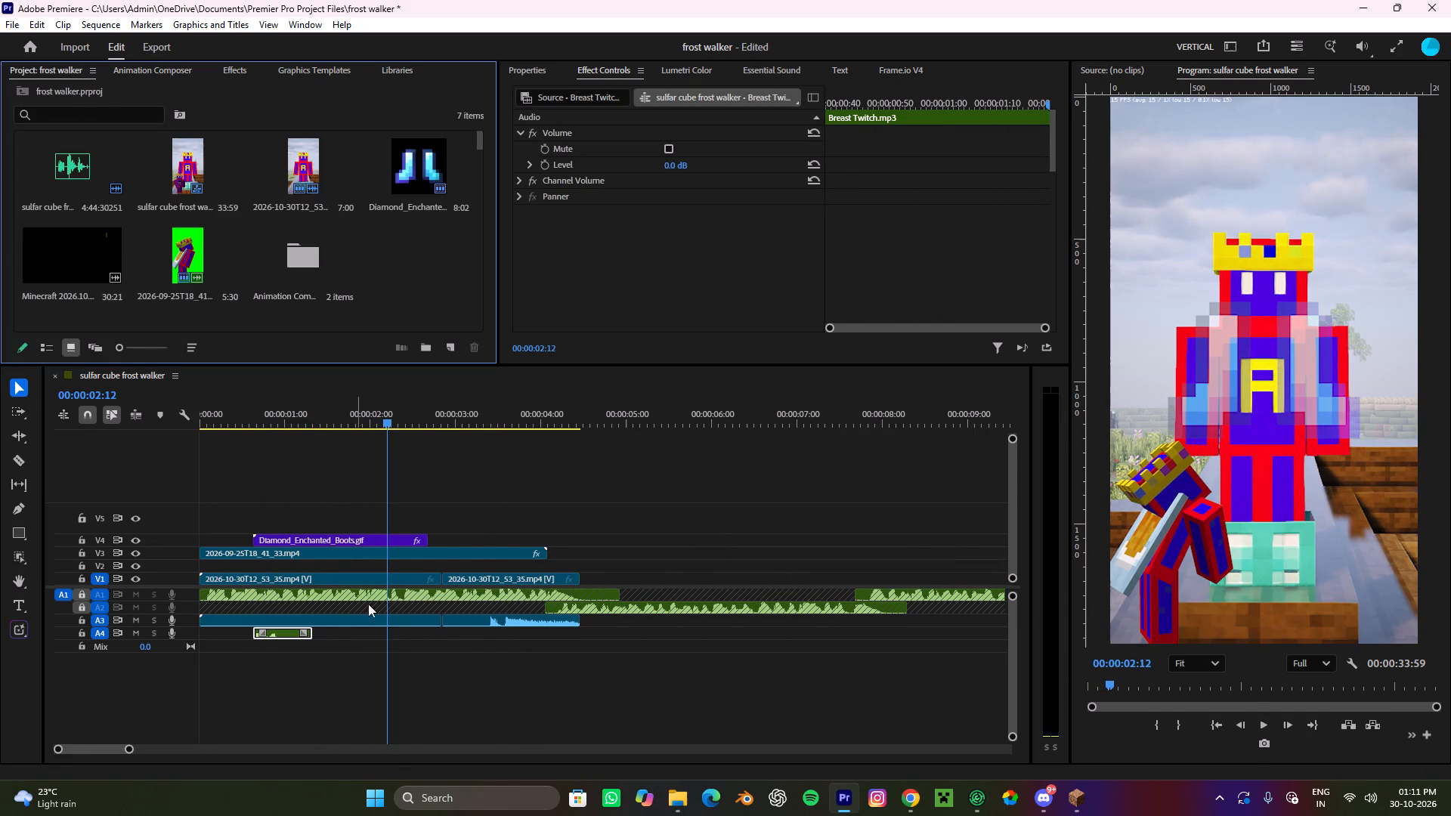
scroll(370, 614, "down", 5, "alt")
left_click_drag(302, 422, 0, 420)
key("space")
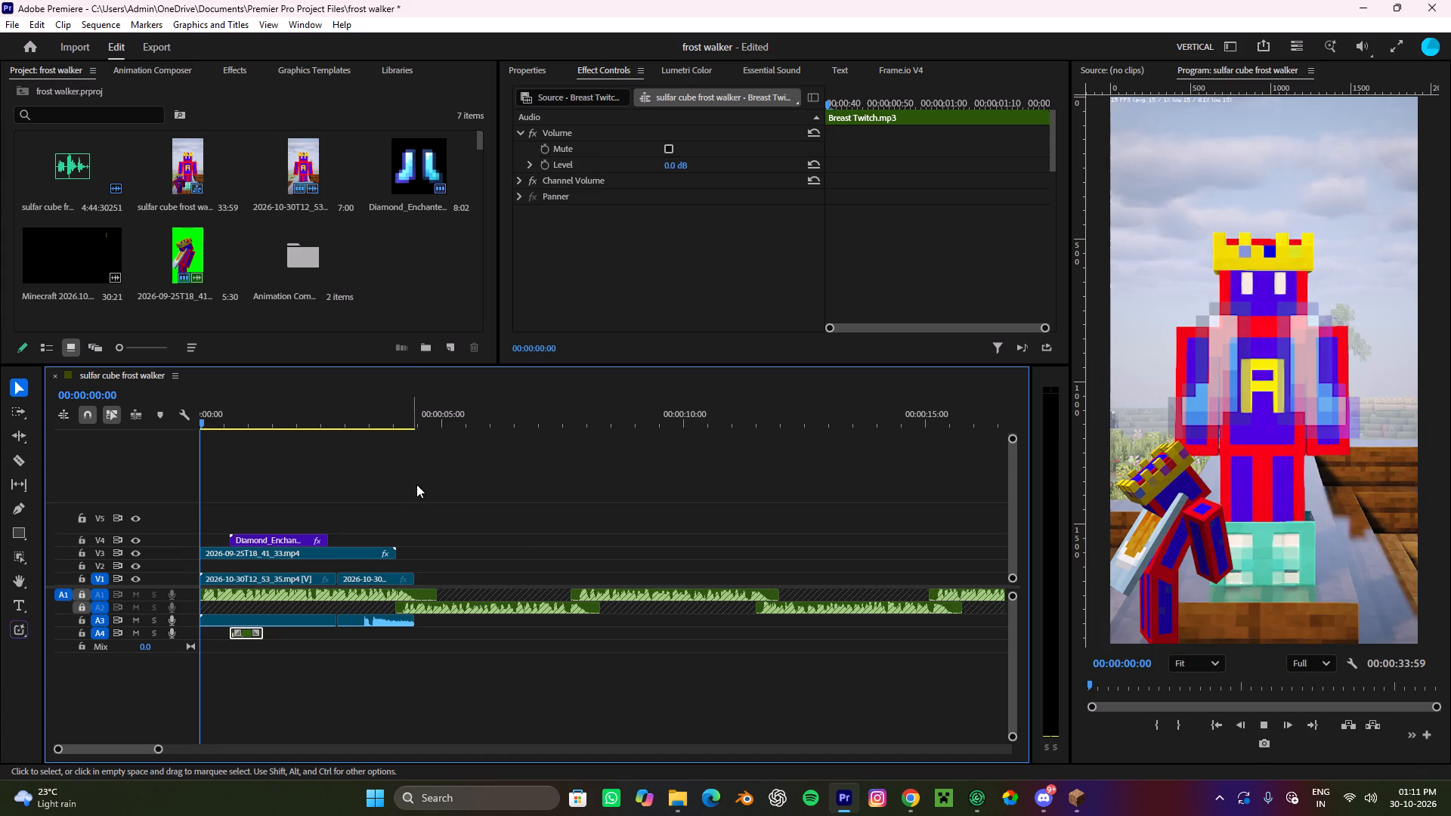
key("space")
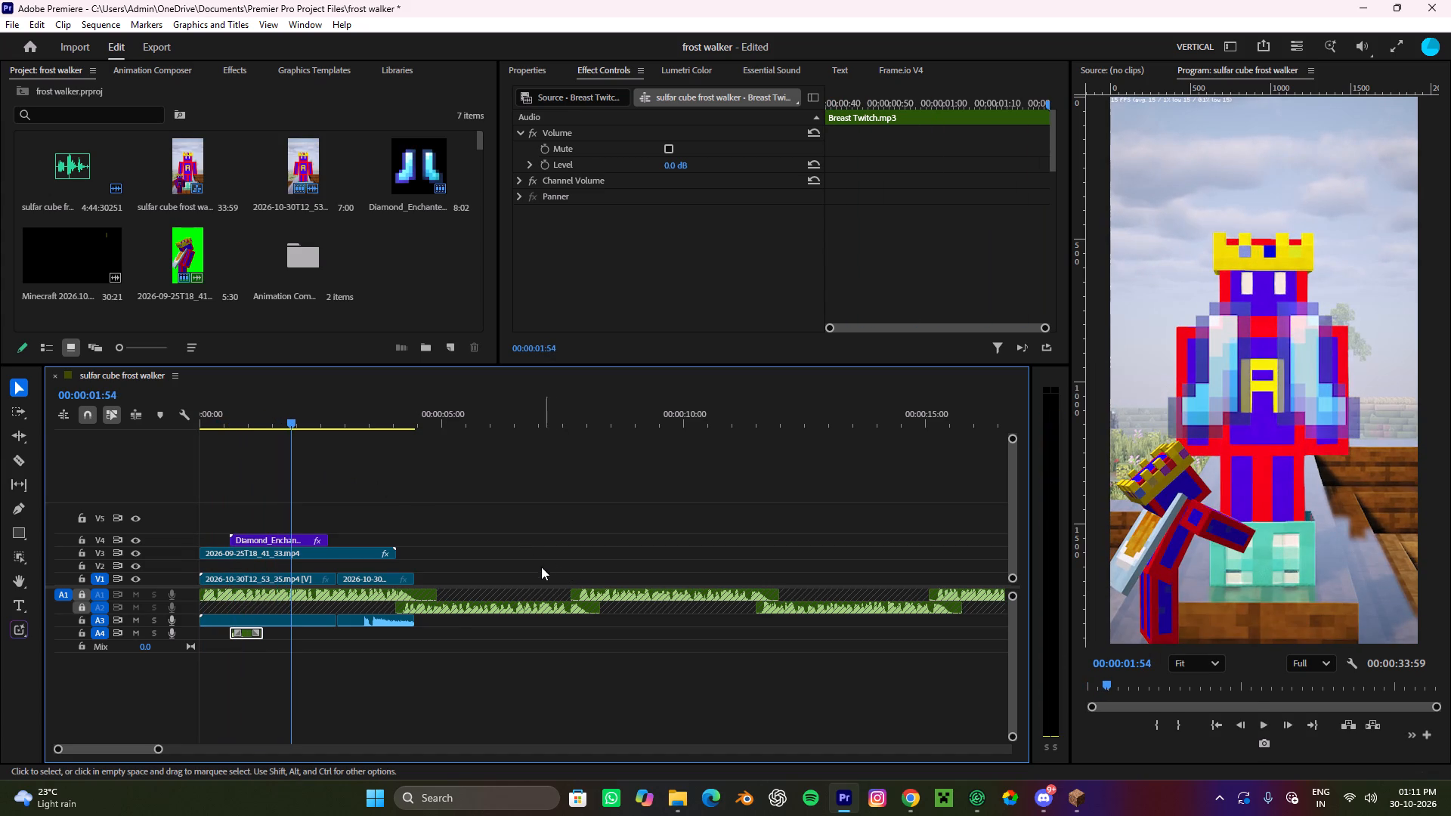
Examine the available effects and the effect settings of the diamond boots clip on V4.
scroll(338, 620, "up", 4, "alt")
left_click(320, 539)
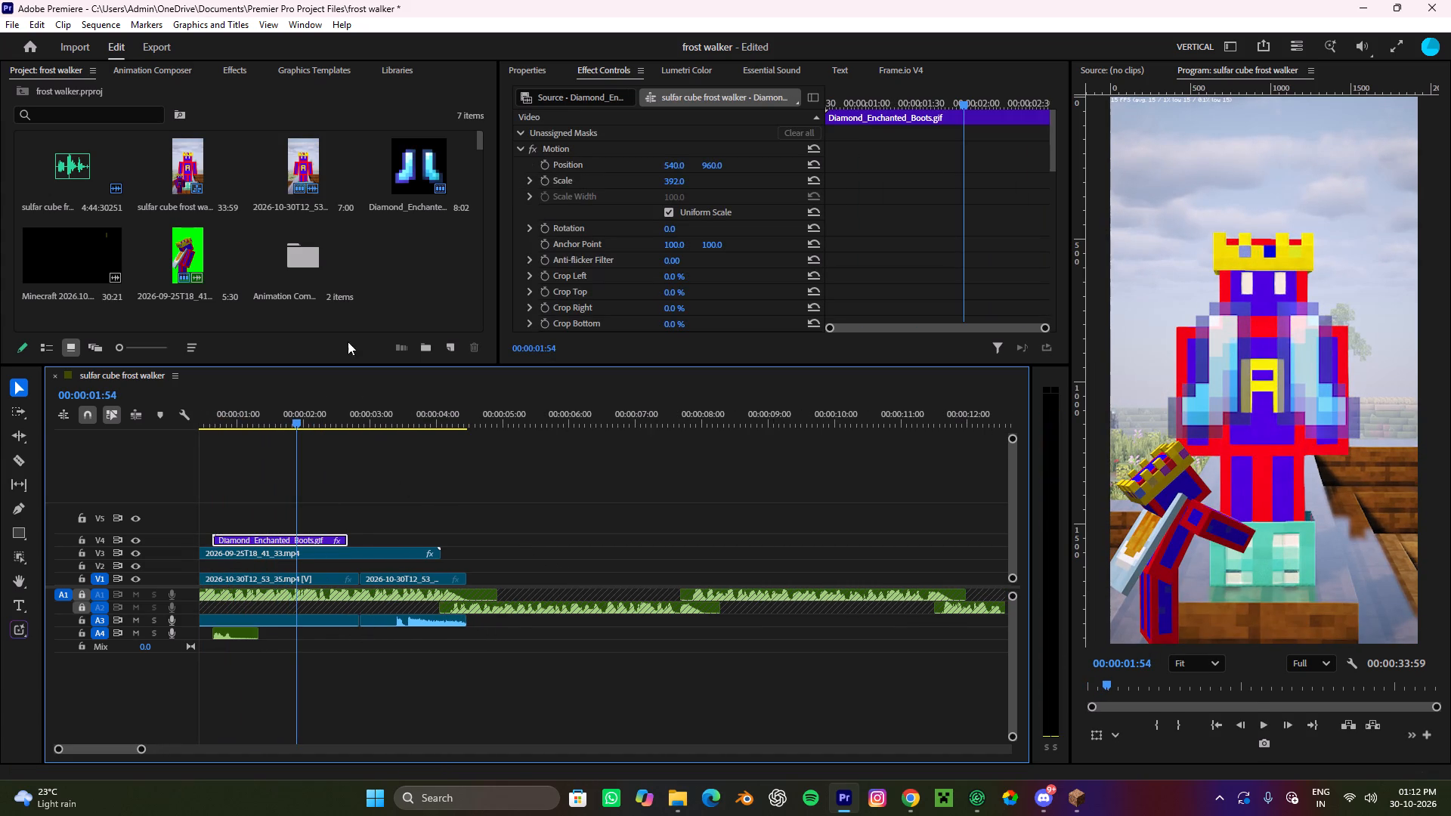
left_click(238, 72)
scroll(262, 192, "down", 5)
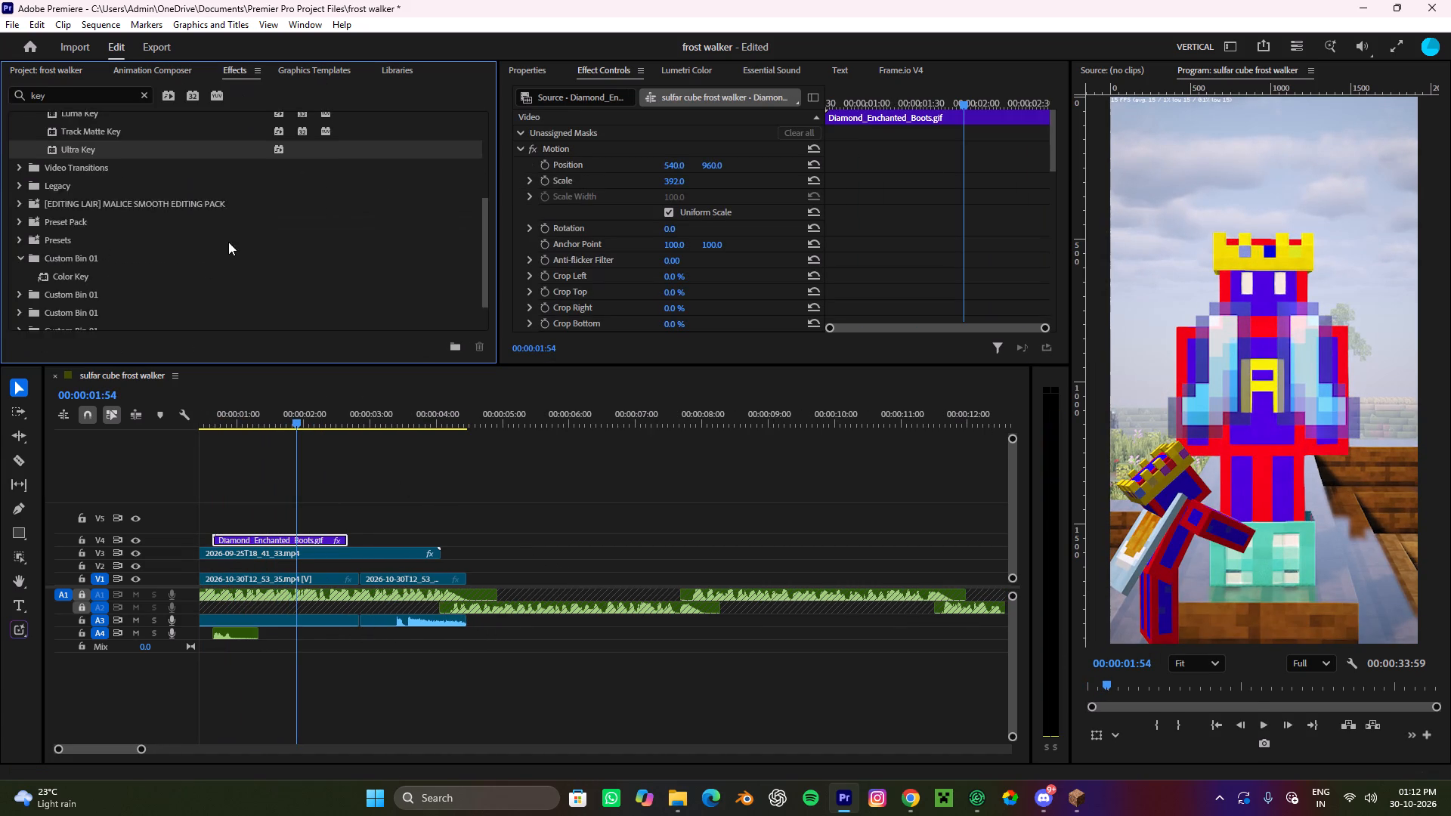
scroll(228, 242, "down", 9)
scroll(174, 276, "up", 5)
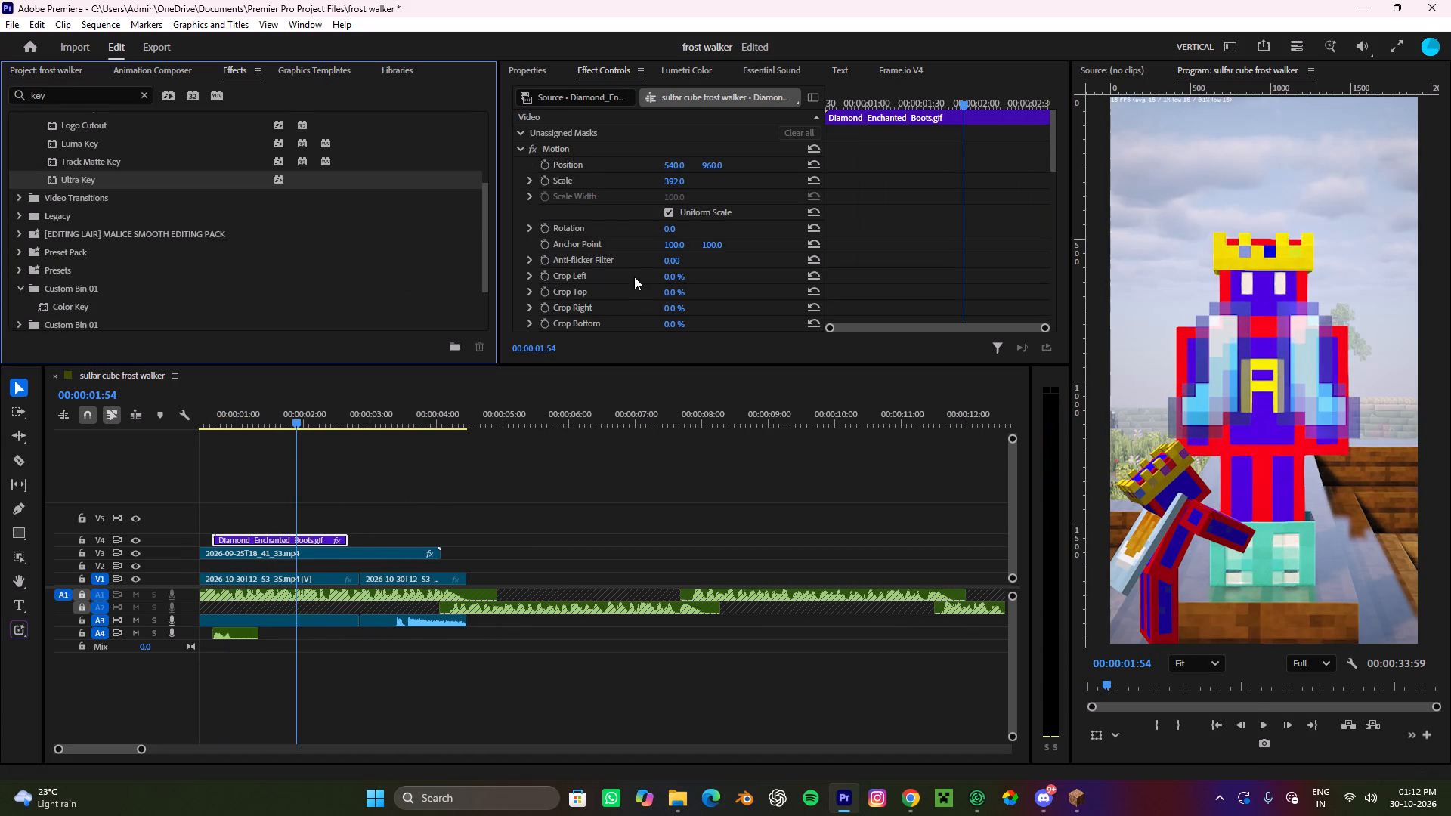
scroll(630, 267, "down", 14)
Split the V1 footage shortly before 00:00:01:54 and remove the section up to the following clip, with its audio.
key("c")
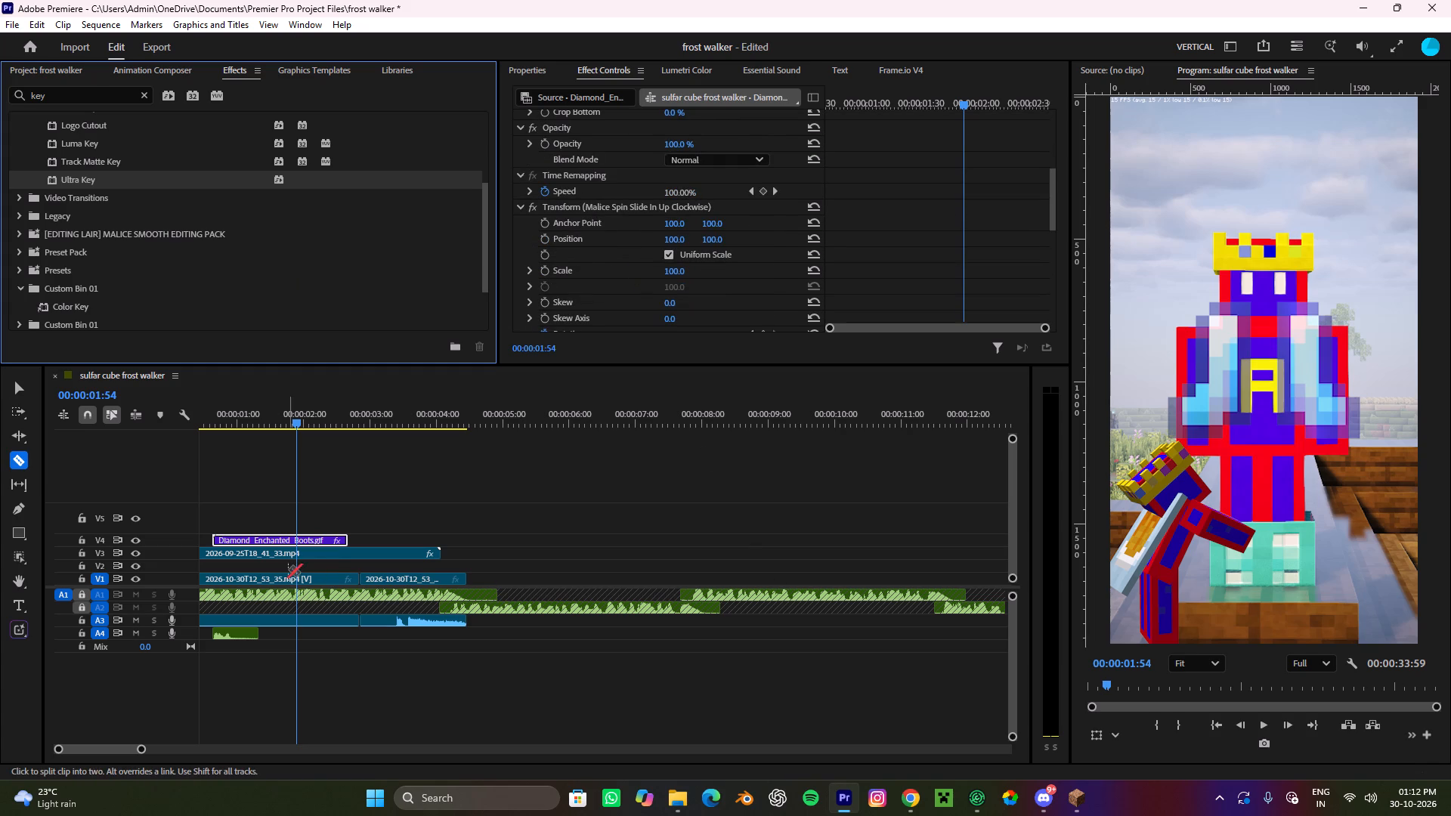
left_click(284, 579)
key("v")
left_click(312, 580)
key("ctrl+x")
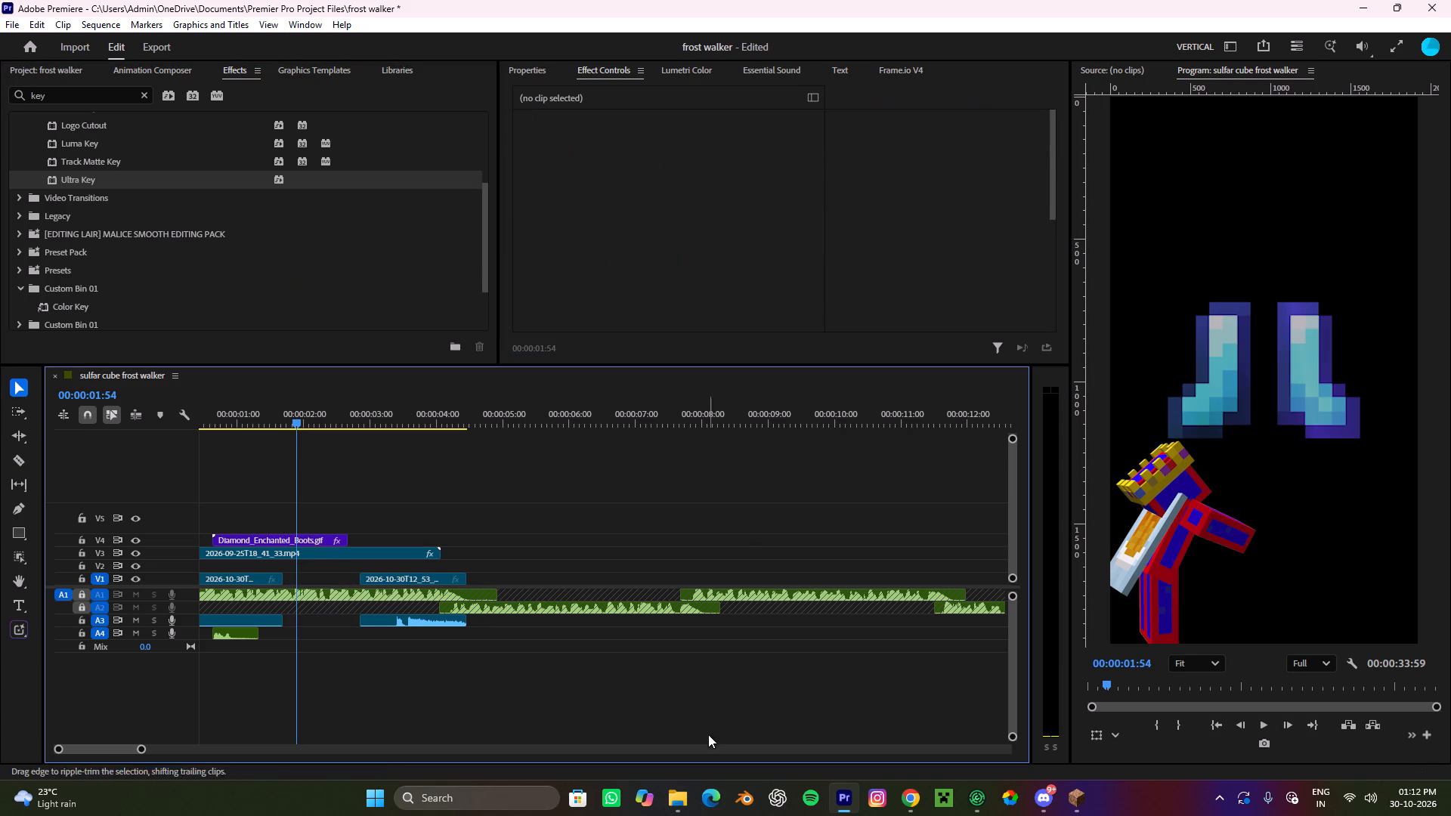
Open the file location of Base Profile 2026.10.30 - 12.35.59.01 from the NVIDIA gallery and bring the recording into the Premiere Pro sequence.
key("alt+z")
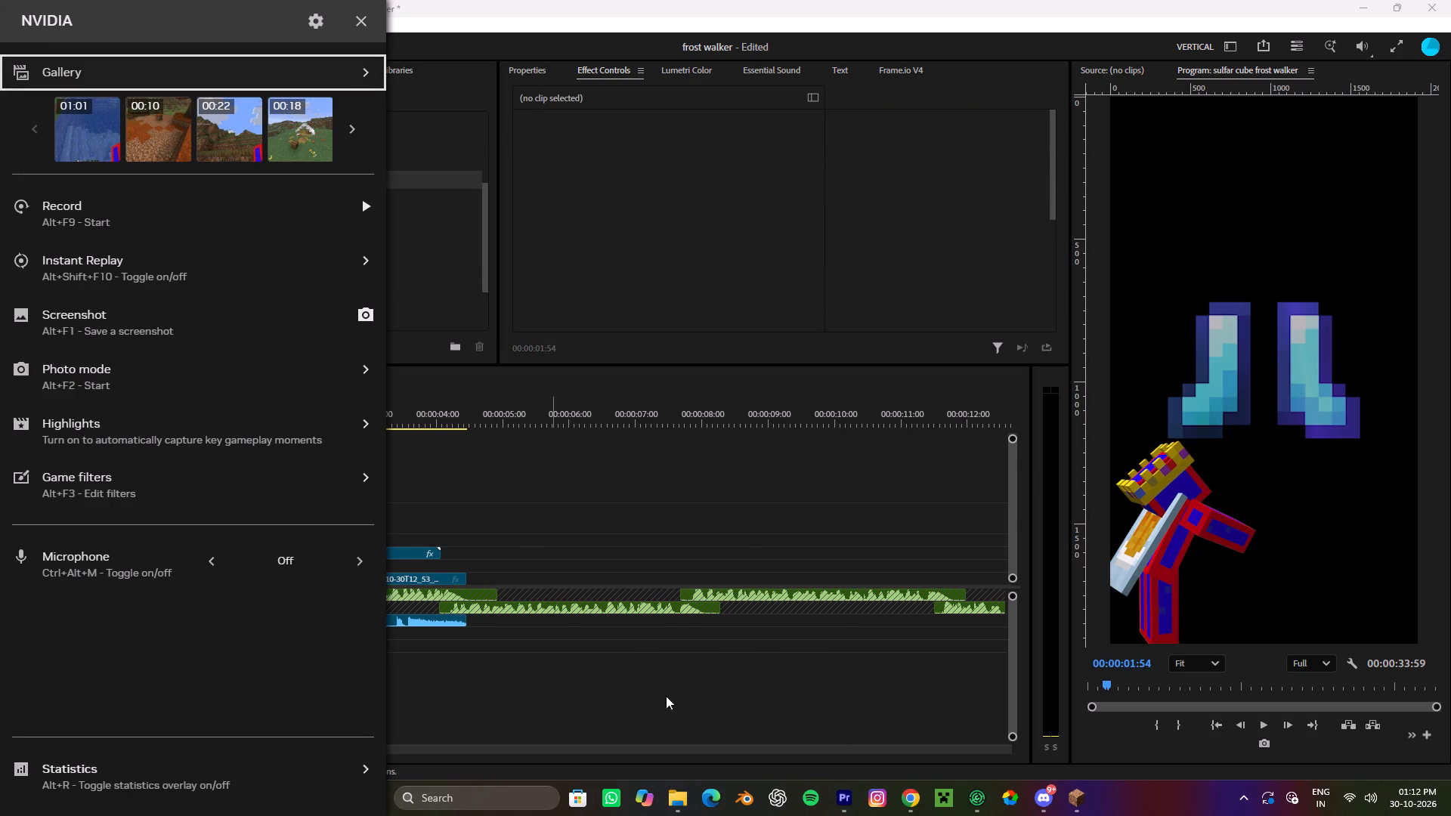
left_click(114, 129)
left_click(1335, 712)
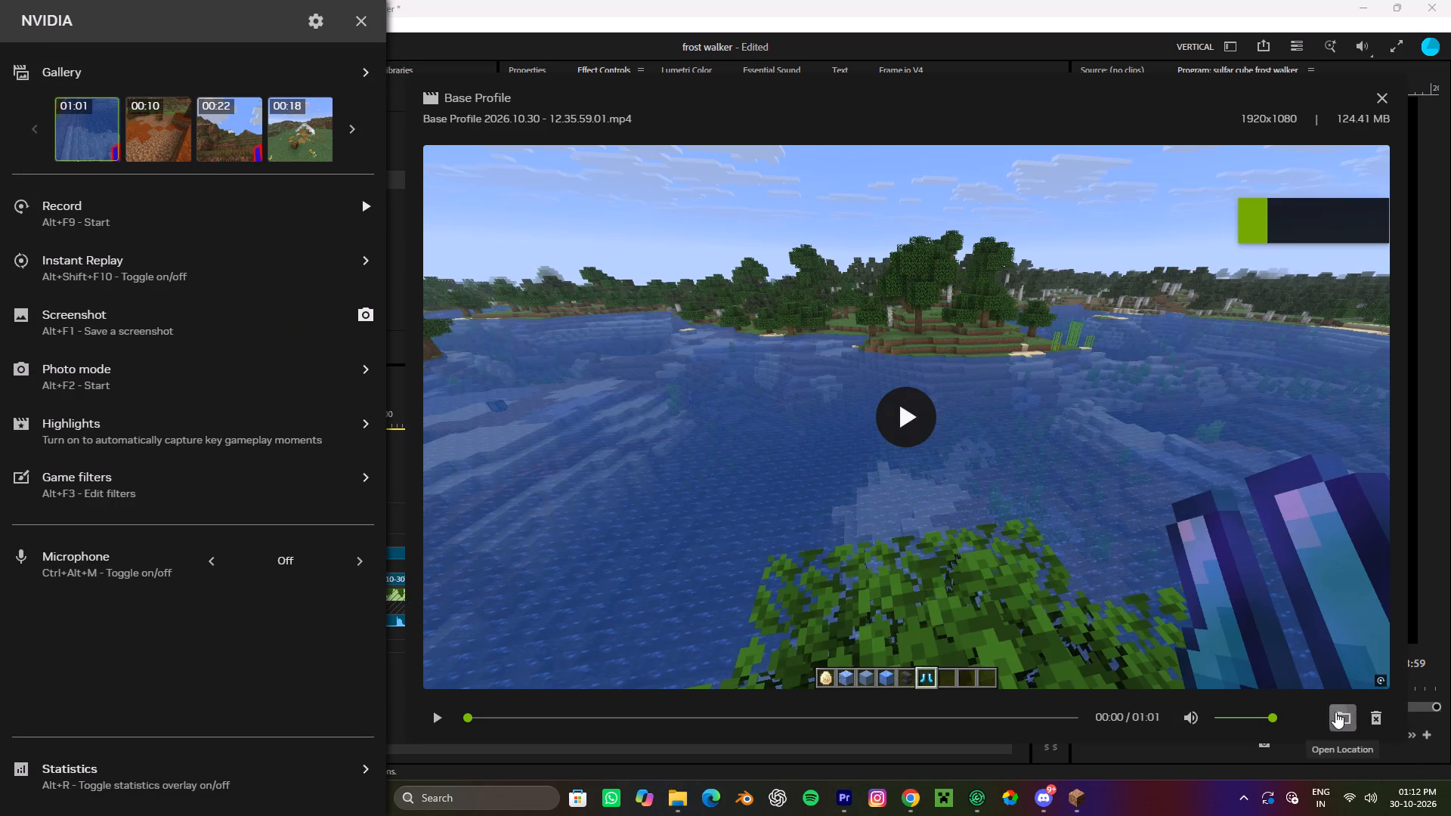
left_click_drag(230, 165, 899, 687)
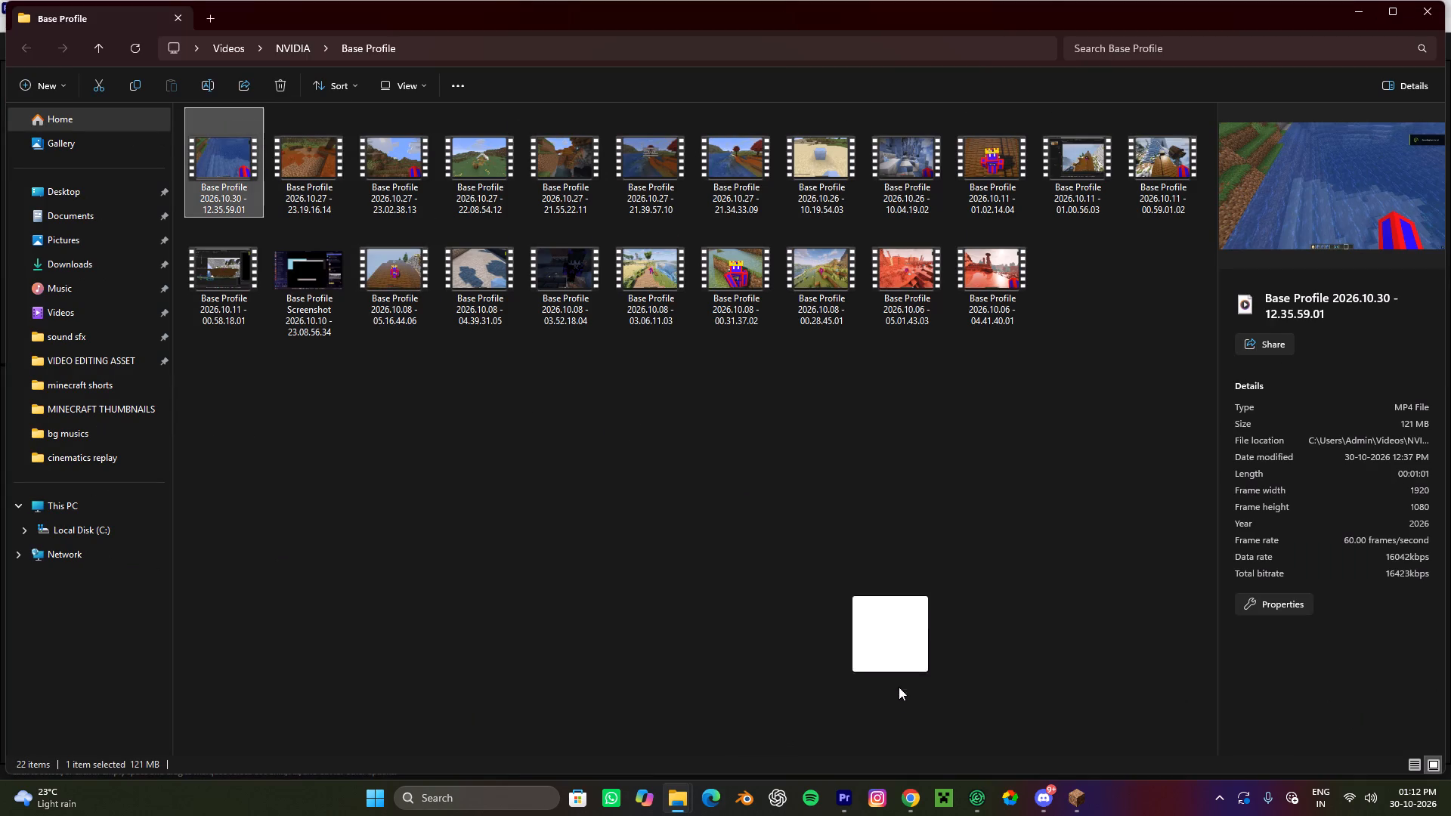
left_click_drag(899, 687, 555, 596)
Place the imported Base Profile recording on V1 after the existing clips, at about 00:00:05:45.
left_click(54, 66)
left_click_drag(395, 261, 605, 483)
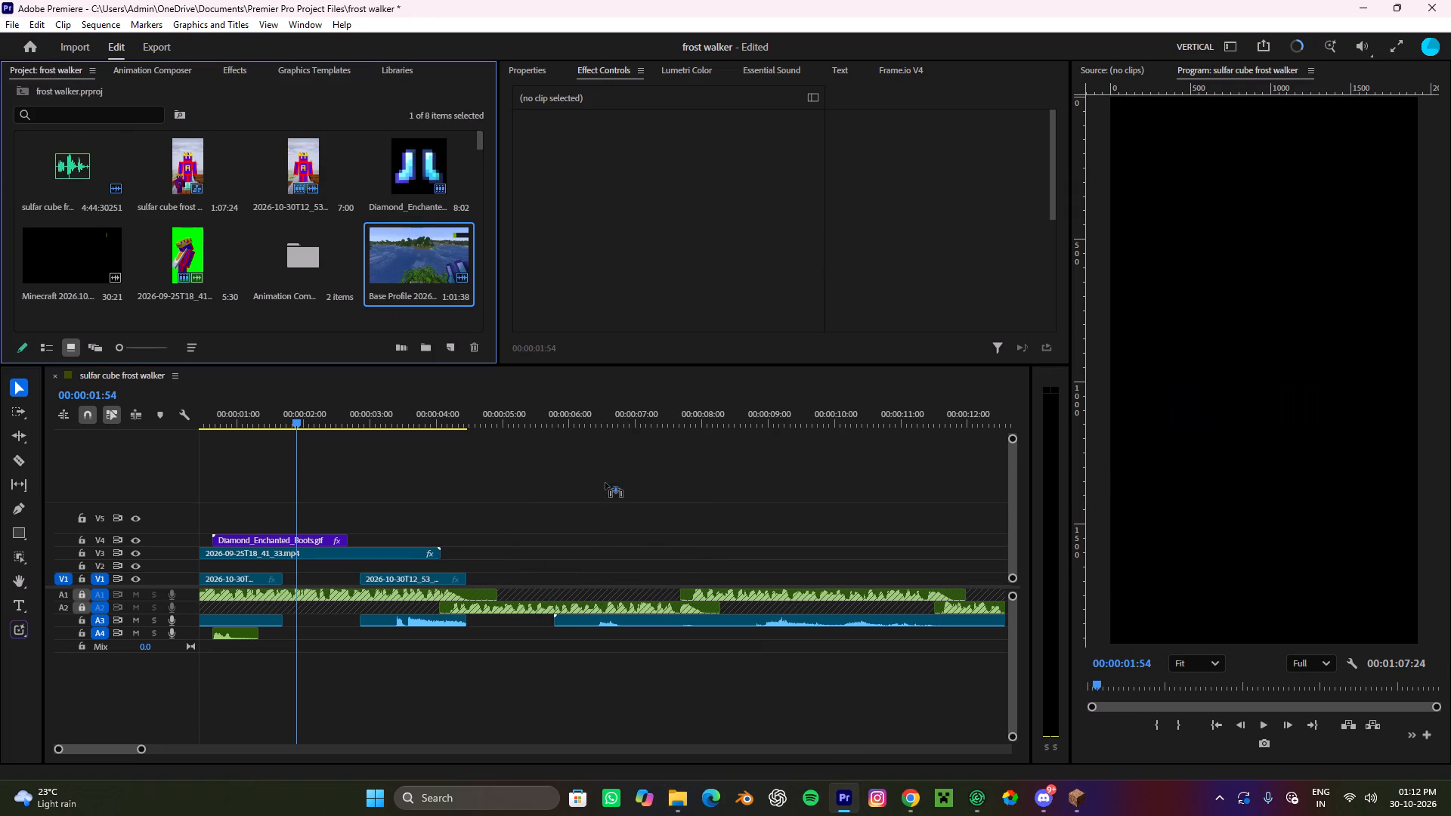
left_click_drag(605, 483, 551, 580)
Remove the audio of the Base Profile recording from A3, keeping its video on V1.
left_click(585, 623)
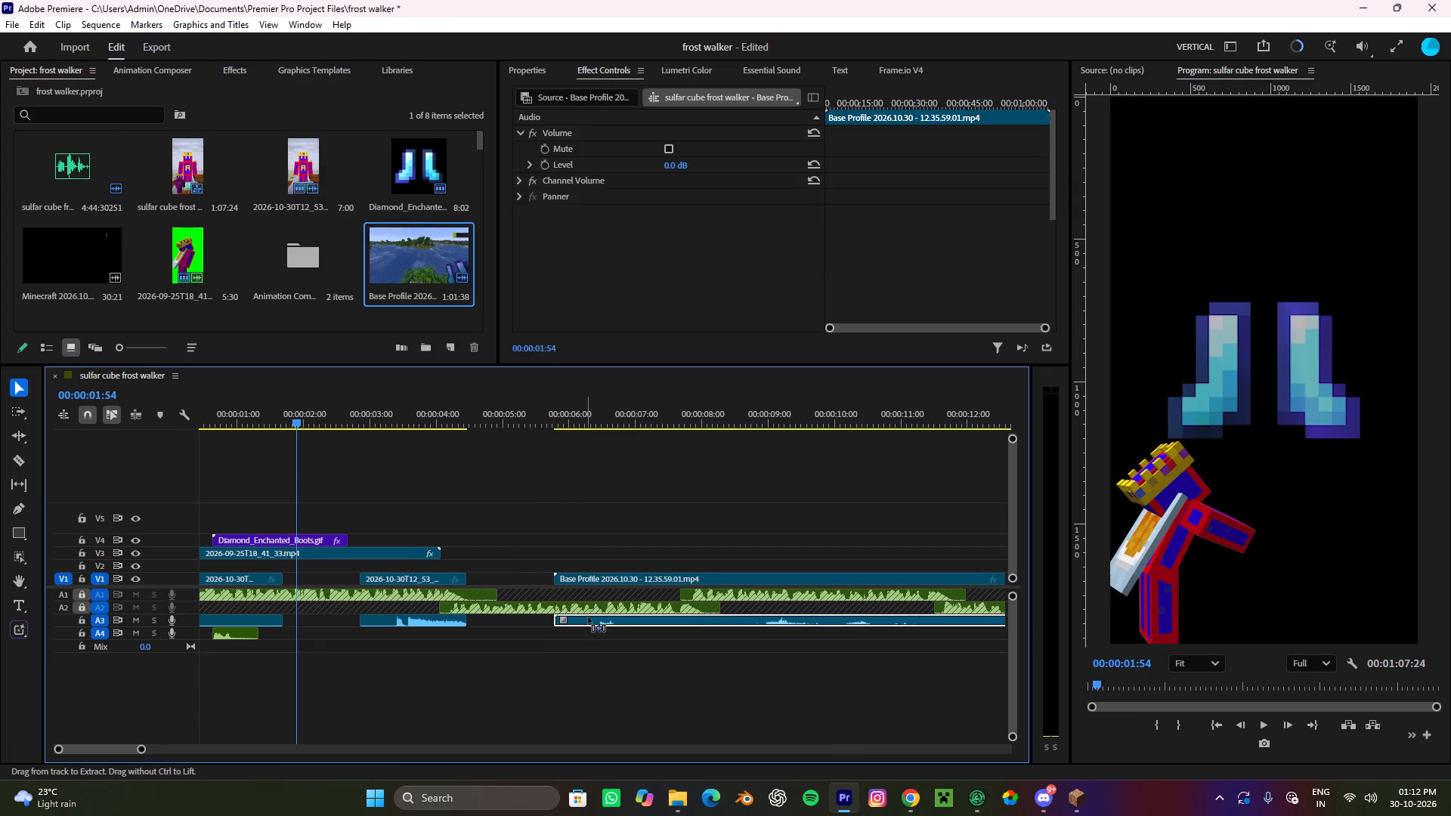
key("ctrl+x")
Split the Base Profile clip on V1 at 00:00:16:26 and about 3 seconds later, and remove the sections before and after that part.
scroll(606, 580, "down", 10, "alt")
left_click_drag(230, 403, 577, 481)
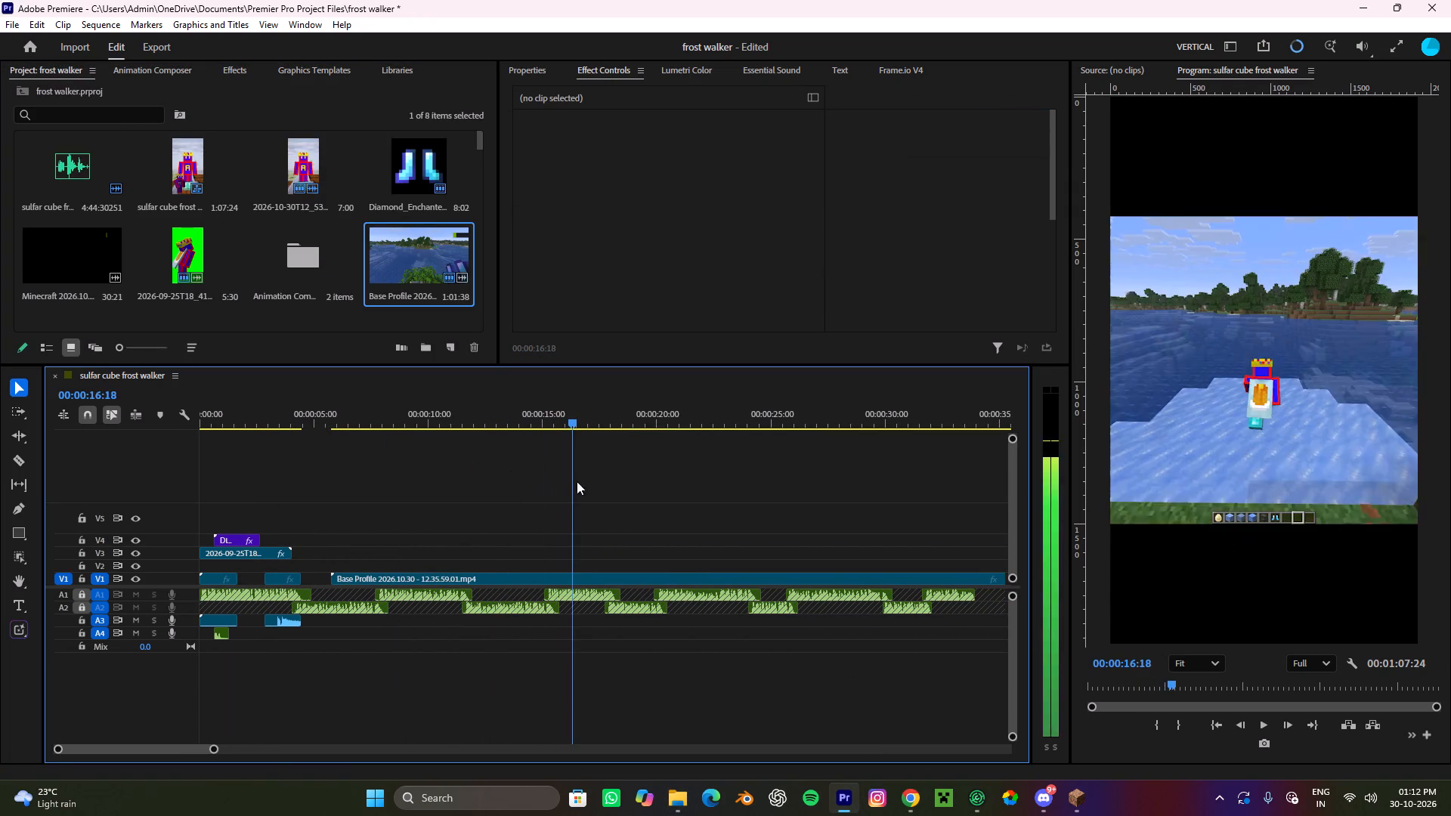
left_click_drag(577, 481, 577, 481)
scroll(577, 482, "down", 4, "alt")
key("c")
left_click(451, 576)
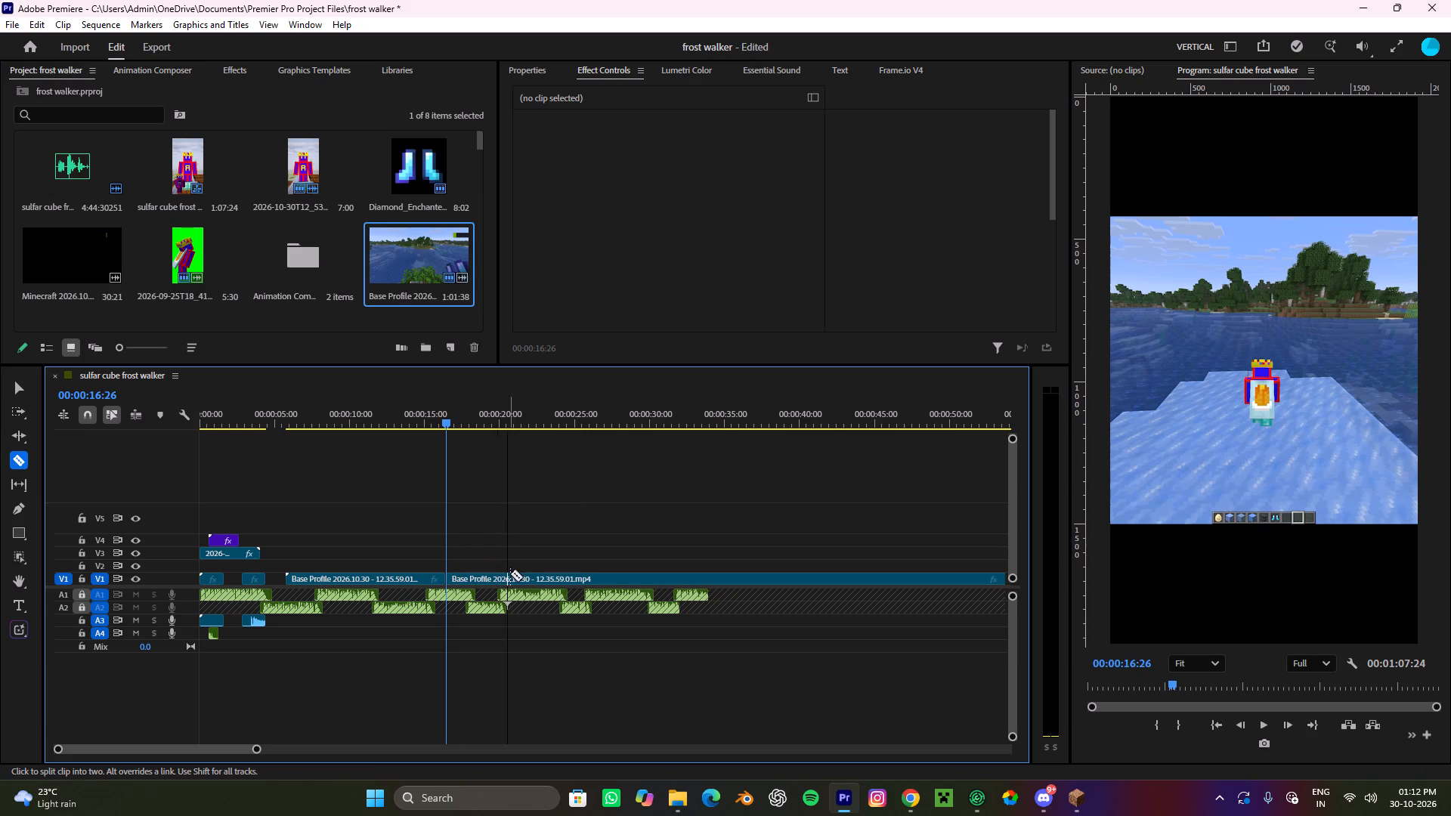
left_click(490, 580)
key("v")
left_click(529, 575)
key("ctrl+x")
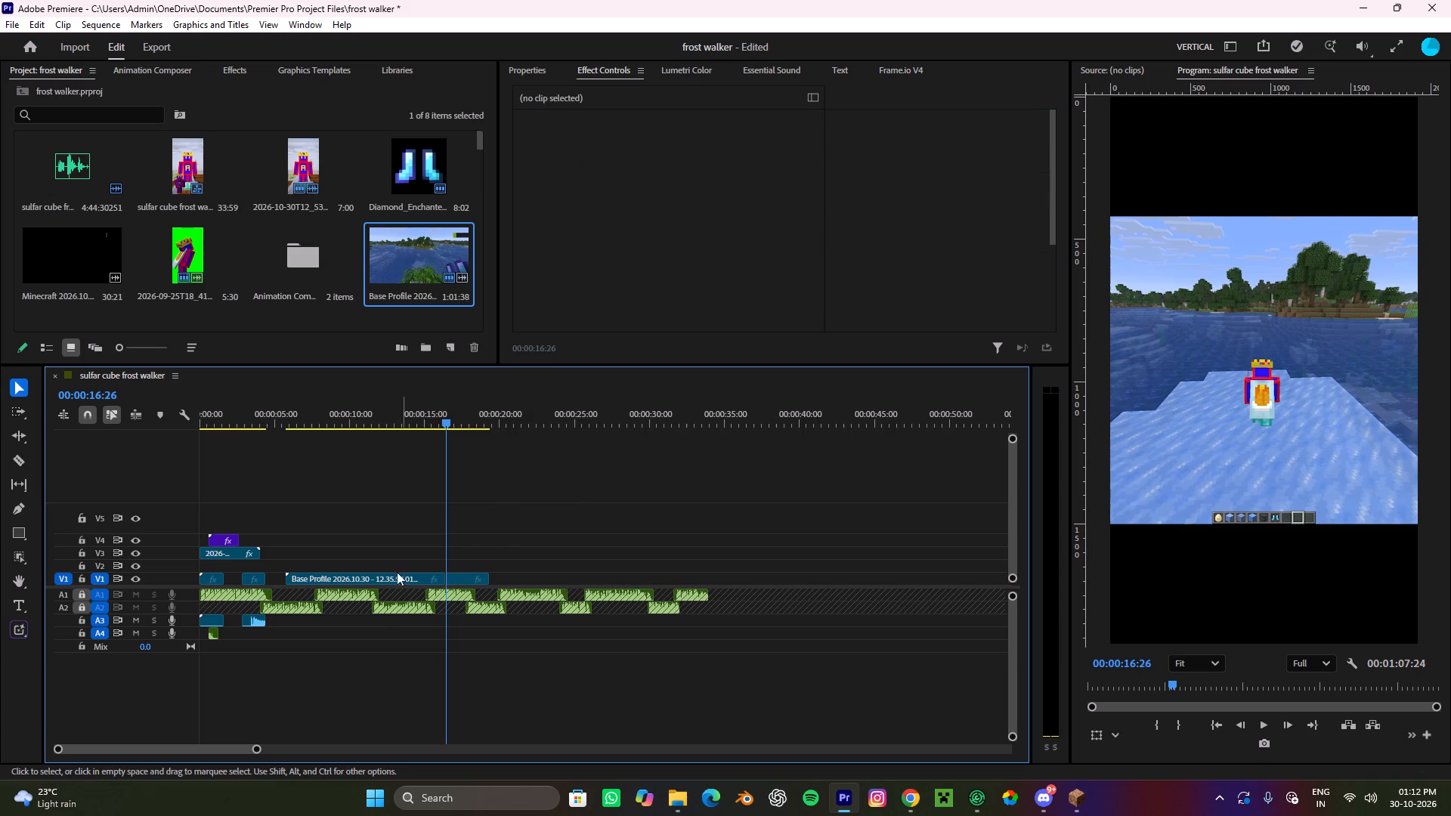
left_click(389, 575, "ctrl")
key("ctrl+x")
Move the remaining Base Profile section onto V2 above the gap between the two V1 gameplay clips, and play it back.
scroll(391, 573, "up", 9, "alt")
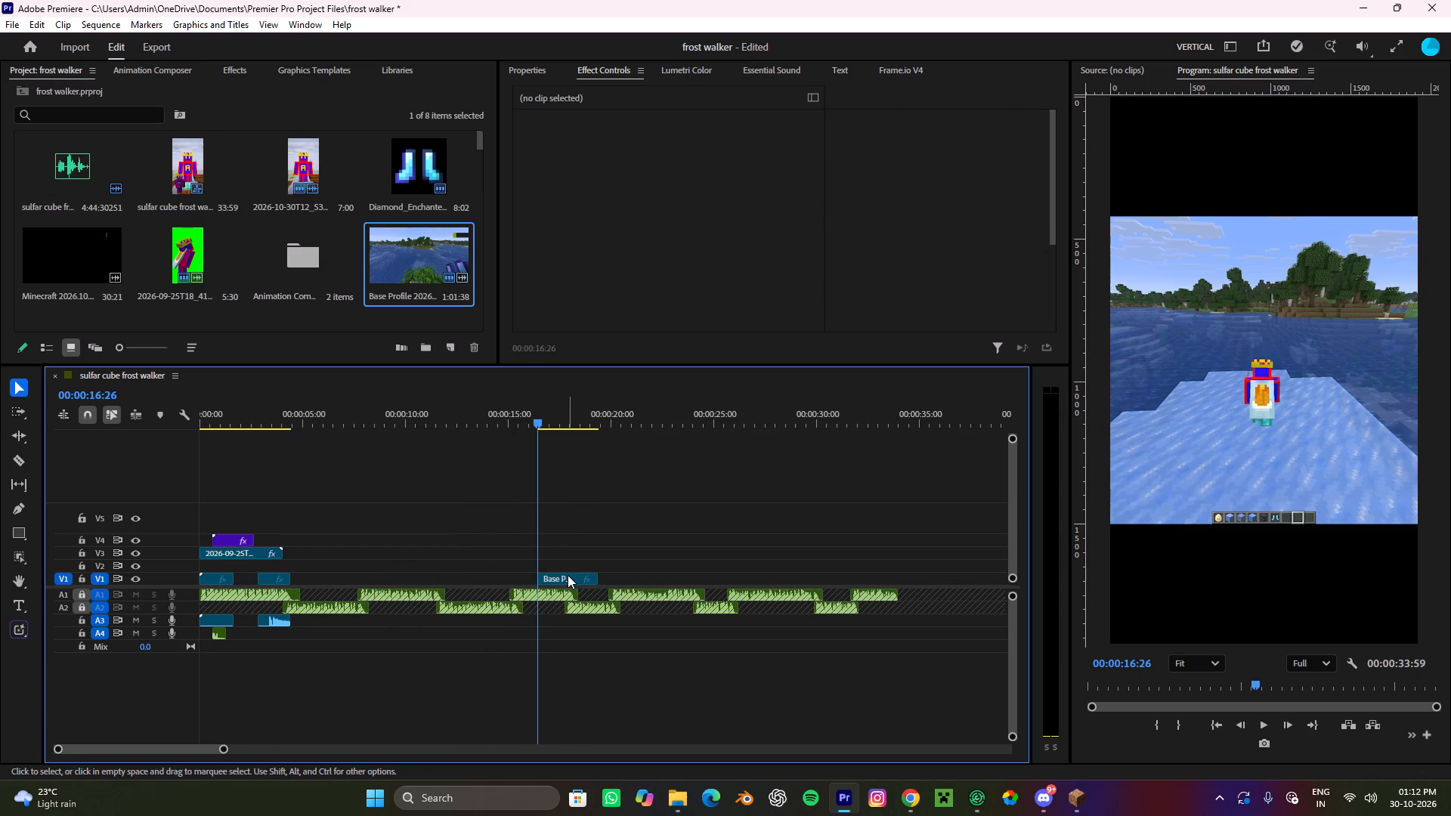
left_click_drag(568, 576, 266, 562)
left_click(227, 415)
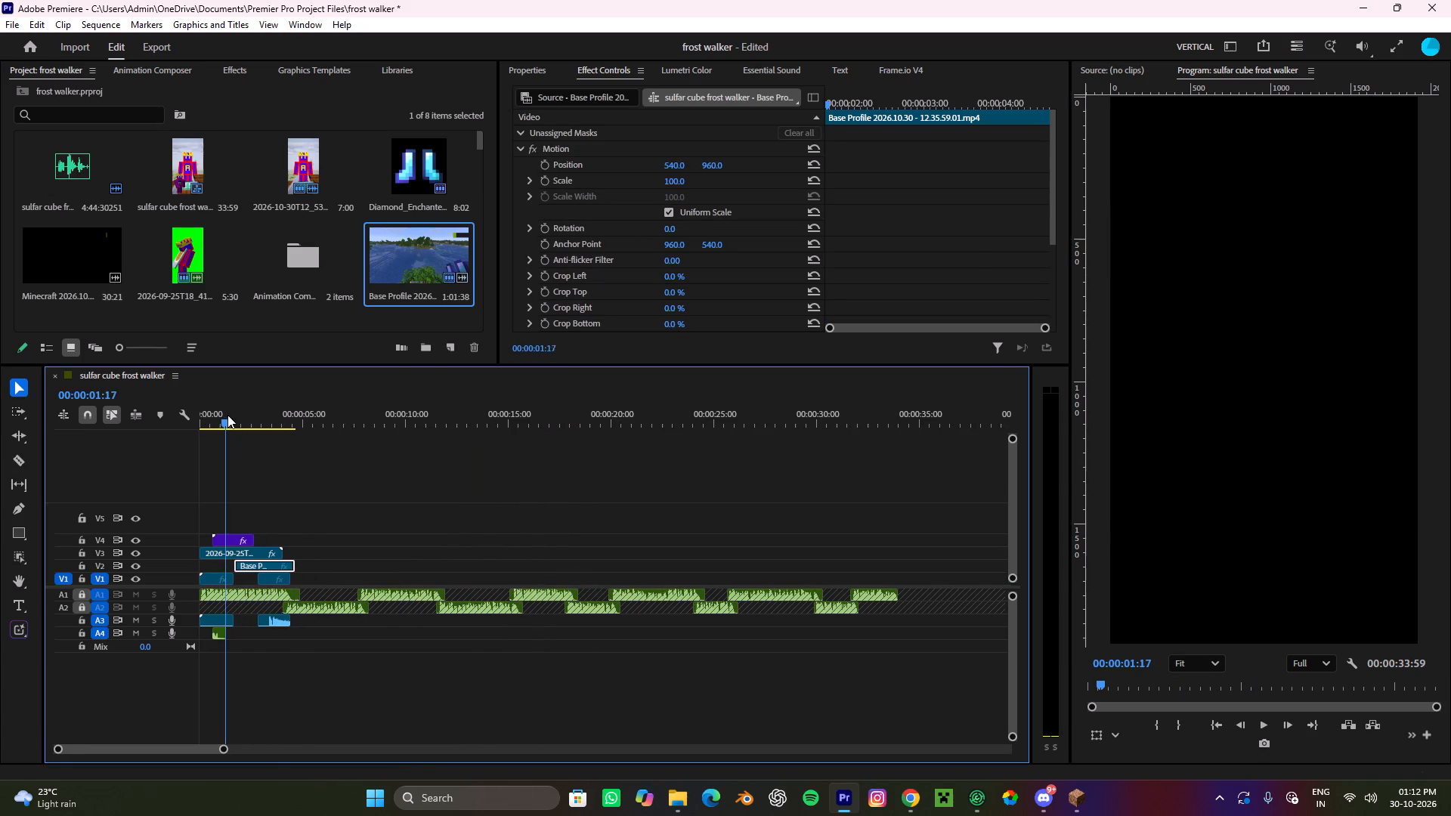
key("space")
scroll(257, 521, "up", 4, "alt")
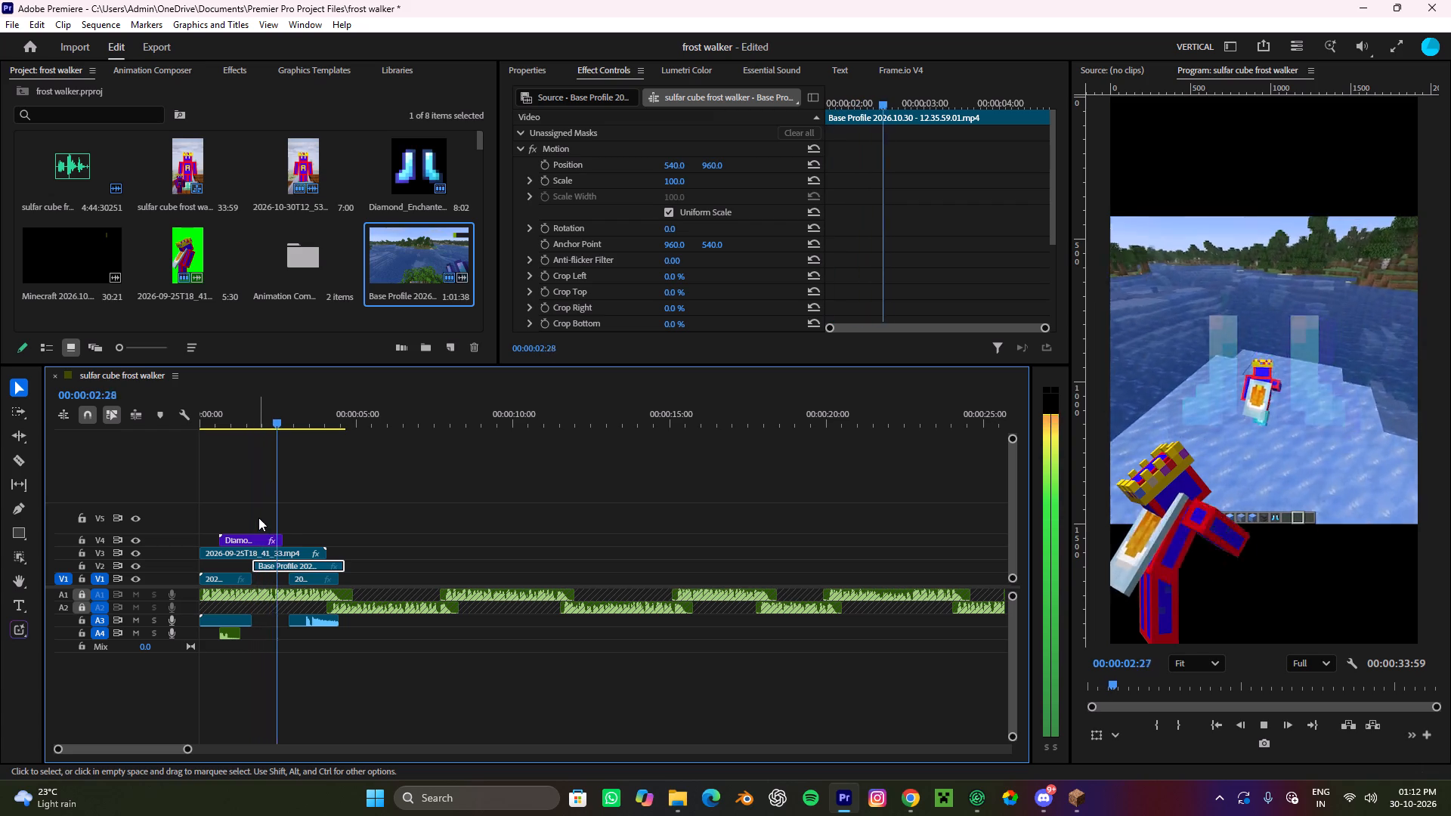
key("space")
Cut the V2 Base Profile clip where the following V1 clip starts, remove the remainder, and move the kept part into the V1 gap.
key("c")
left_click(289, 570)
key("v")
left_click(313, 570)
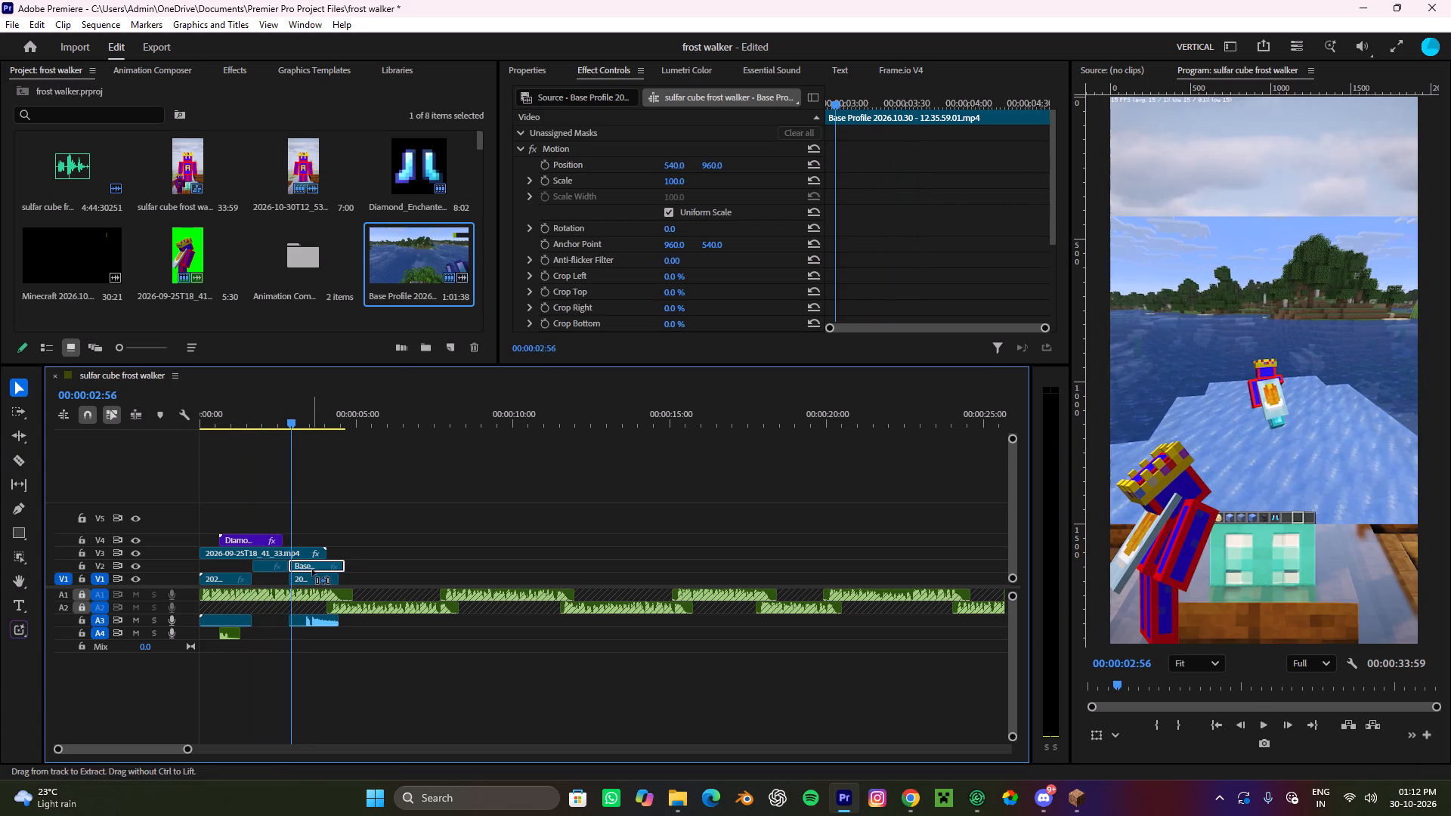
key("ctrl+x")
left_click_drag(263, 570, 262, 585)
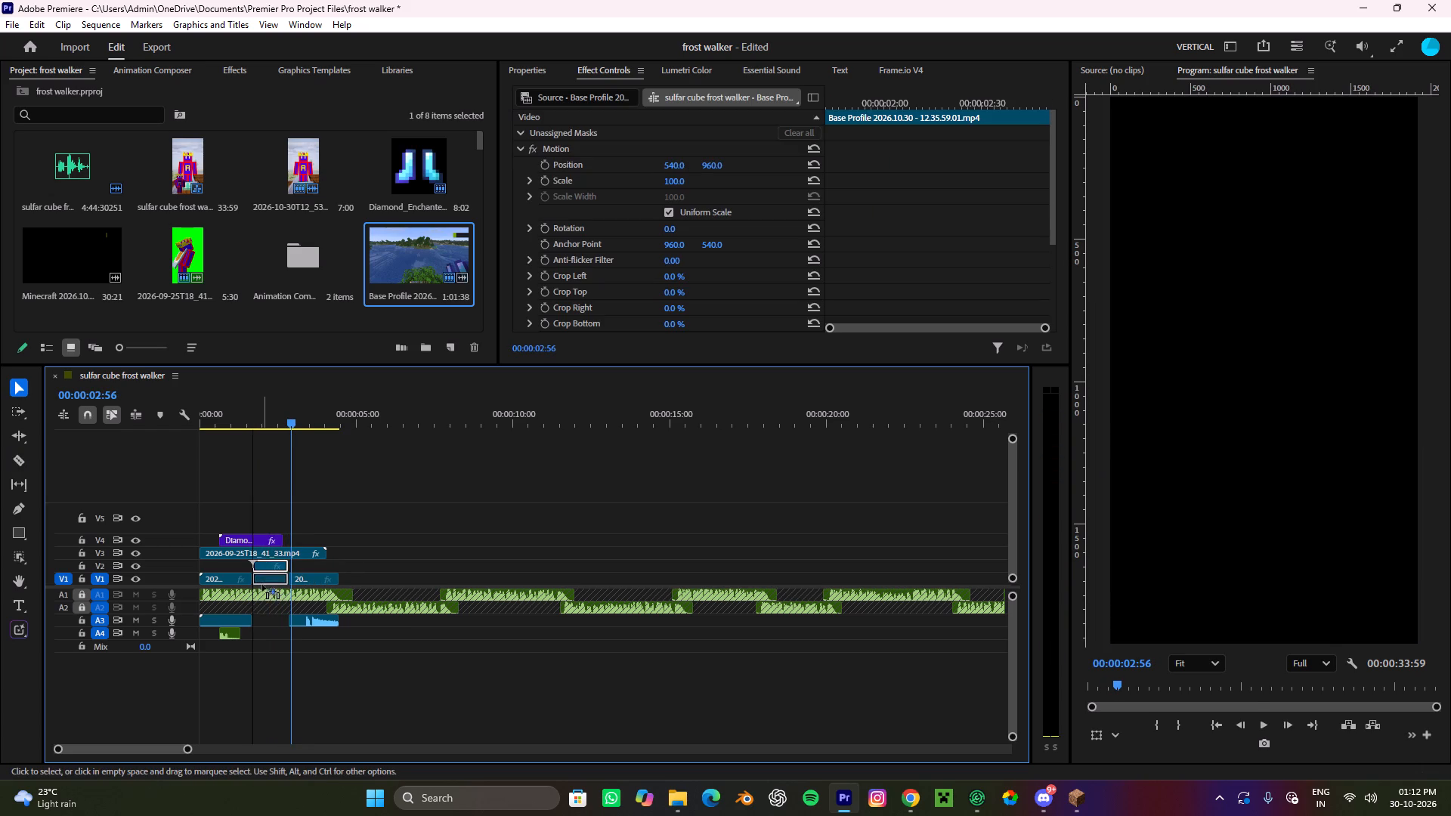
left_click_drag(262, 585, 262, 588)
Shorten the end of the first V1 clip by about 10 frames and extend the Base Profile clip's start to meet it.
left_click_drag(263, 417, 0, 433)
key("space")
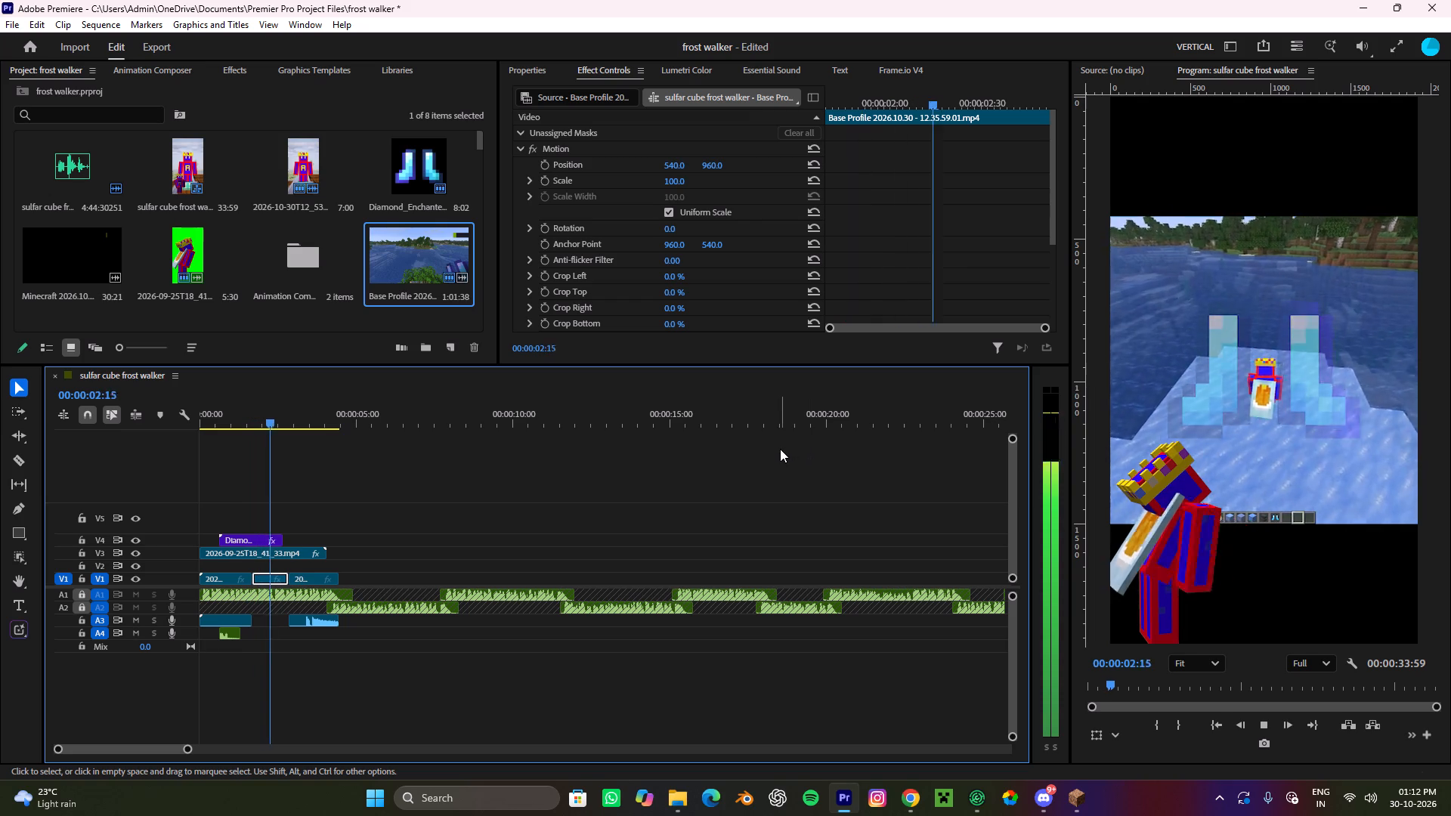
key("space")
left_click_drag(332, 394, 0, 402)
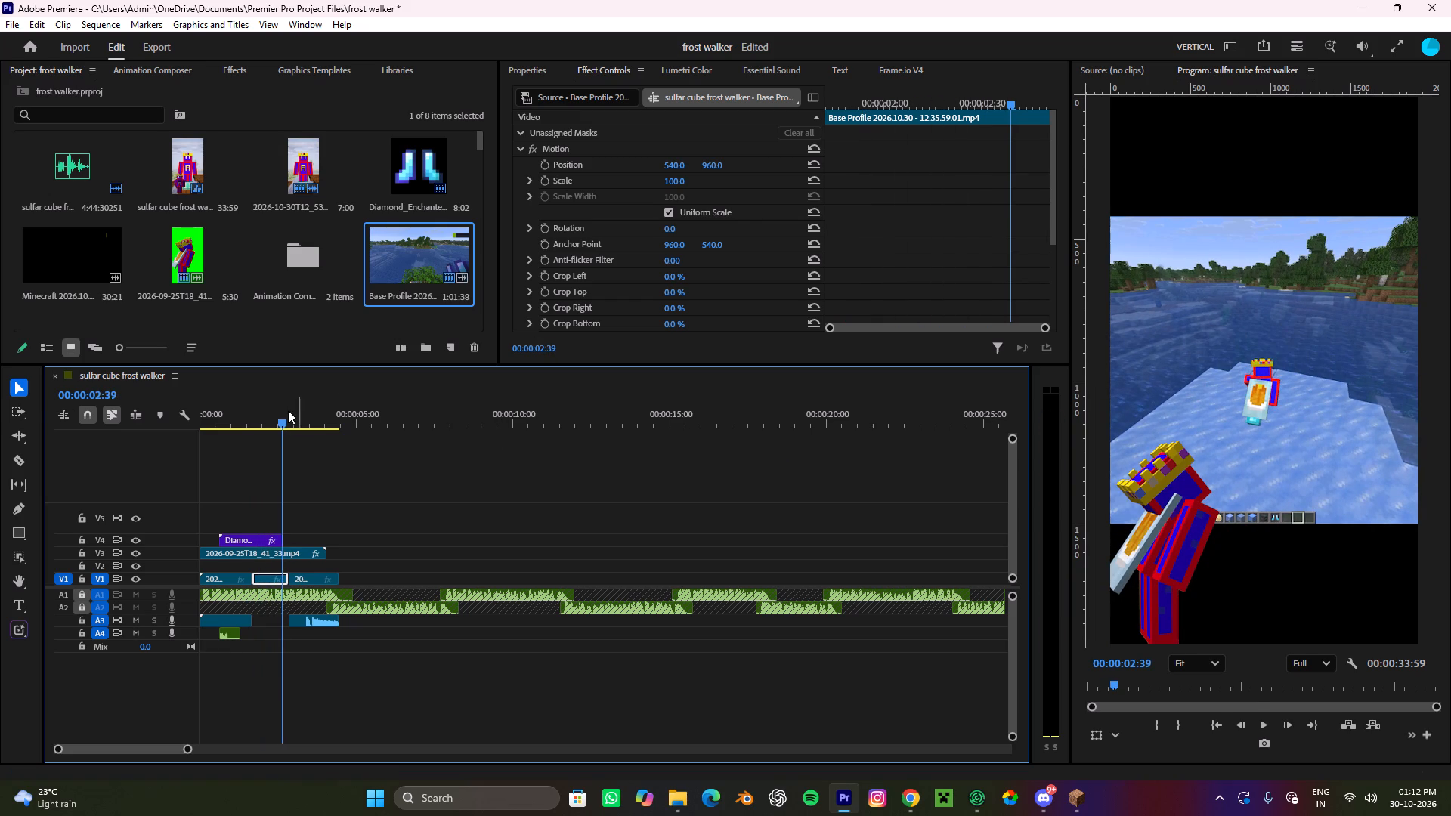
left_click_drag(286, 410, 0, 431)
key("space")
scroll(295, 518, "up", 6, "alt")
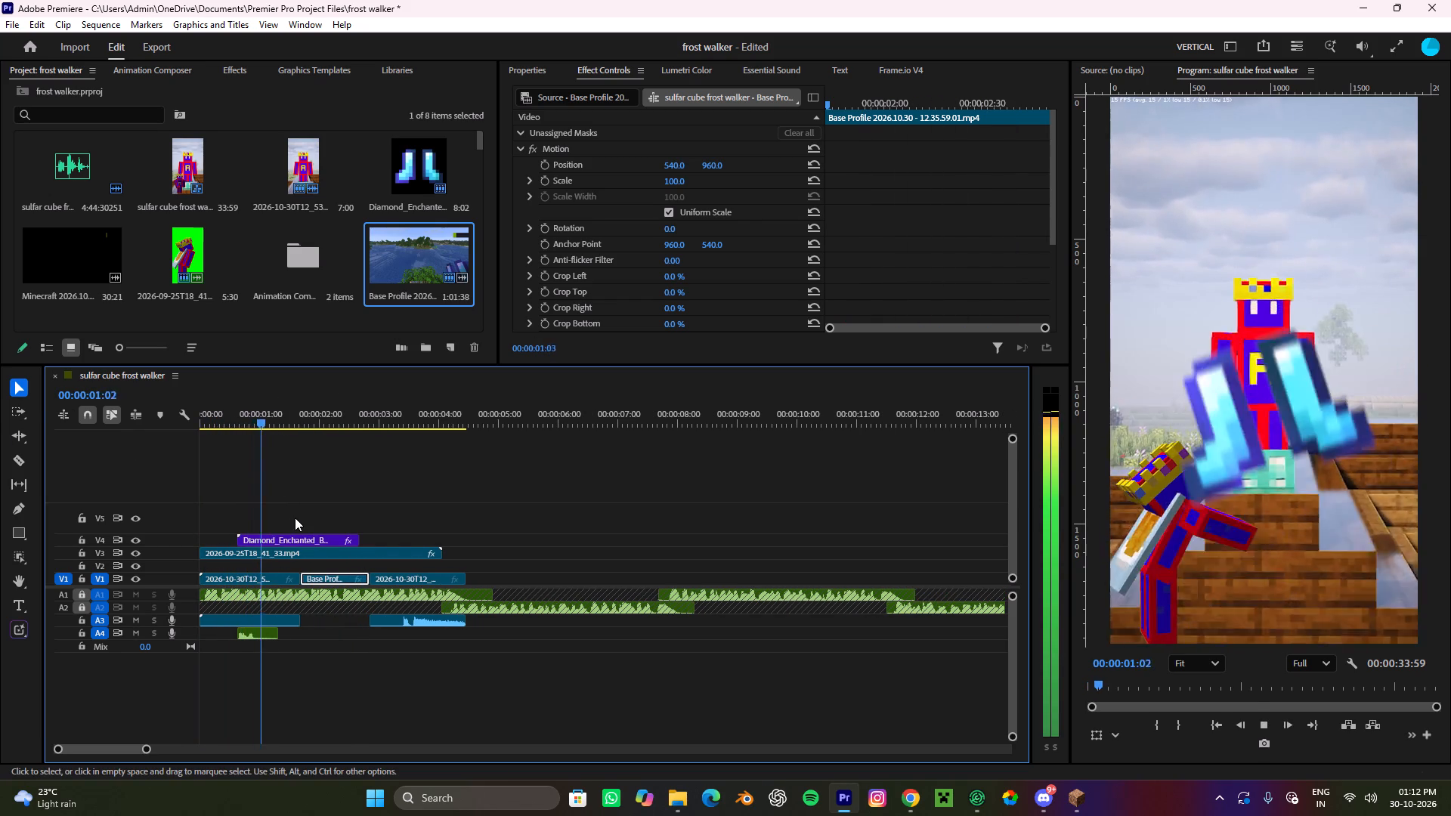
key("space")
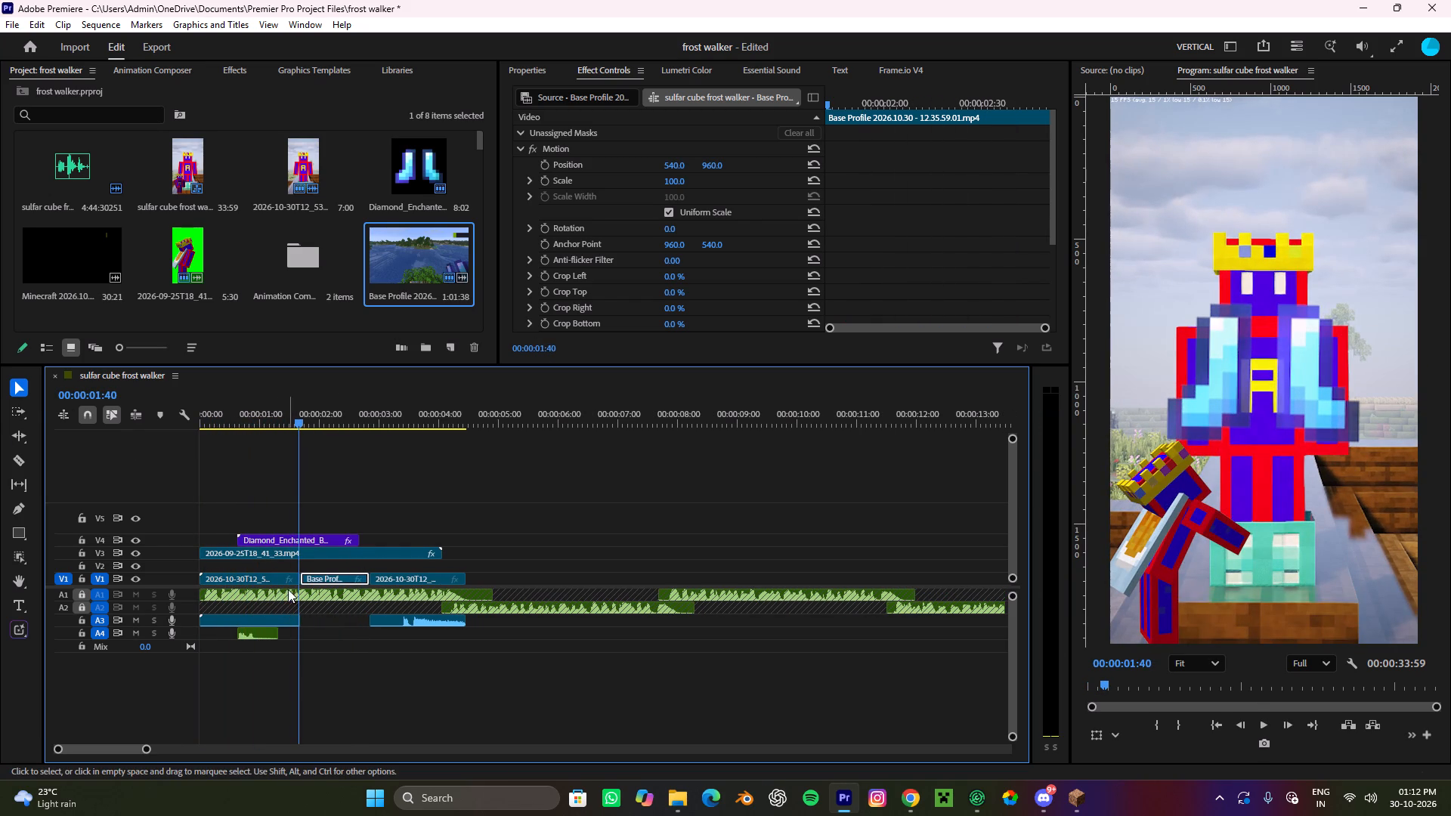
left_click_drag(295, 582, 286, 600)
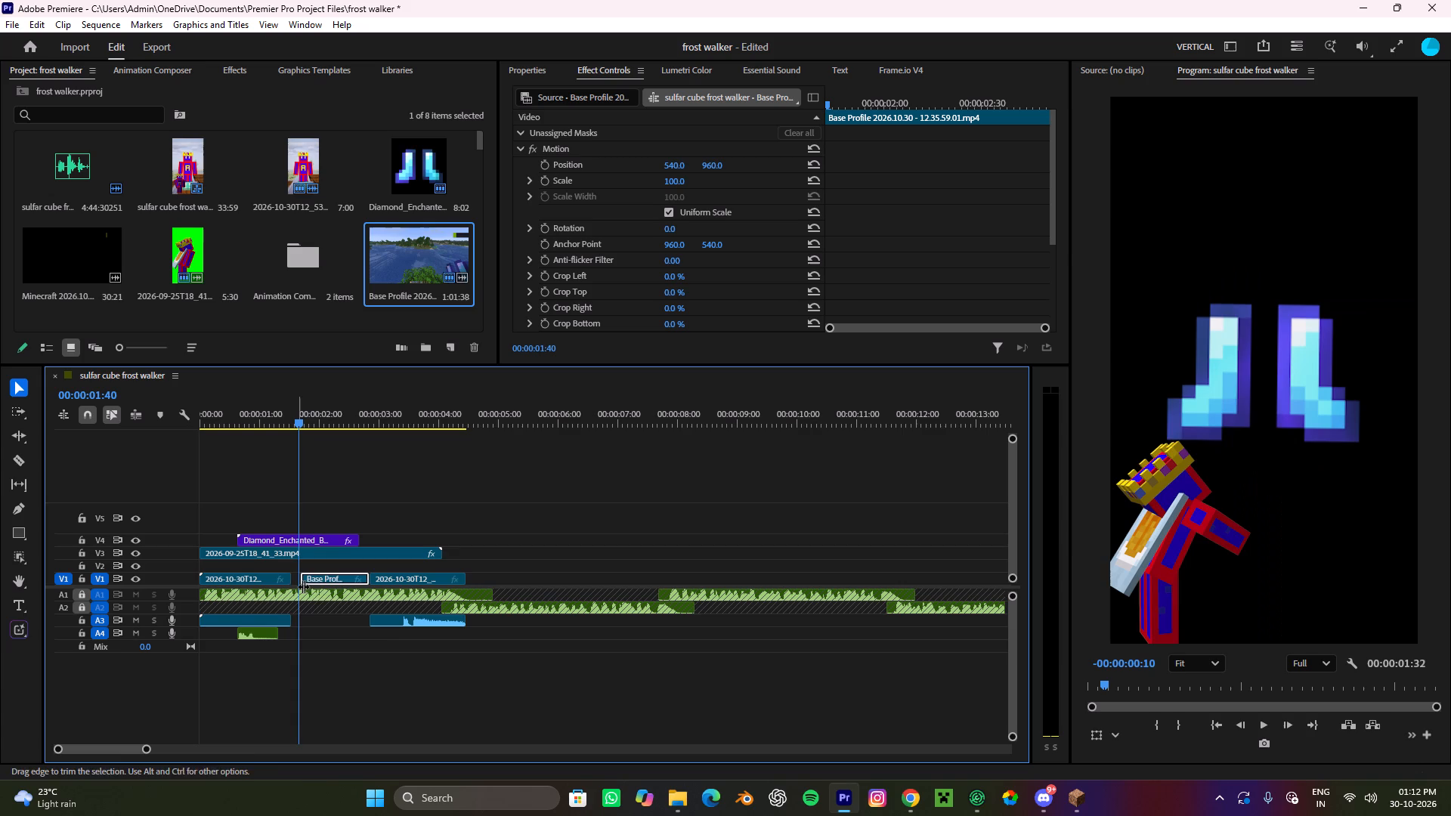
left_click_drag(303, 580, 264, 580)
Play the opening of the sequence from the start to check the new cut and the entrance of the boots overlay.
left_click_drag(296, 414, 0, 394)
key("space")
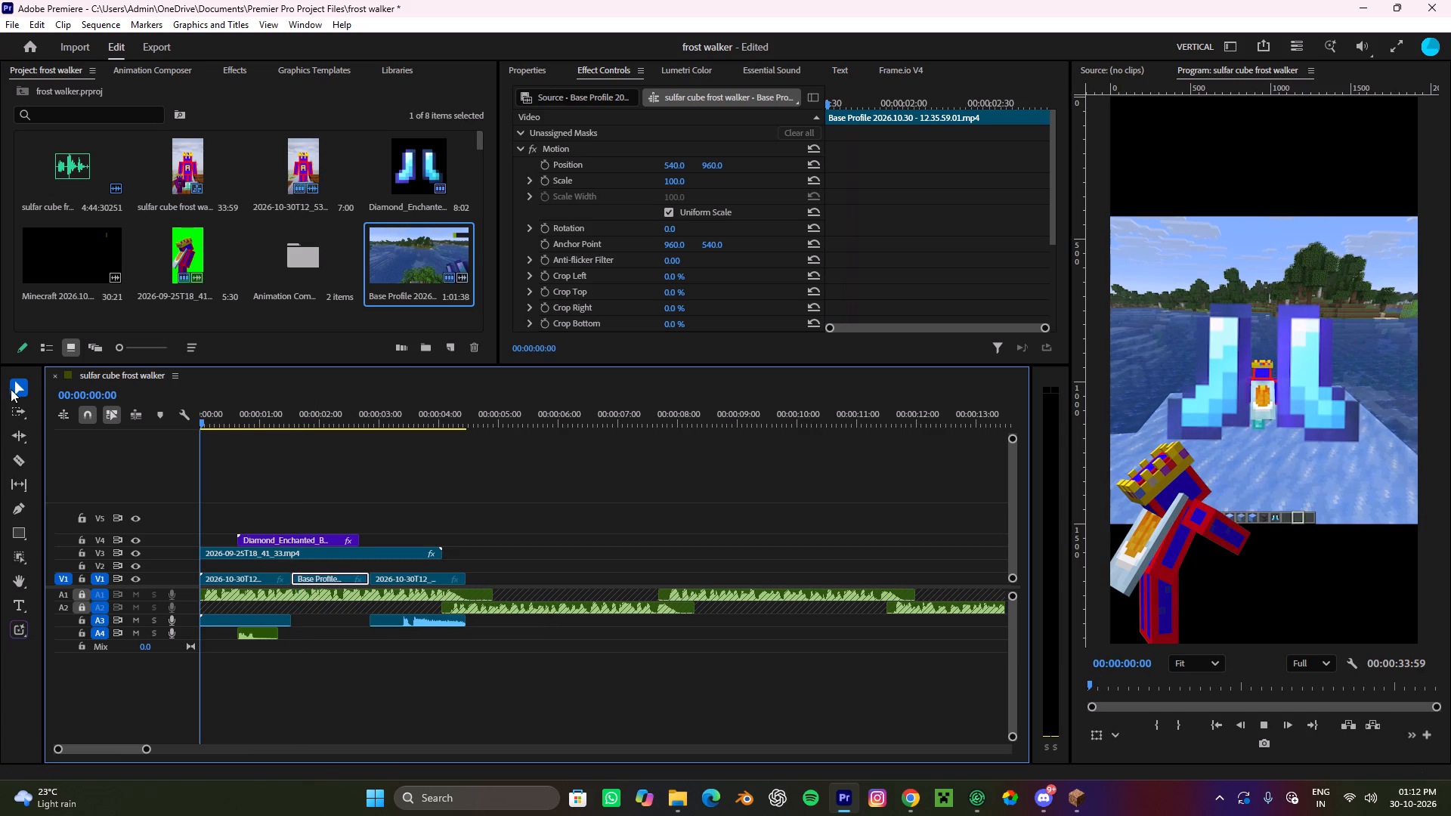
left_click(560, 468)
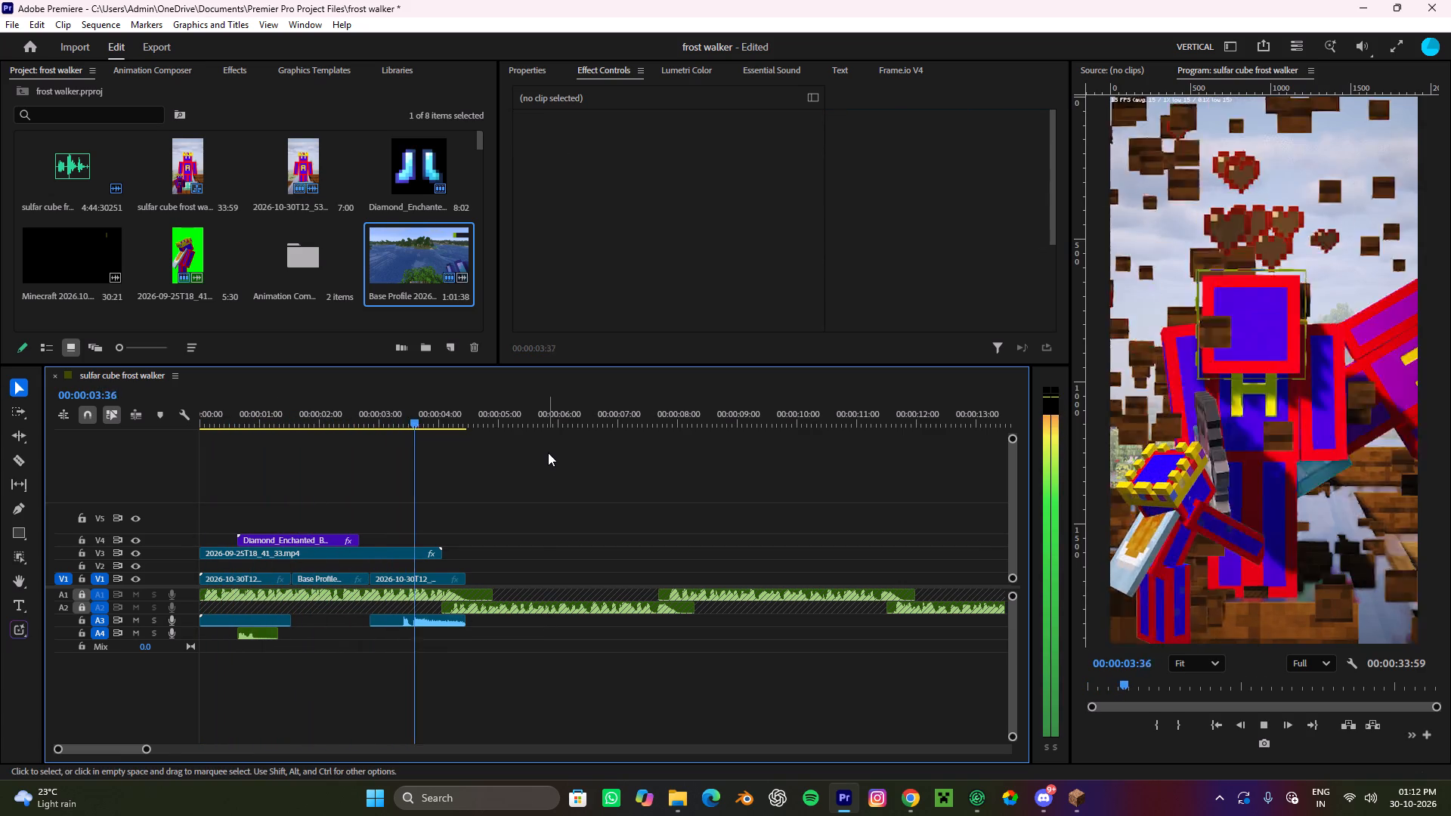
scroll(548, 453, "down", 4, "alt")
left_click_drag(390, 410, 25, 396)
key("space")
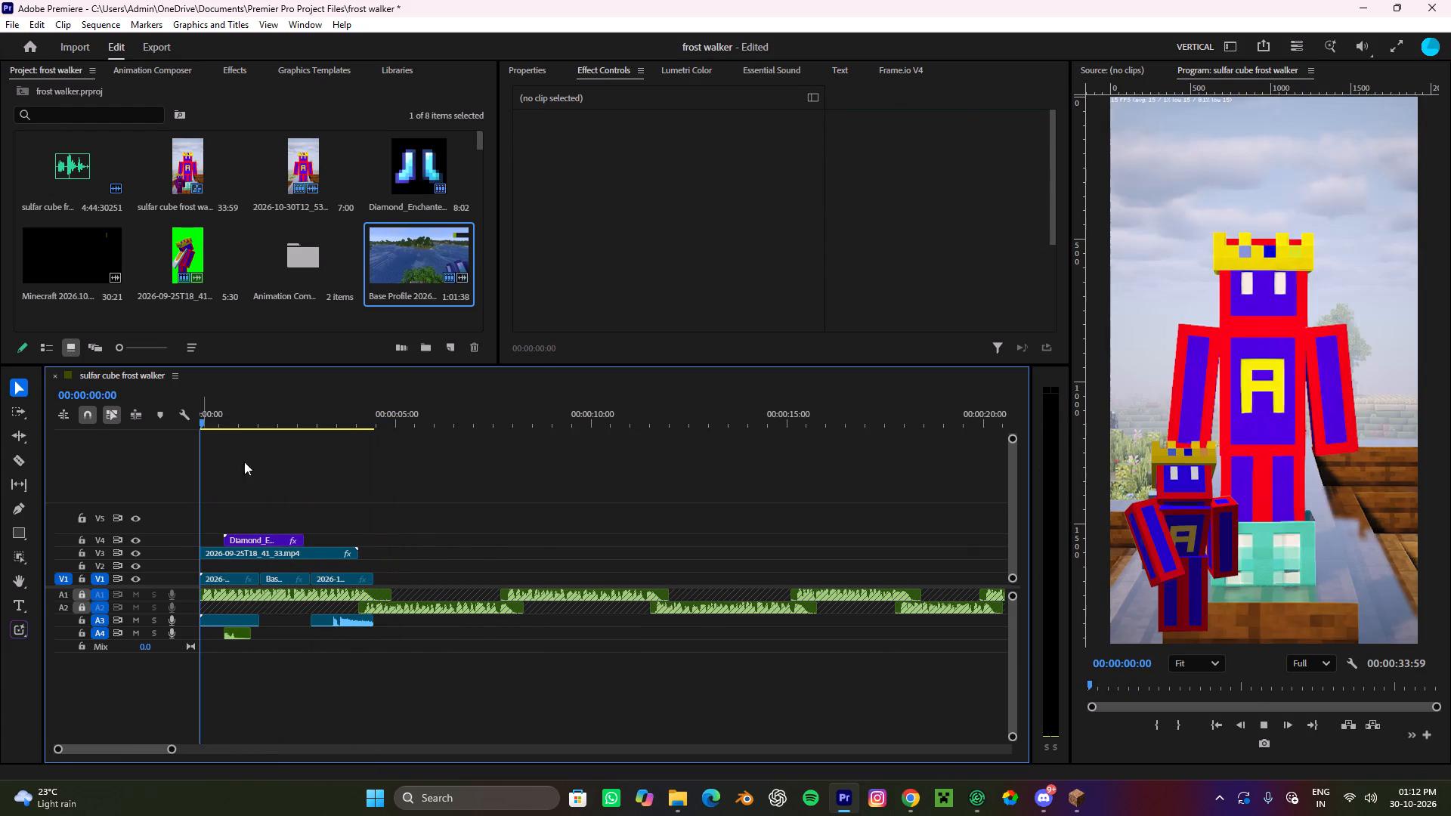
scroll(482, 509, "down", 8, "alt")
scroll(457, 545, "up", 5, "alt")
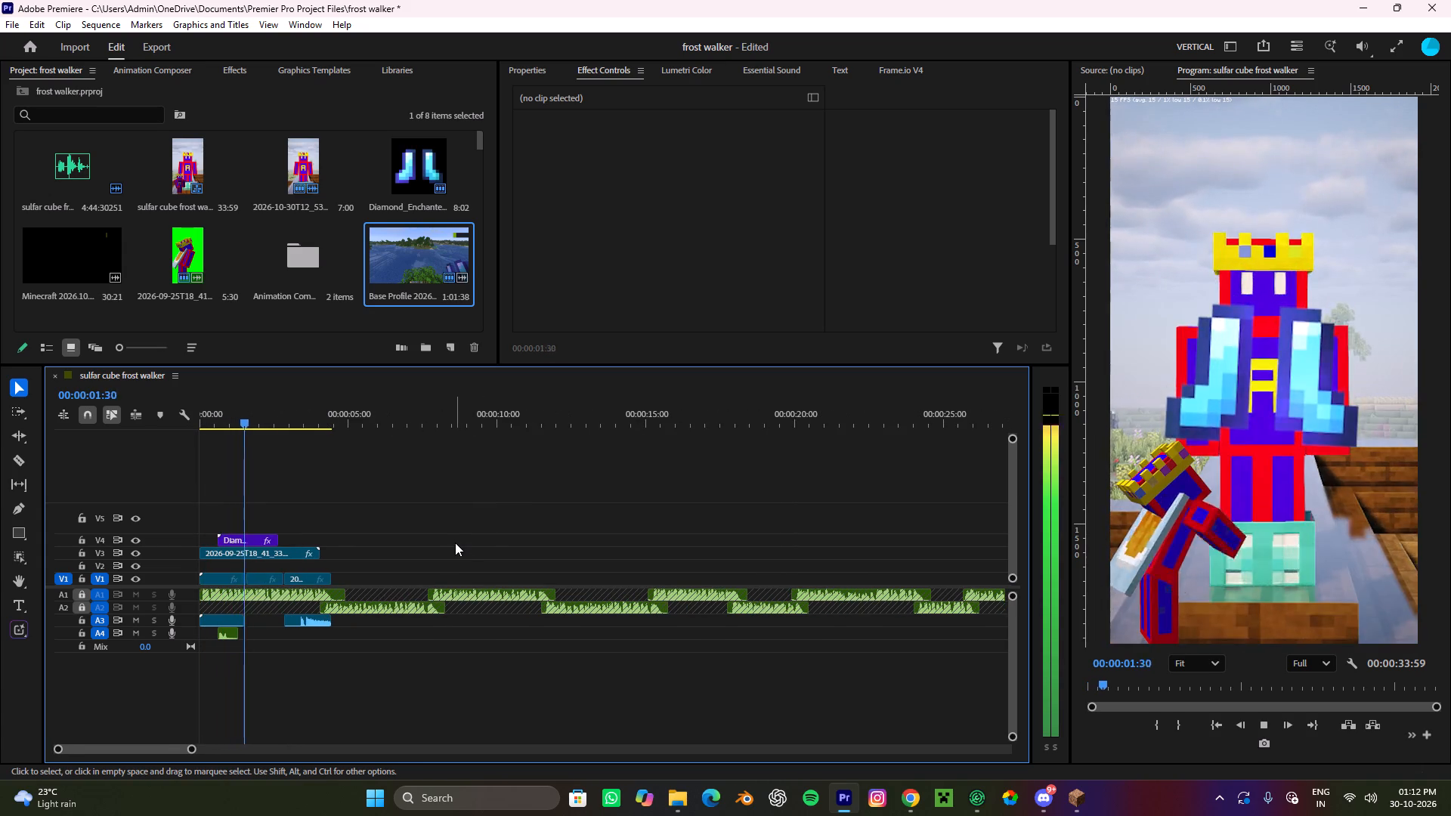
key("space")
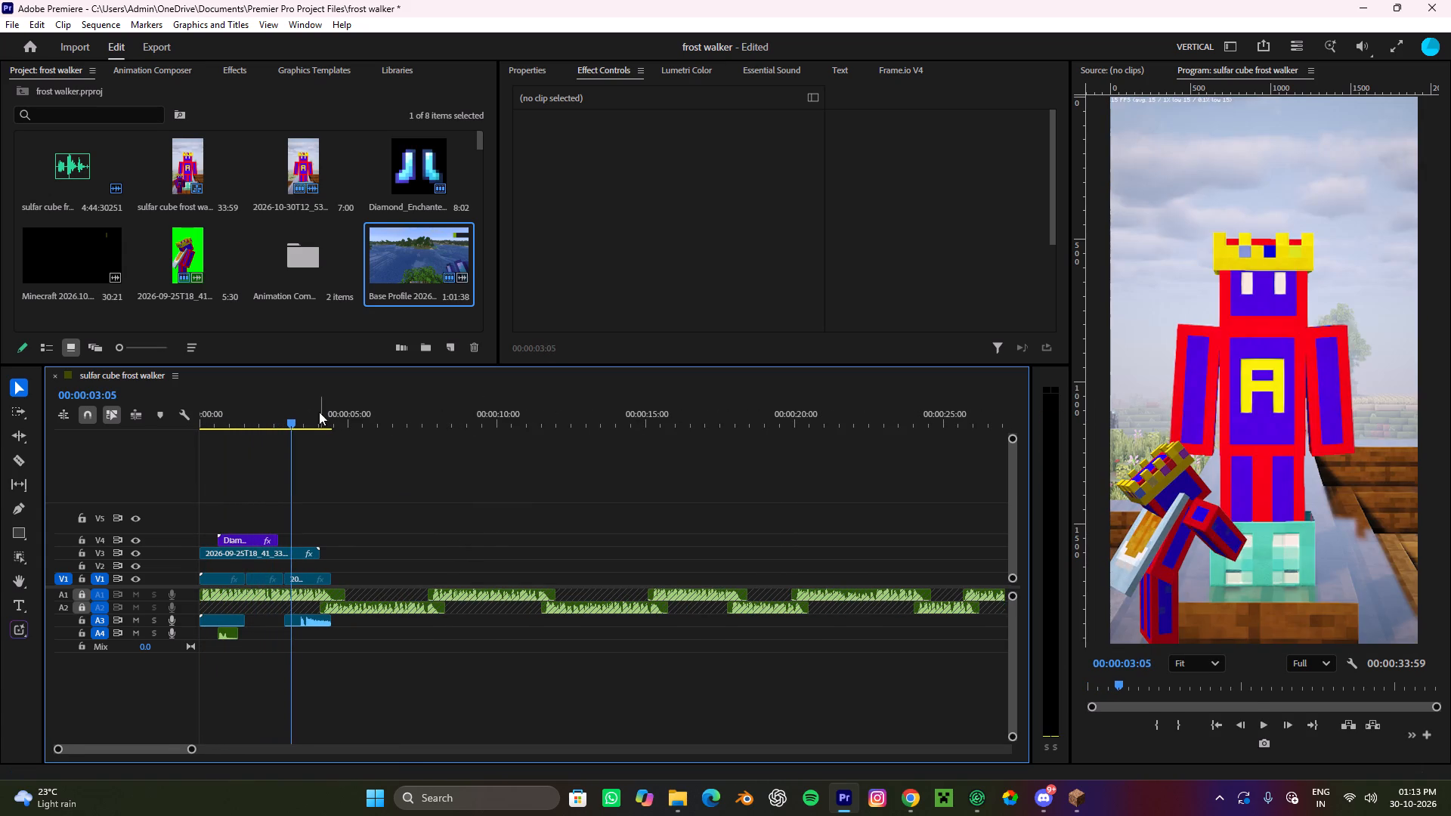
left_click_drag(314, 411, 30, 428)
key("space")
key("space")
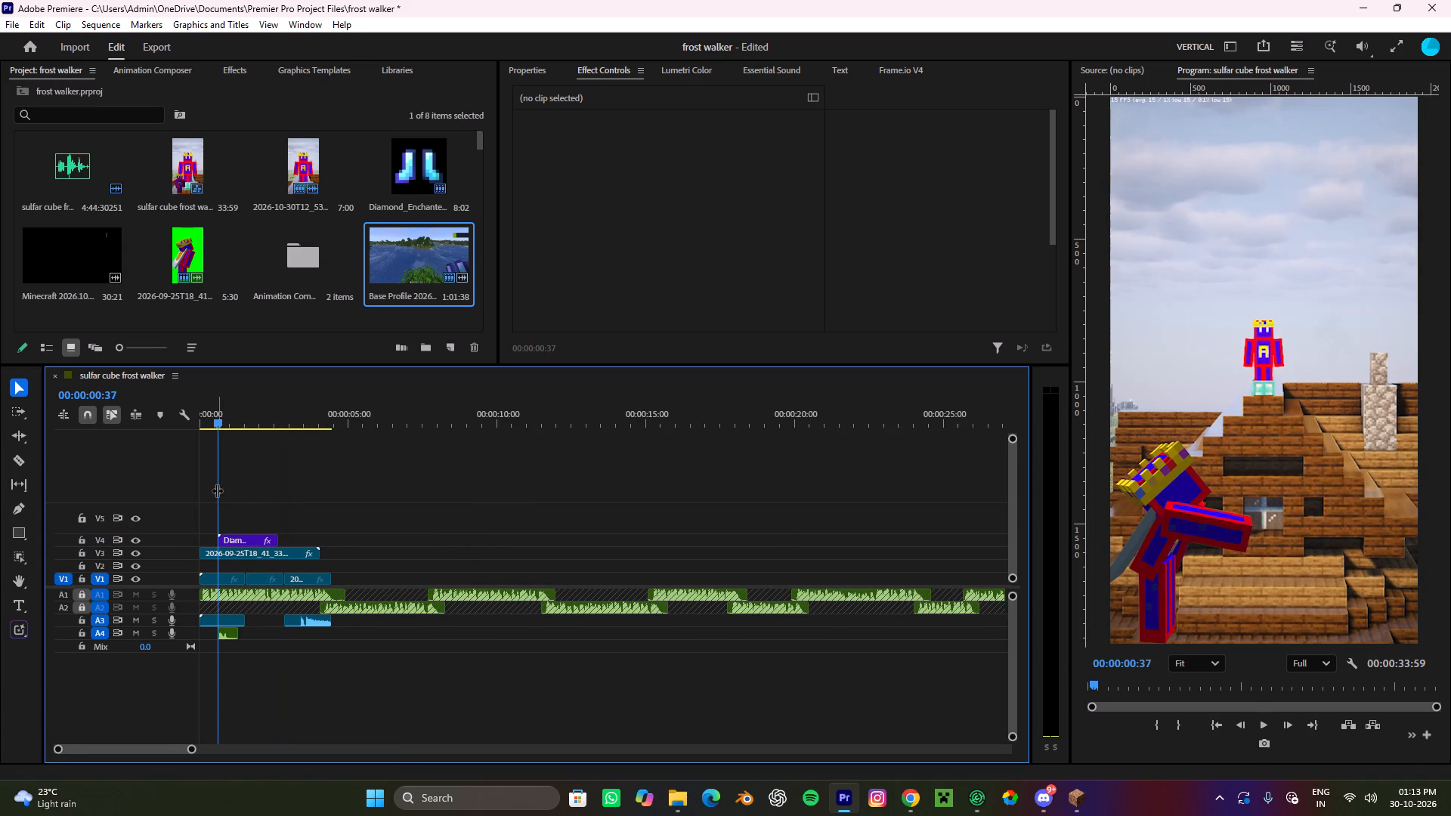
Create a 1080 × 1920 adjustment layer at 60 fps with square pixels.
left_click(453, 345)
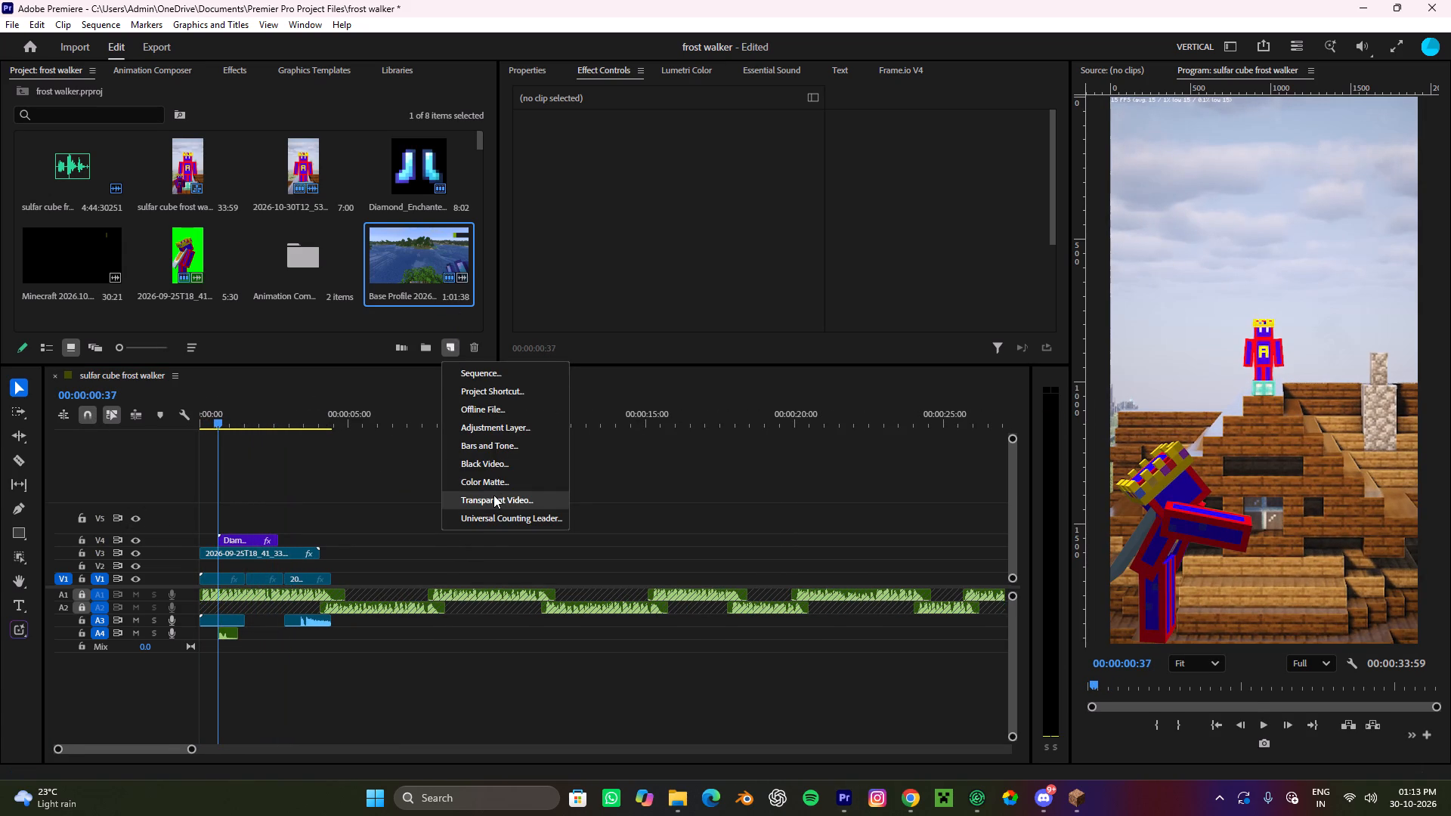
left_click(508, 427)
left_click(763, 469)
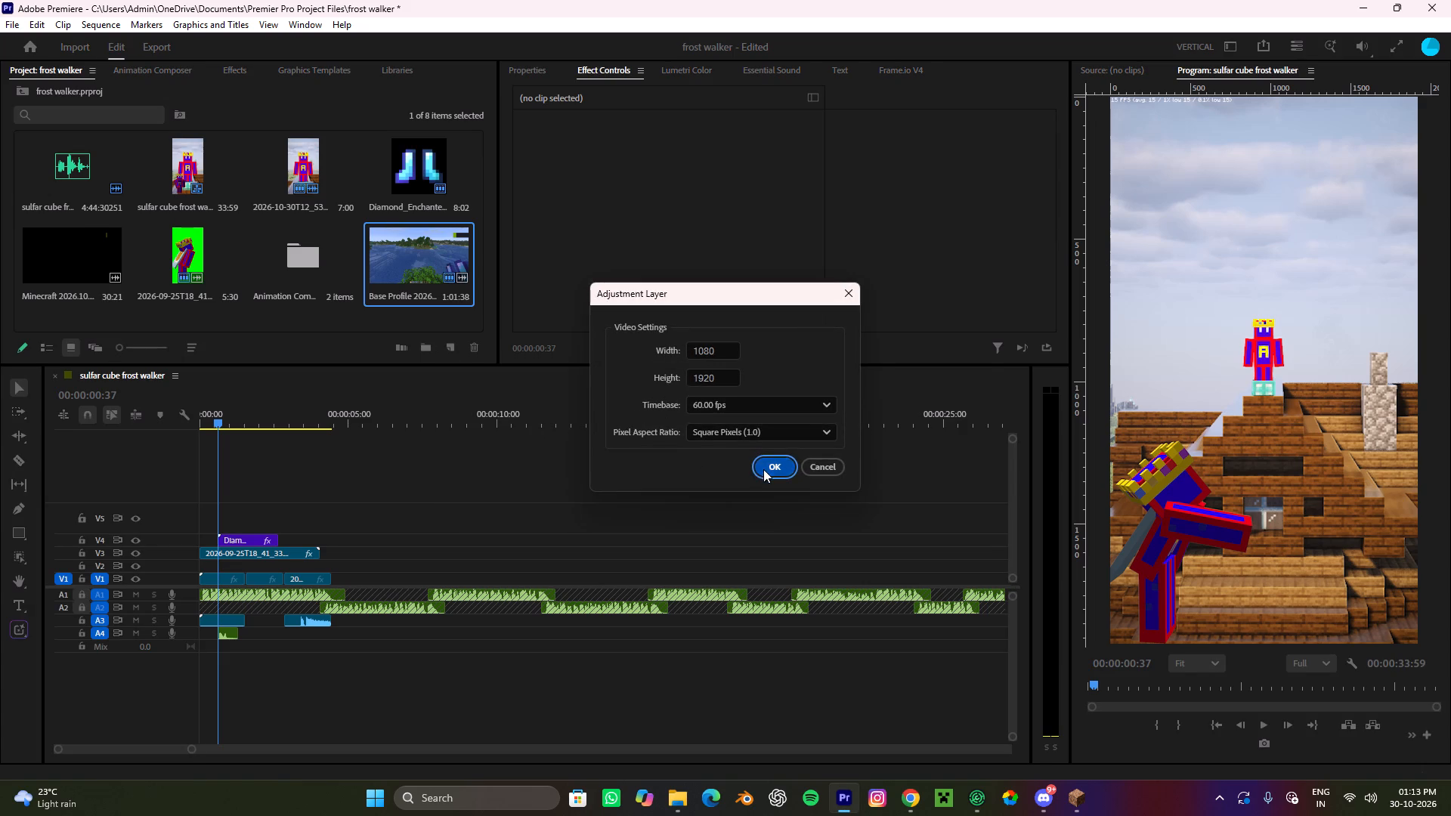
Place the adjustment layer on V5 at the sequence start, split it where the first V1 clip ends, and remove the rest.
left_click_drag(73, 302, 160, 518)
key("c")
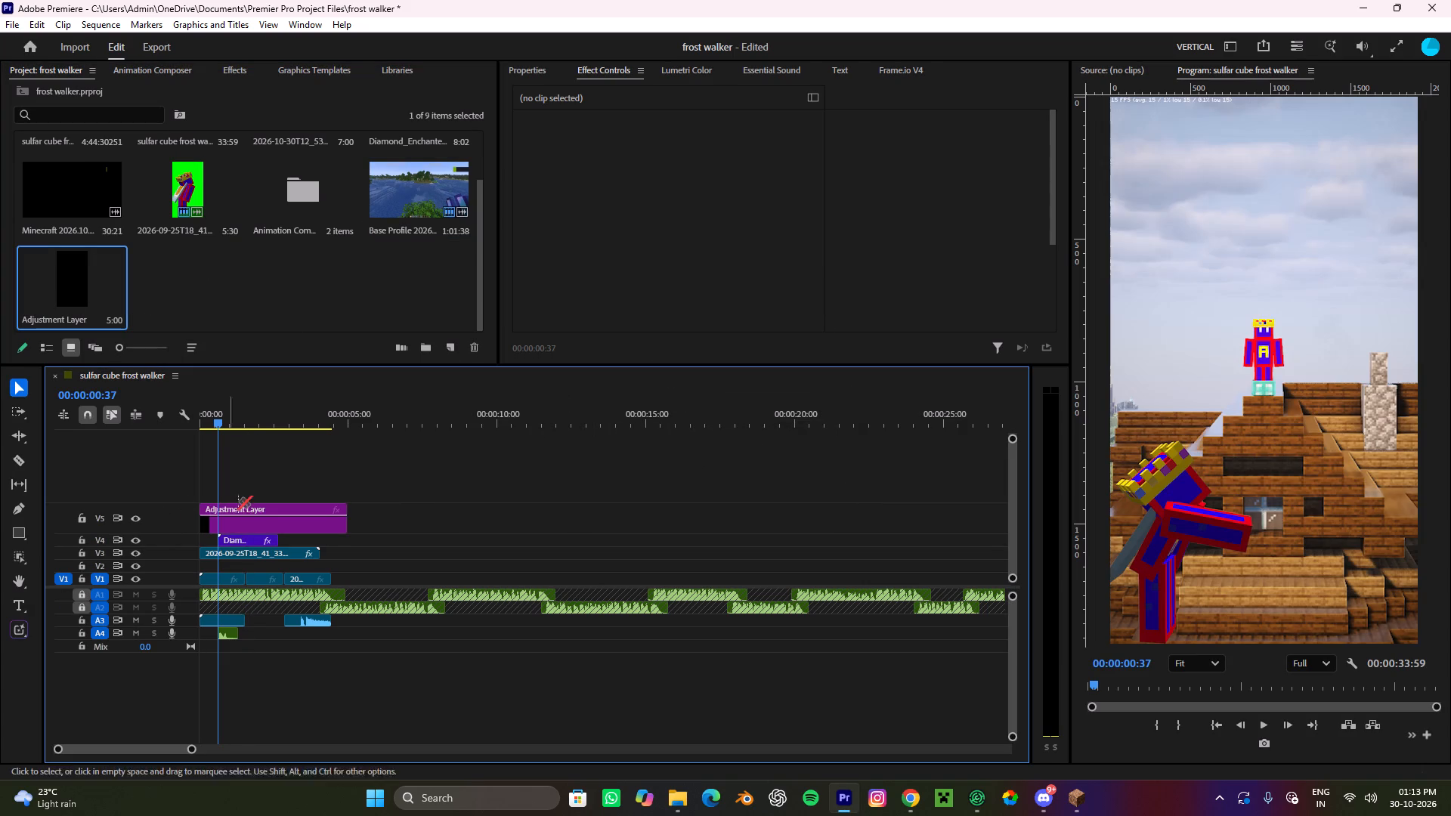
left_click(246, 515)
key("v")
left_click(264, 505)
key("ctrl+x")
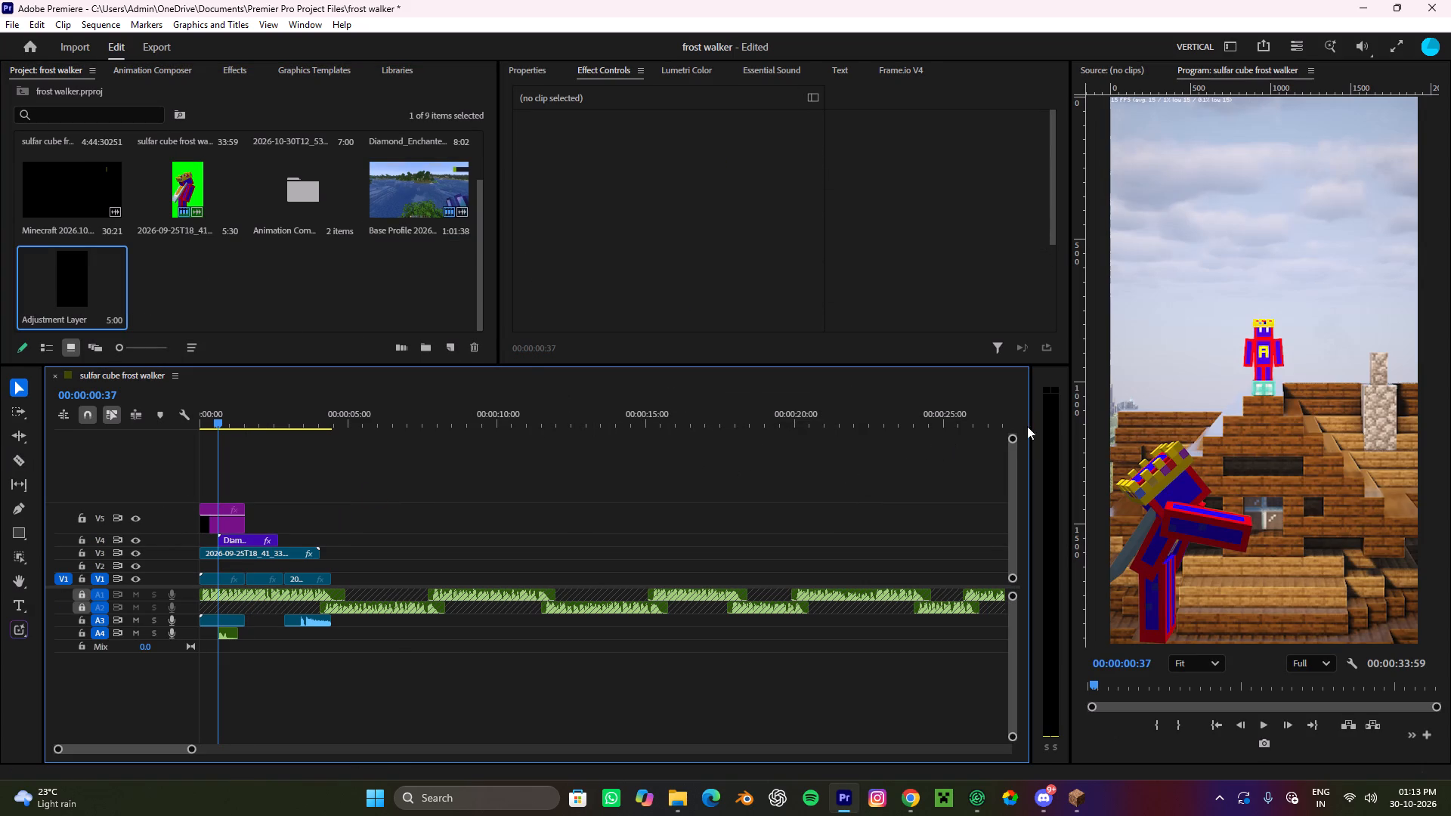
Search the effects for "impact" and apply Malice Impact Shake Mid to the V5 adjustment layer.
left_click_drag(1013, 438, 1016, 383)
left_click(238, 76)
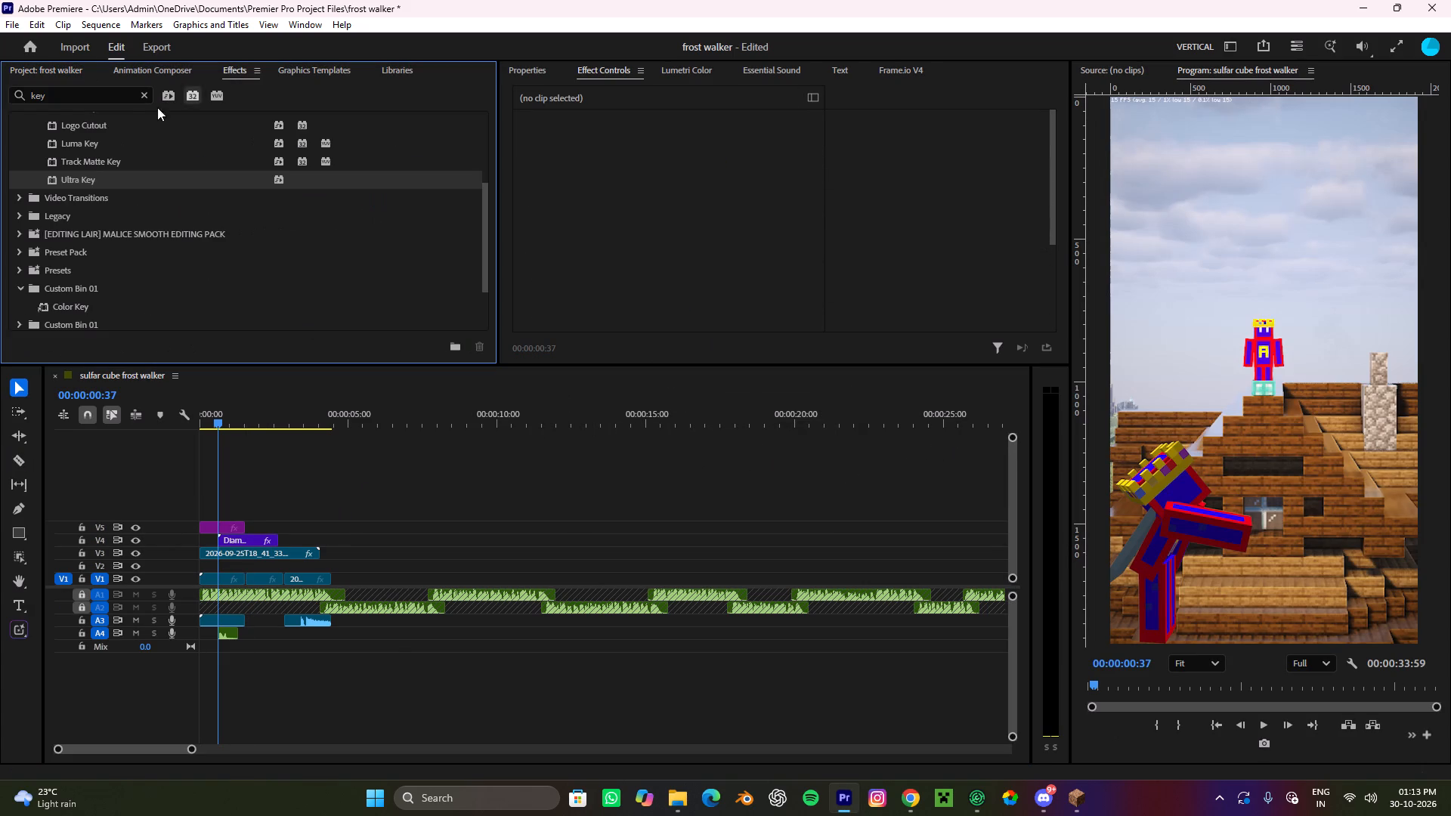
left_click_drag(76, 105, 67, 97)
left_click_drag(60, 88, 2, 92)
left_click_drag(65, 93, 0, 103)
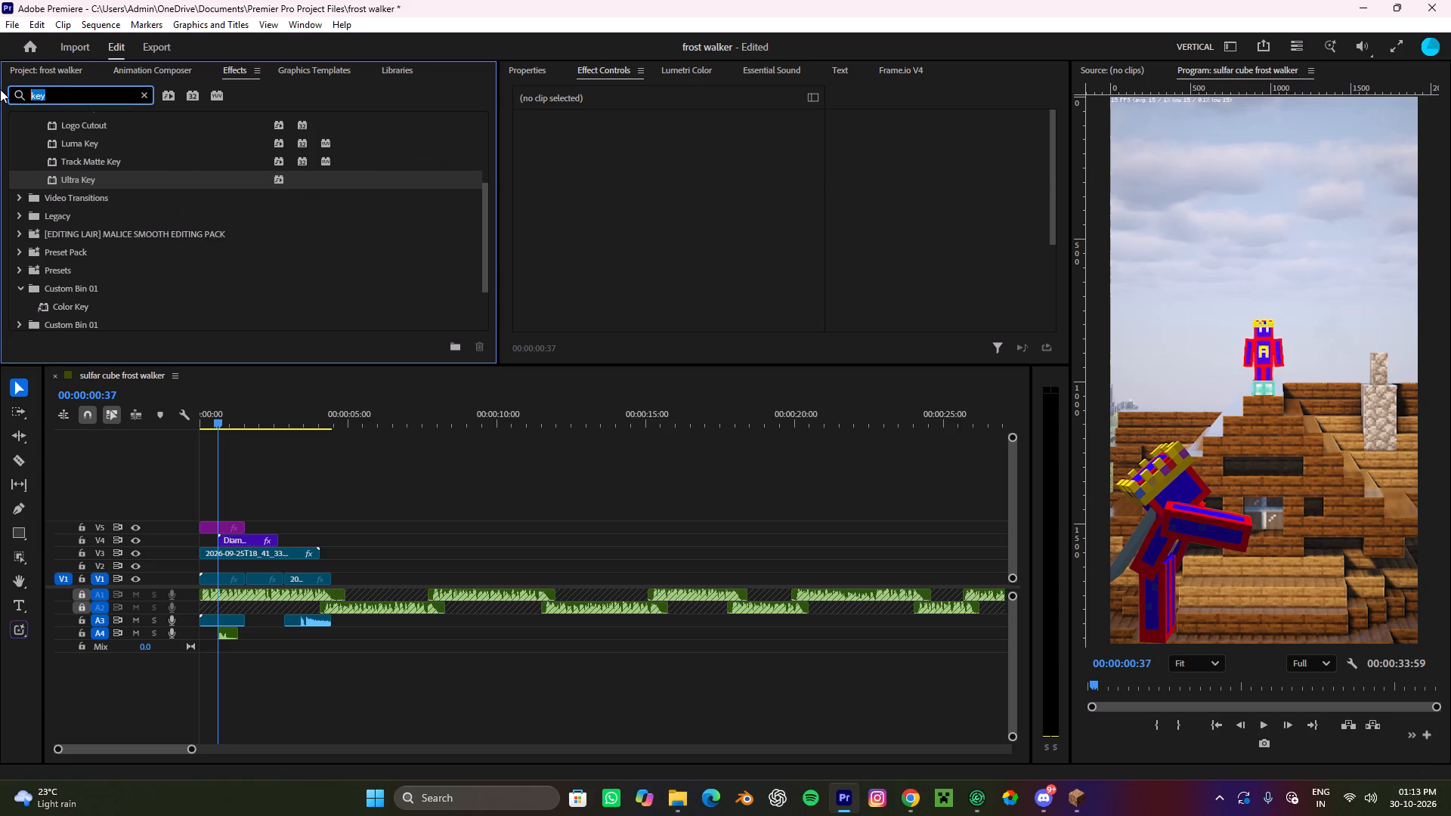
key("i")
key("BackSpace")
key("BackSpace")
key("BackSpace")
type("impactt")
key("BackSpace")
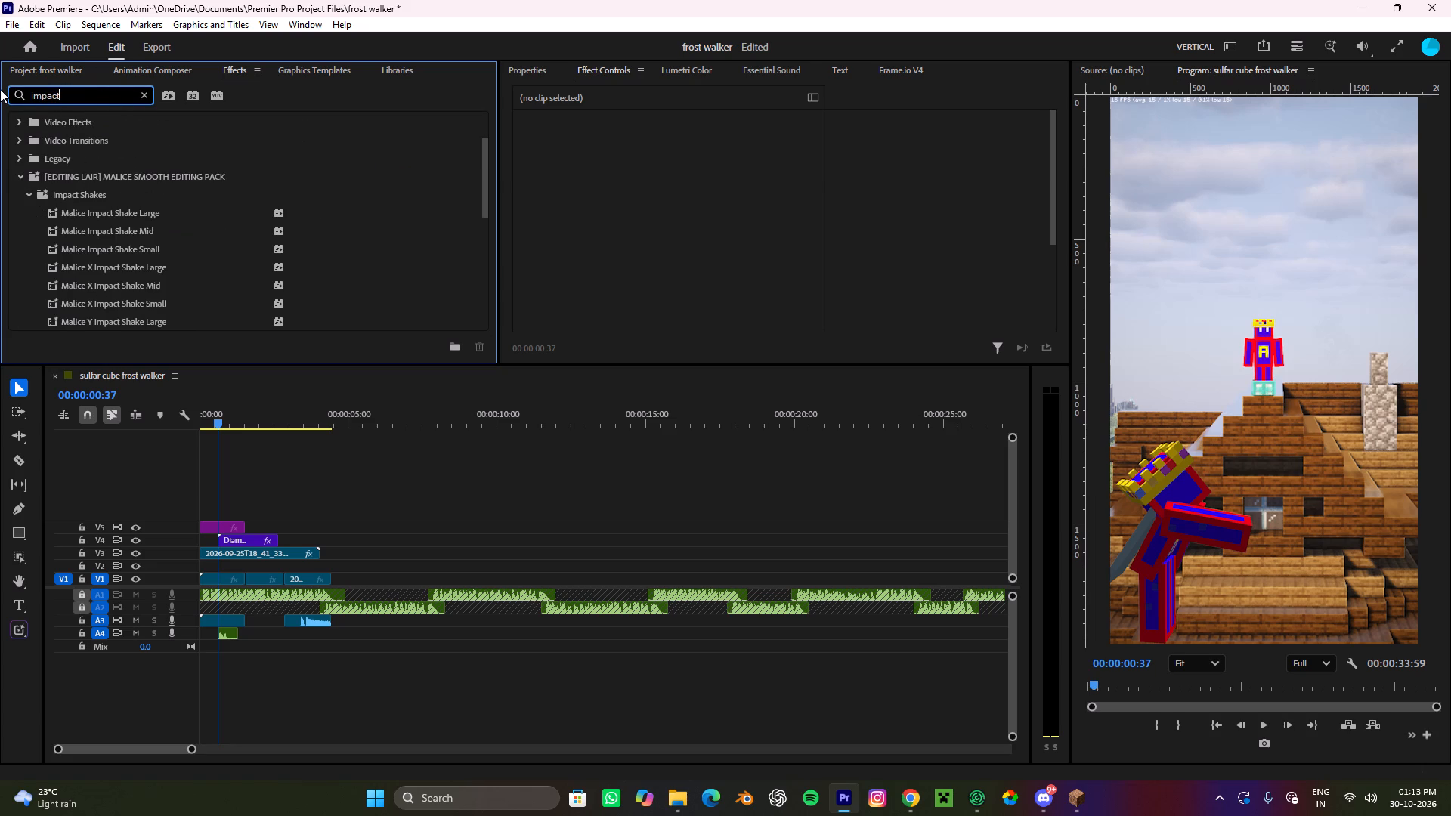
left_click_drag(131, 234, 299, 454)
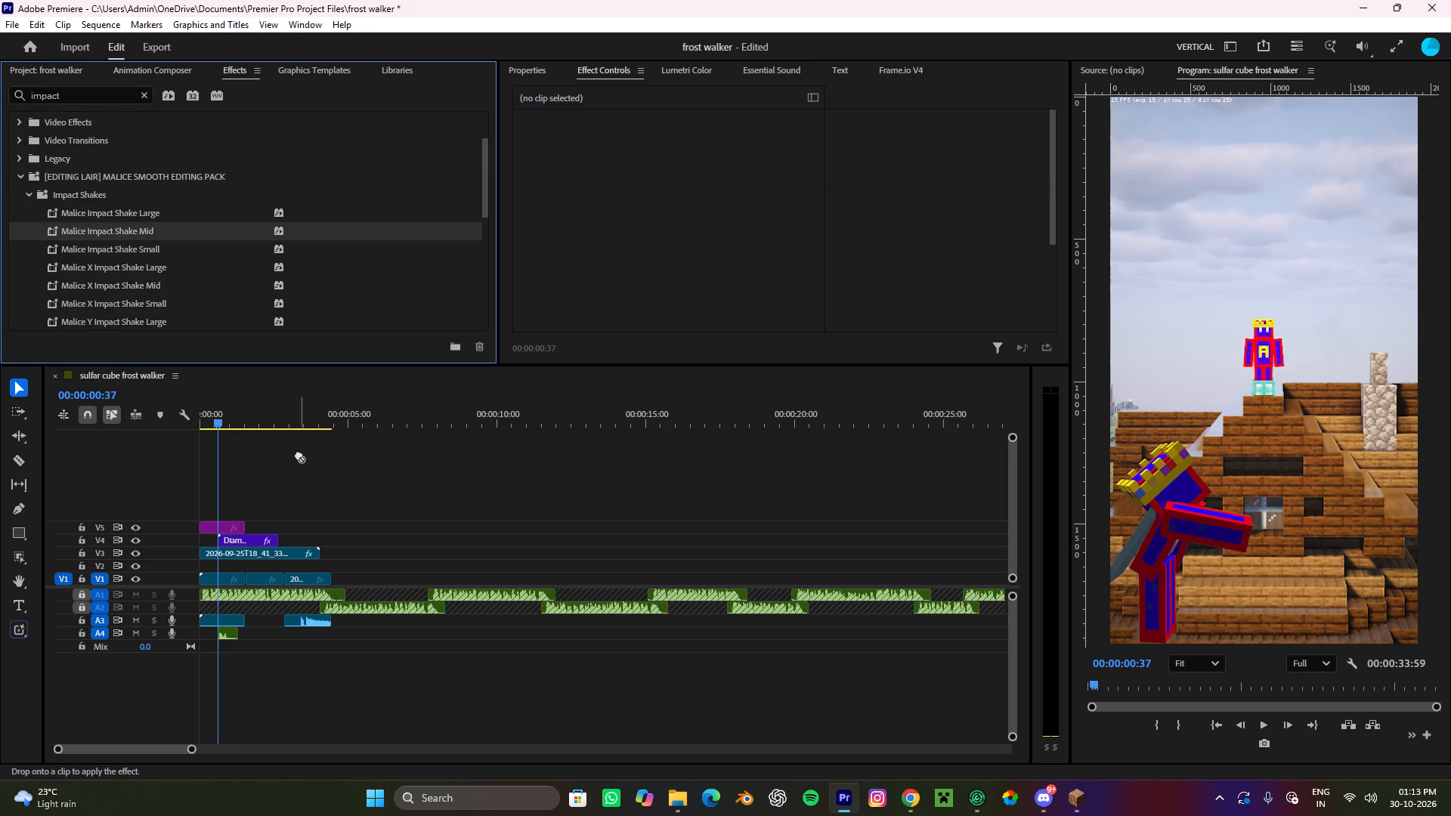
left_click_drag(299, 454, 220, 524)
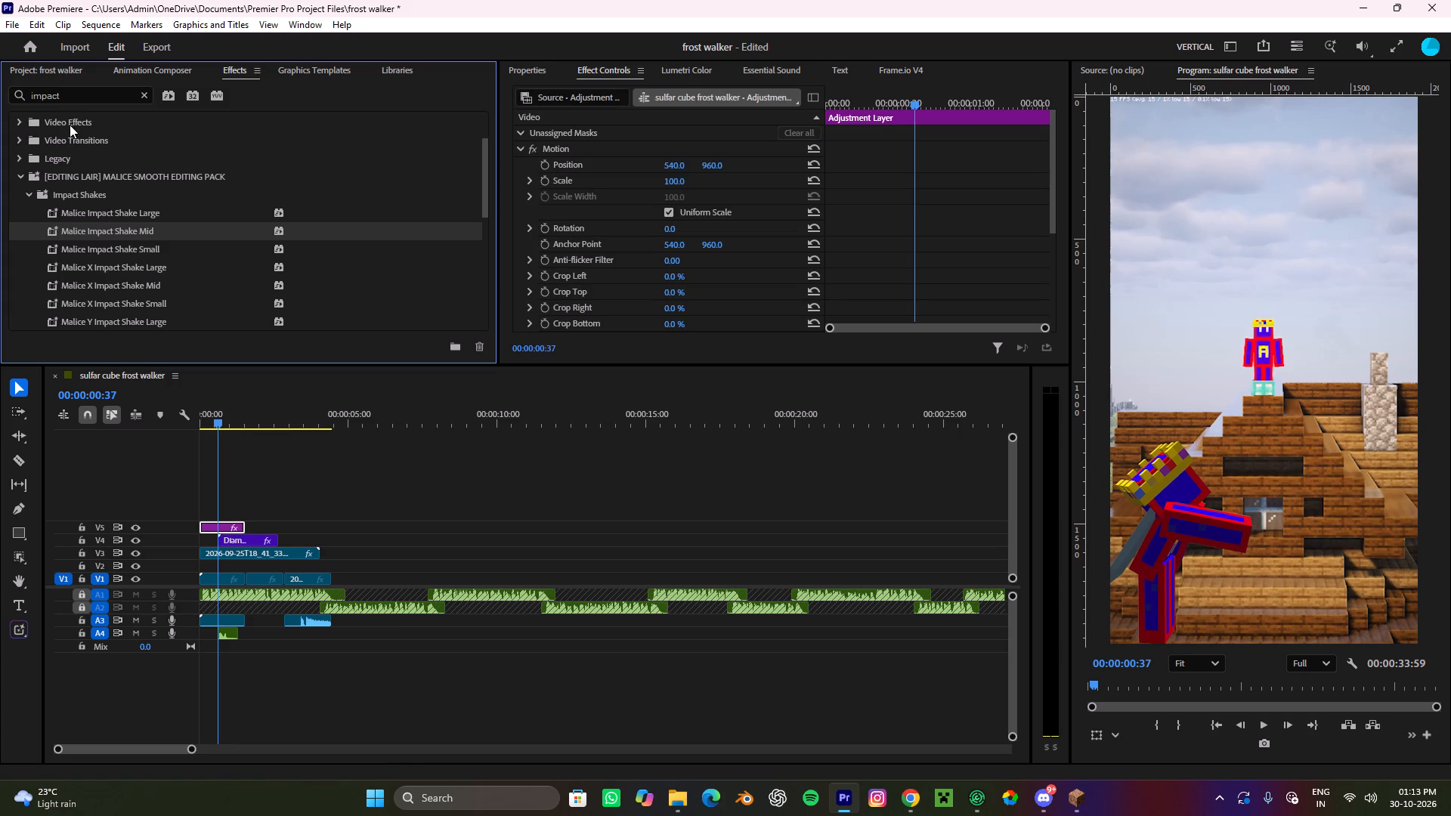
Search the effects for "shake" and look through the available shake effects and presets.
left_click_drag(80, 100, 0, 94)
key("s")
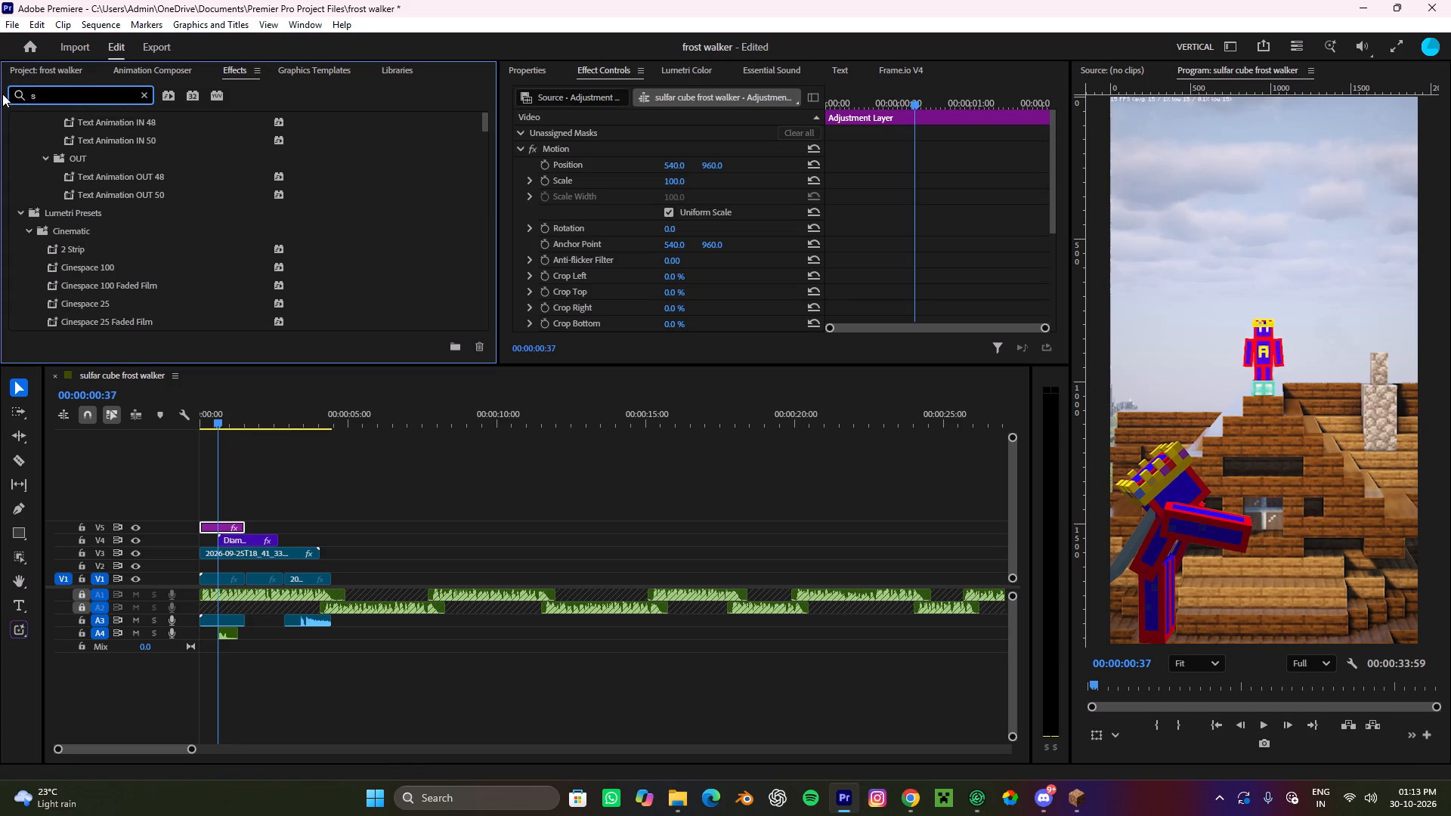
type("hak")
key("e")
scroll(193, 251, "down", 5)
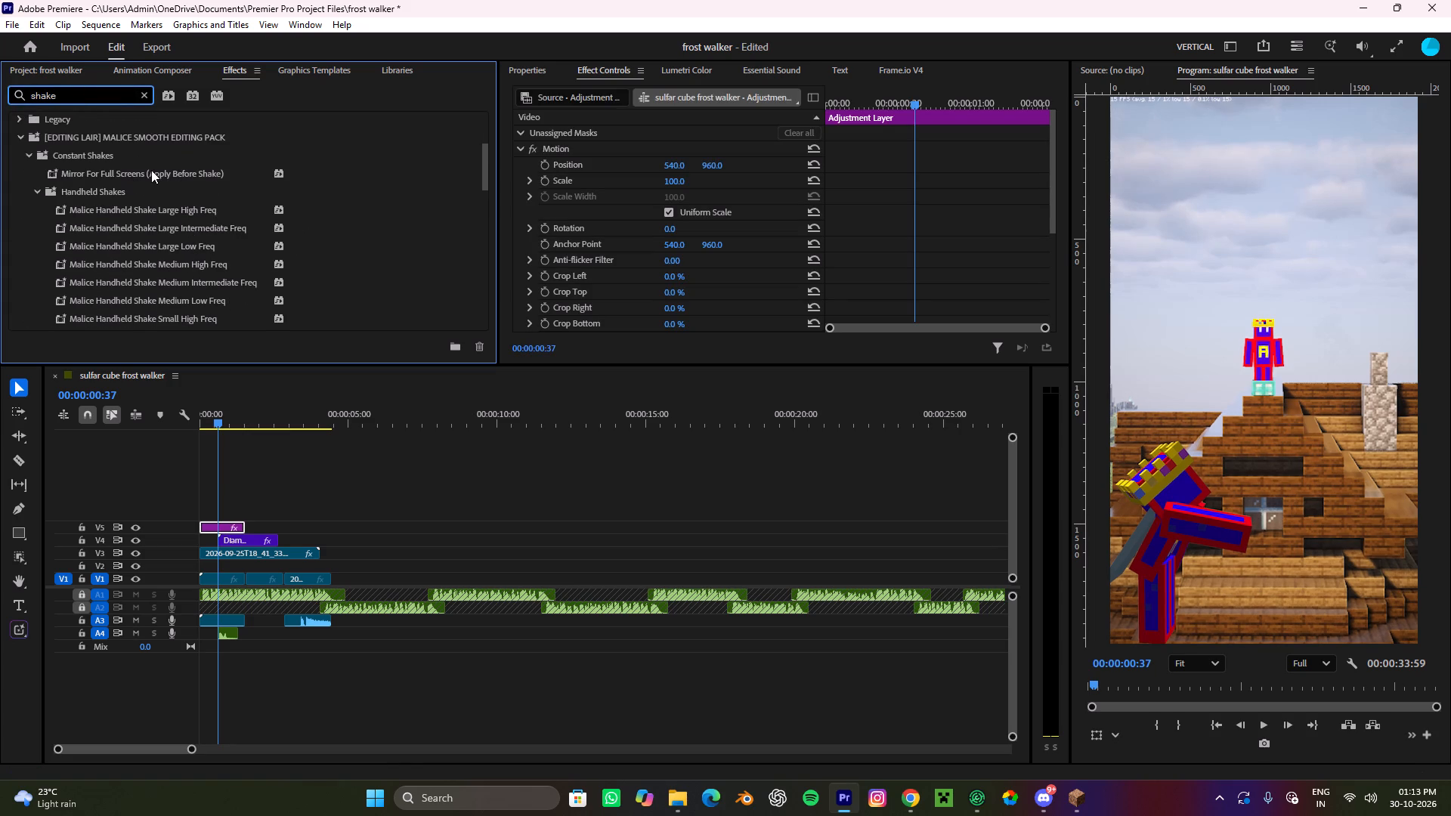
scroll(151, 170, "down", 5)
scroll(151, 170, "up", 11)
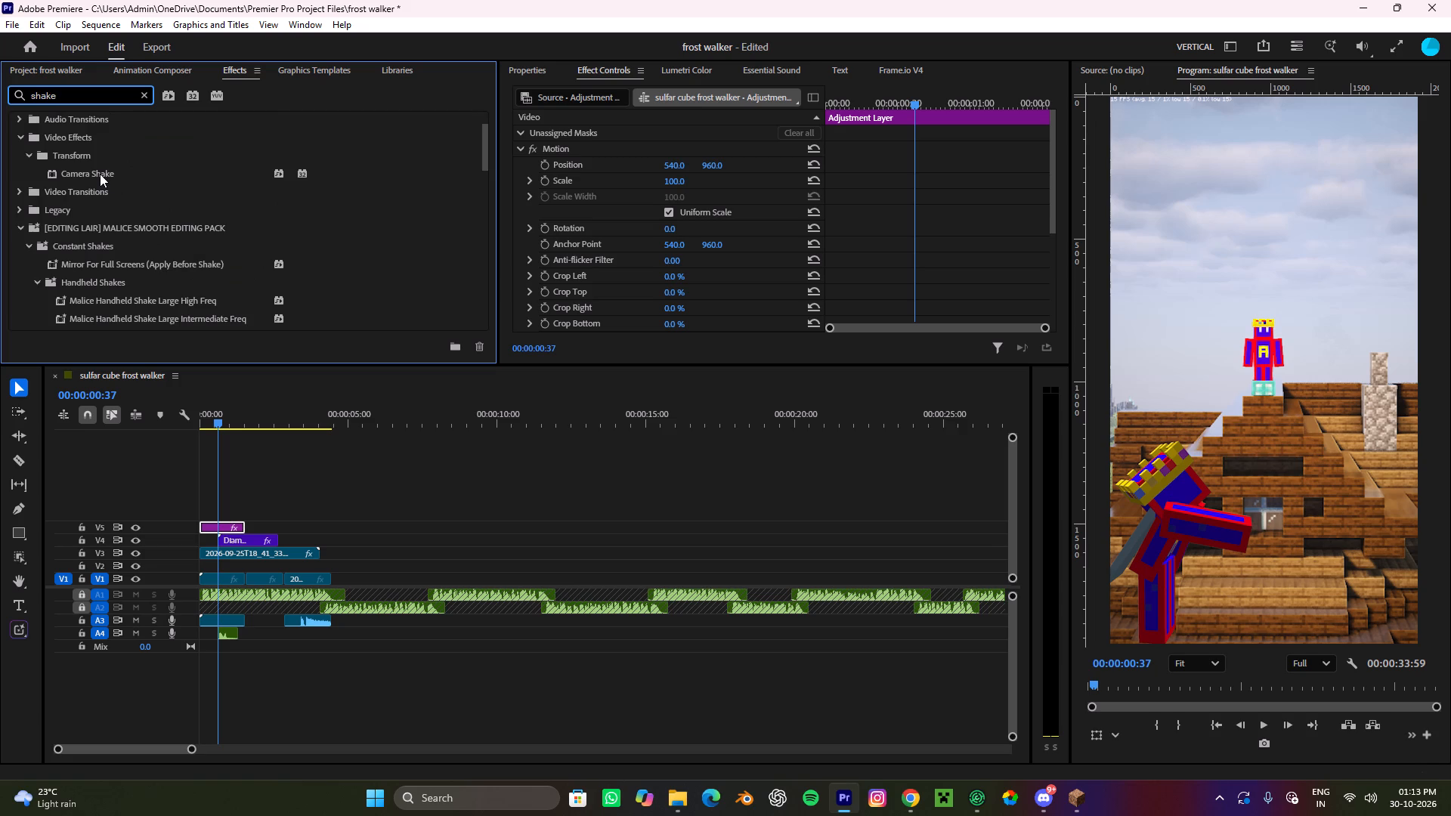
scroll(100, 174, "down", 10)
Search the effects for "green", apply Malice Green Flash Large to the V5 adjustment layer, and play back the opening.
left_click_drag(80, 97, 0, 38)
type("green")
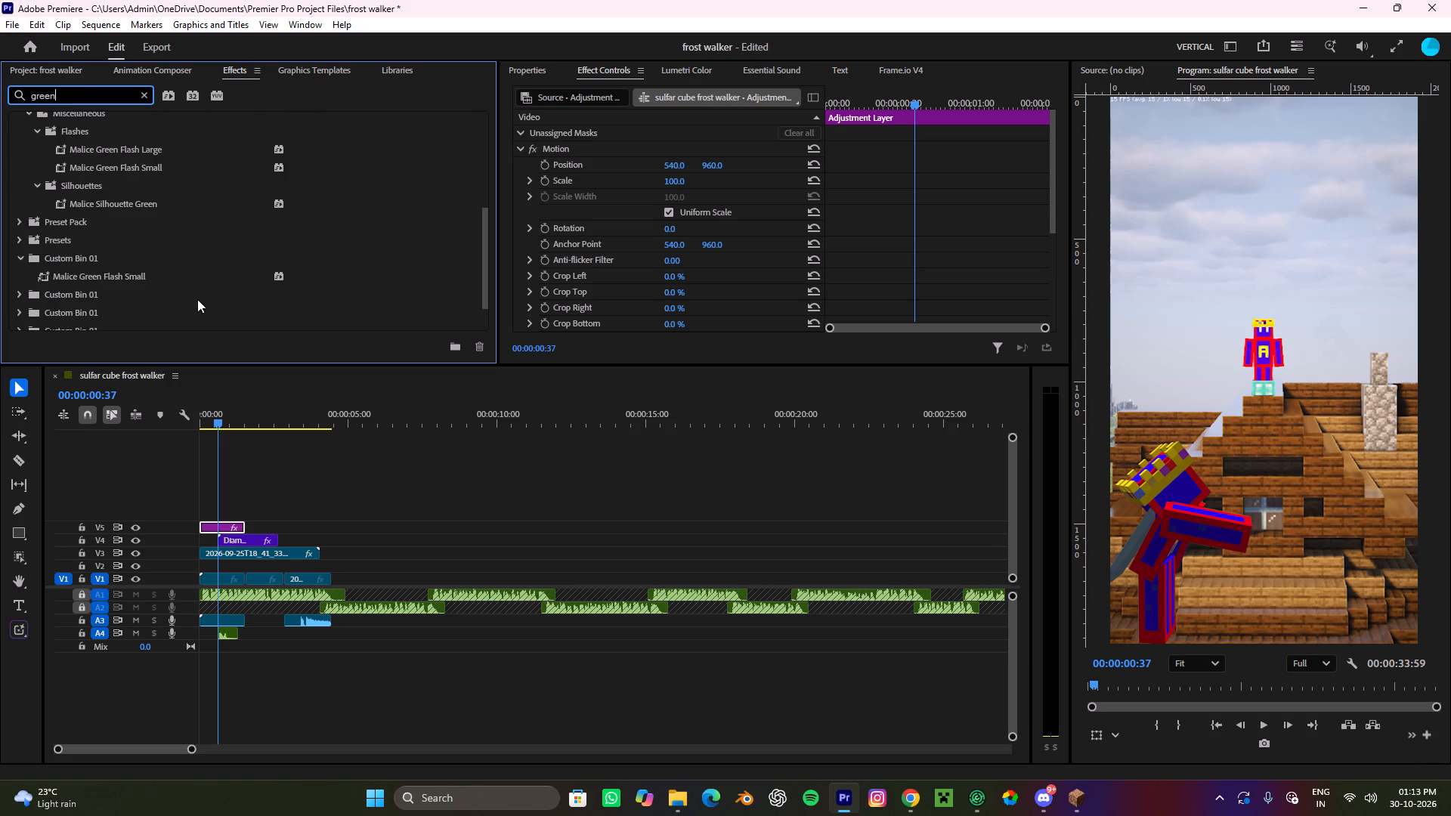
left_click_drag(131, 150, 207, 530)
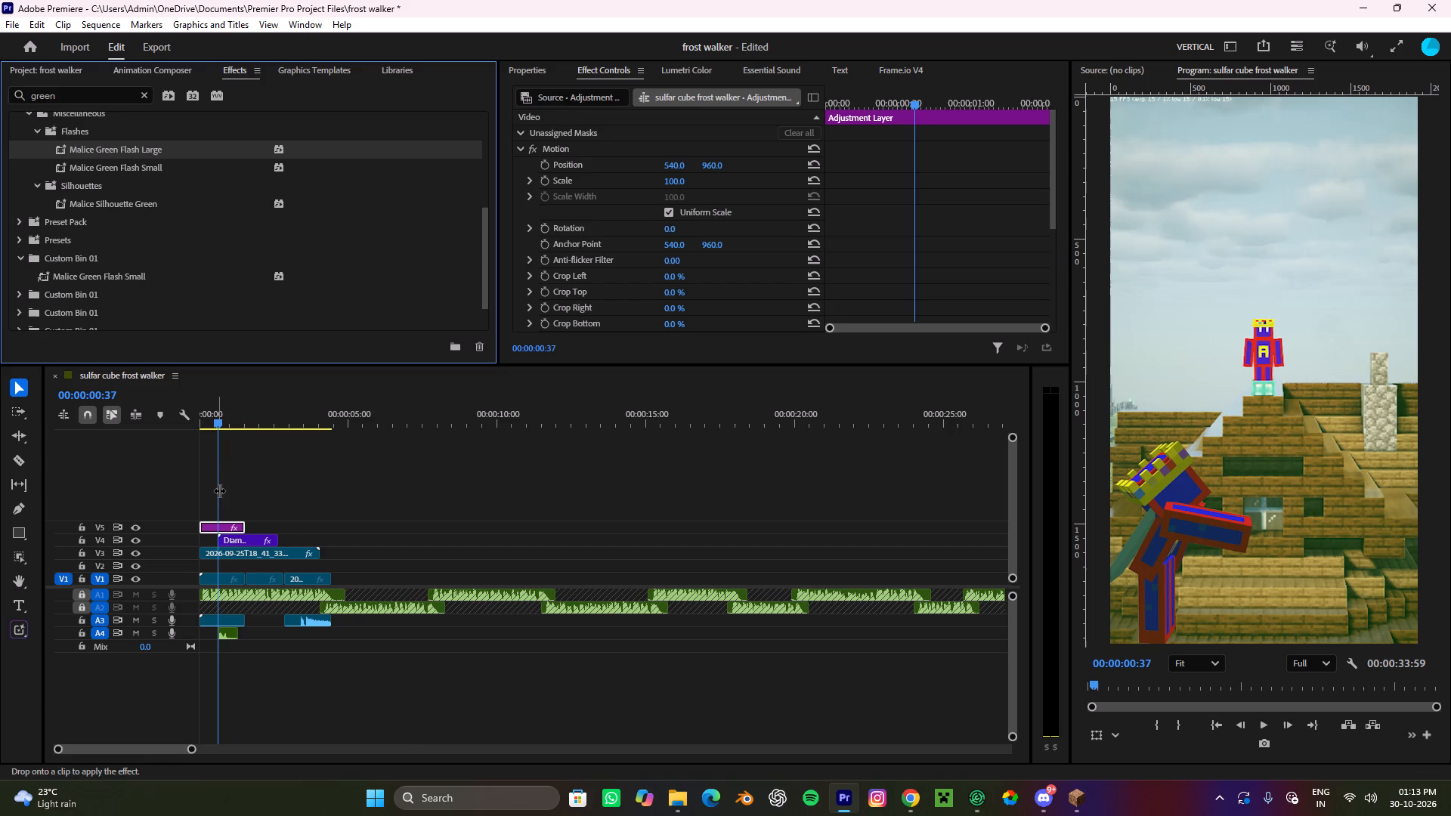
left_click_drag(230, 416, 67, 421)
key("space")
key("space")
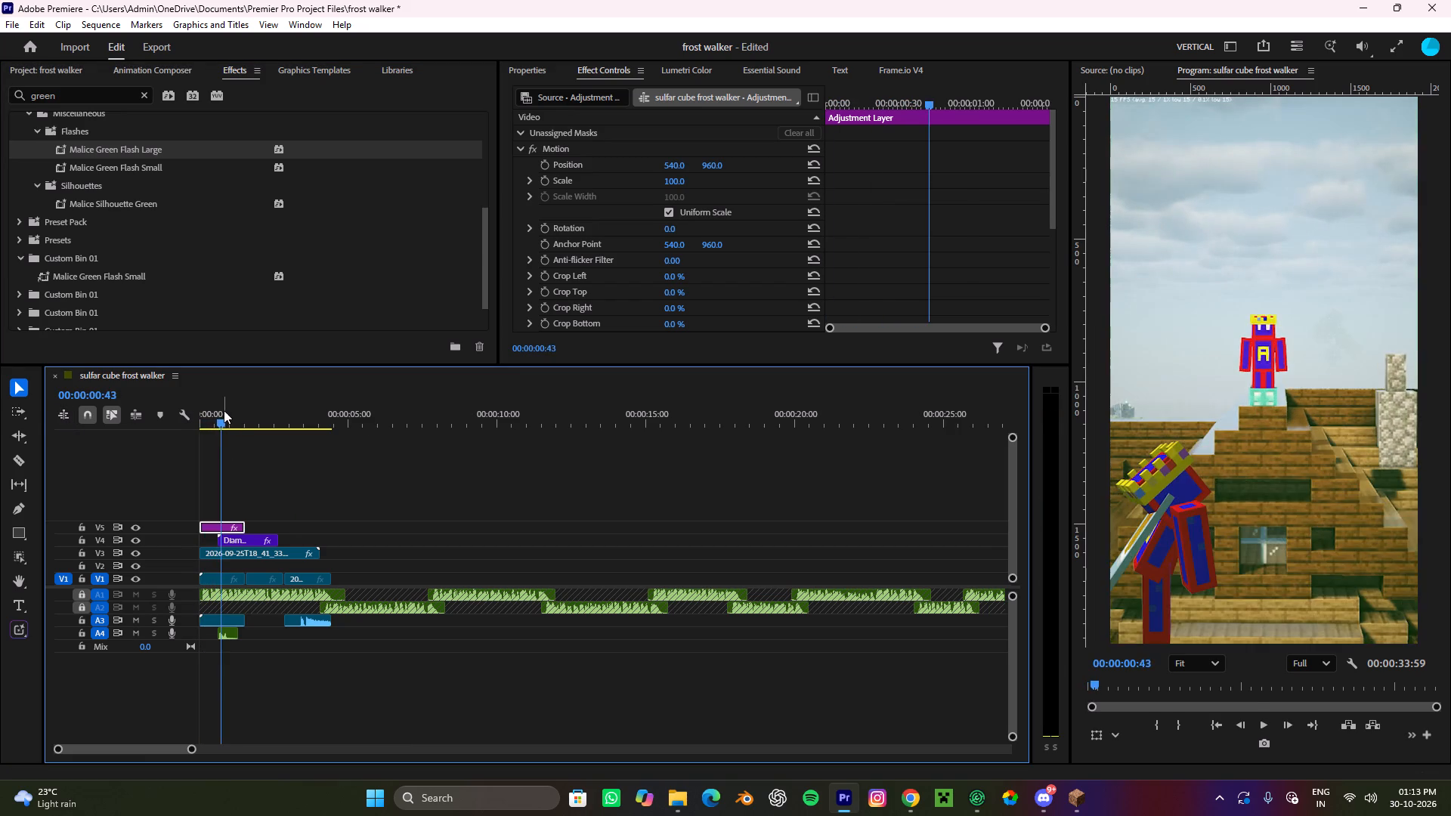
Replay the opening and undo the green flash on the V5 adjustment layer.
left_click_drag(224, 410, 50, 410)
key("space")
key("space")
key("ctrl+z")
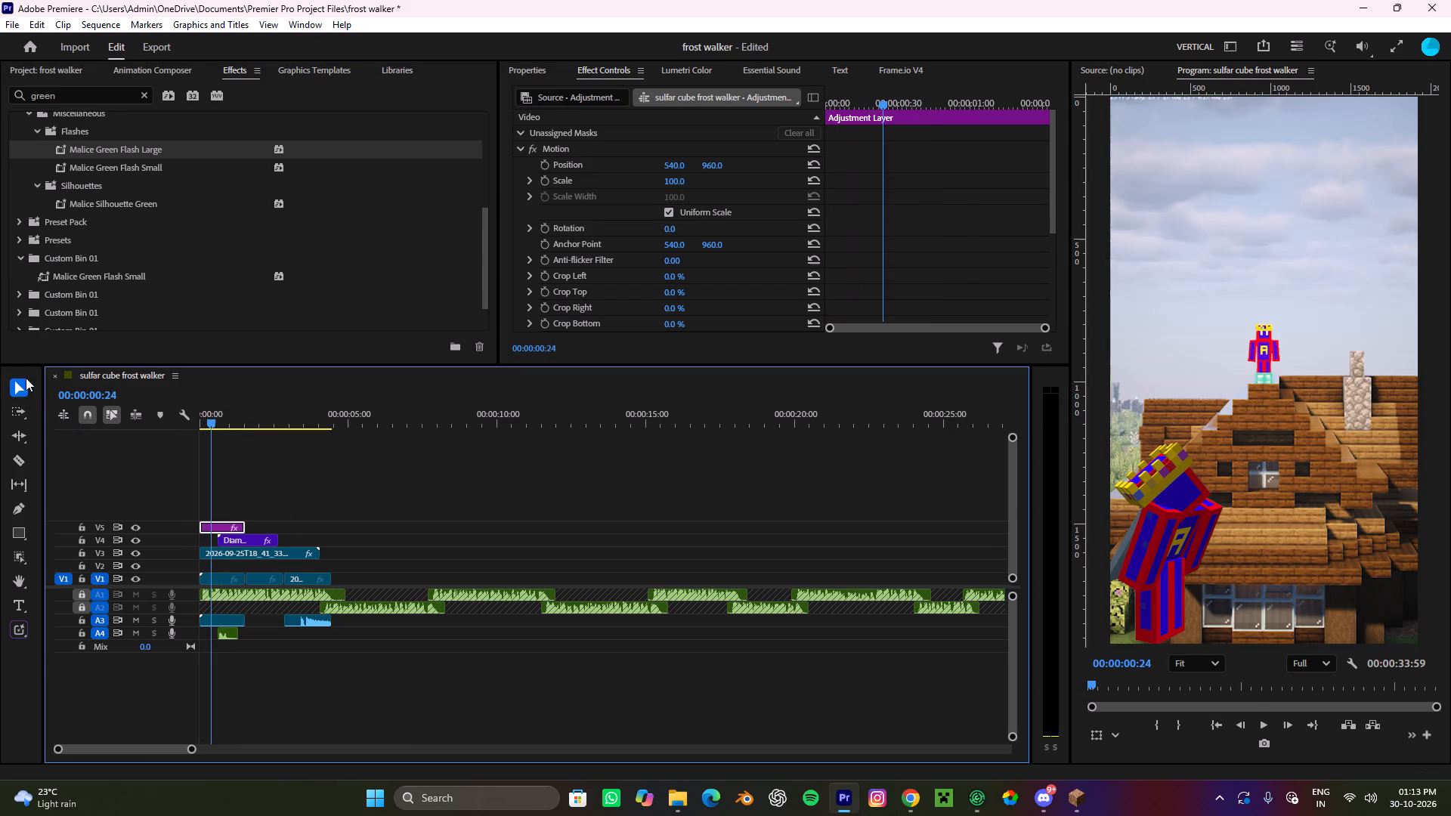
Search the effects for "white", apply Malice White Flash Large to the V5 adjustment layer, and play back the opening.
left_click_drag(60, 91, 0, 82)
type("white")
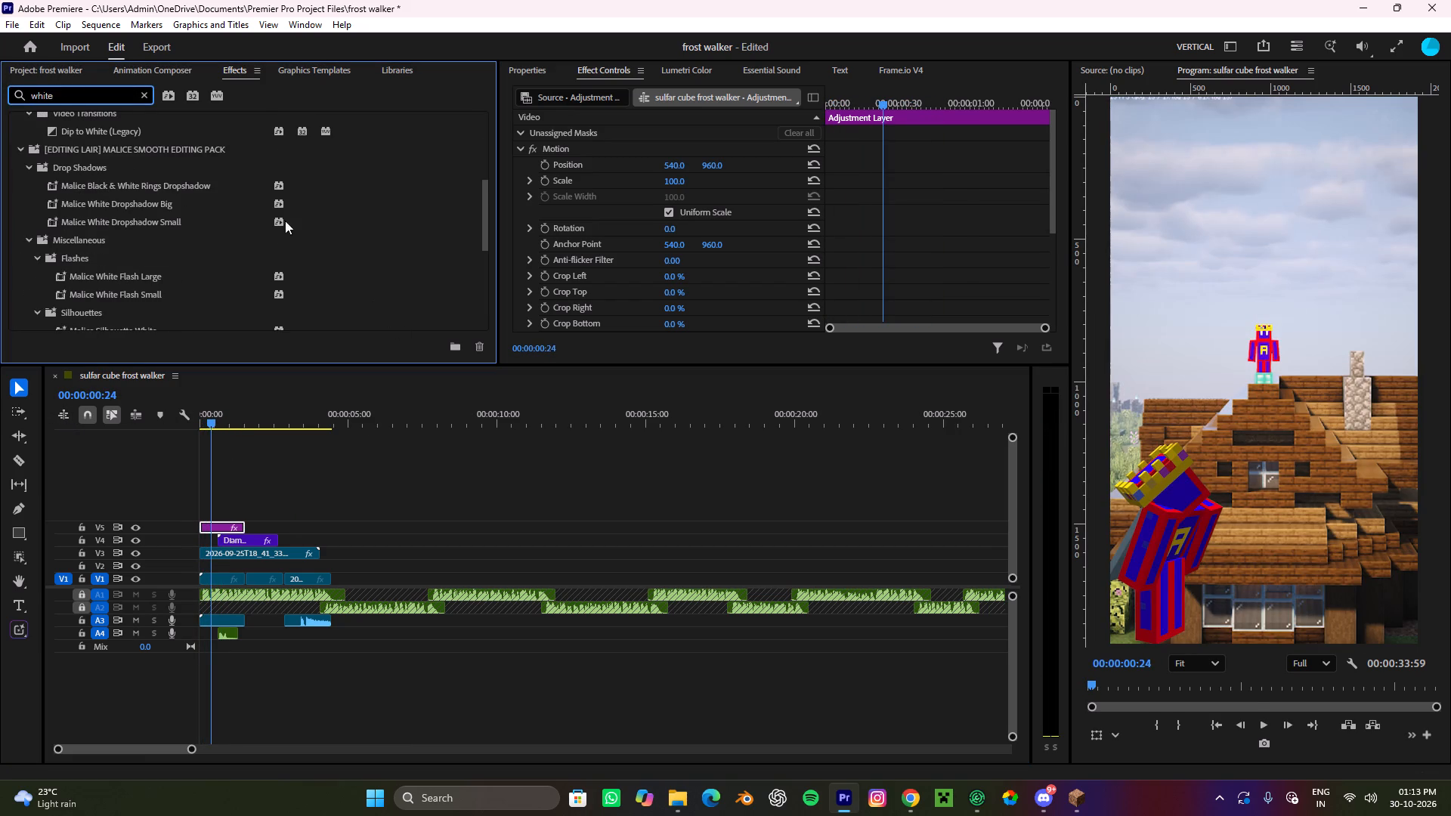
scroll(148, 280, "down", 4)
left_click_drag(116, 215, 244, 528)
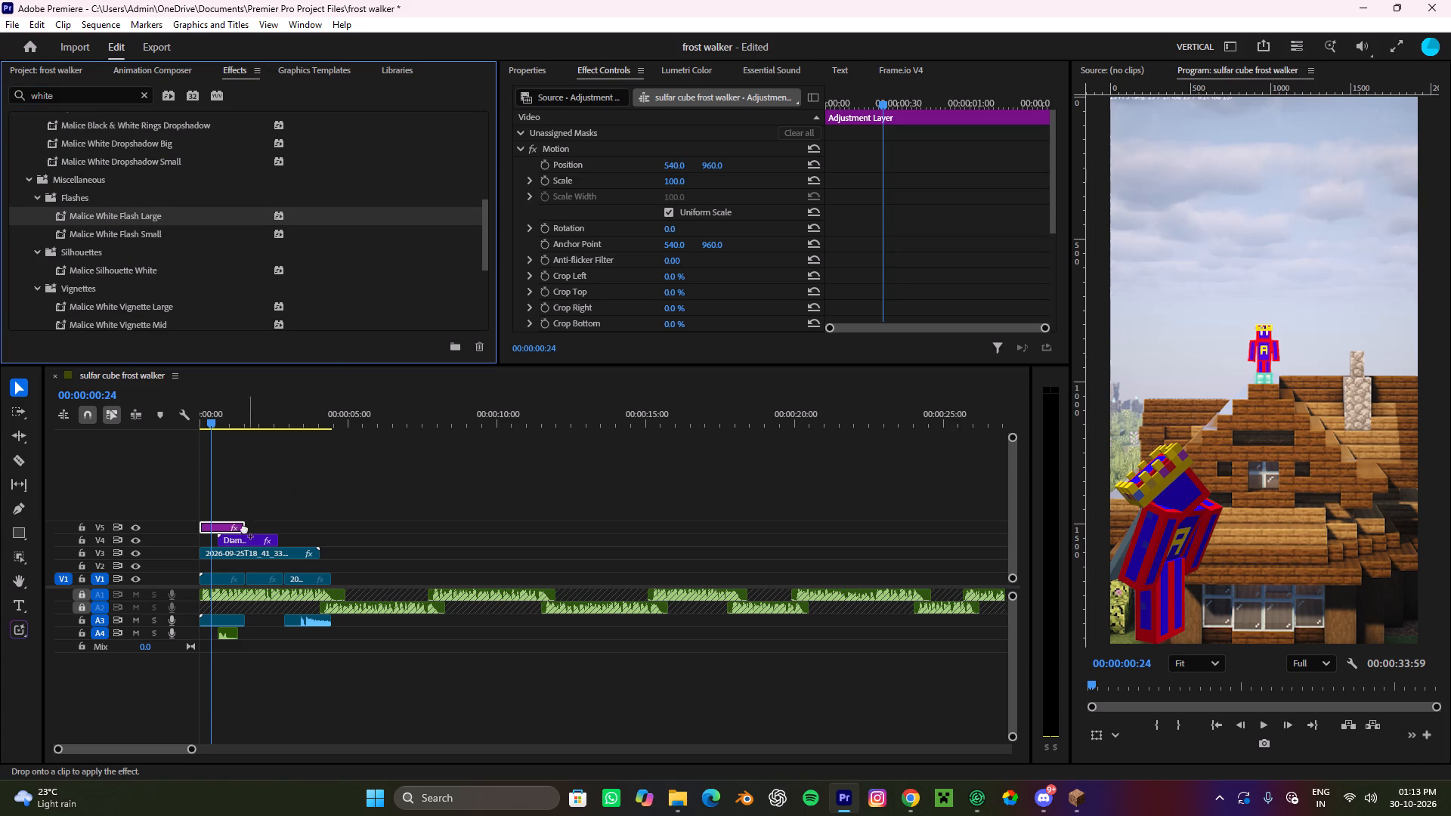
left_click_drag(244, 528, 215, 530)
left_click_drag(230, 422, 35, 444)
key("space")
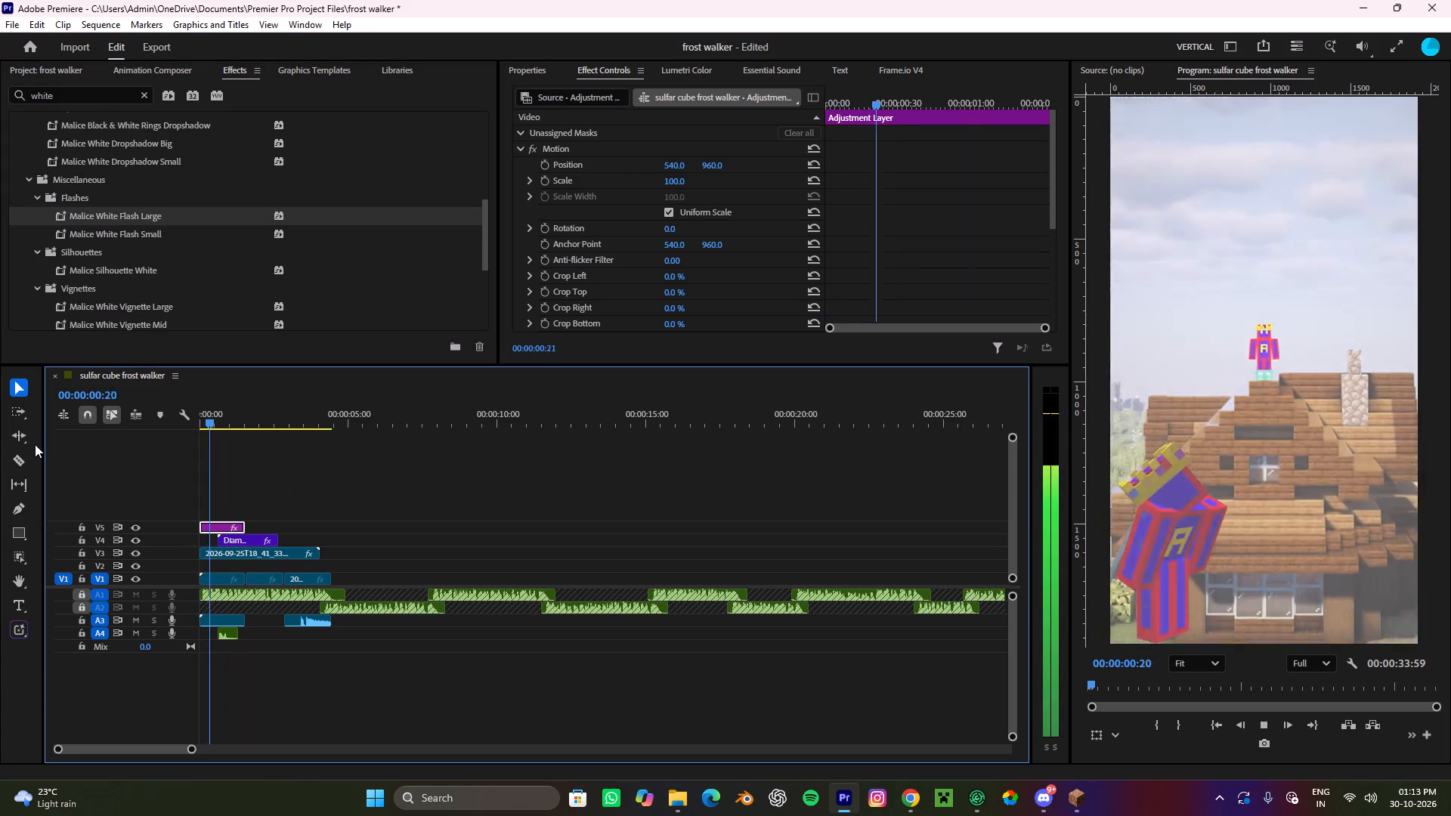
key("space")
Search the Animation Composer library for "anime shine".
left_click(21, 66)
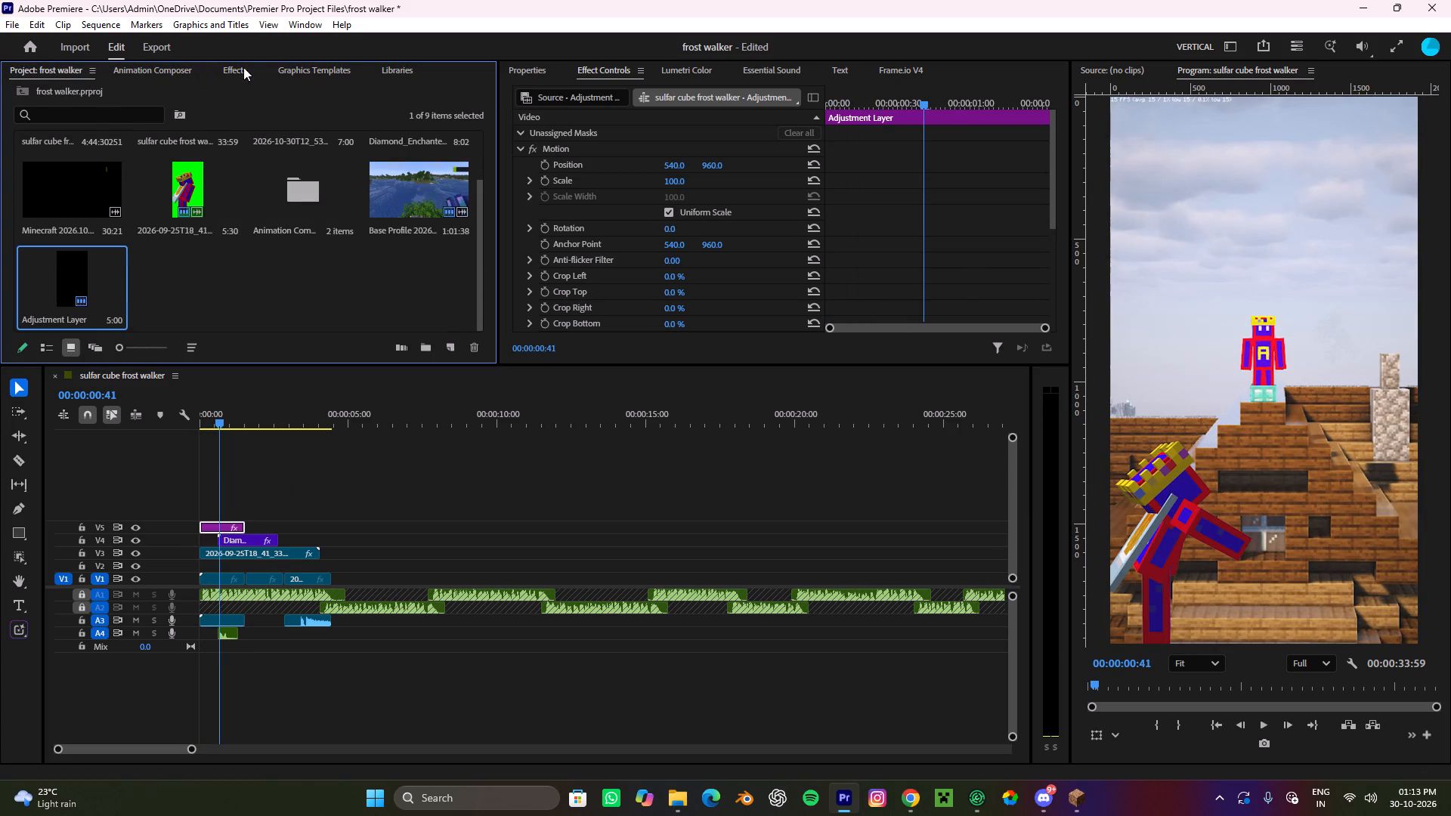
left_click(192, 72)
left_click_drag(67, 117, 0, 125)
key("a")
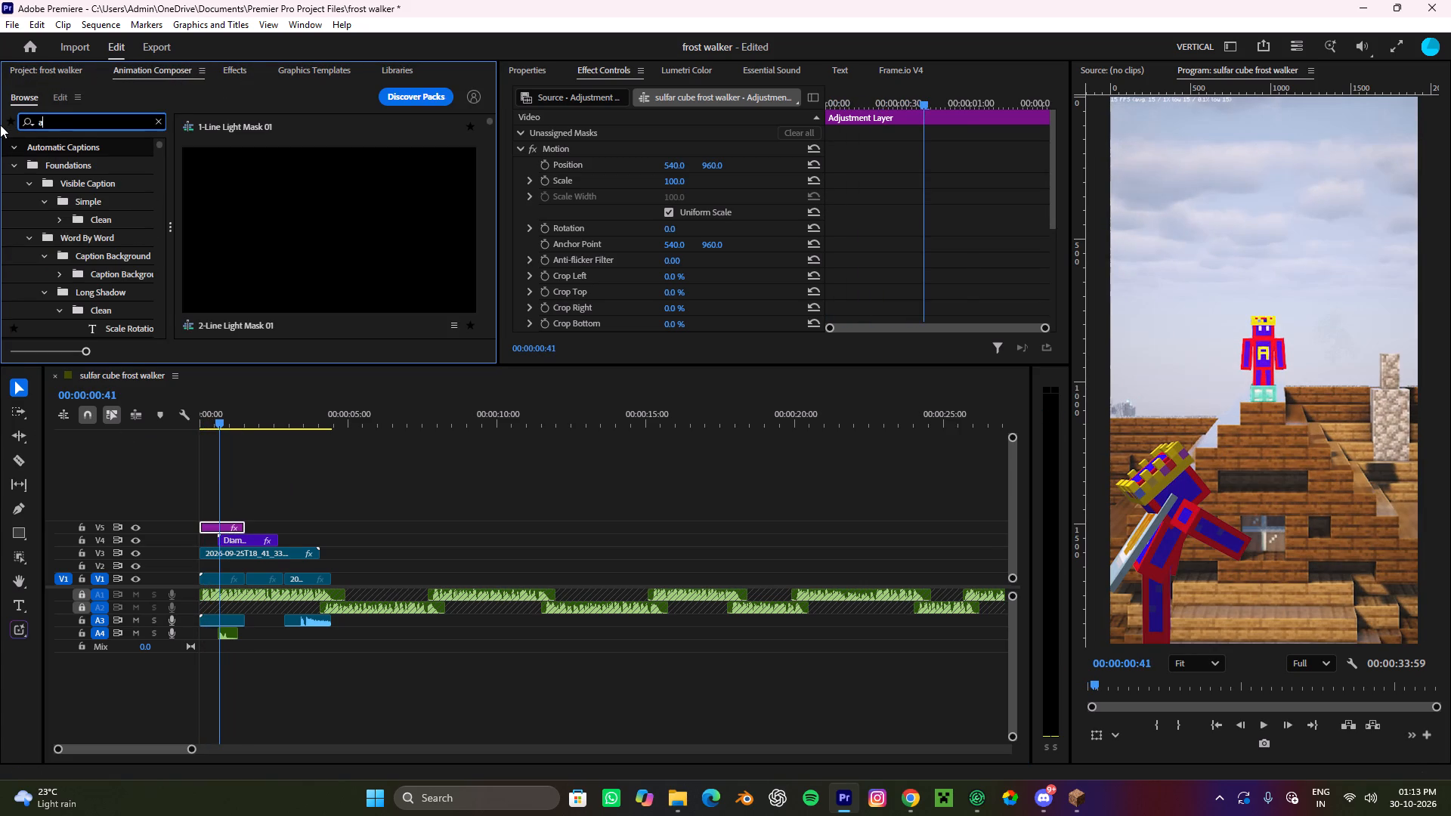
type("nime shine")
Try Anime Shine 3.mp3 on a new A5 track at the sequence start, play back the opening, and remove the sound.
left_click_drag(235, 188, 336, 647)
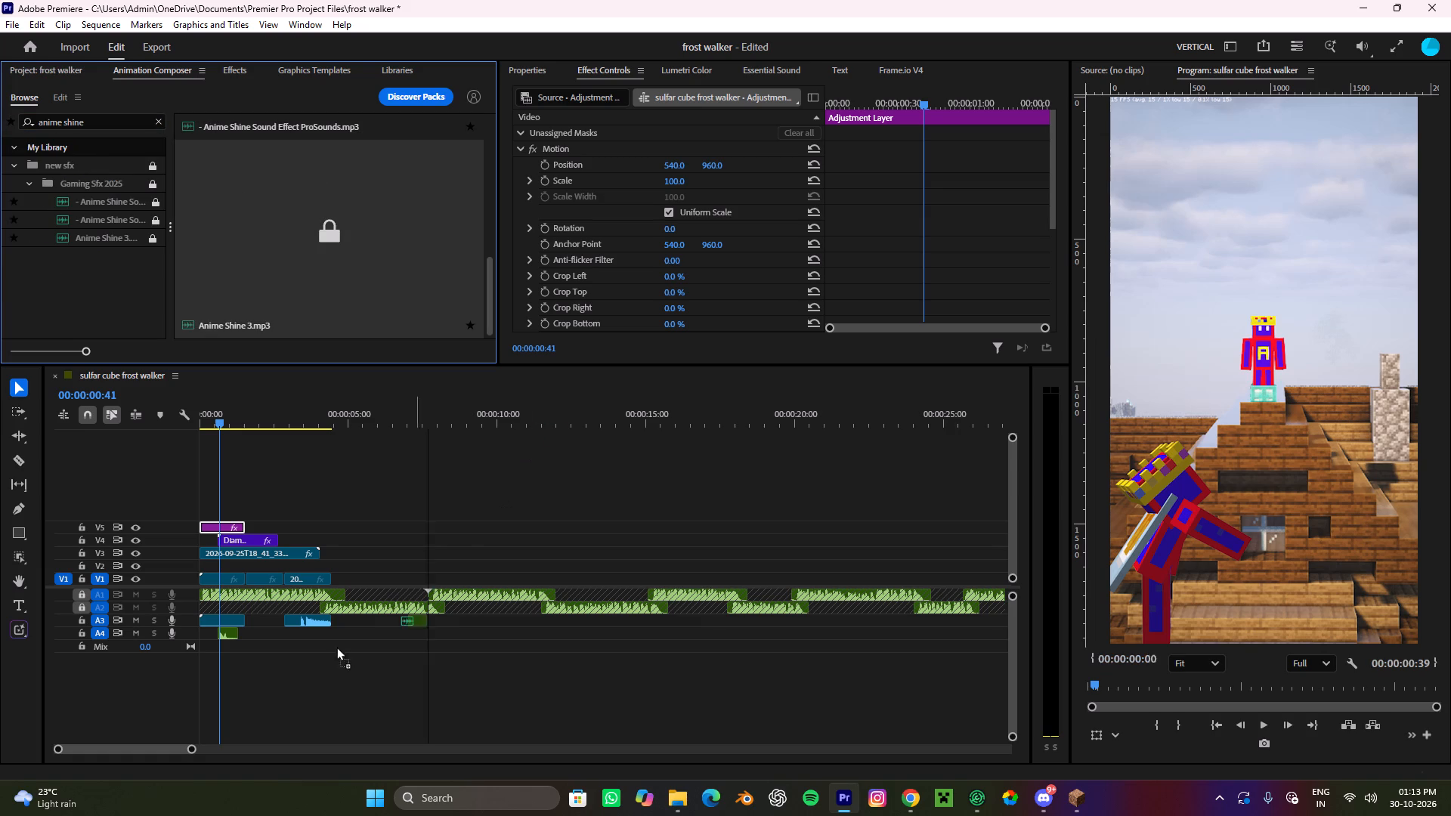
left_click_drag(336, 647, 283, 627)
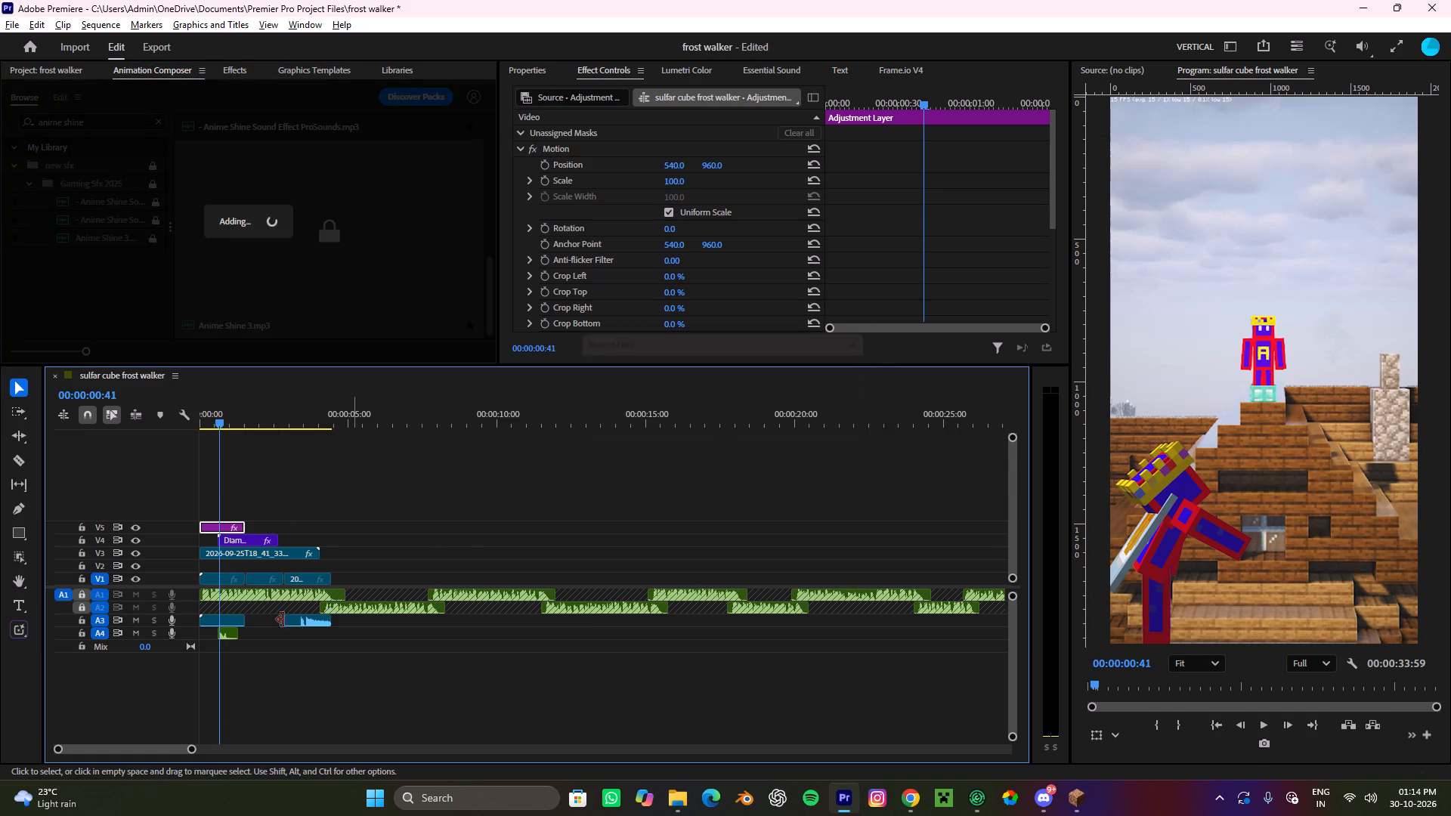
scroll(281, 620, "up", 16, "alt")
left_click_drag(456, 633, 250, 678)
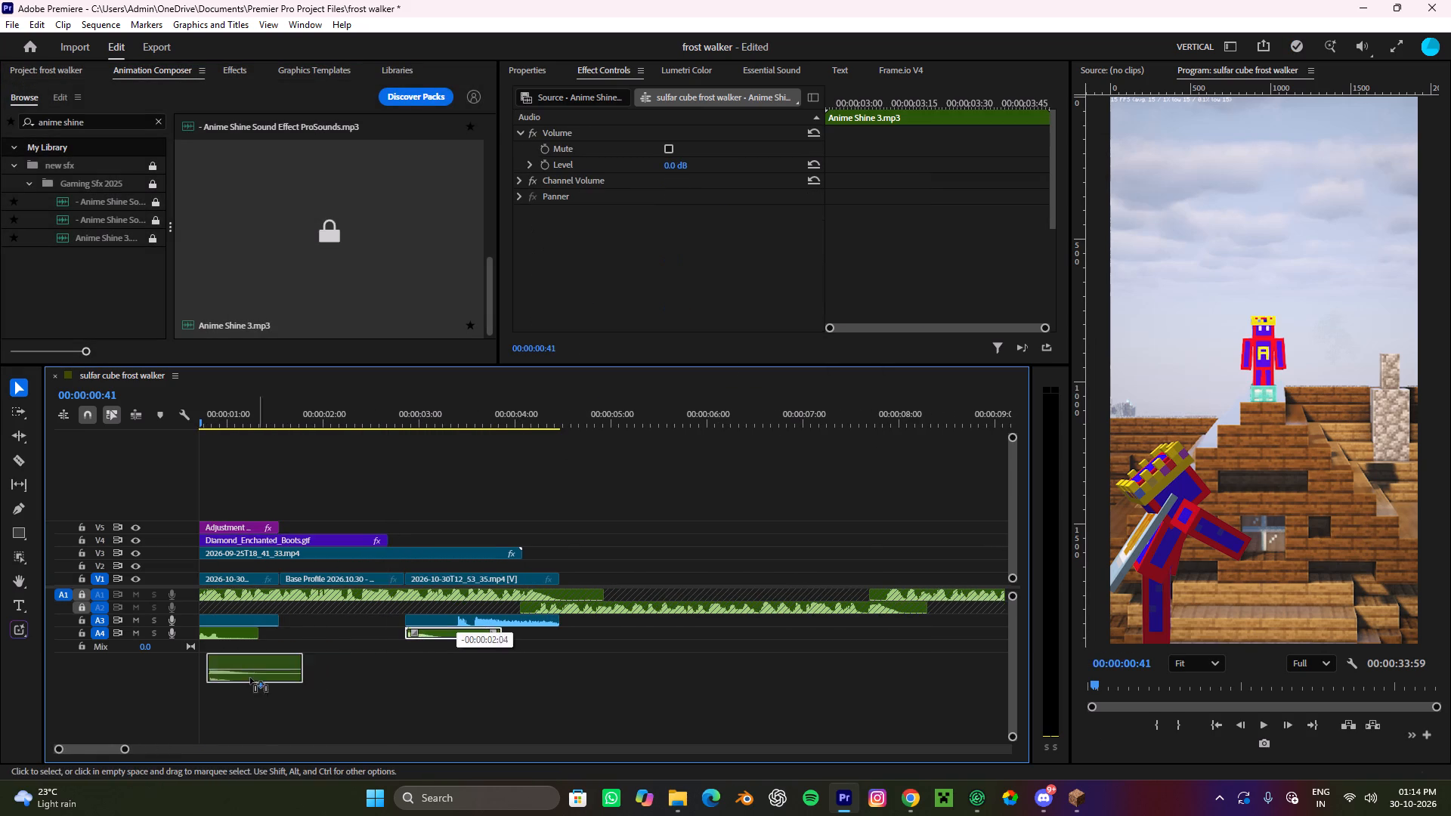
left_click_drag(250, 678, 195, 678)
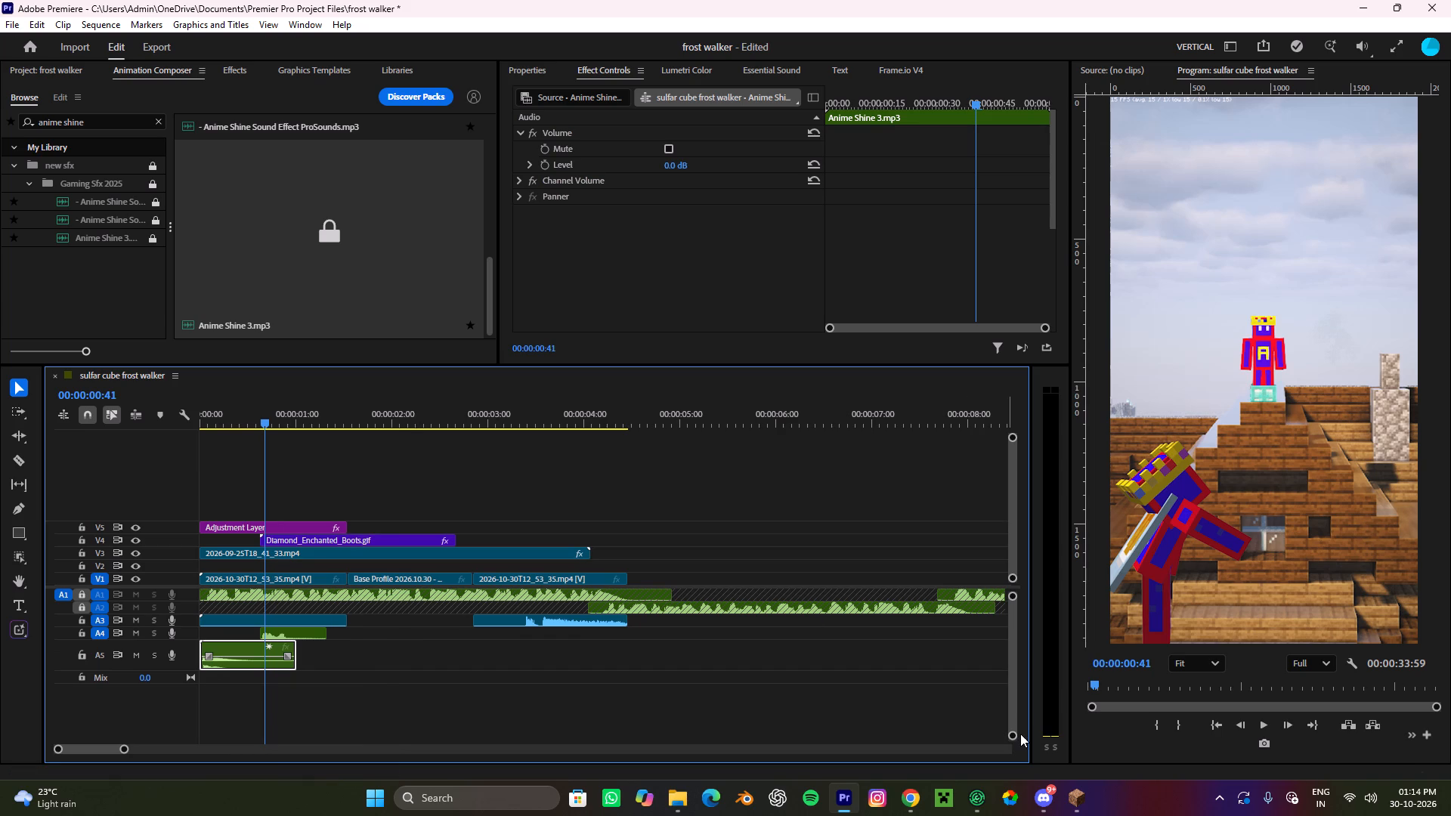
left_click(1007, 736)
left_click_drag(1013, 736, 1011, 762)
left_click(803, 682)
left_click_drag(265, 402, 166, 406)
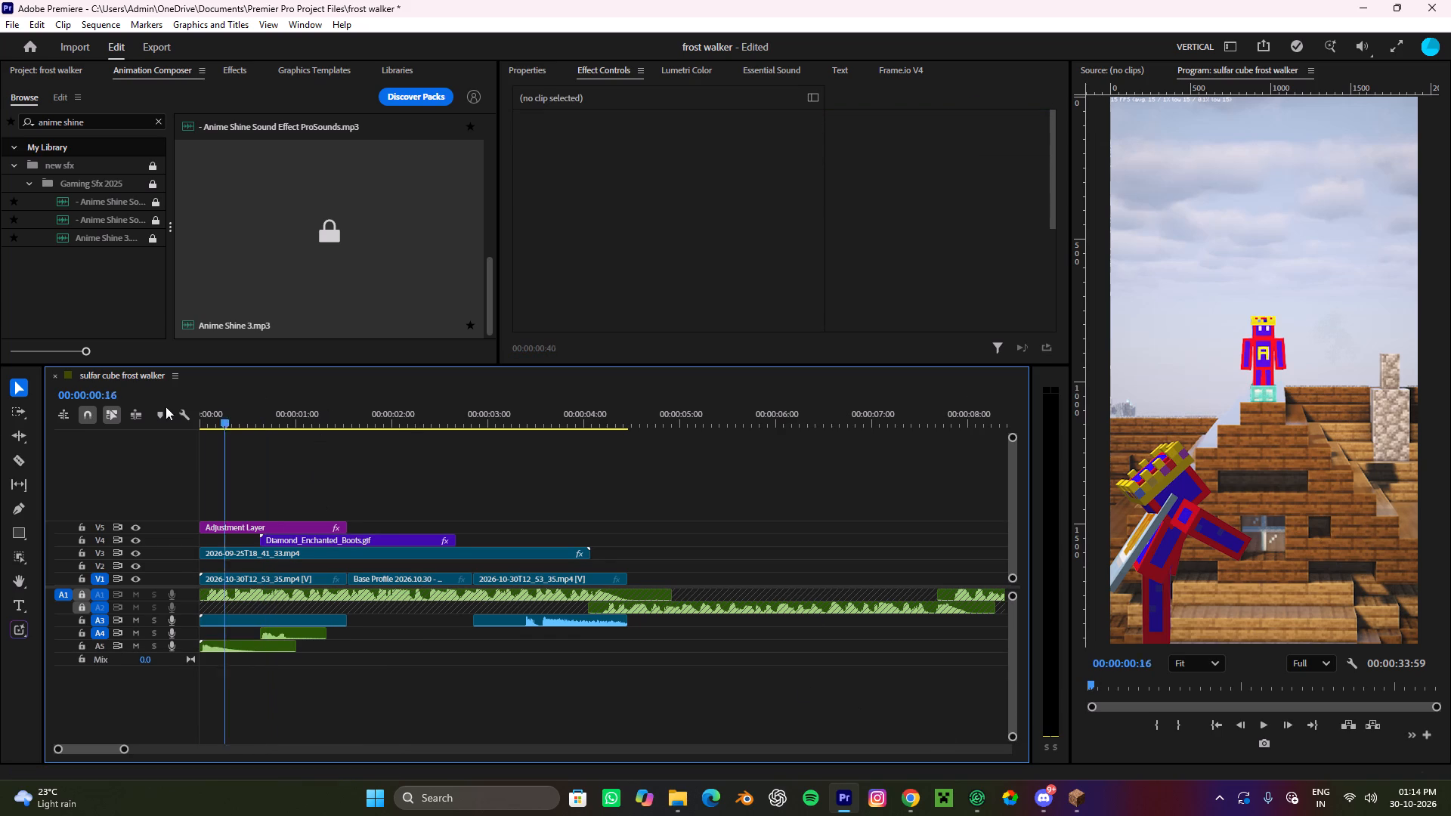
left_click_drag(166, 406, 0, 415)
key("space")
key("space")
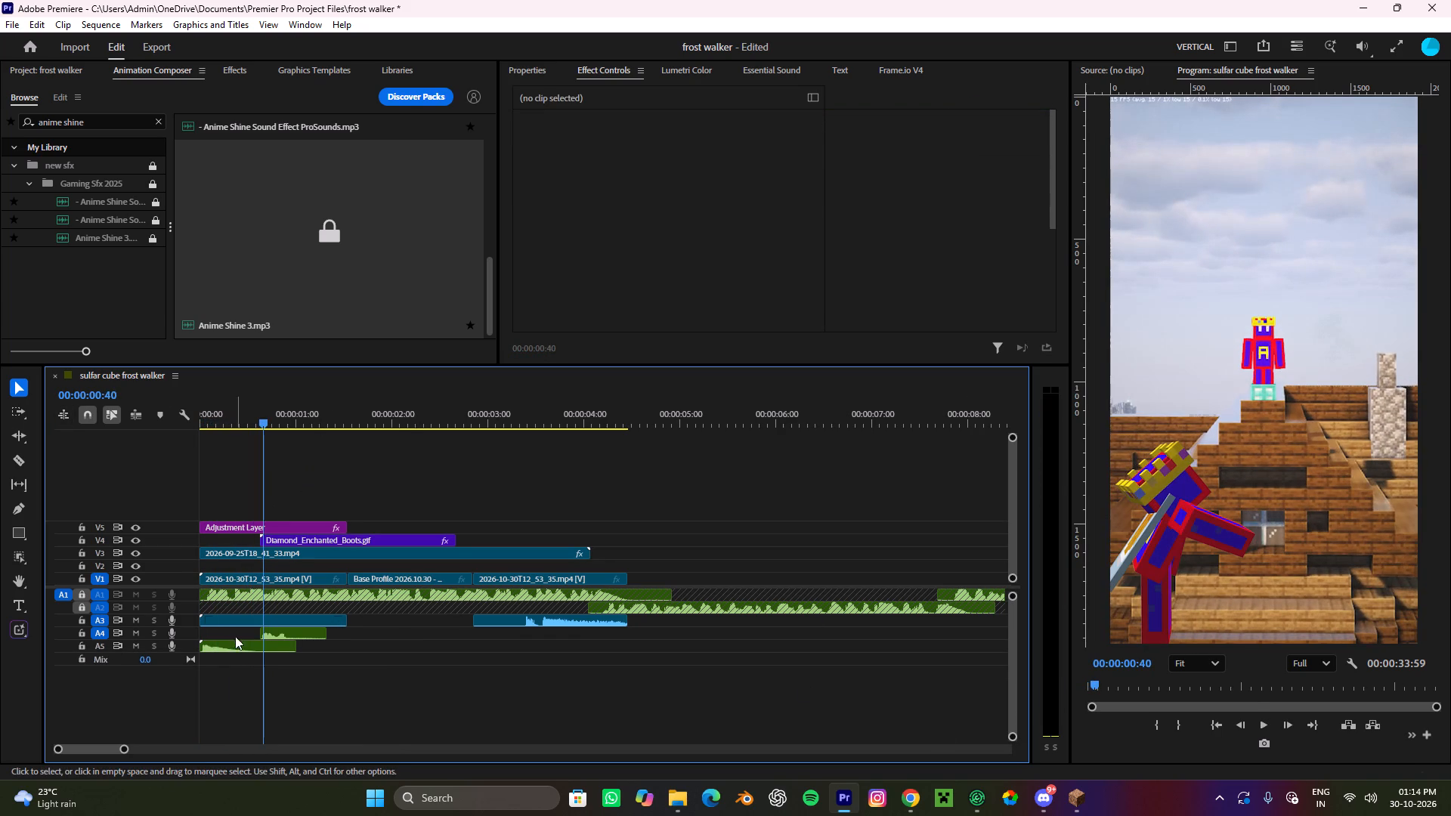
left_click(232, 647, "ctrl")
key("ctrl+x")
Add Anime Shine Sound Effect 2 high quality.mp3 to A5, trim it to about its first 2 seconds, and move it to the sequence start.
scroll(281, 267, "down", 1)
scroll(281, 267, "up", 4)
left_click(285, 211)
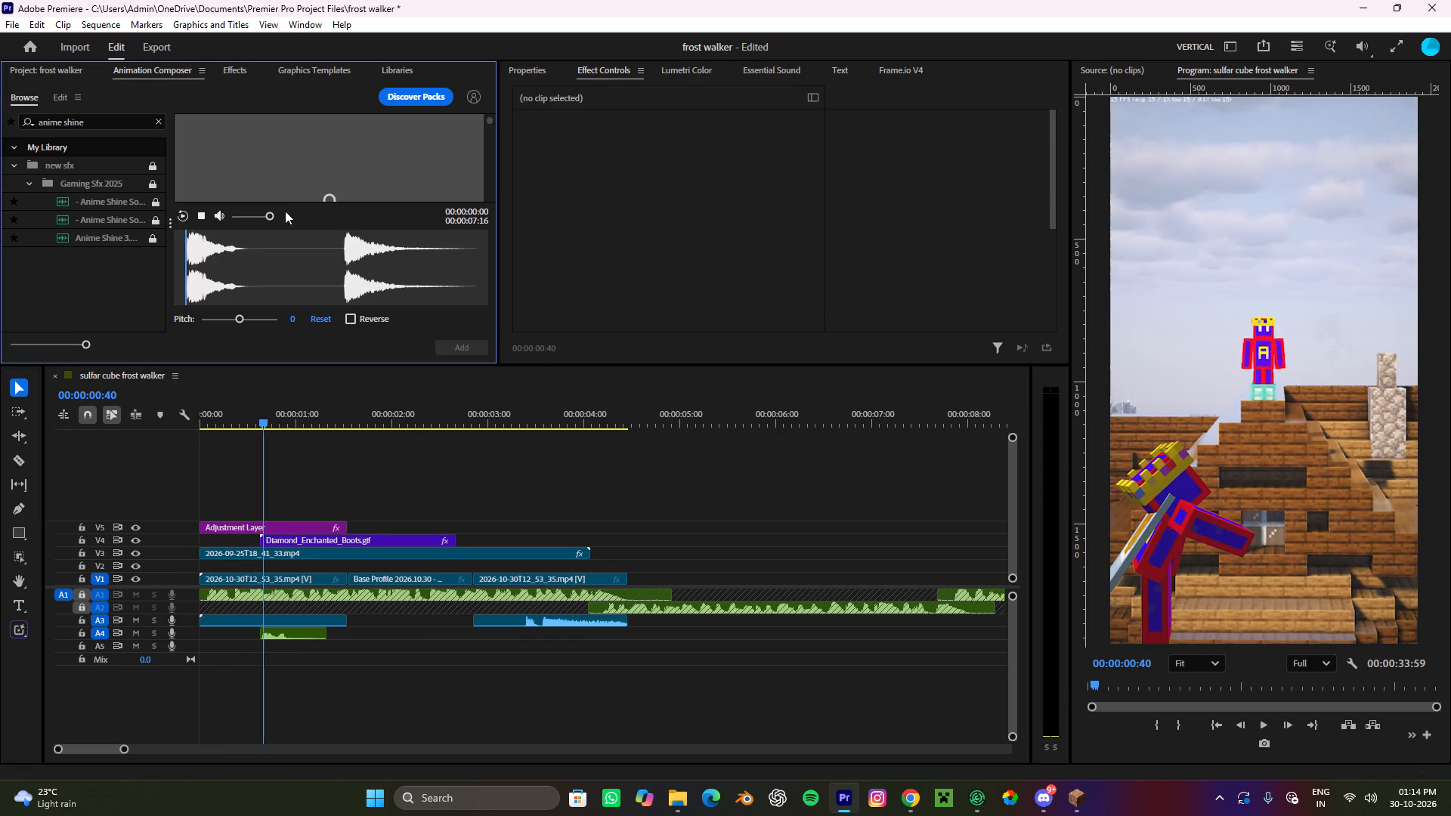
left_click(298, 166)
left_click_drag(284, 170, 255, 654)
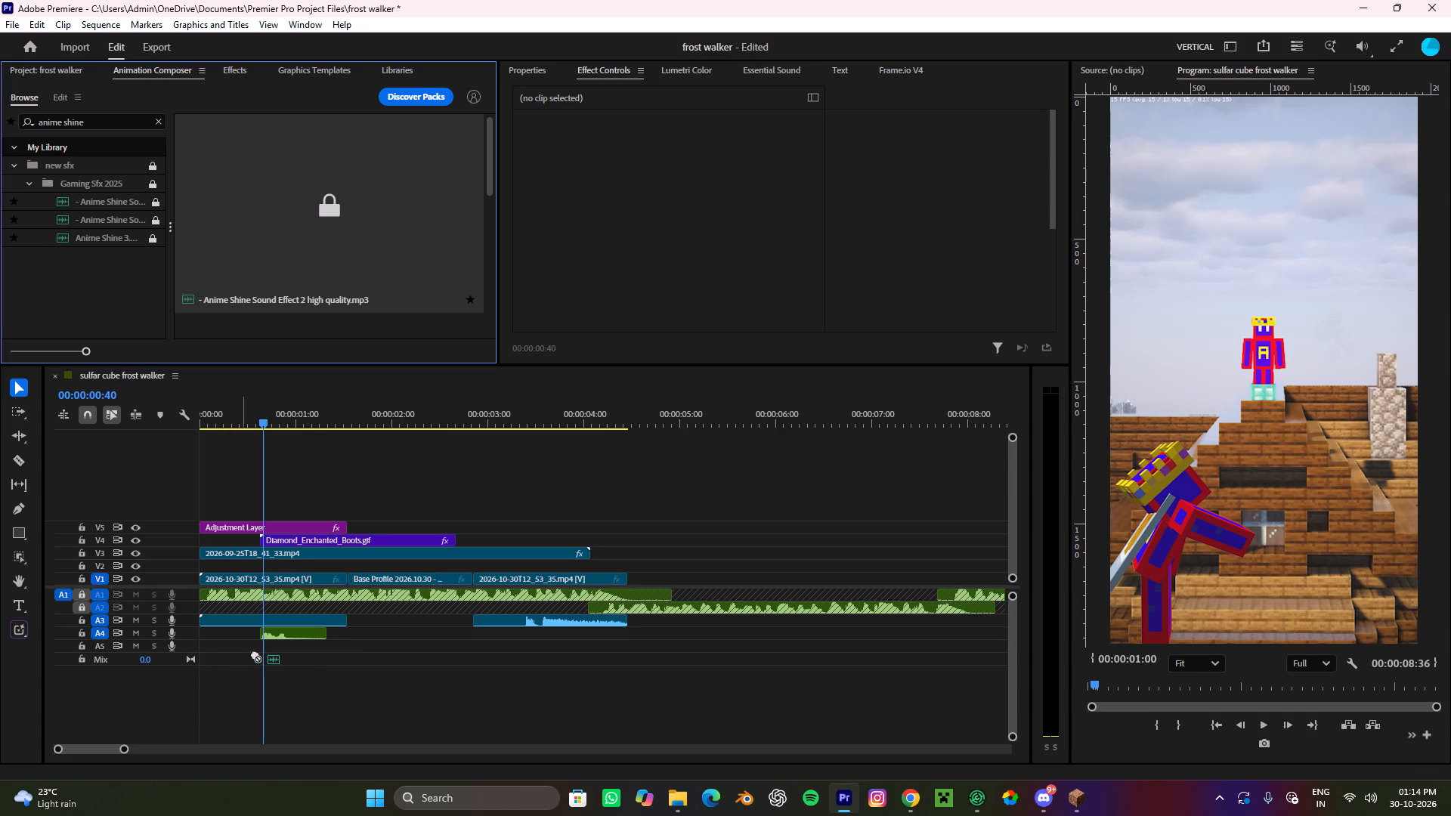
left_click_drag(255, 654, 320, 647)
key("c")
left_click(524, 648)
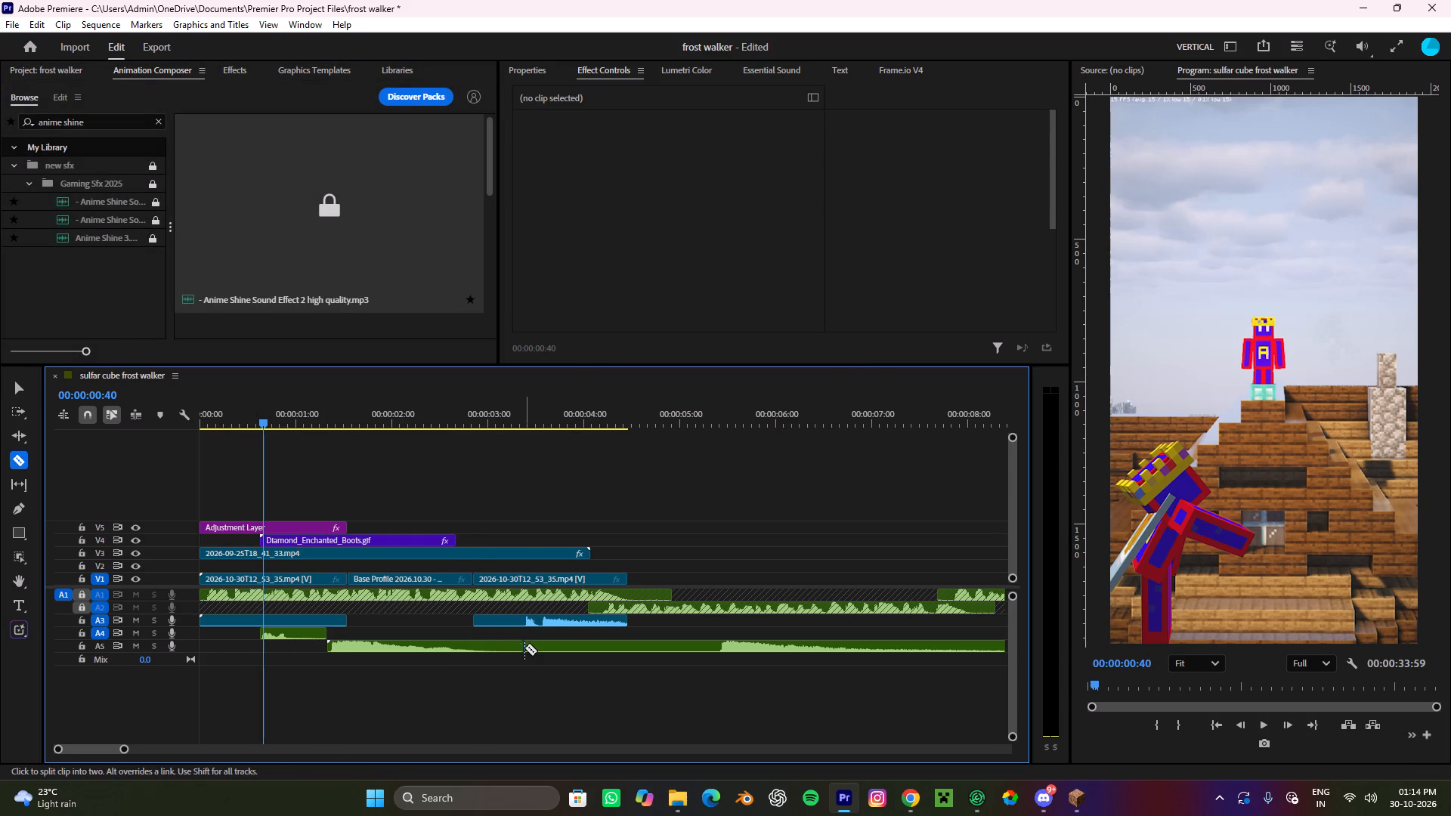
key("v")
left_click(581, 648)
key("ctrl+x")
left_click_drag(416, 647, 244, 651)
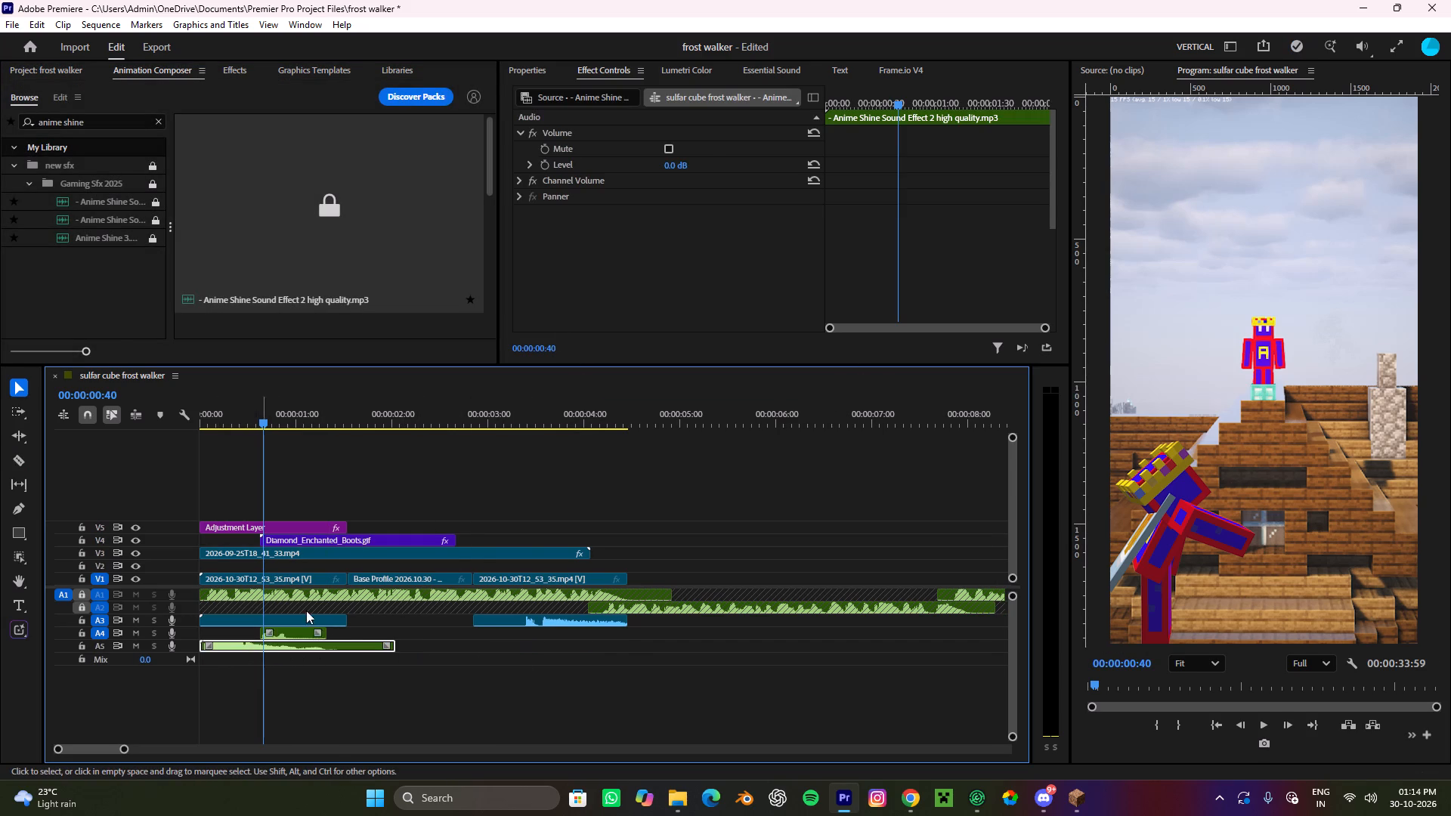
Lower the A5 anime shine sound's volume to -13.6 dB and play back the opening.
left_click(533, 63)
left_click_drag(843, 168, 791, 184)
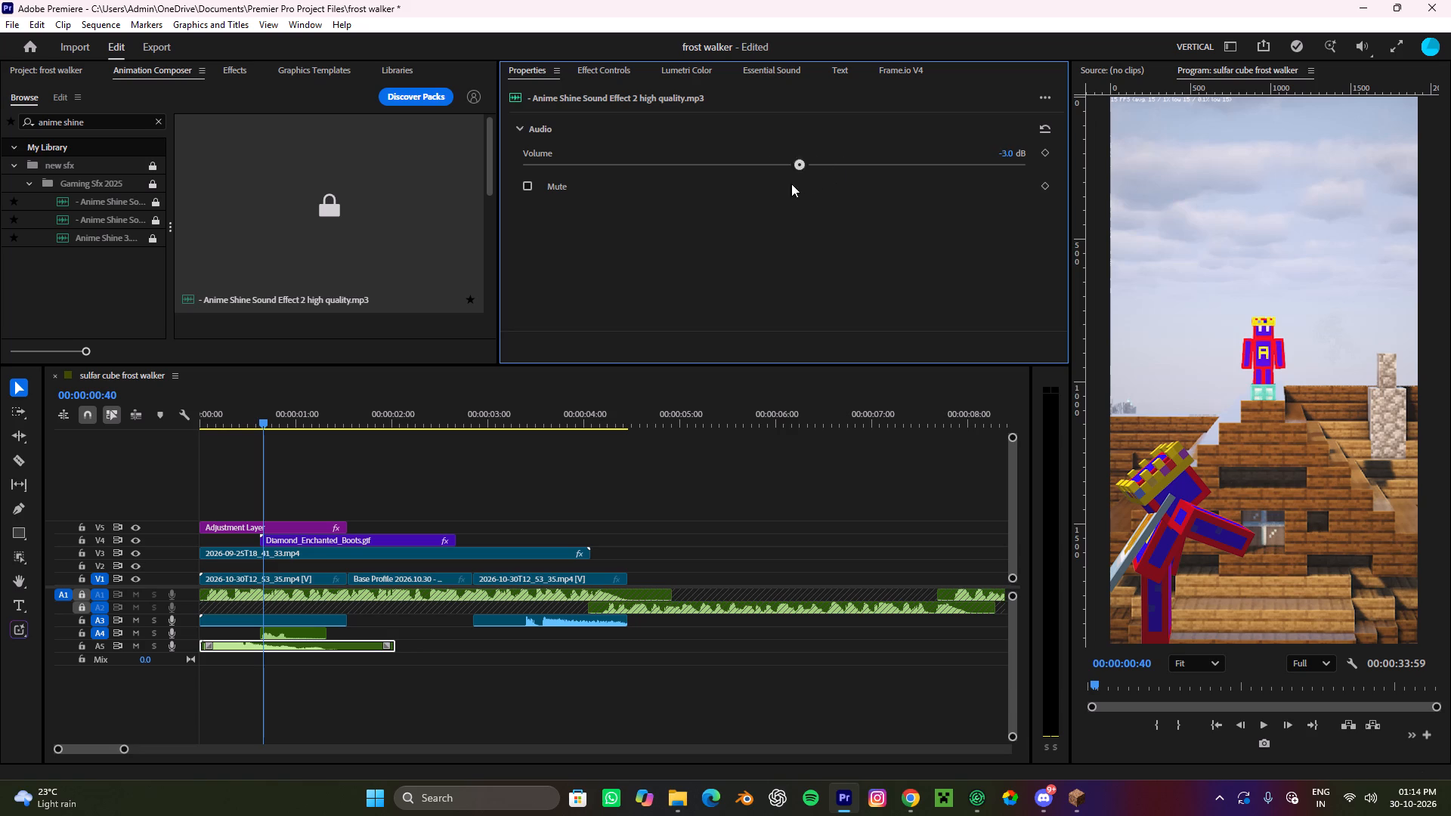
left_click_drag(791, 184, 687, 254)
left_click_drag(299, 419, 0, 438)
key("space")
scroll(349, 462, "down", 4)
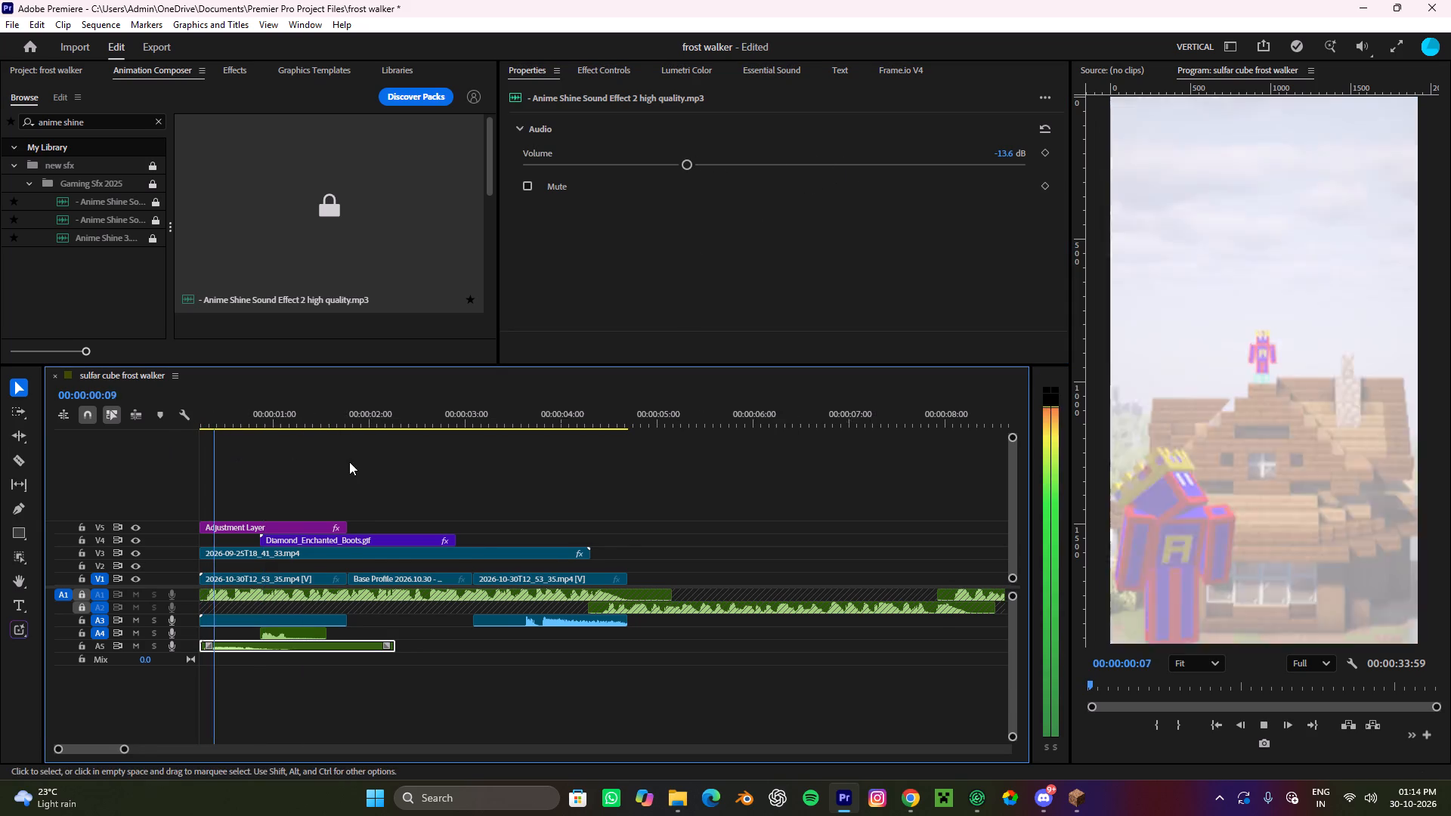
key("space")
left_click_drag(309, 406, 0, 413)
key("space")
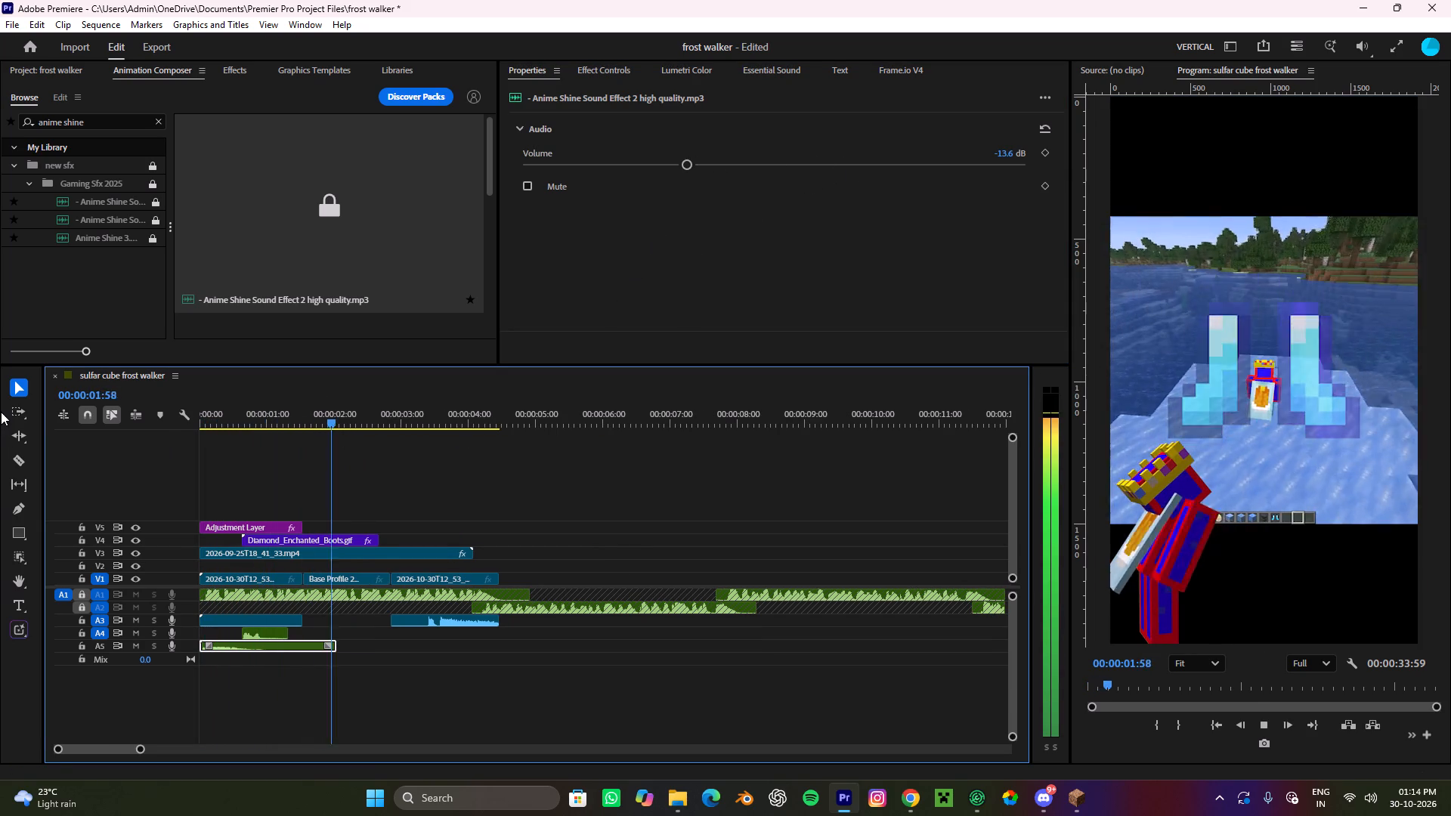
key("space")
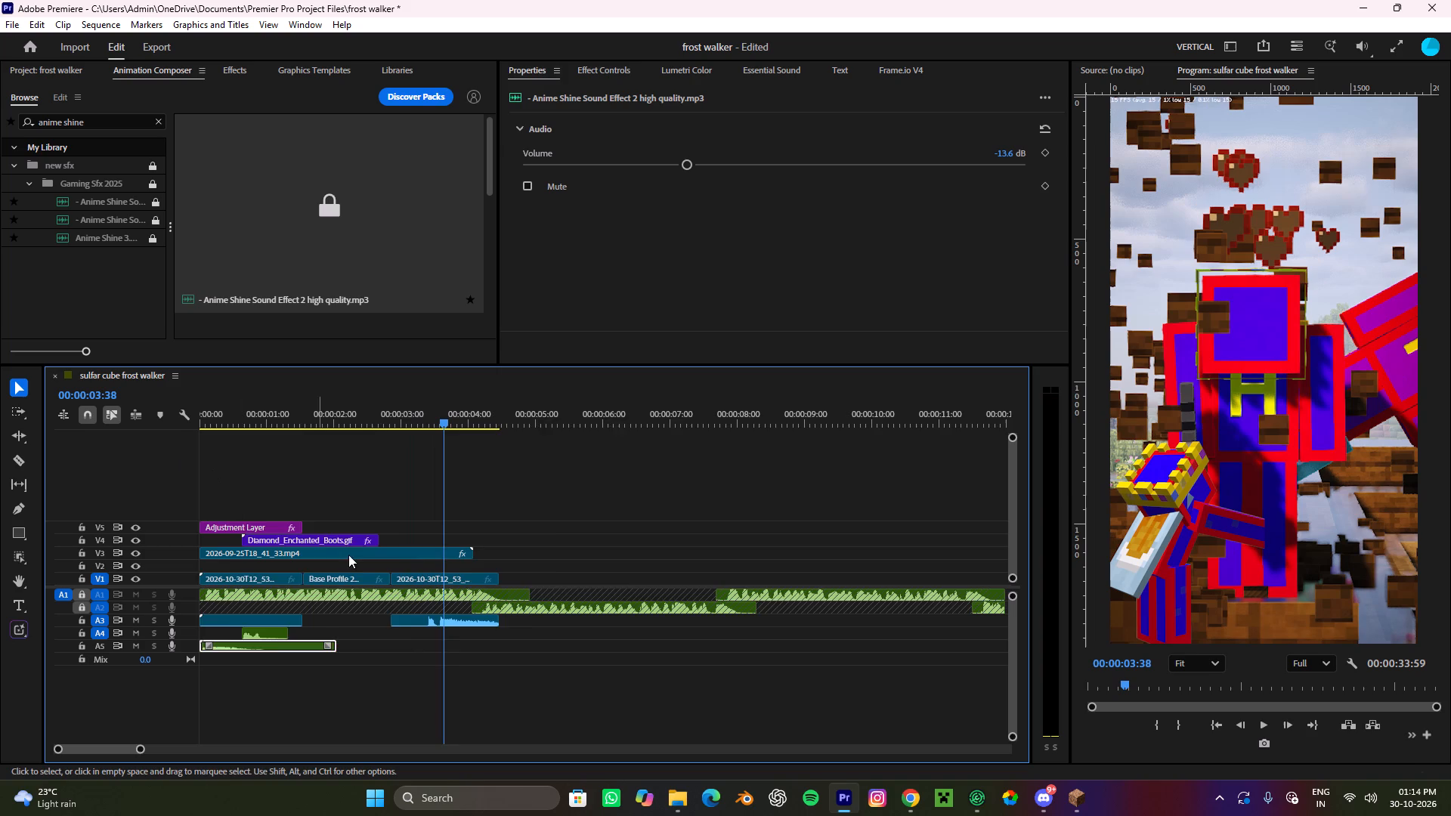
Clear the library search, find the Glitch transitions, and place Digital Glitch 1 on V5 and V6 just after 00:00:03:38.
scroll(371, 555, "up", 7, "alt")
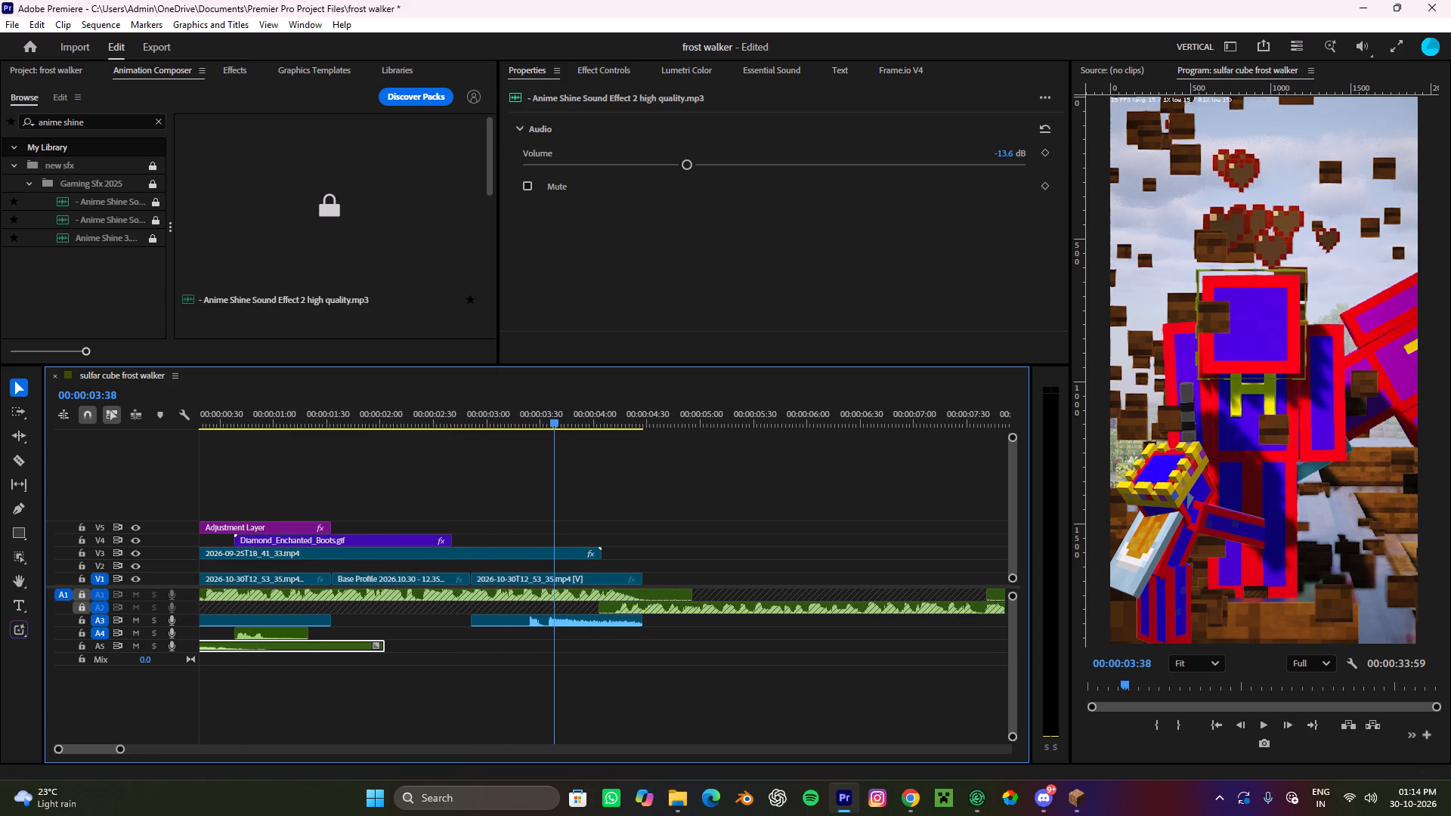
left_click(156, 120)
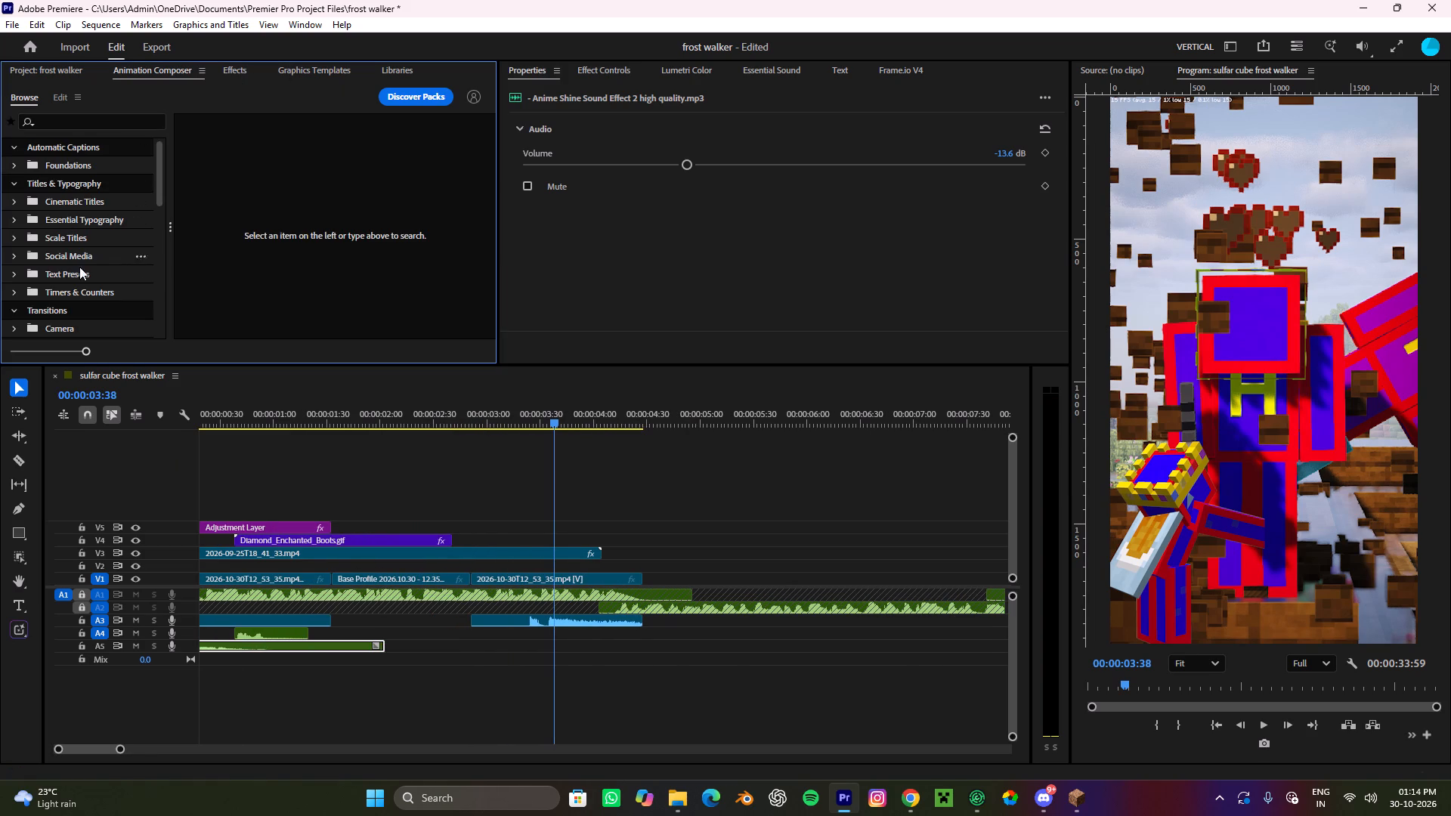
left_click(90, 203)
left_click(64, 232)
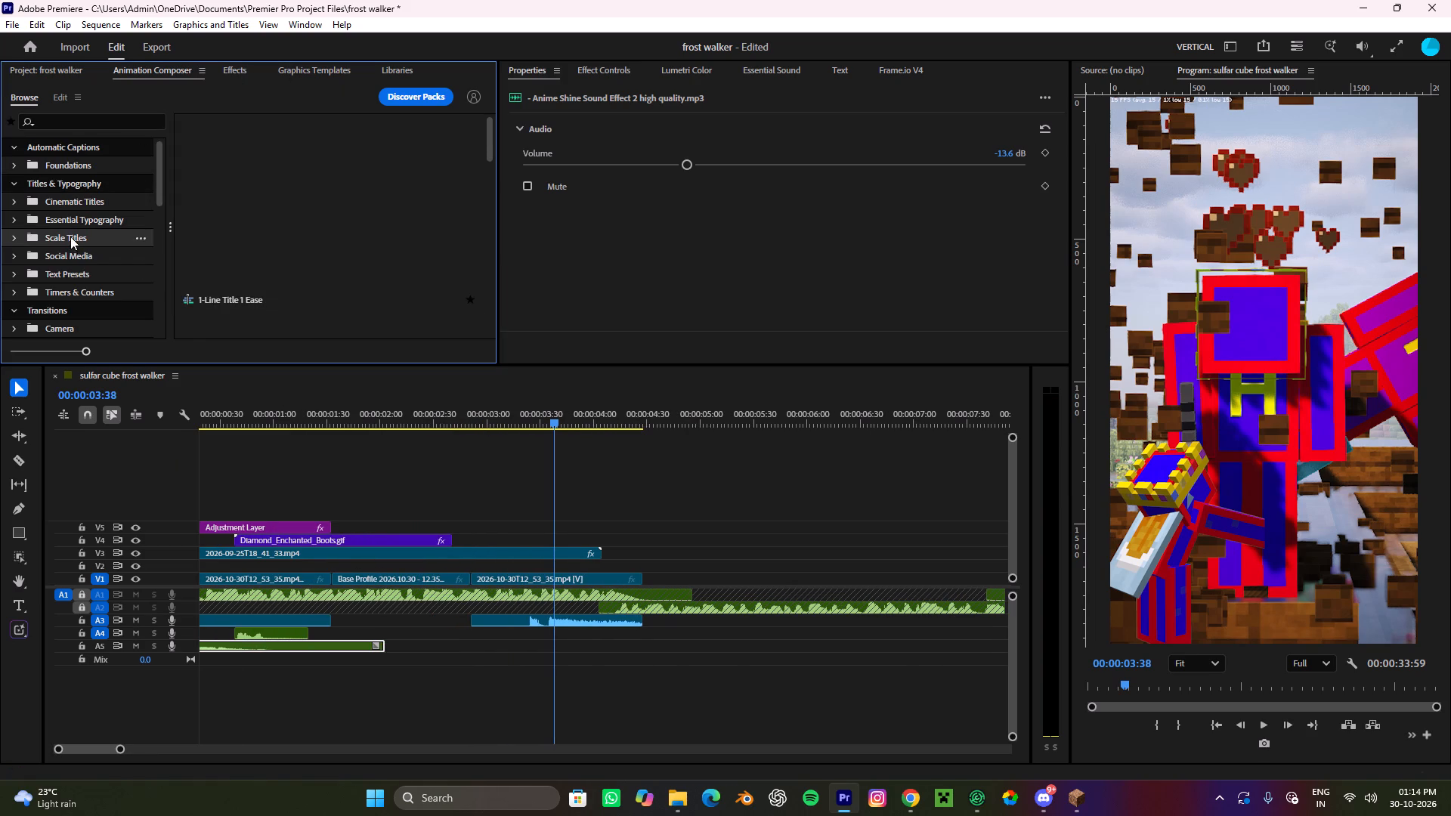
left_click(77, 253)
left_click(62, 270)
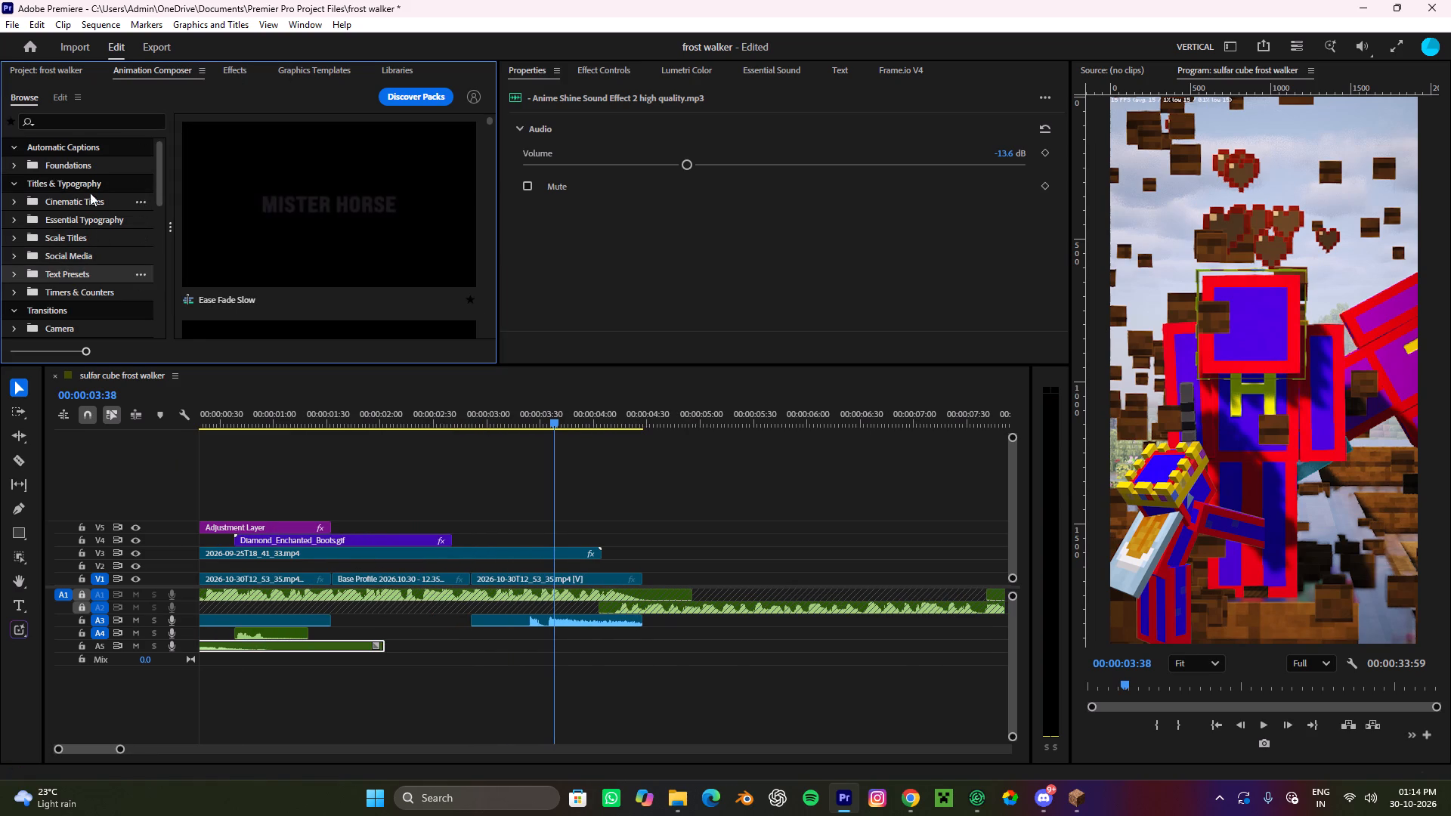
left_click(90, 165)
scroll(88, 275, "down", 2)
scroll(88, 258, "up", 1)
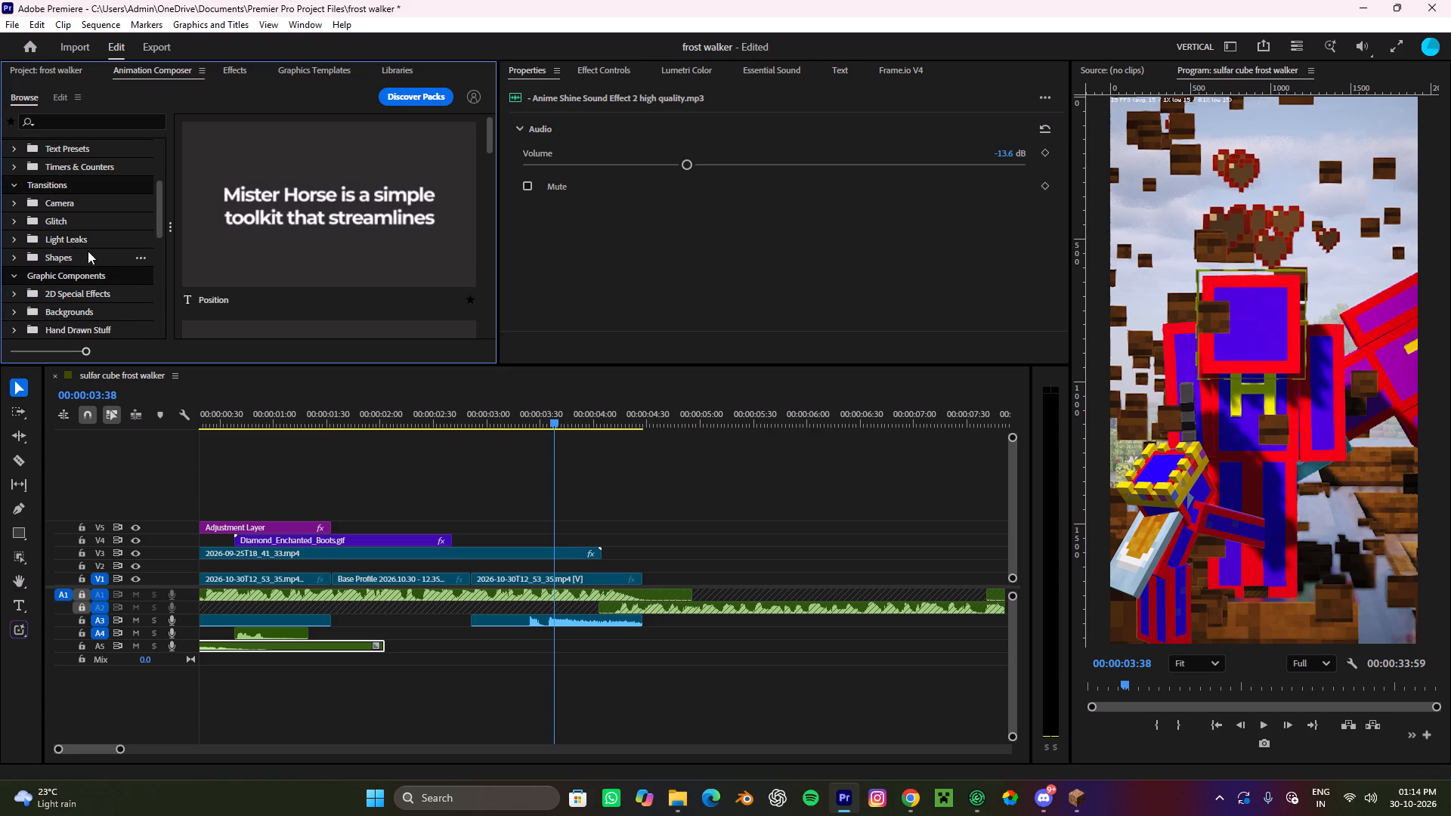
left_click(58, 216)
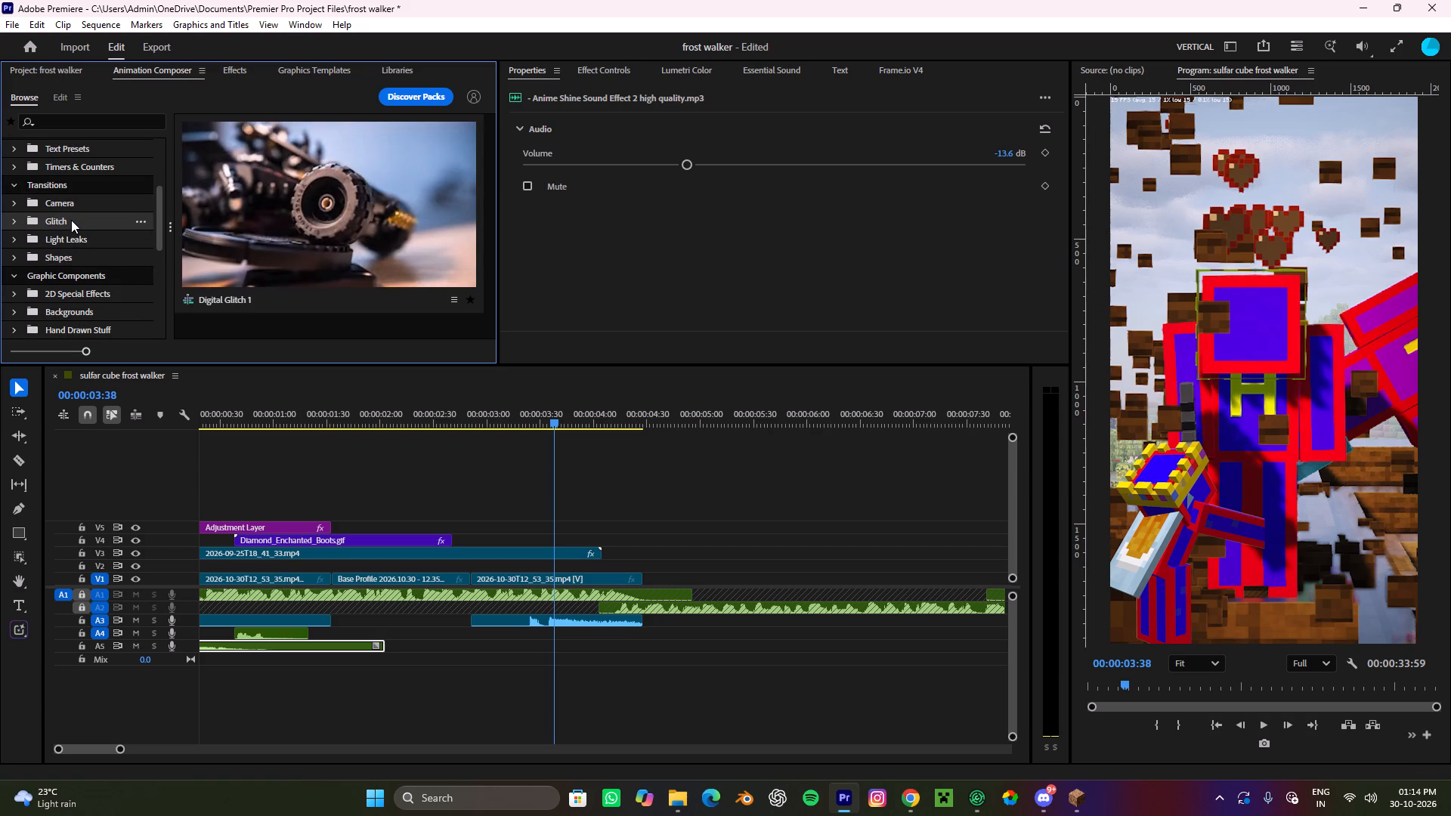
left_click_drag(73, 218, 571, 517)
left_click_drag(571, 517, 491, 505)
left_click_drag(275, 191, 576, 503)
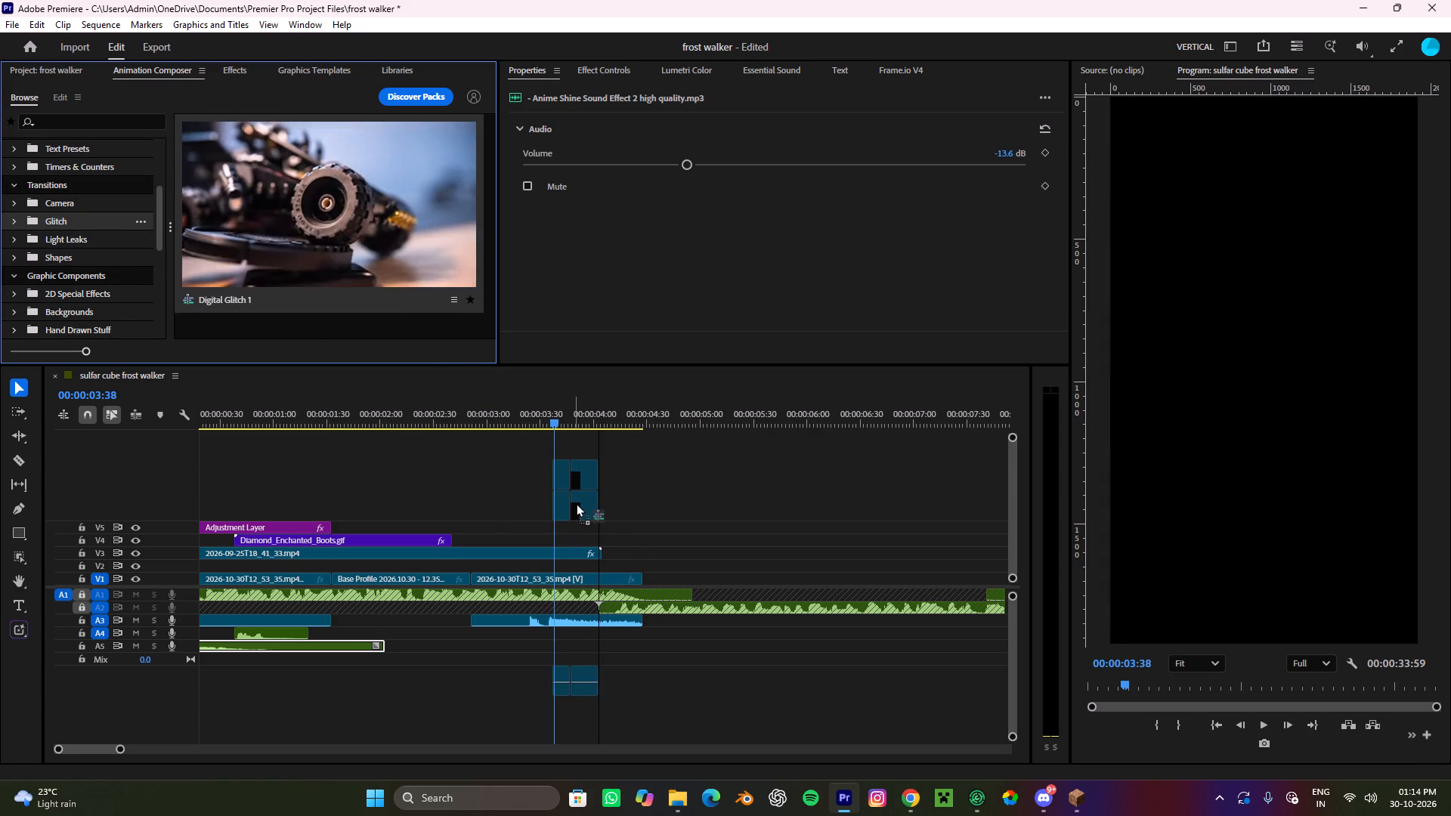
left_click_drag(576, 503, 583, 527)
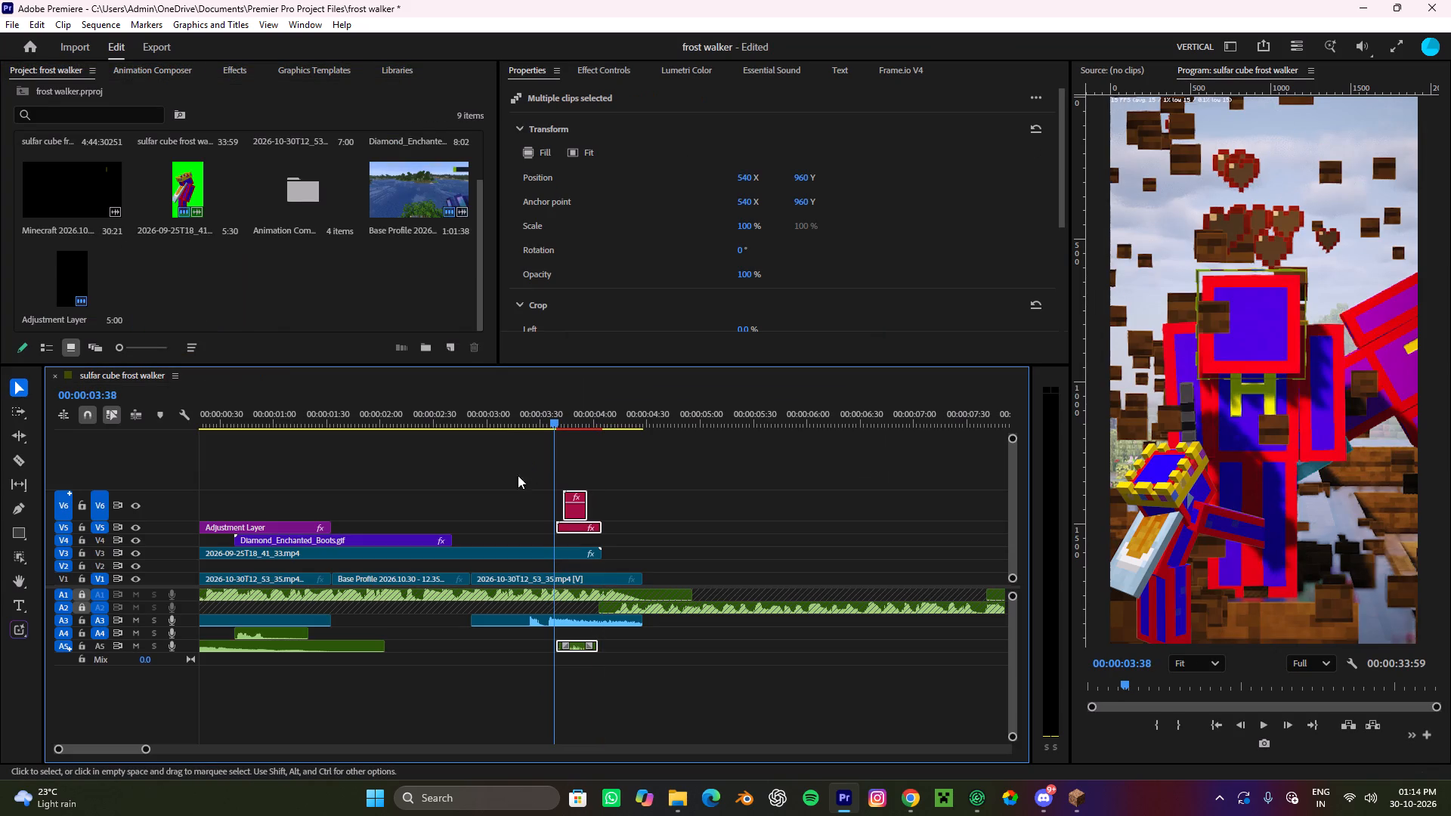
Play back the edit around the glitch transition and again from the sequence start to review the effects and sounds.
key("space")
left_click(685, 513)
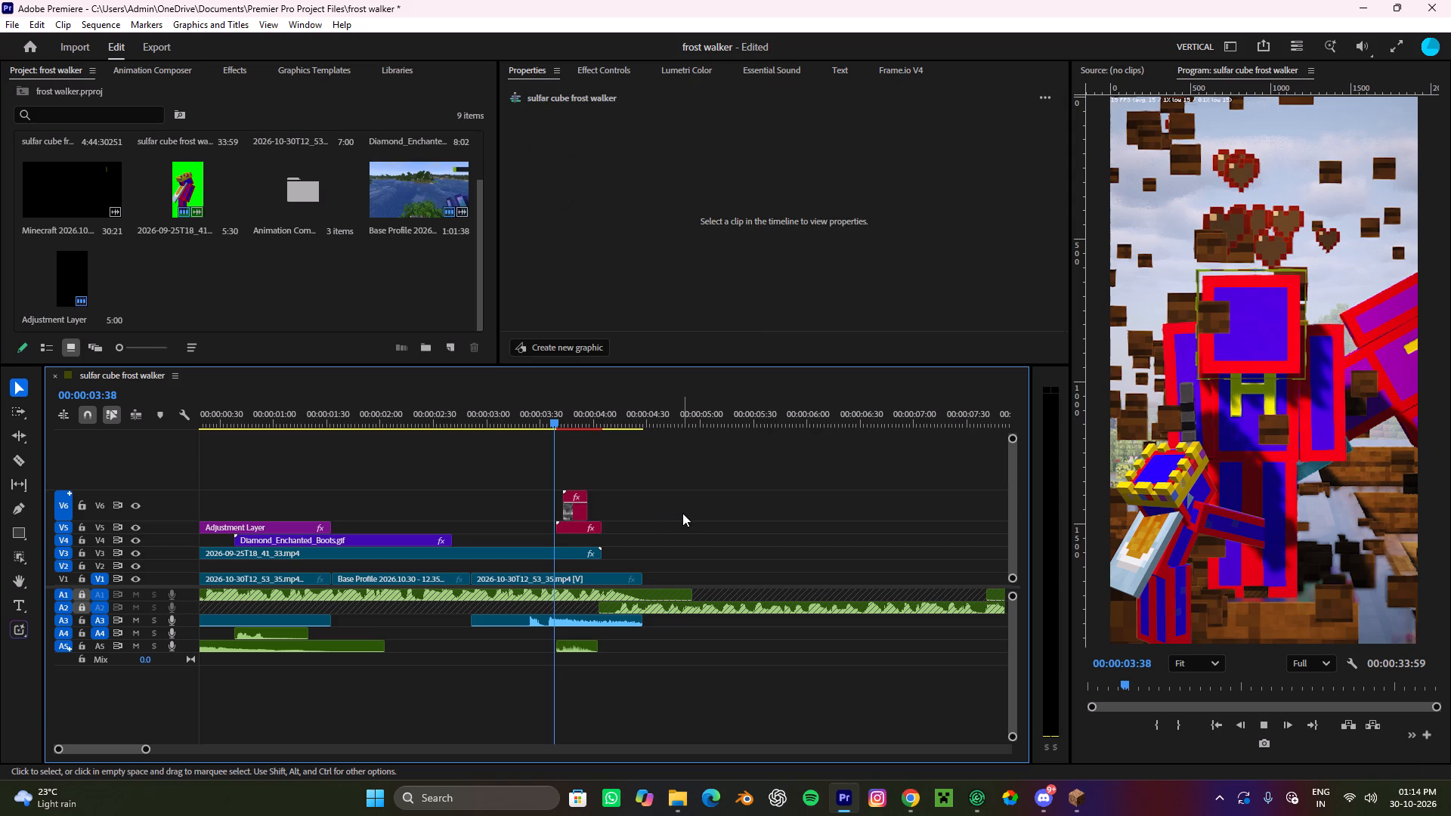
left_click(724, 502)
key("space")
left_click_drag(649, 415, 268, 487)
key("space")
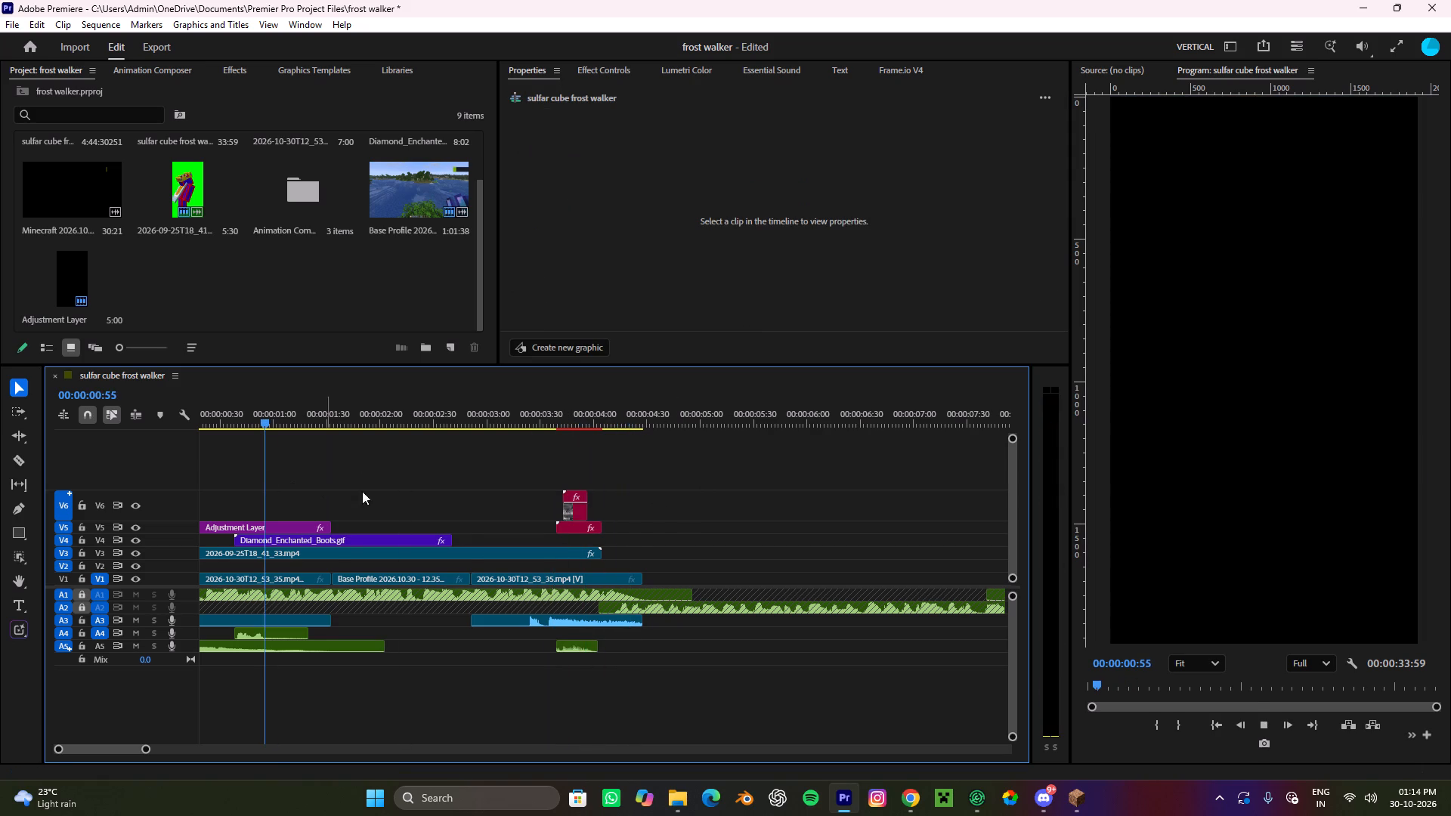
scroll(410, 503, "down", 8, "alt")
left_click(518, 516)
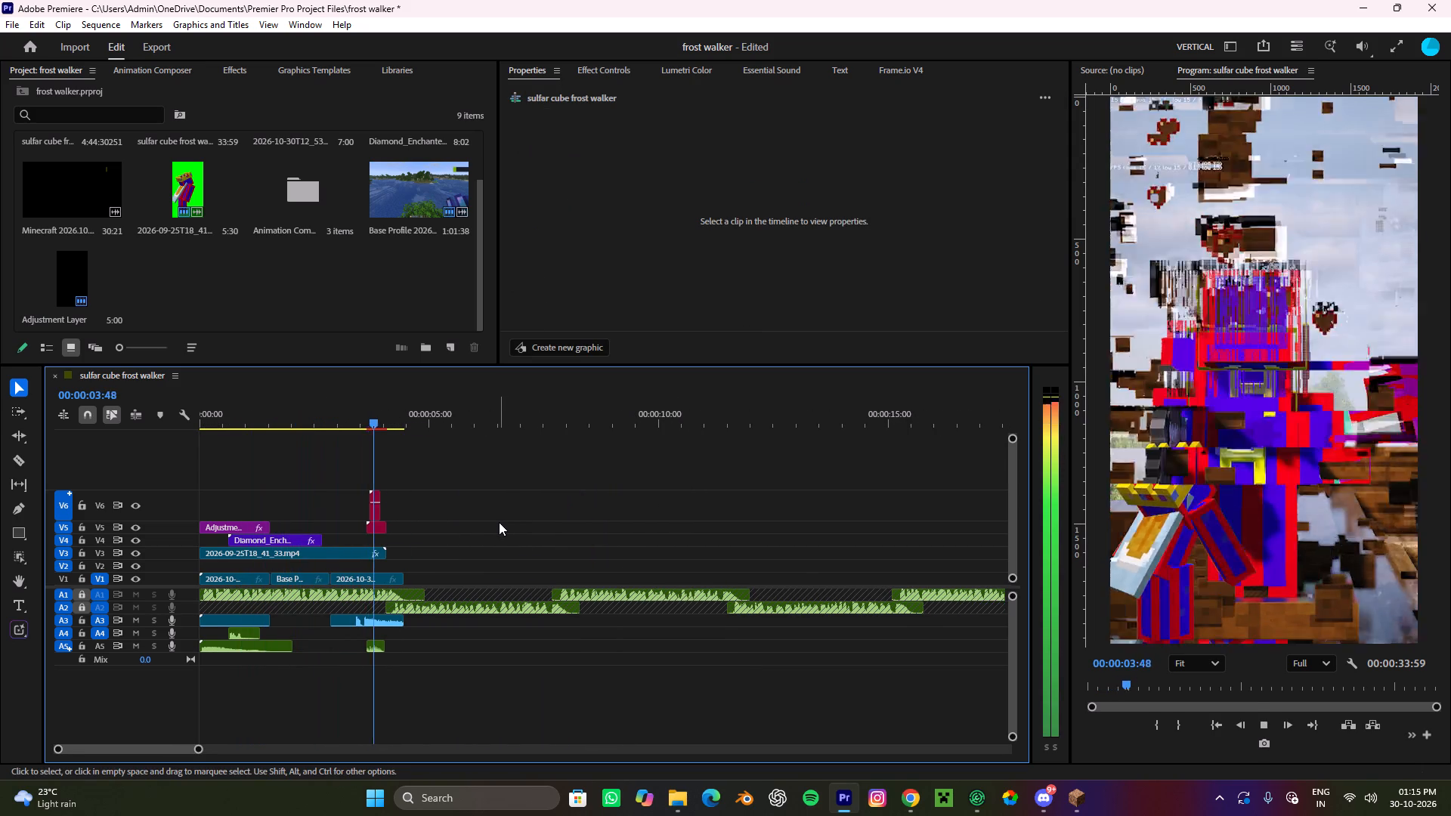
key("space")
left_click_drag(469, 414, 0, 456)
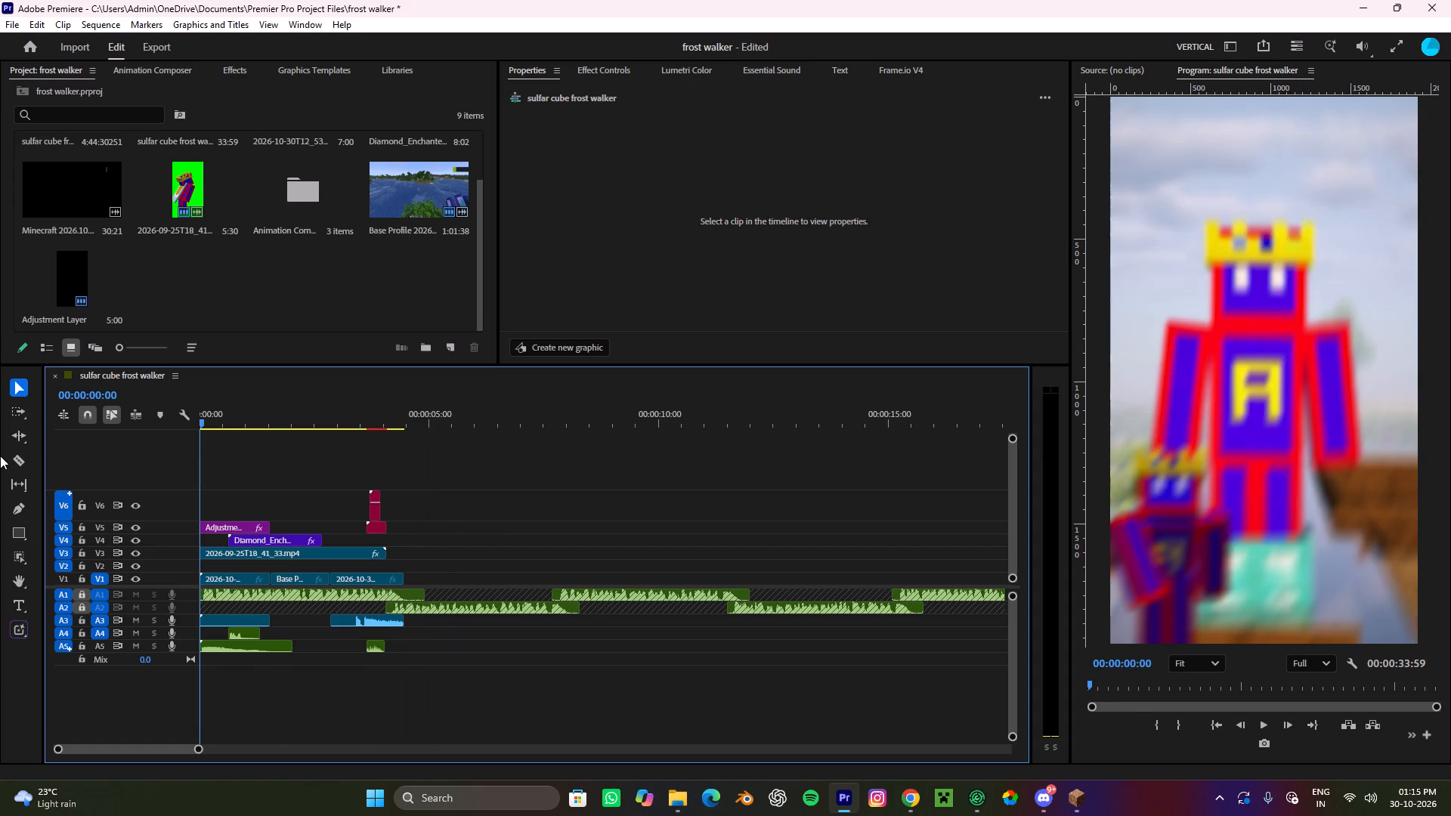
key("space")
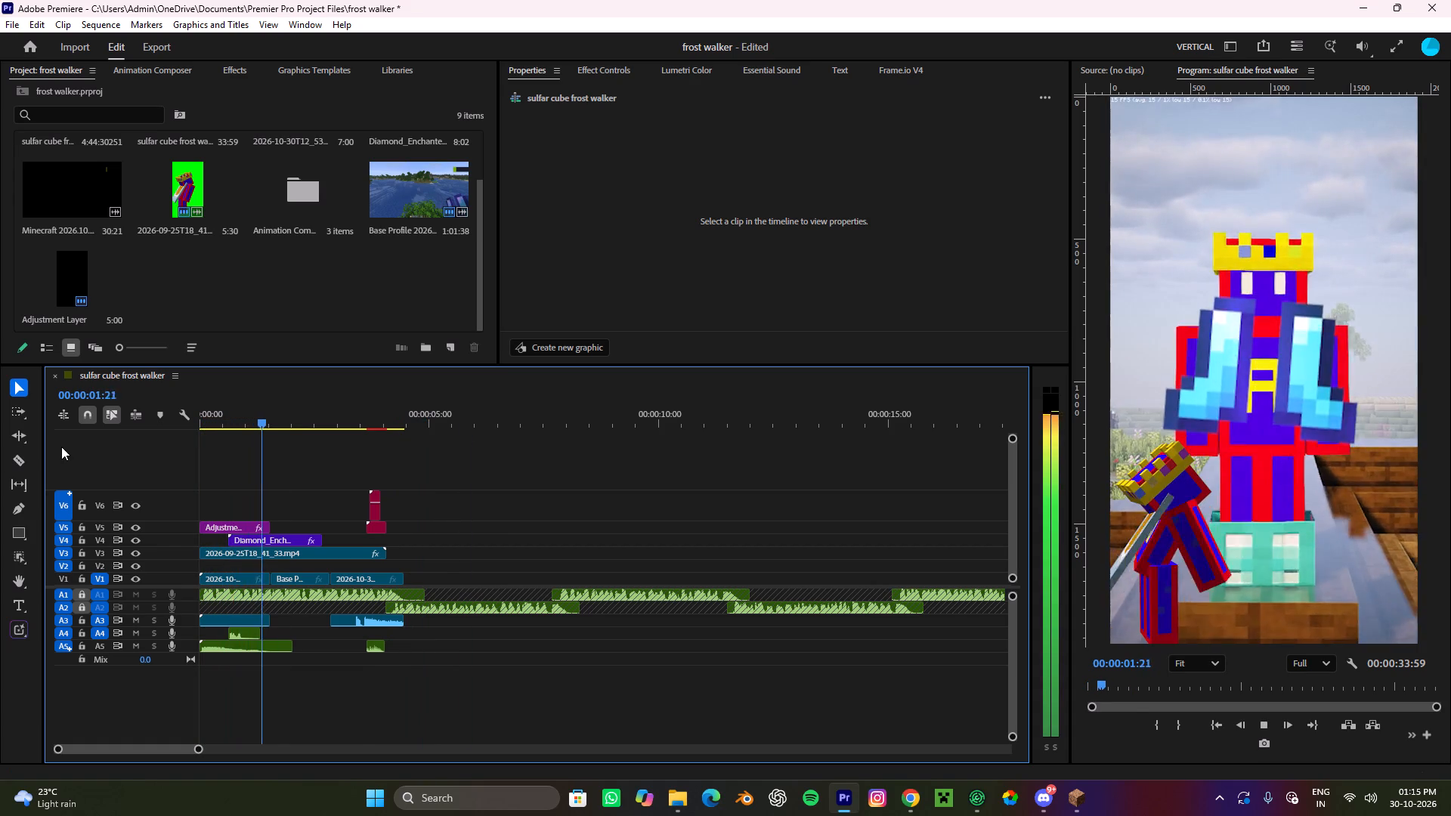
key("space")
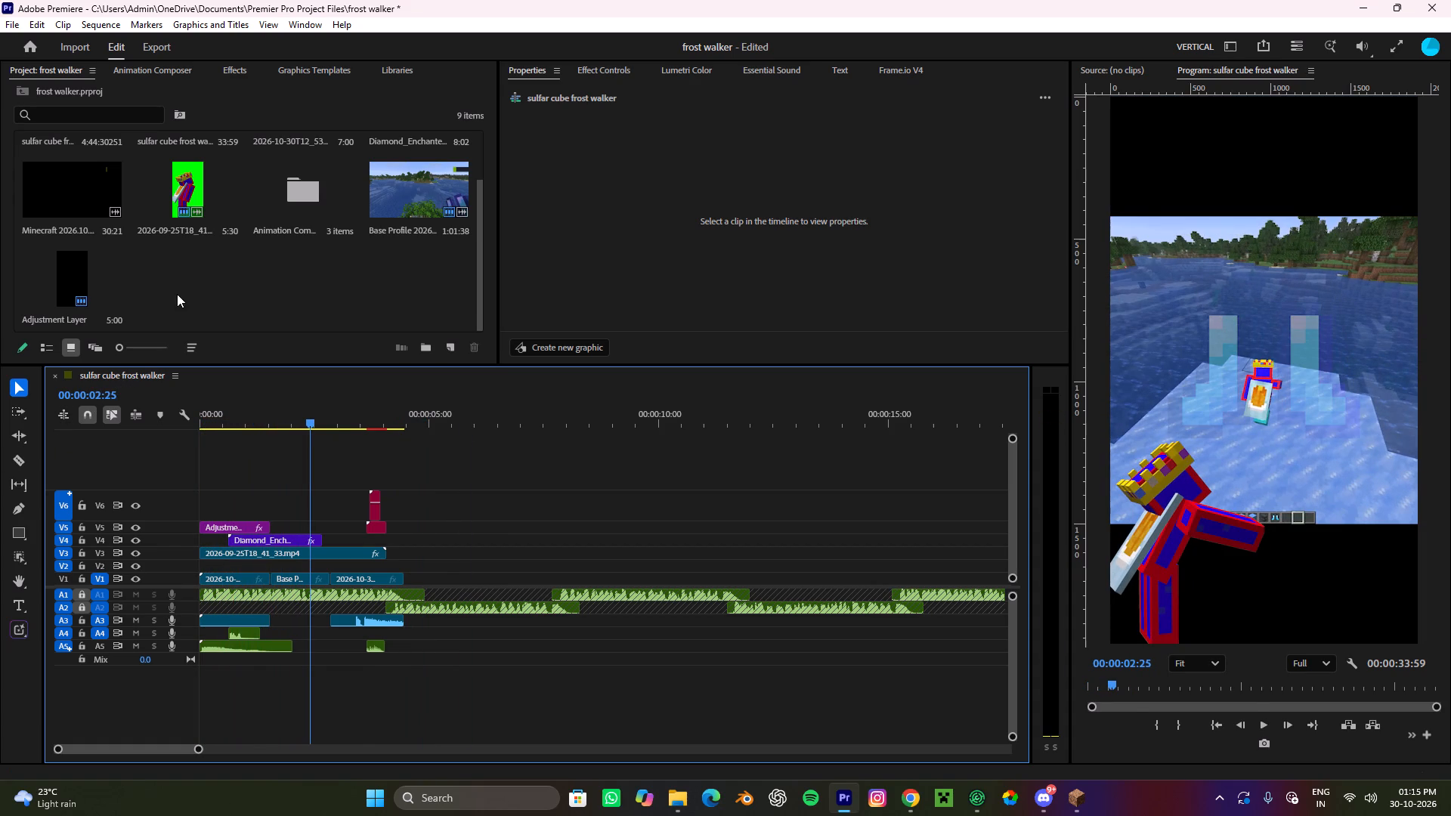
Place the Generated Light Leak 1 transition on V5 over the cut between the second and third V1 clips and play it back.
left_click(175, 70)
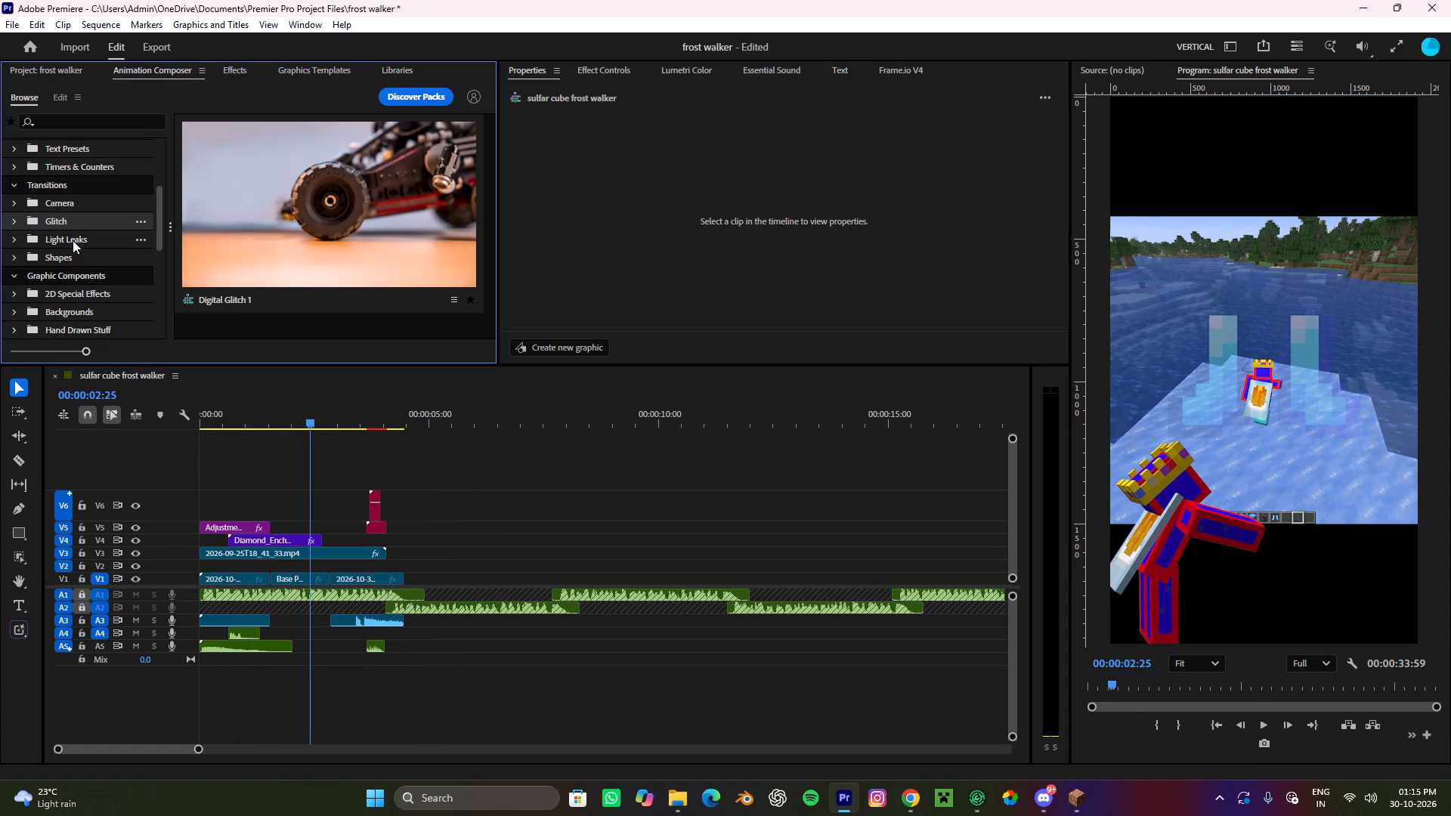
left_click(73, 240)
left_click_drag(315, 204, 324, 515)
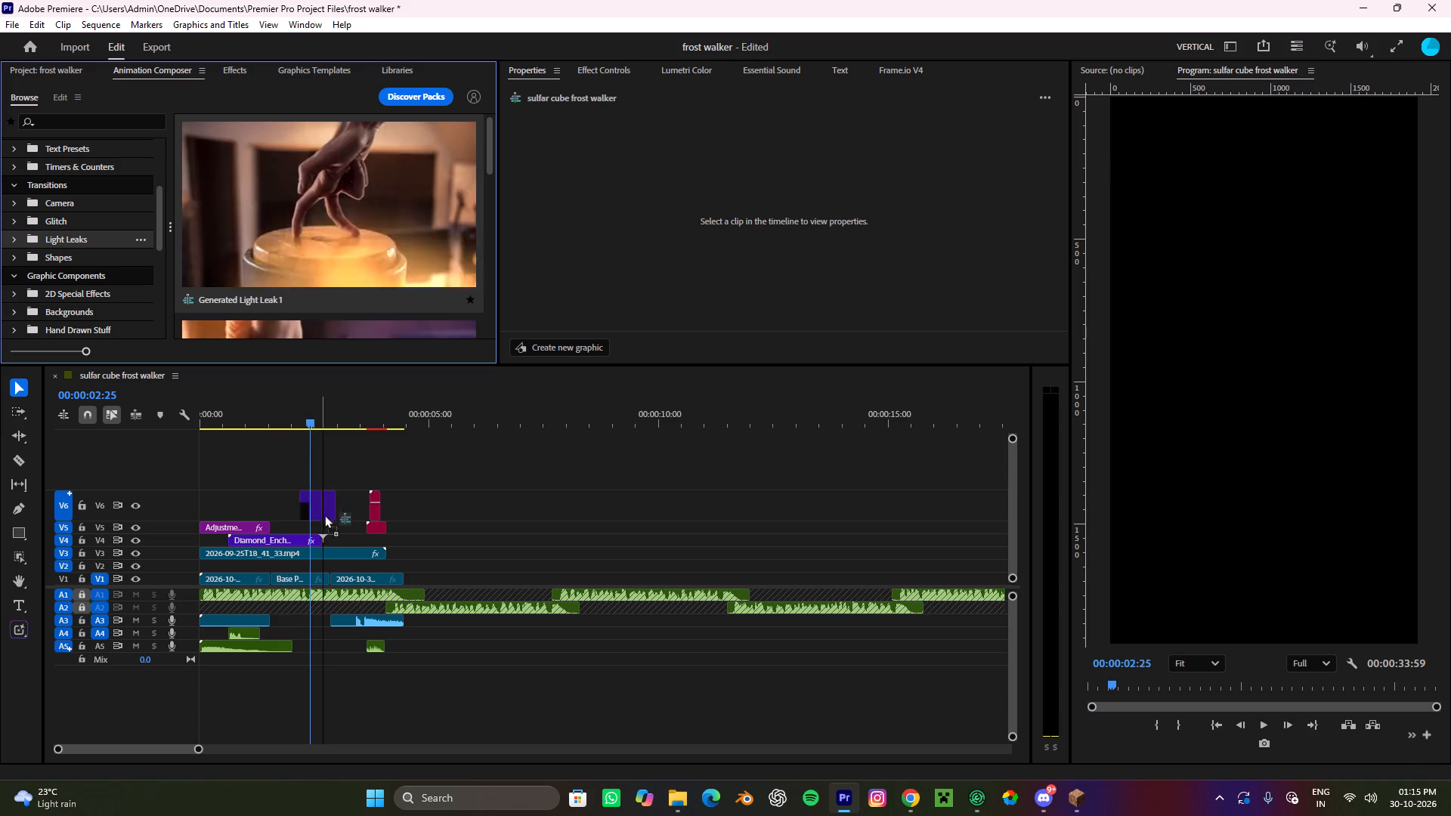
left_click_drag(324, 515, 326, 517)
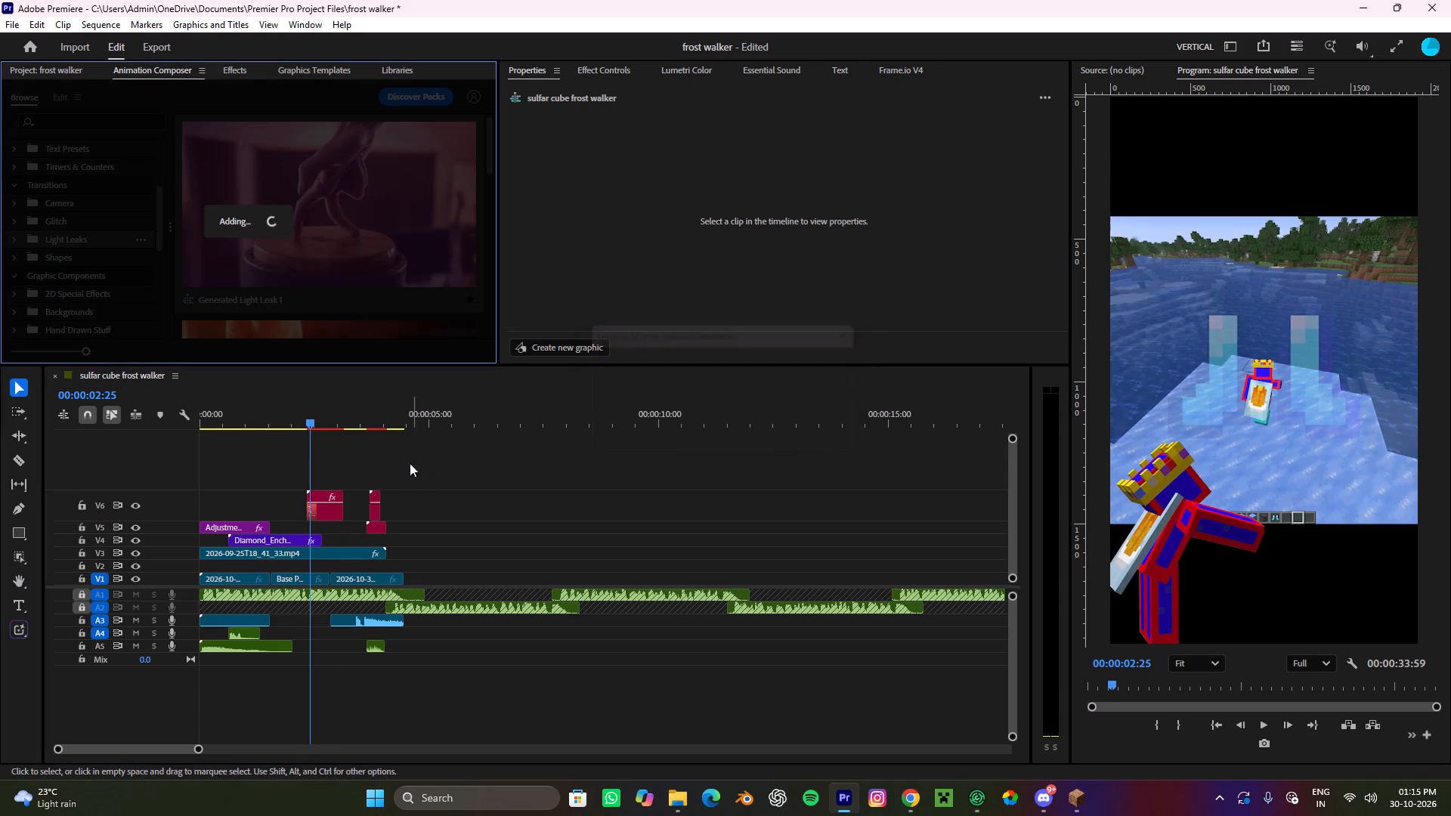
left_click_drag(317, 516, 317, 521)
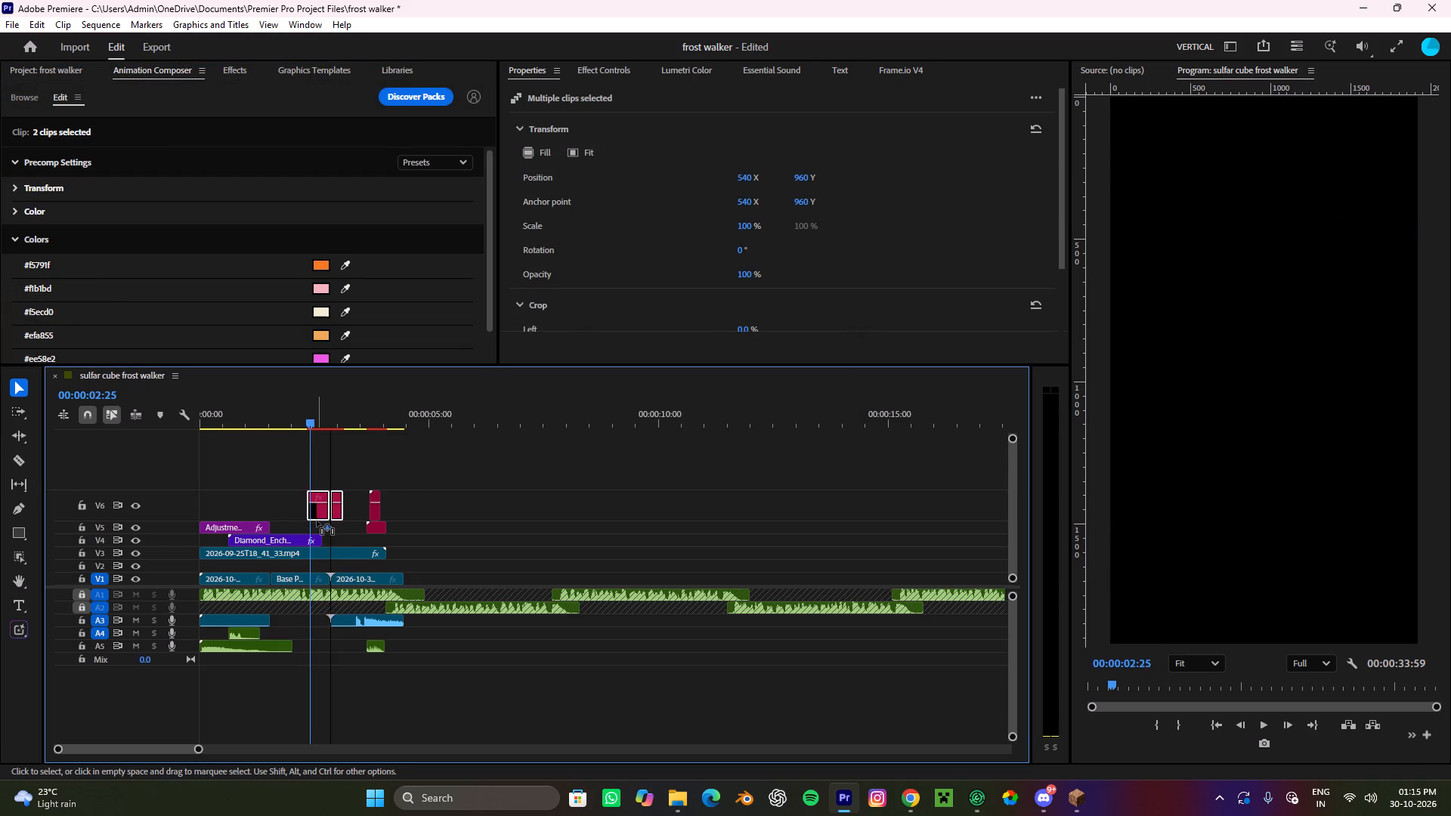
left_click_drag(317, 521, 316, 527)
key("space")
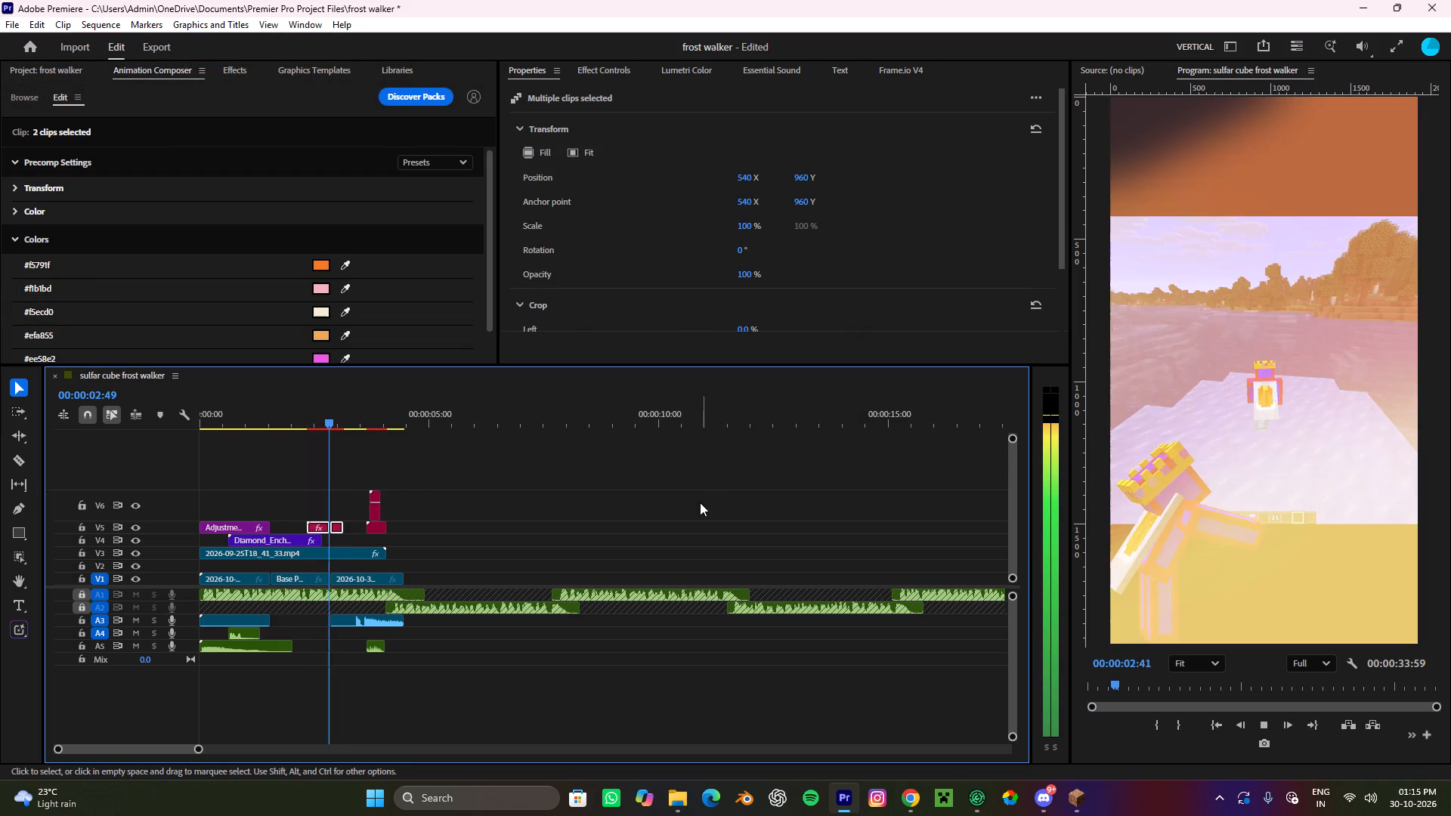
key("space")
left_click_drag(355, 406, 255, 465)
key("space")
left_click(525, 512)
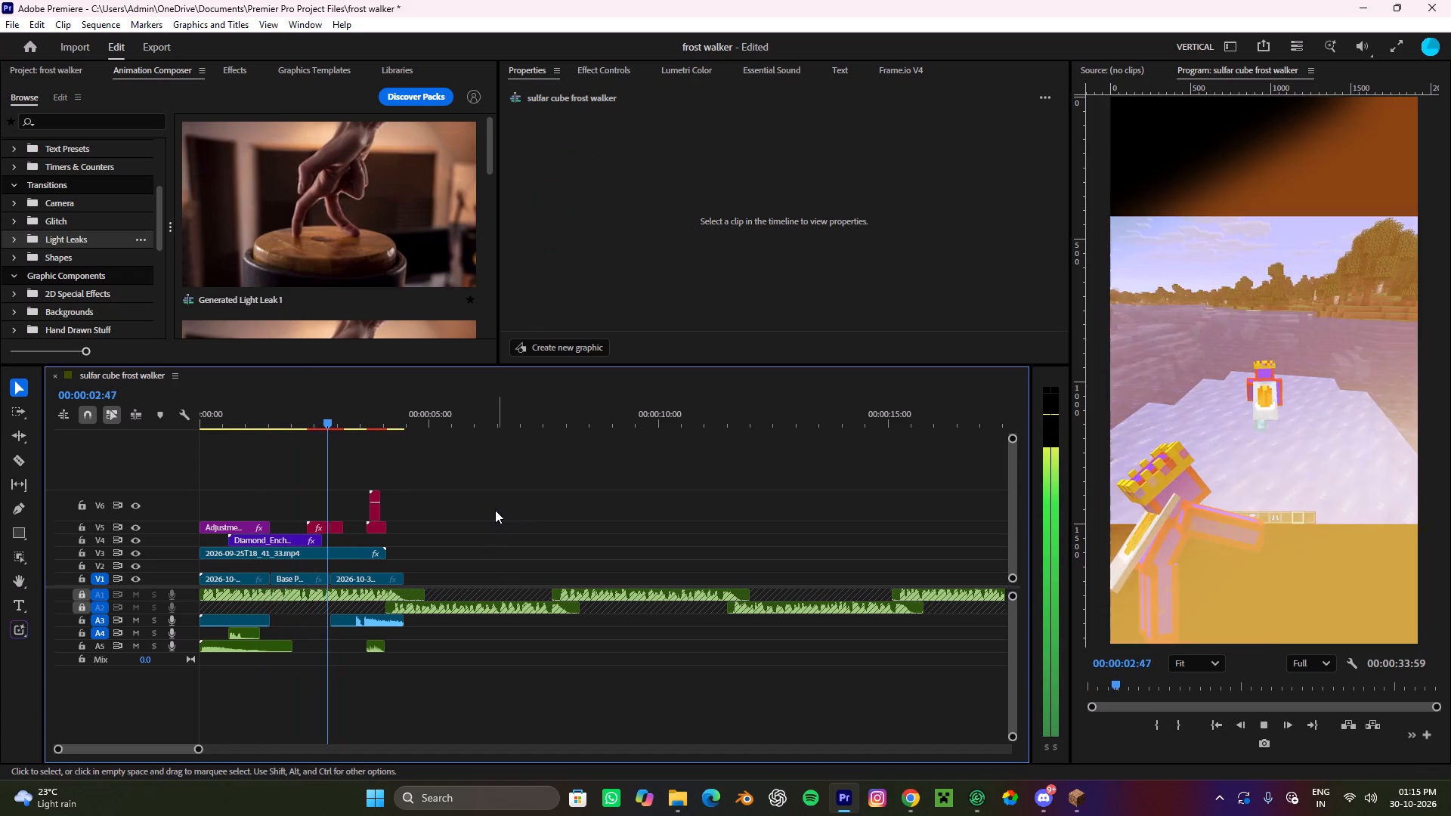
key("space")
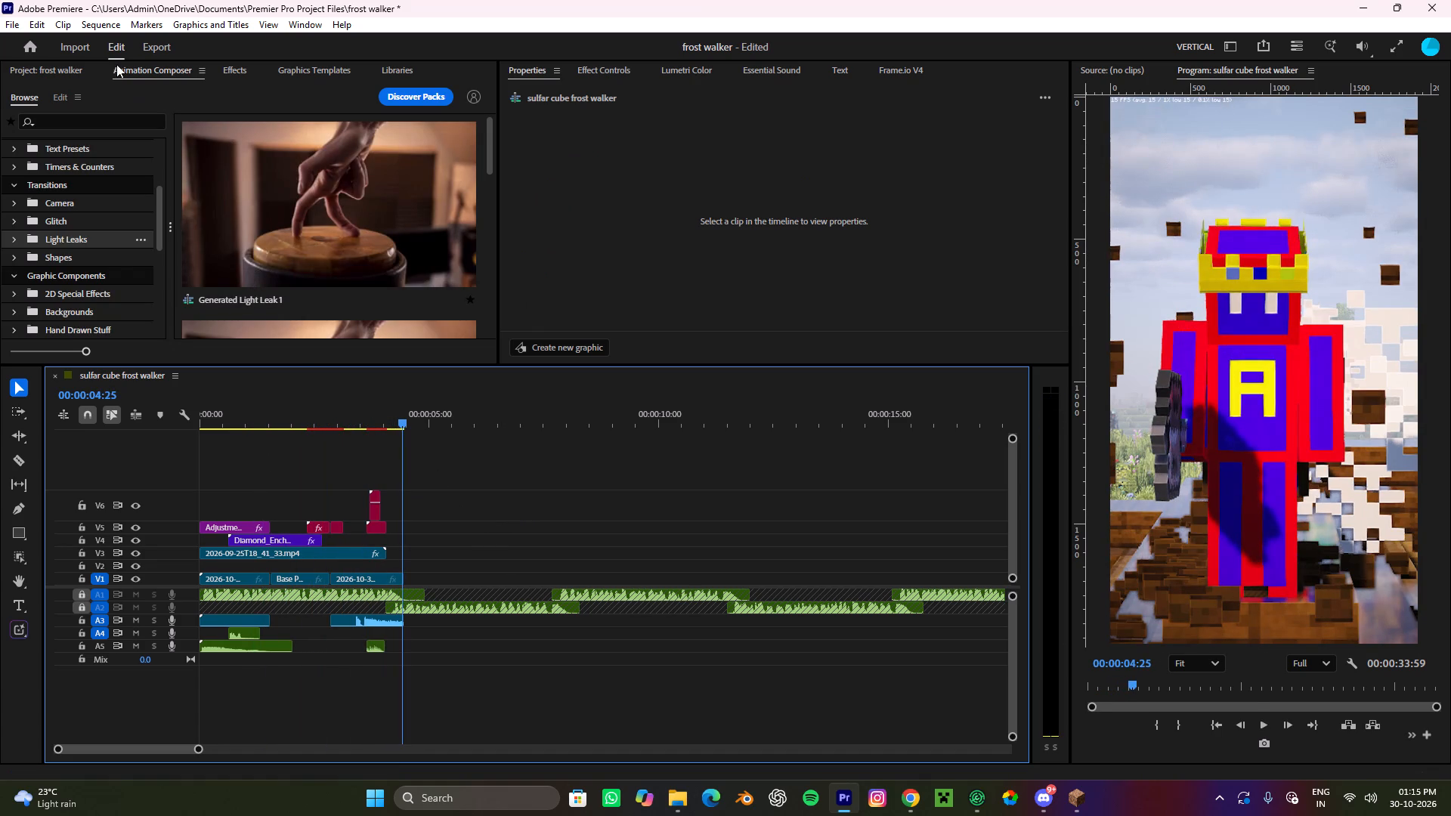
Search the sound library for page flip and place page-flip-01a.mp3 on A5 beneath the light leak, shifting it slightly later.
left_click(78, 124)
type("page flip")
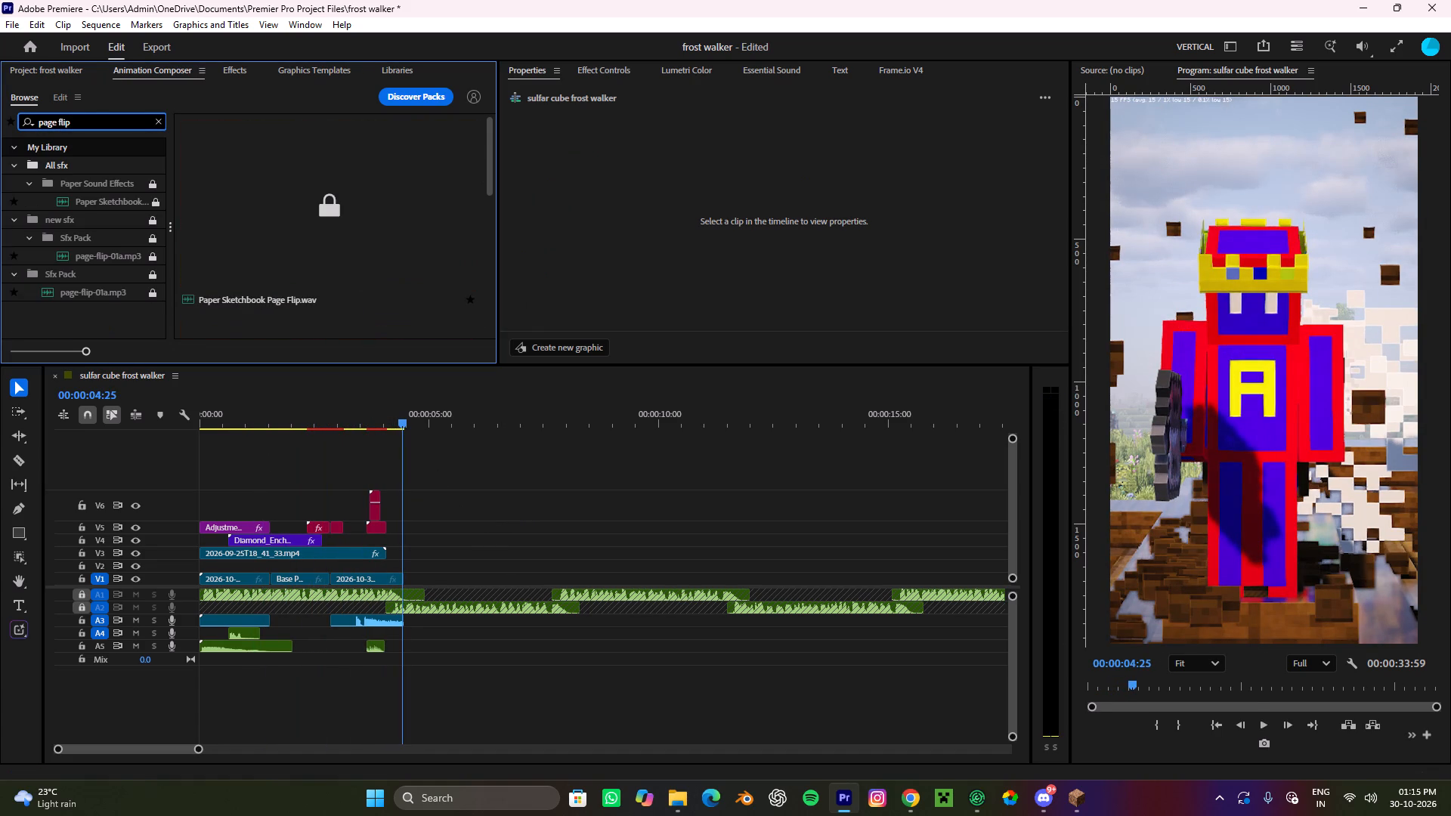
scroll(289, 210, "down", 2)
left_click_drag(270, 172, 514, 619)
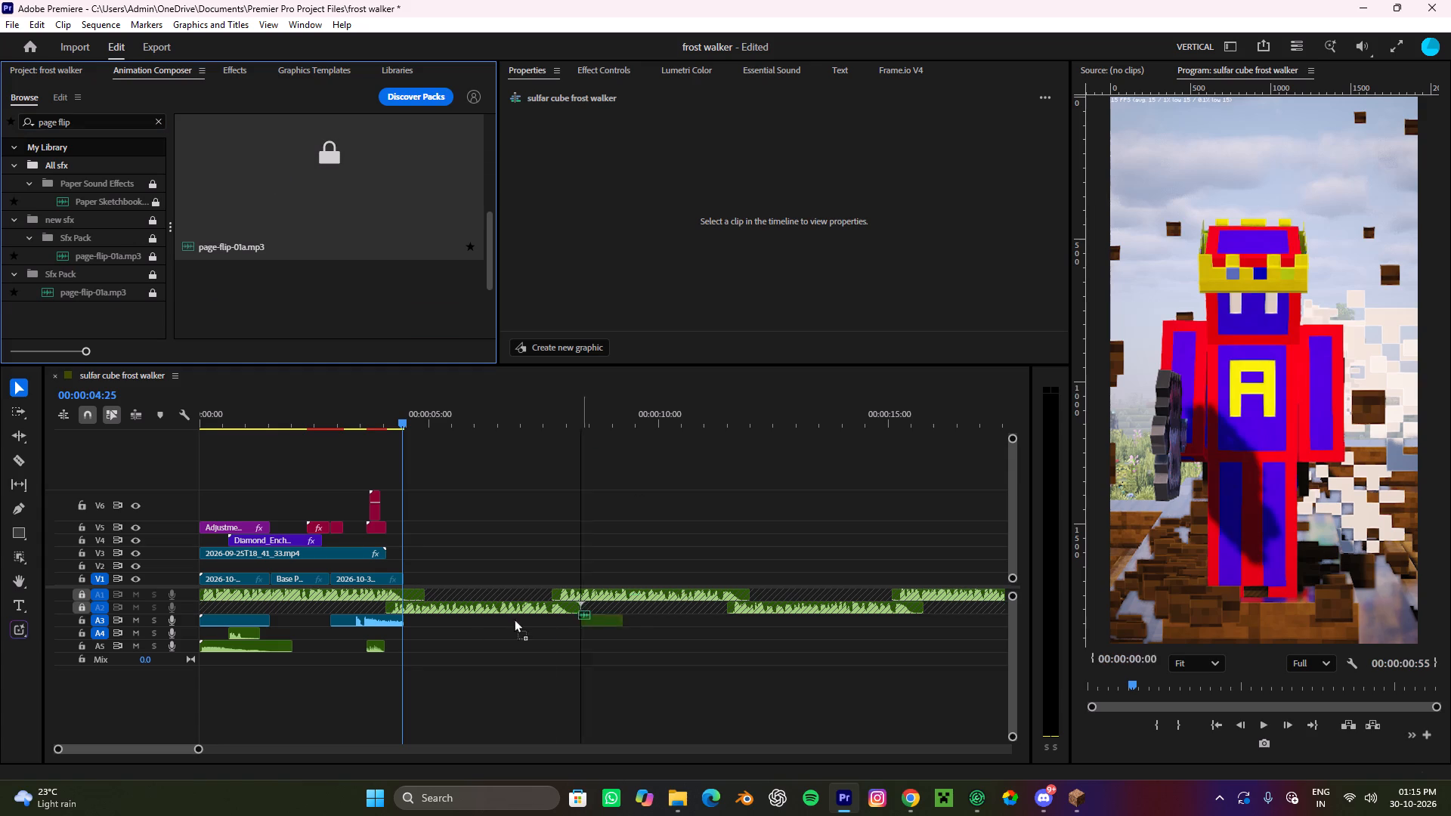
left_click_drag(514, 619, 313, 640)
scroll(294, 640, "up", 1, "alt")
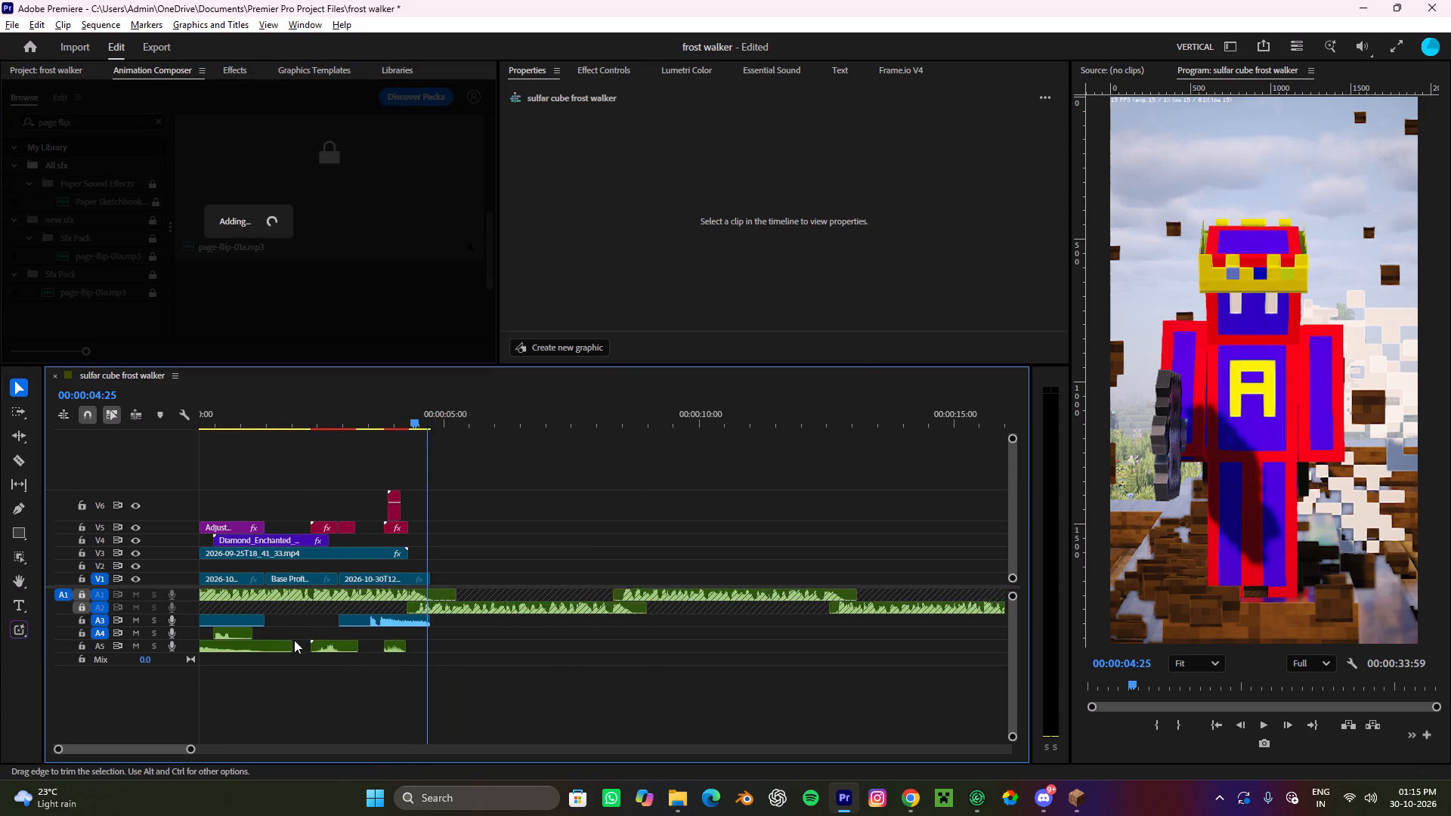
scroll(294, 640, "up", 6, "alt")
left_click_drag(343, 644, 360, 645)
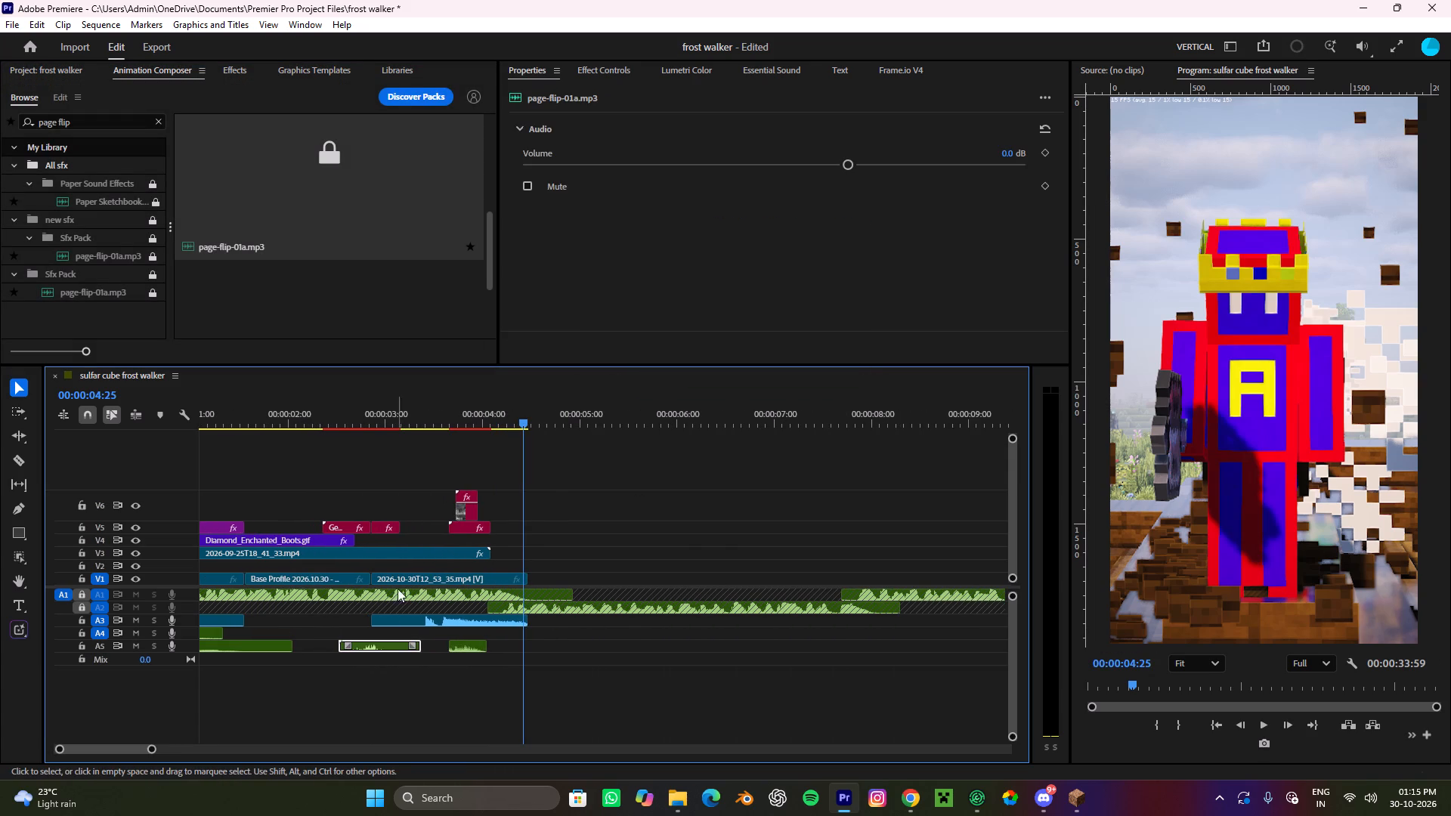
Play back the light leak section and replay the edit from the sequence start to review the page flip sound and transitions.
left_click_drag(499, 416, 277, 481)
key("space")
scroll(338, 500, "down", 7)
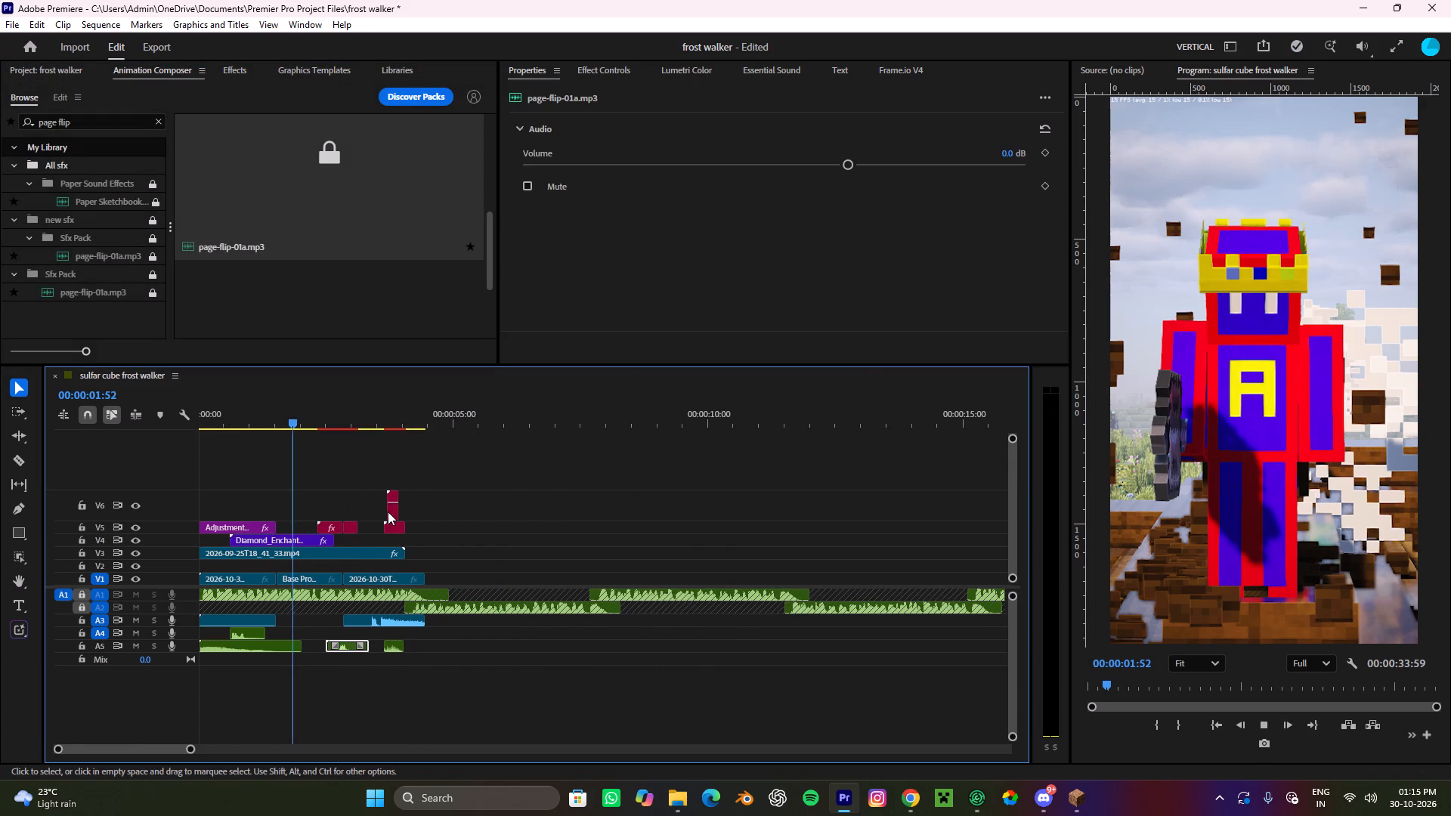
left_click(492, 520)
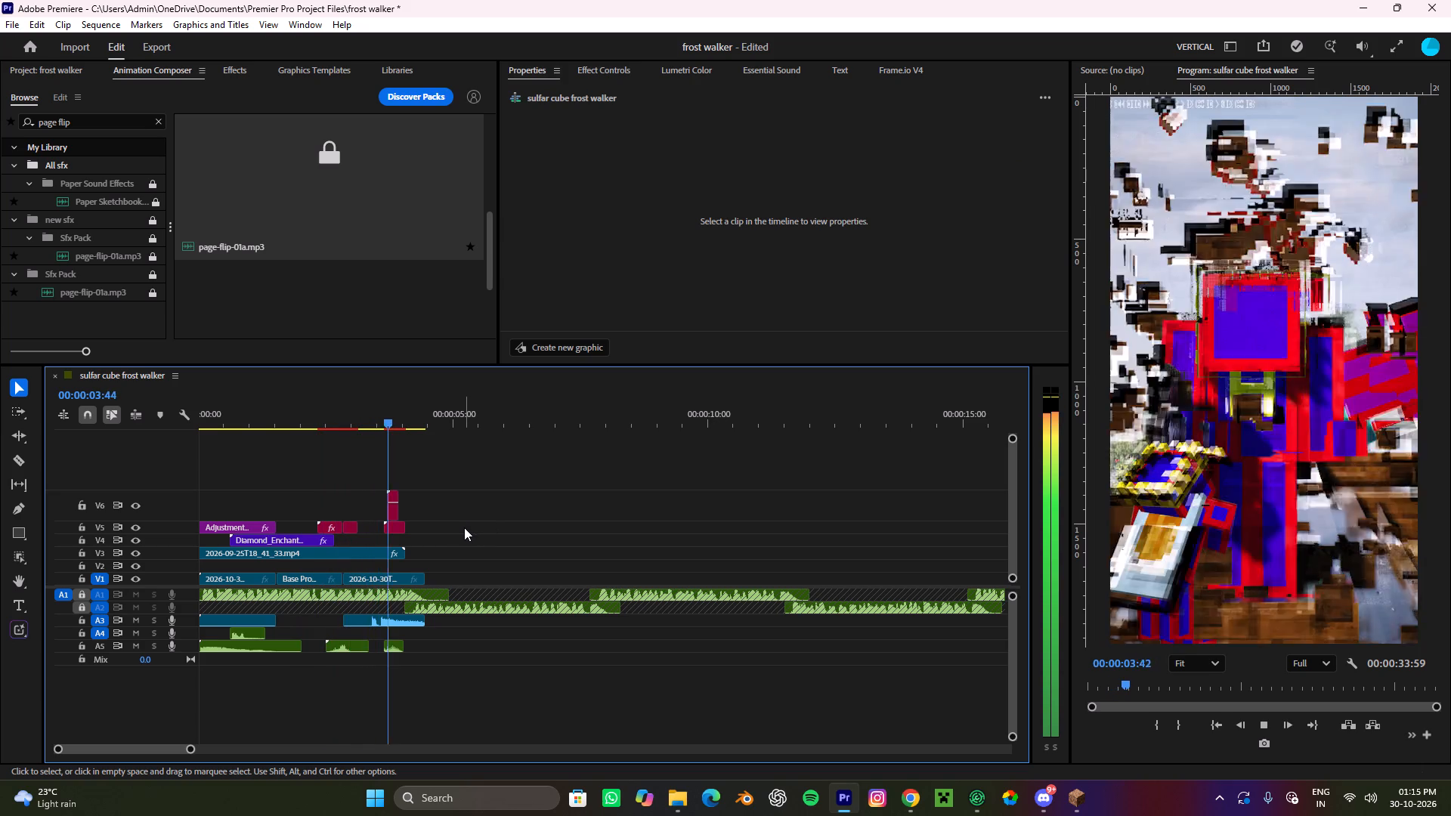
scroll(461, 530, "down", 3, "alt")
left_click_drag(403, 418, 0, 427)
key("space")
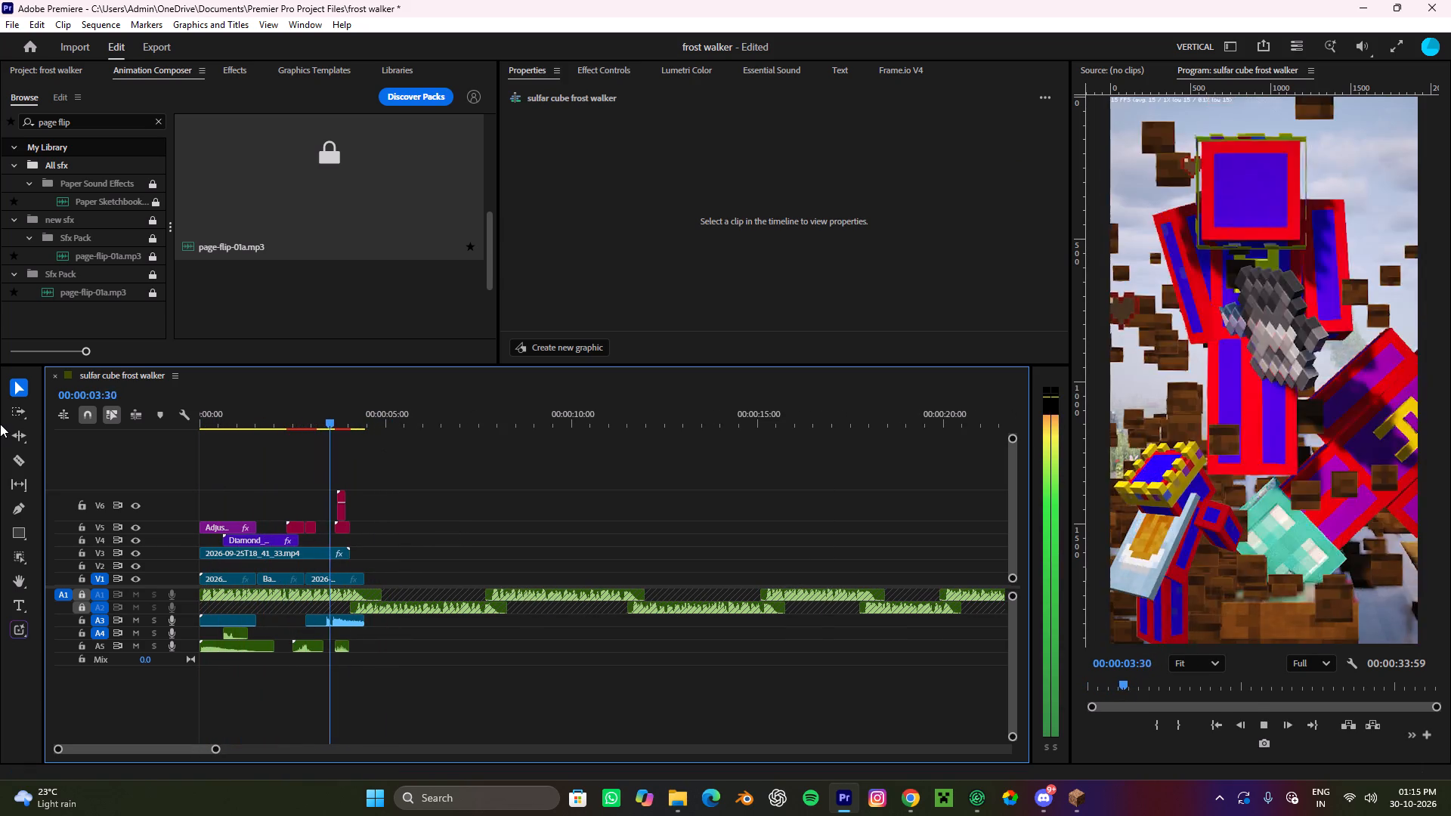
key("space")
left_click_drag(349, 423, 0, 444)
key("space")
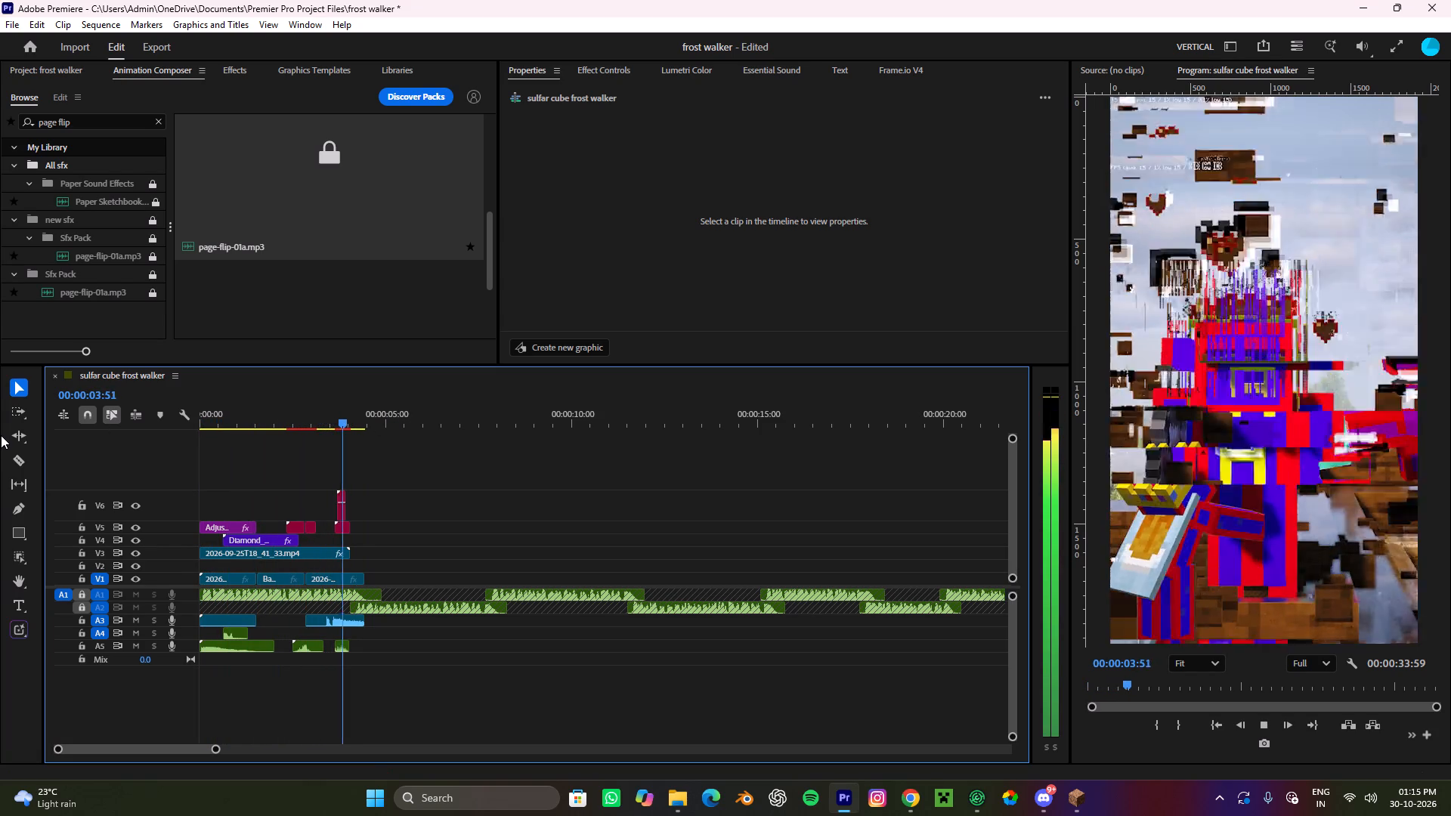
key("space")
Remove both opacity keyframes from the Transform effect on the V4 Diamond_Enchanted_Boots.gif clip so it no longer fades out.
scroll(193, 545, "up", 5, "alt")
scroll(181, 530, "down", 8, "alt")
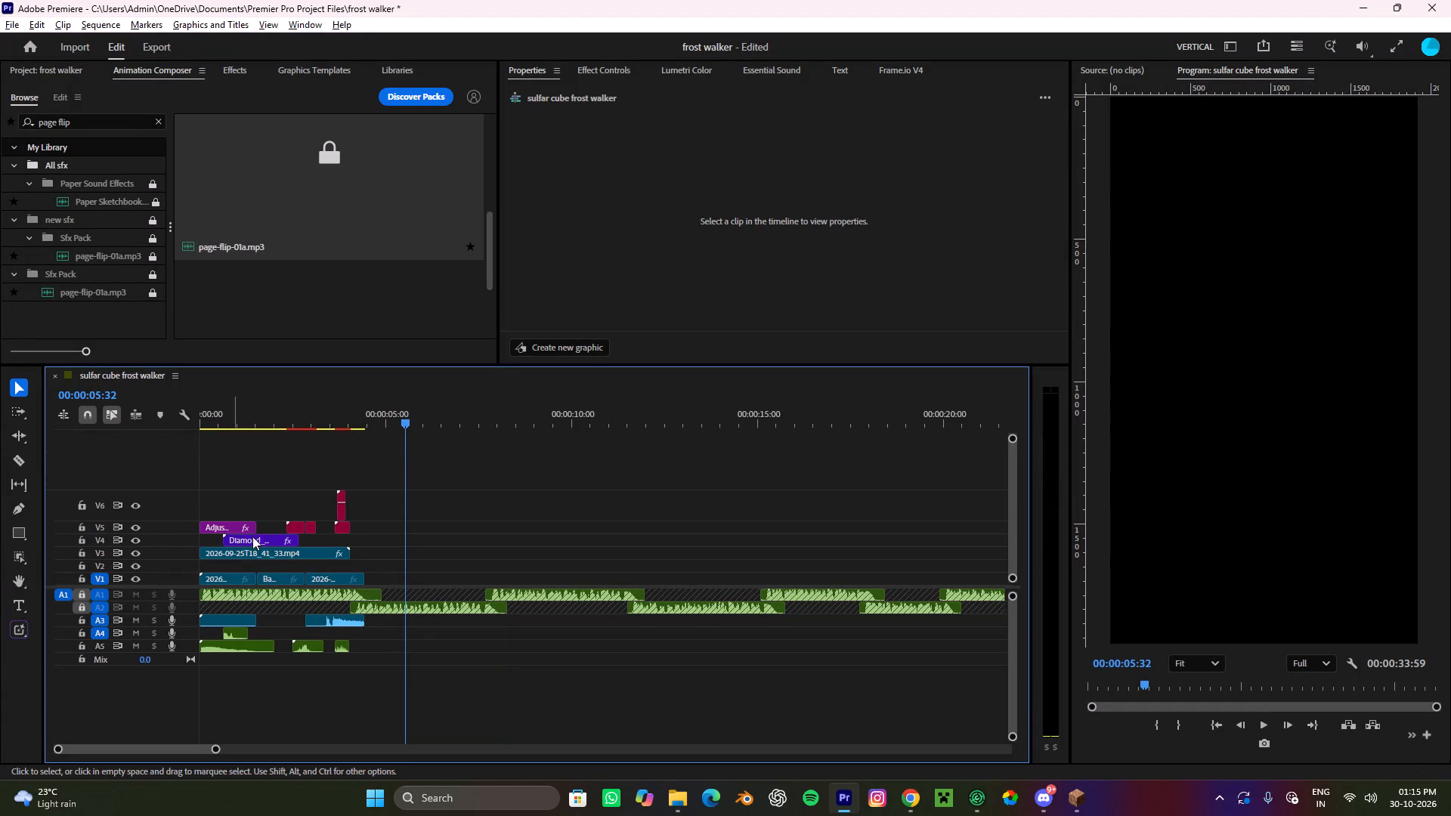
scroll(308, 542, "up", 11, "alt")
left_click_drag(566, 417, 339, 507)
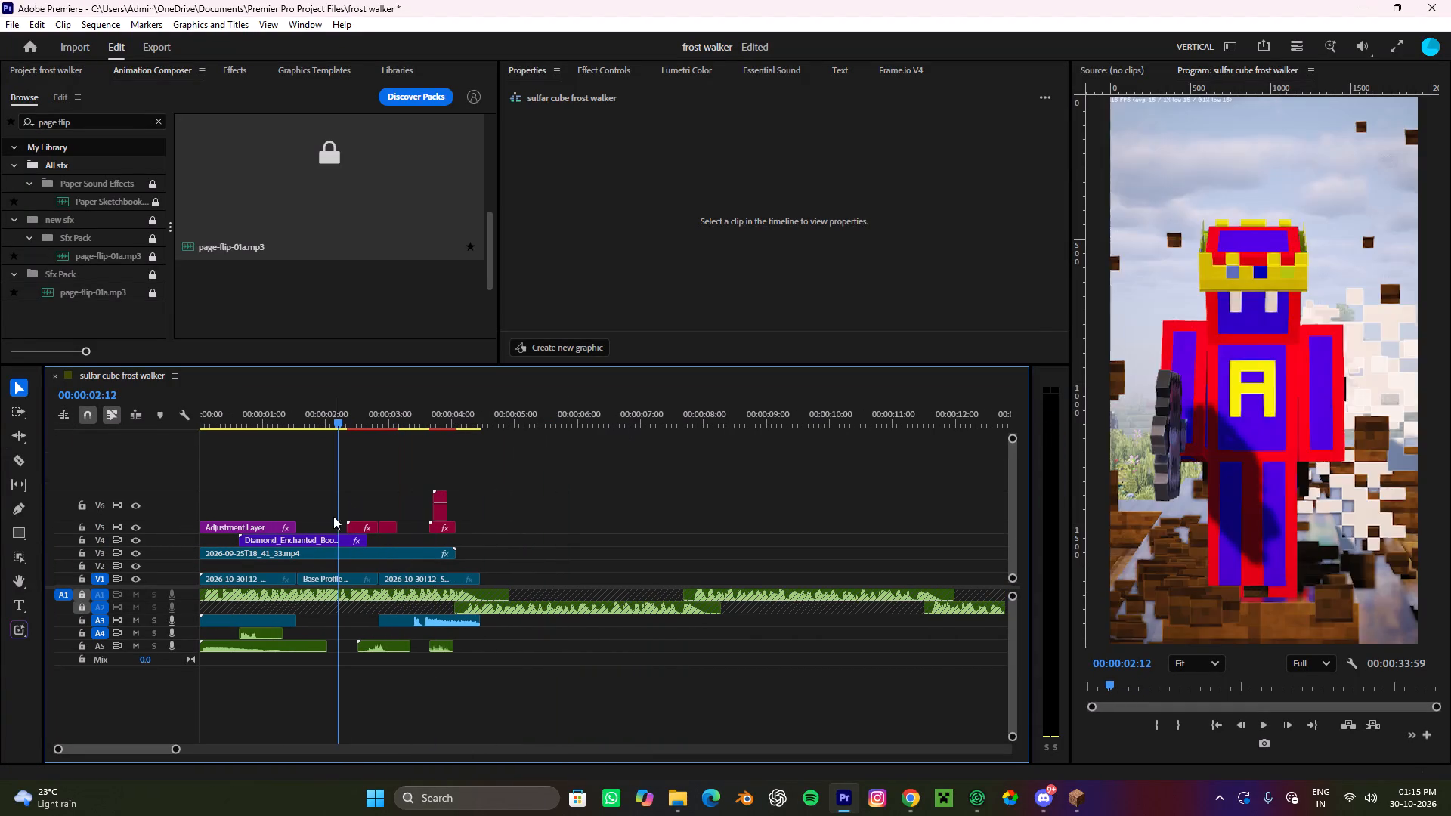
left_click(329, 536)
scroll(603, 261, "down", 5)
left_click(606, 80)
left_click(608, 69)
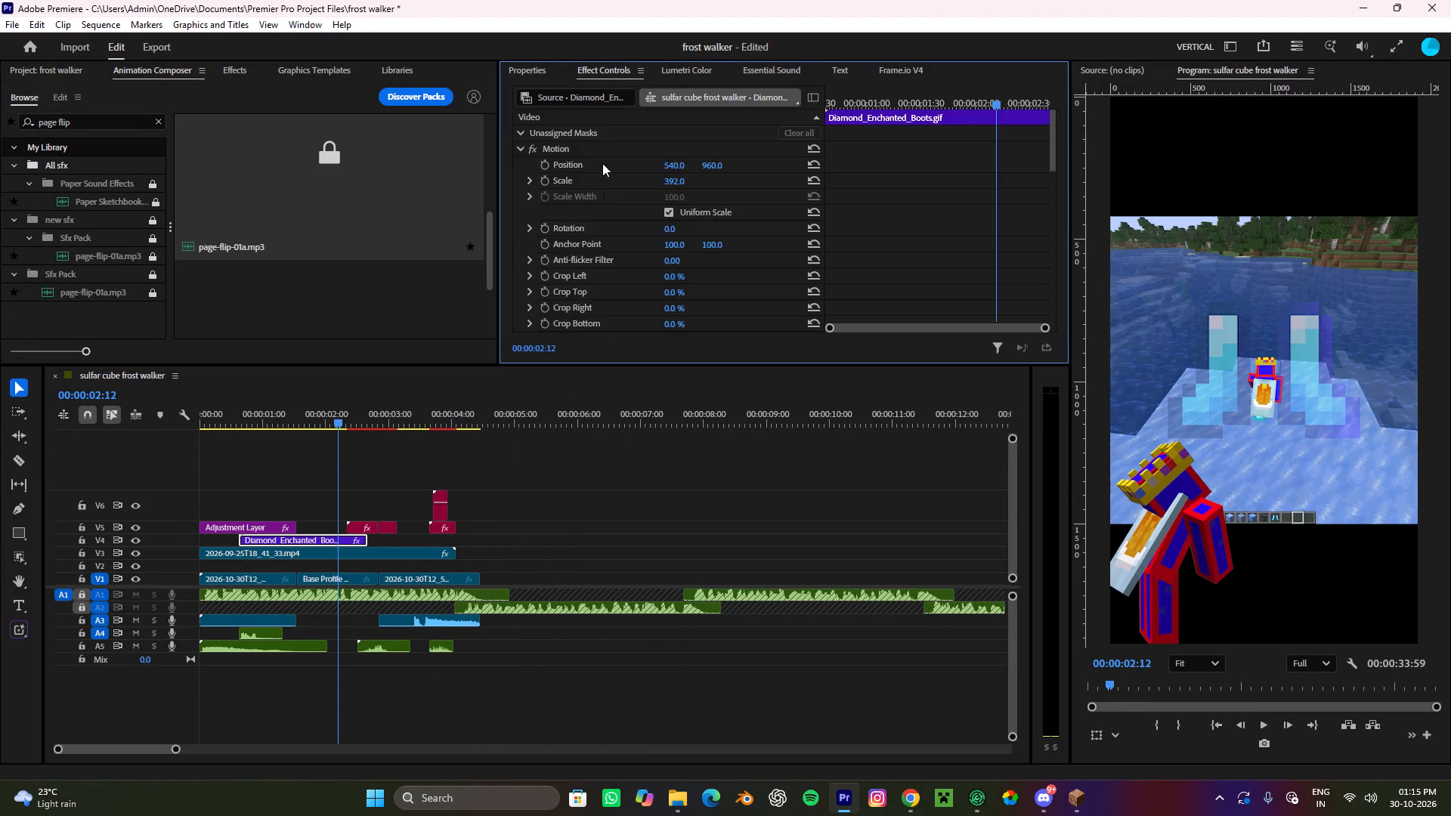
scroll(604, 188, "down", 20)
scroll(604, 188, "down", 8)
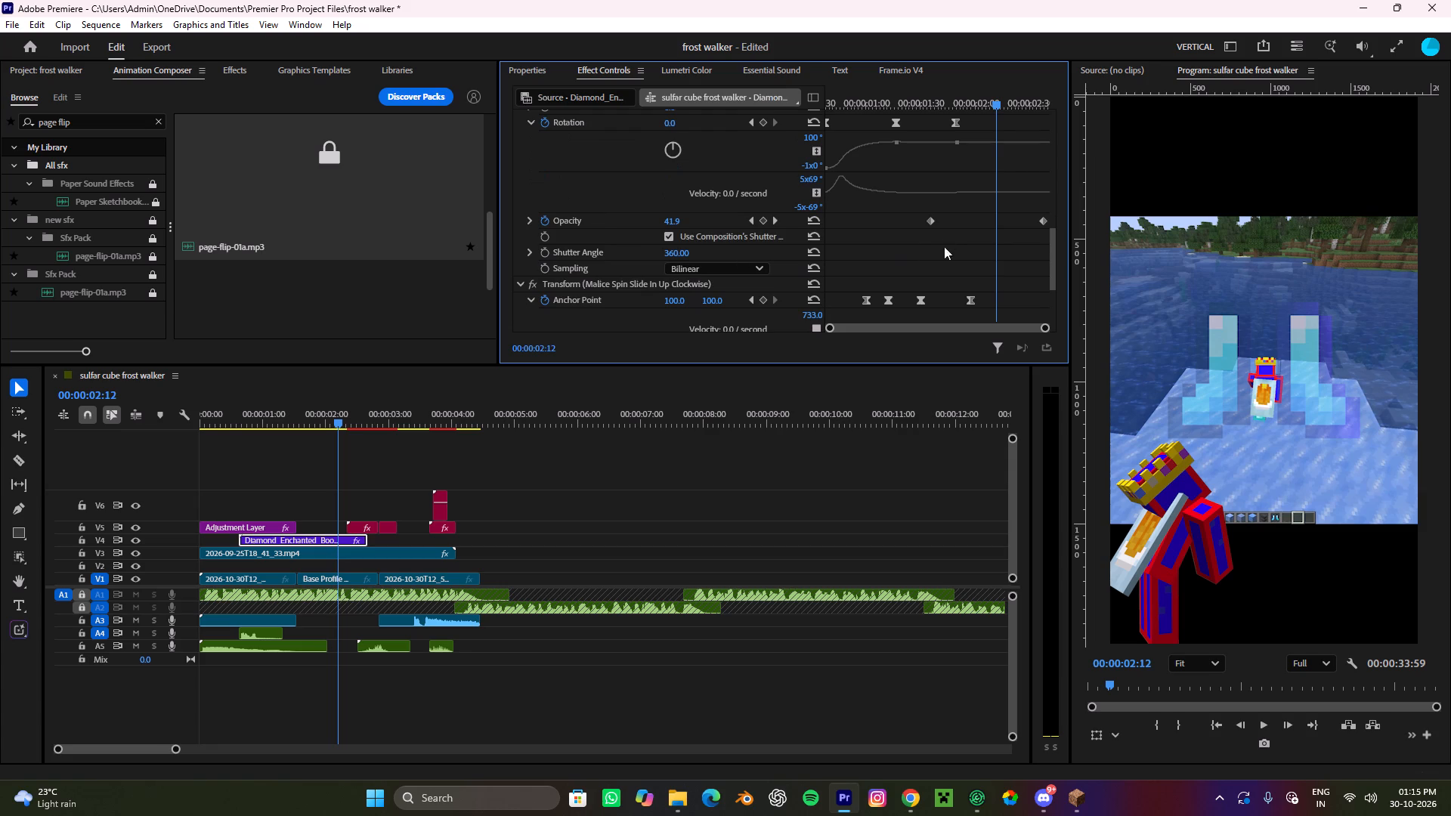
left_click_drag(880, 224, 1066, 211)
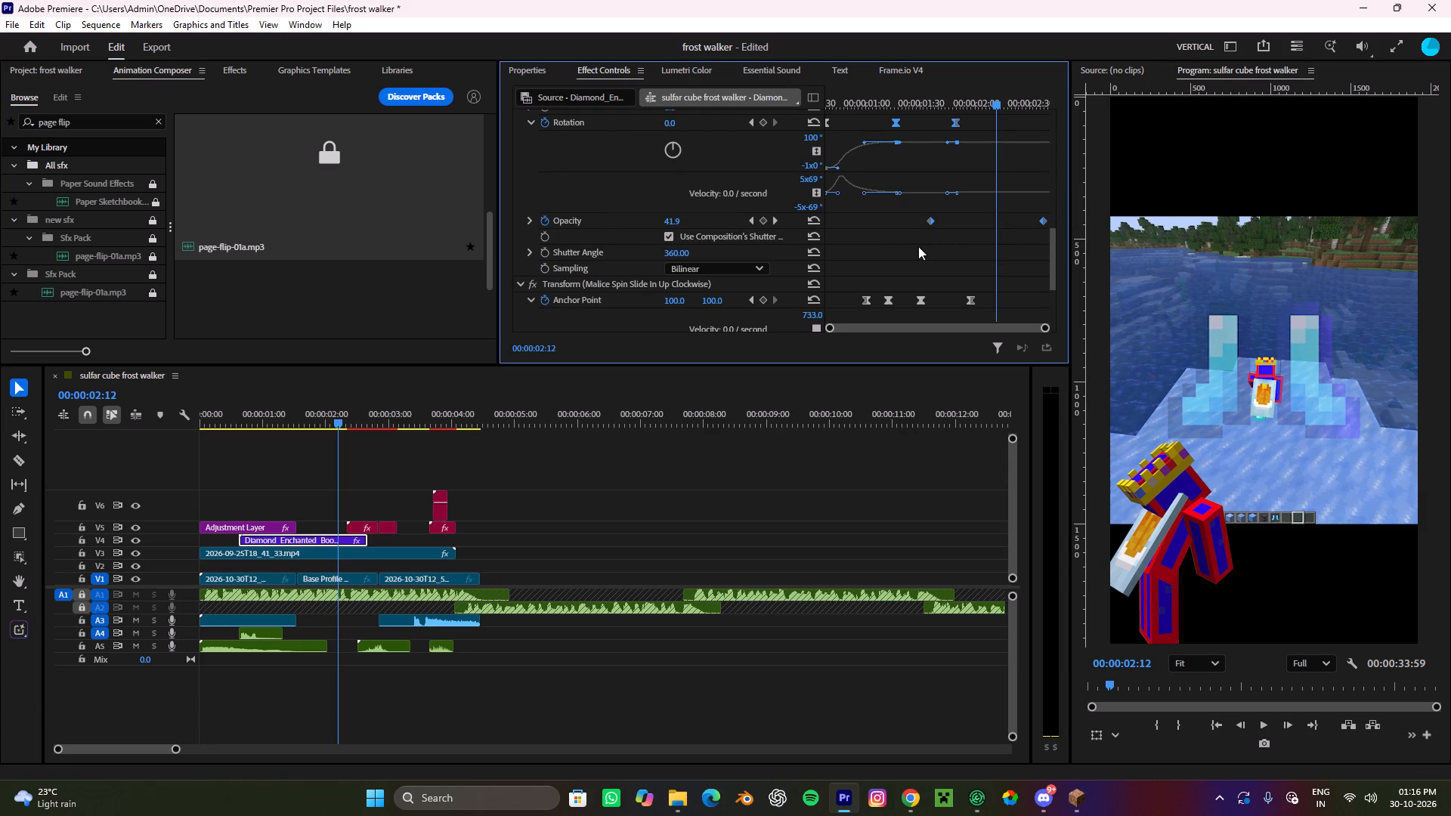
left_click(918, 246)
left_click_drag(909, 220, 1063, 211)
left_click(993, 228)
left_click(1038, 215)
left_click(987, 235)
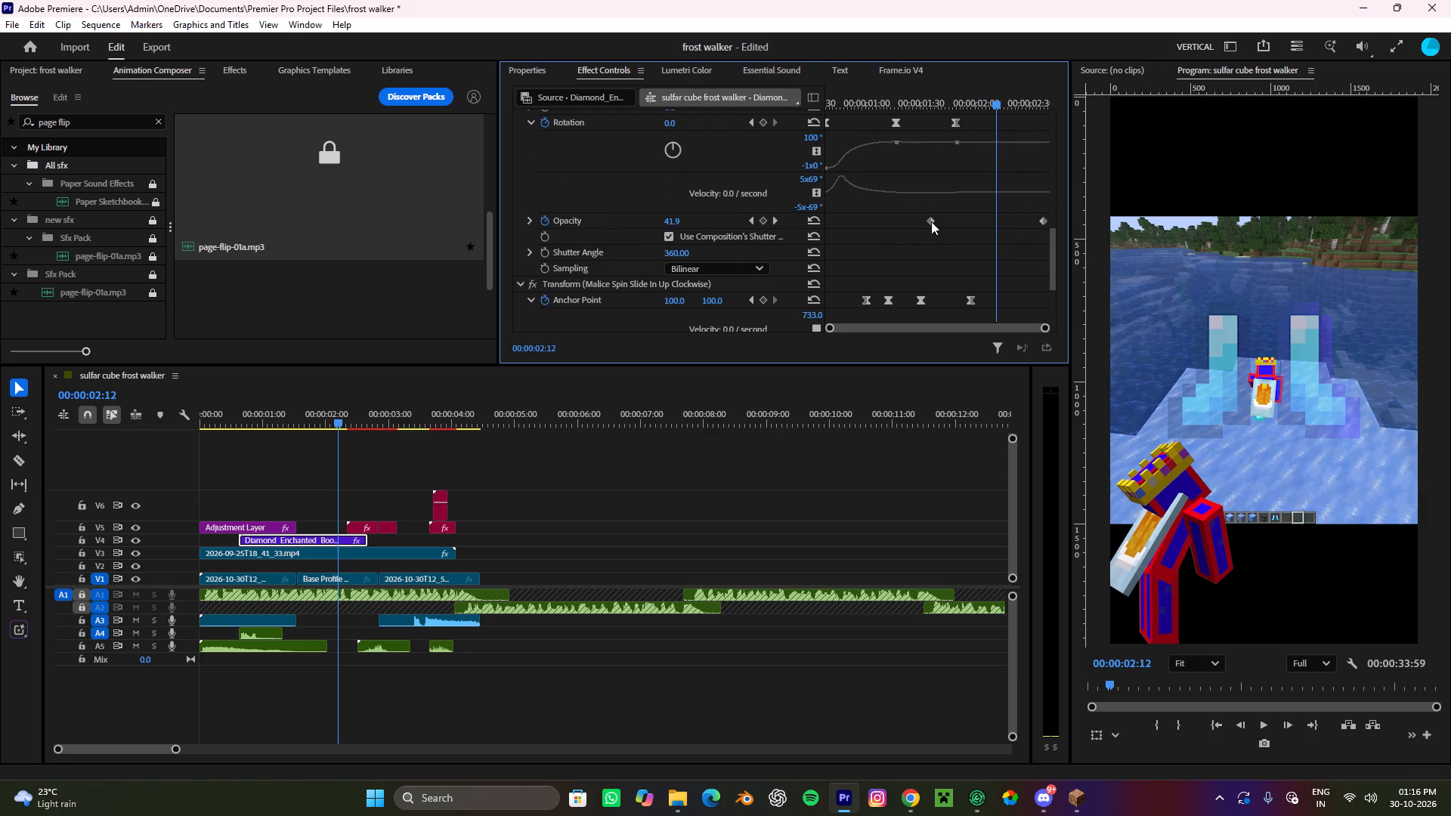
left_click(931, 221, "shift")
left_click(1044, 224, "shift")
key("ctrl+x")
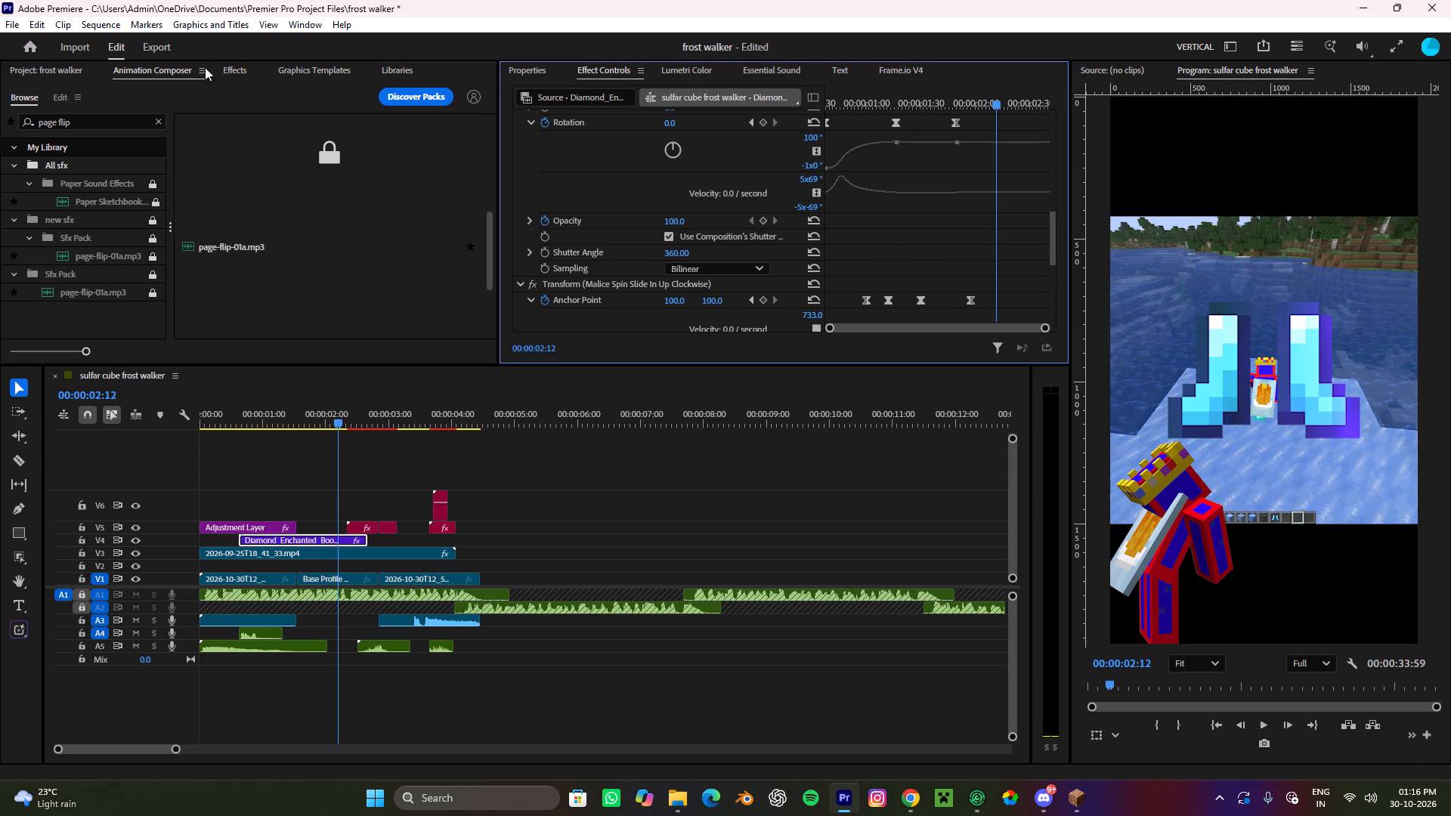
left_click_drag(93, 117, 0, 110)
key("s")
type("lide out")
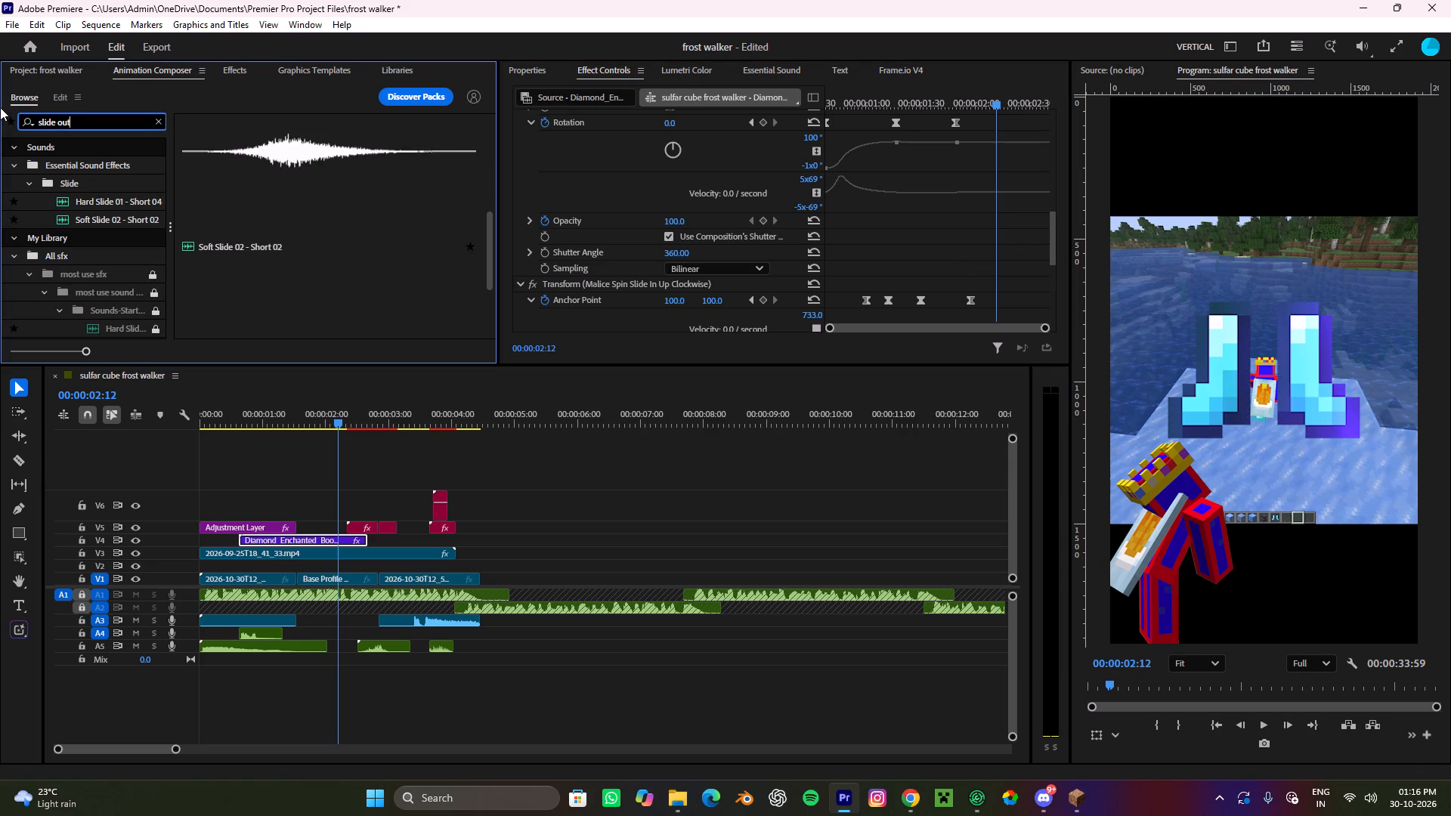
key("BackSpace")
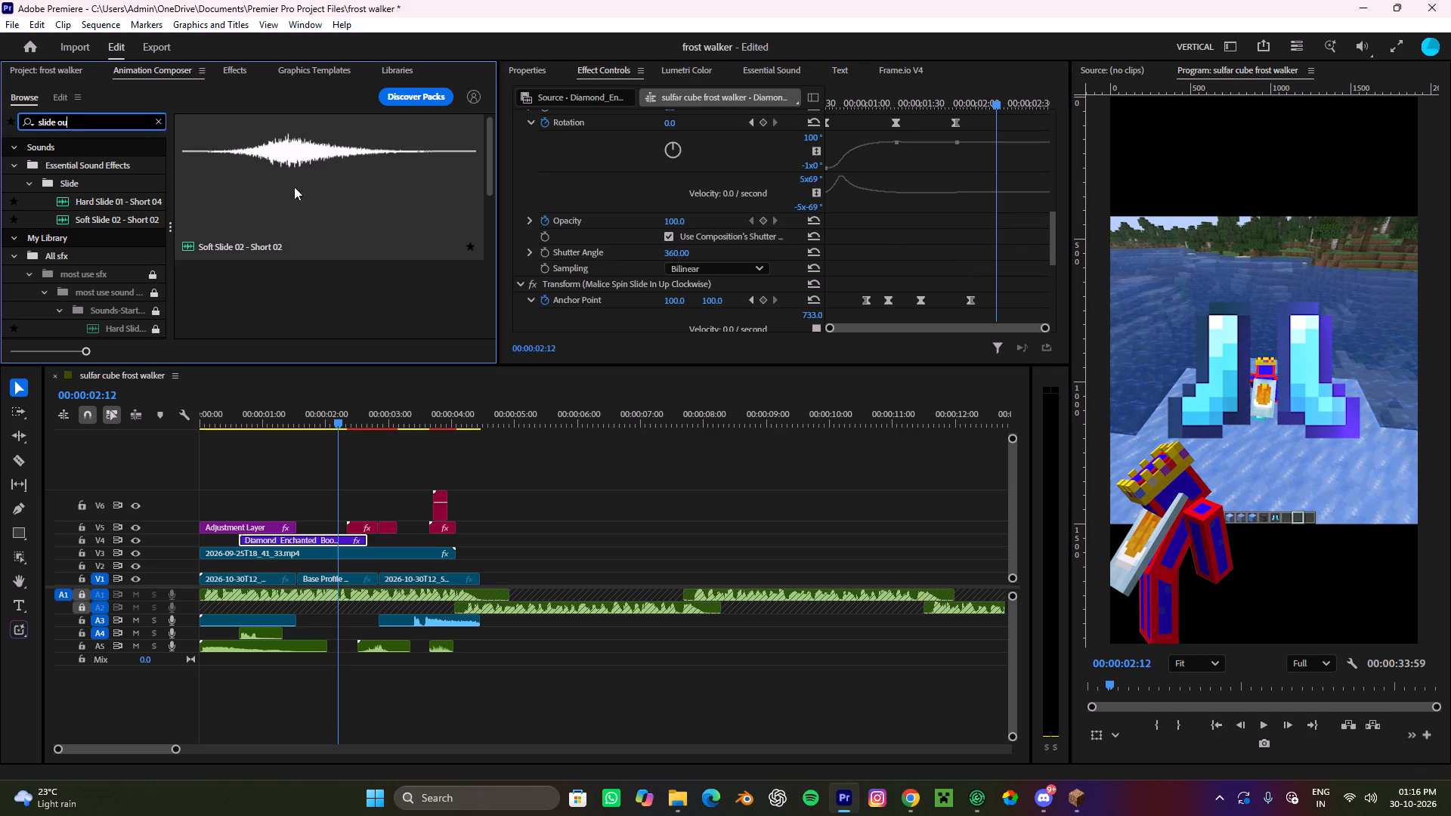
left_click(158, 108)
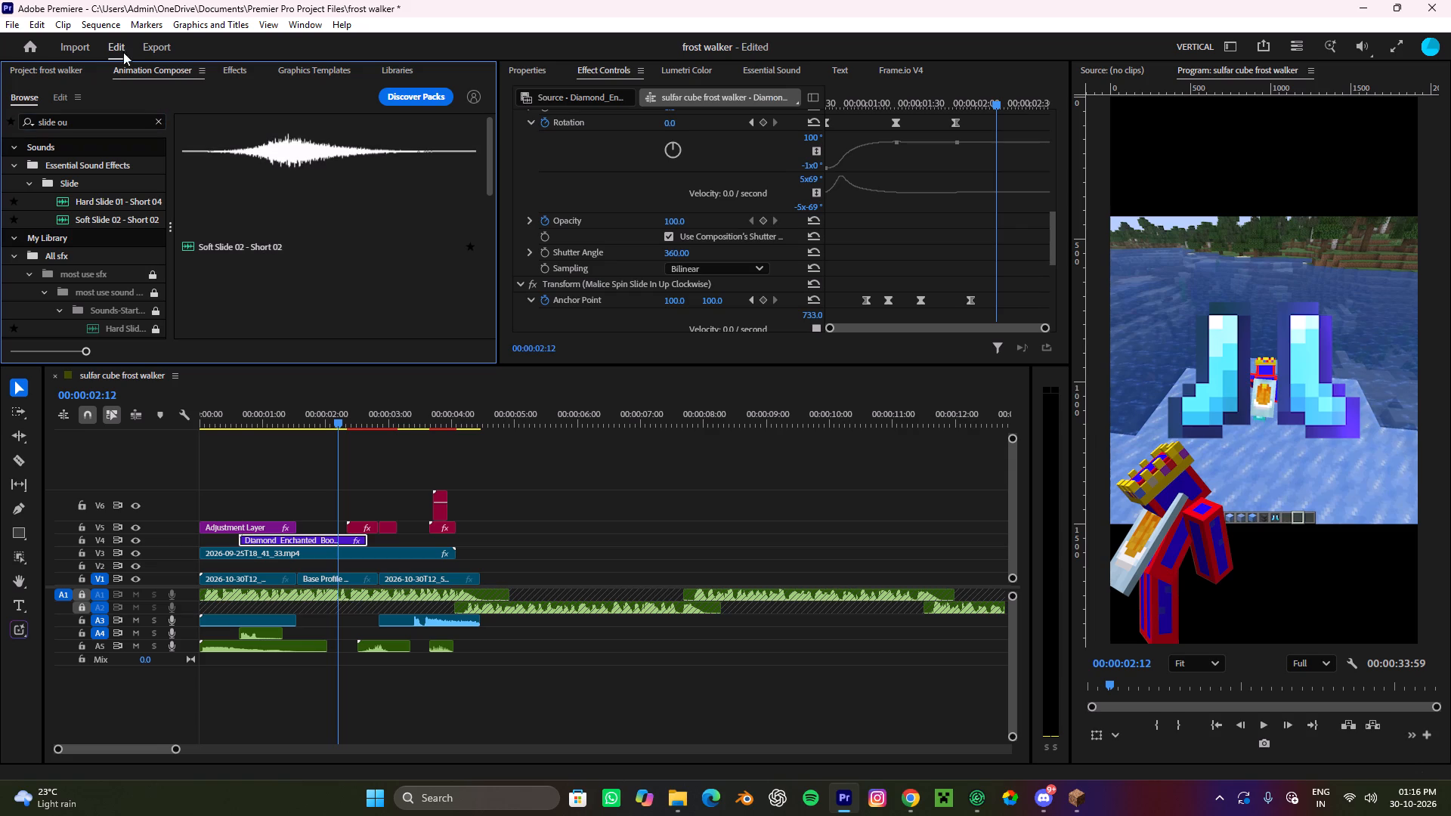
Search the Effects presets for slide out and find the Basic Slide Outs group.
left_click(227, 69)
left_click_drag(83, 93, 0, 83)
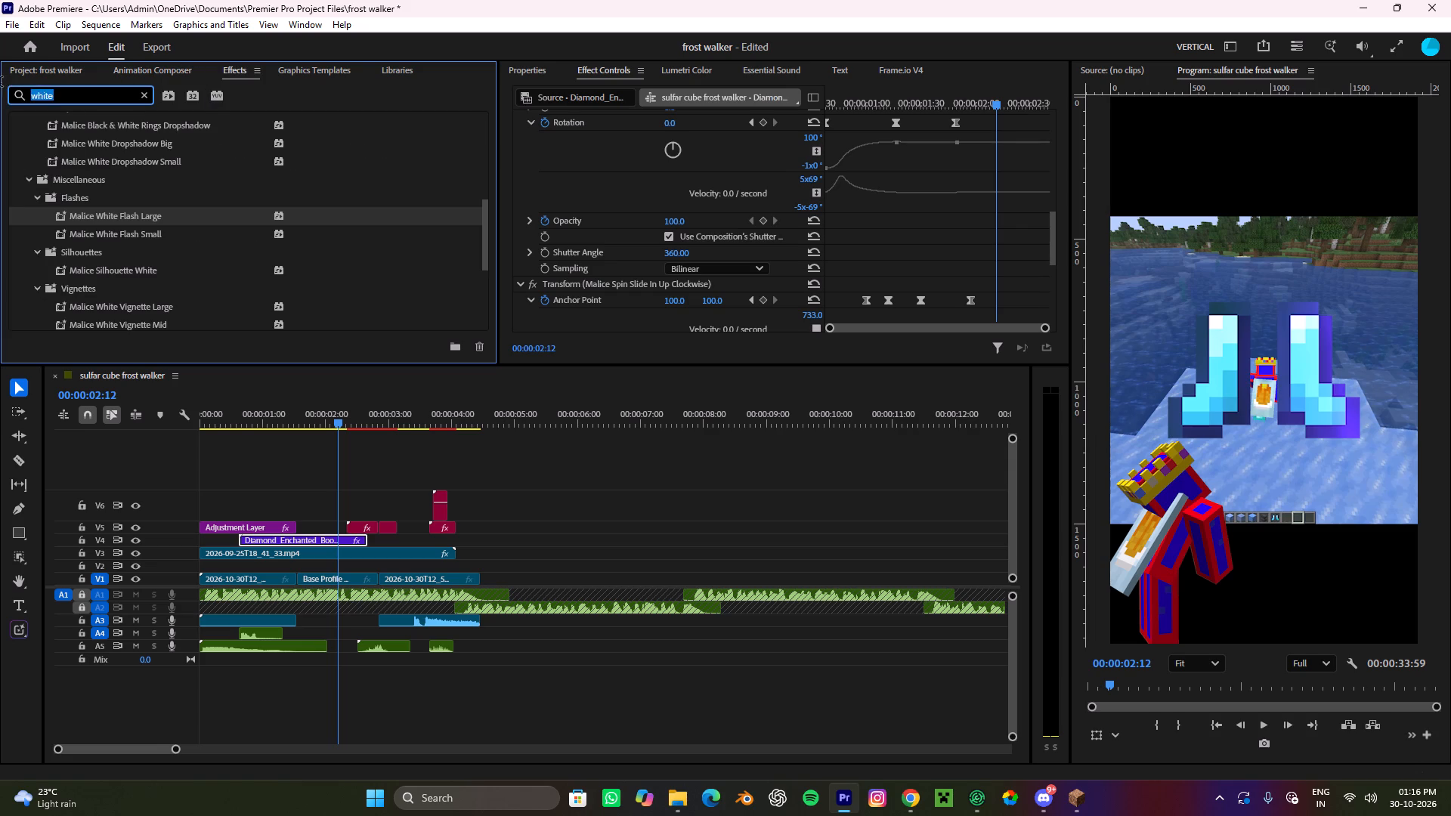
left_click_drag(0, 83, 0, 85)
type("slide out")
scroll(266, 193, "up", 5)
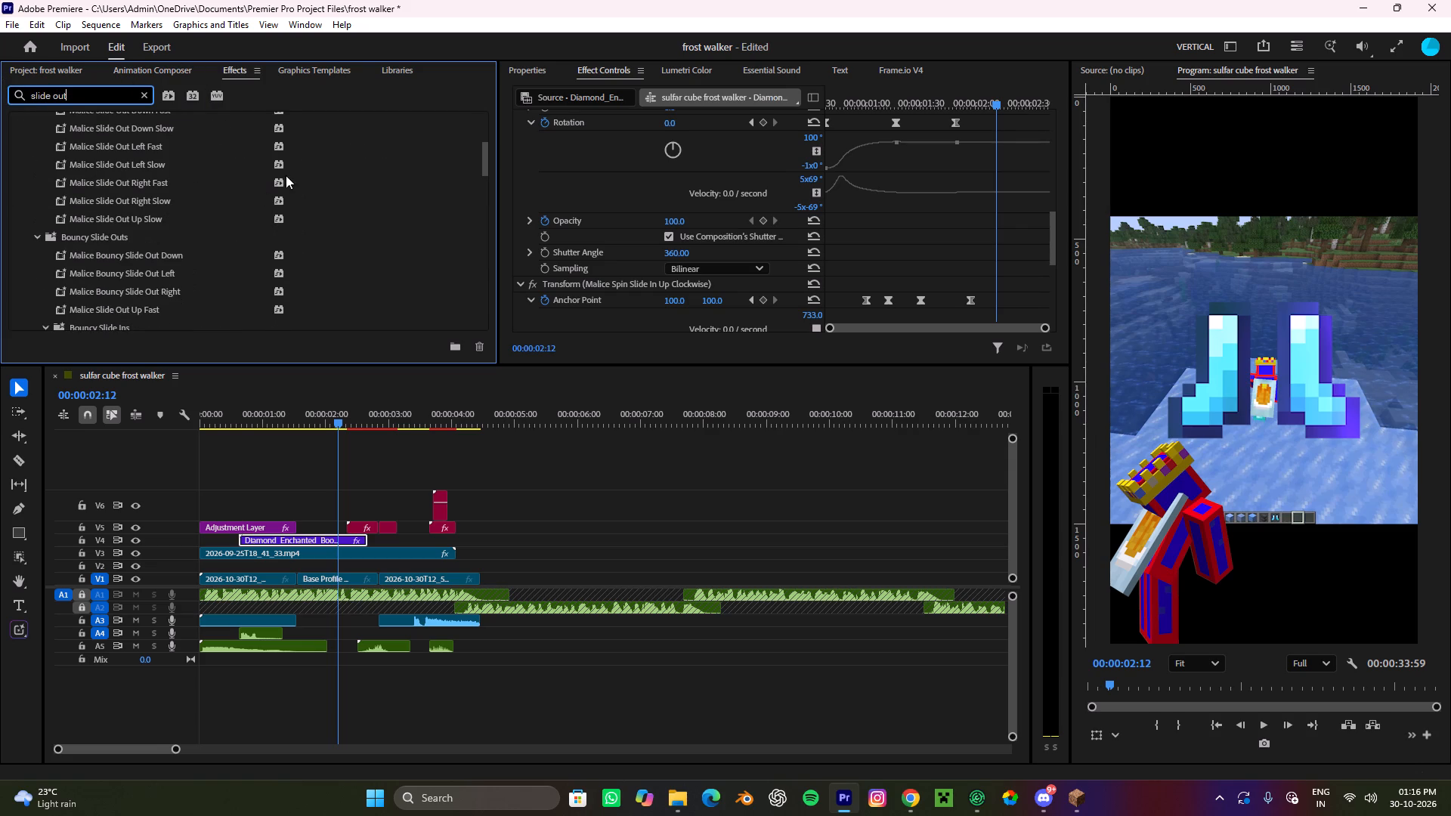
scroll(138, 239, "up", 1)
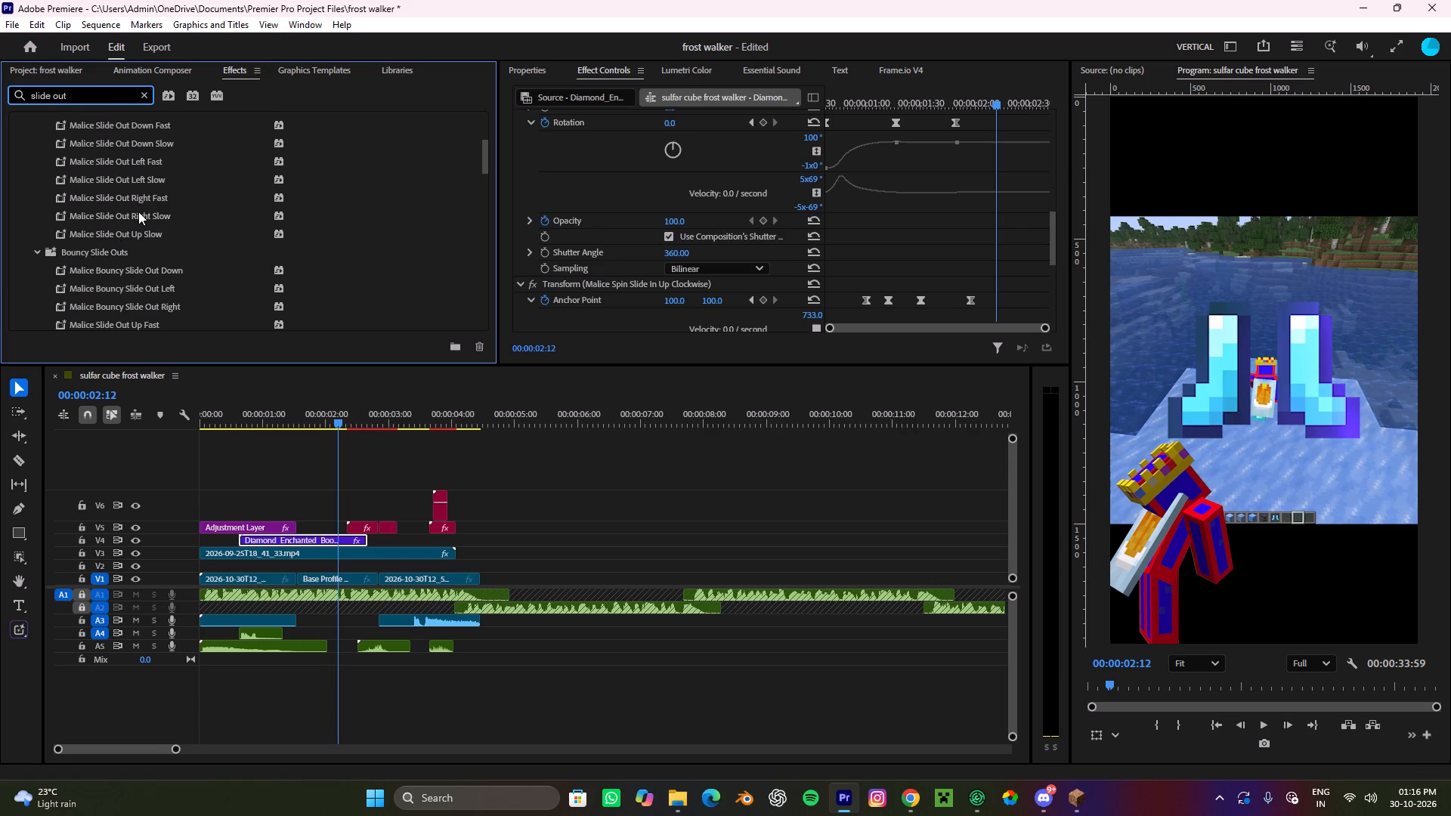
scroll(138, 212, "up", 1)
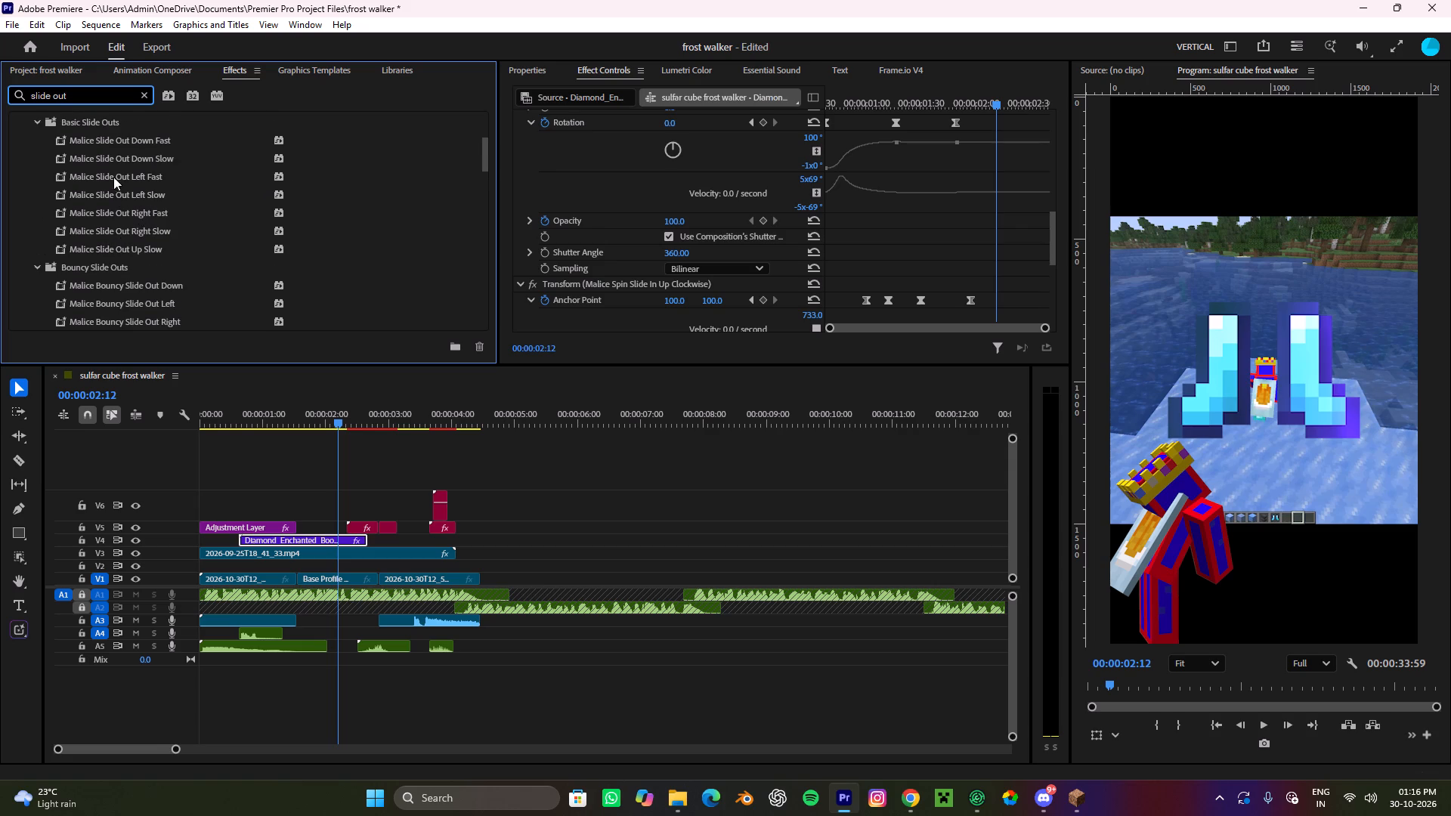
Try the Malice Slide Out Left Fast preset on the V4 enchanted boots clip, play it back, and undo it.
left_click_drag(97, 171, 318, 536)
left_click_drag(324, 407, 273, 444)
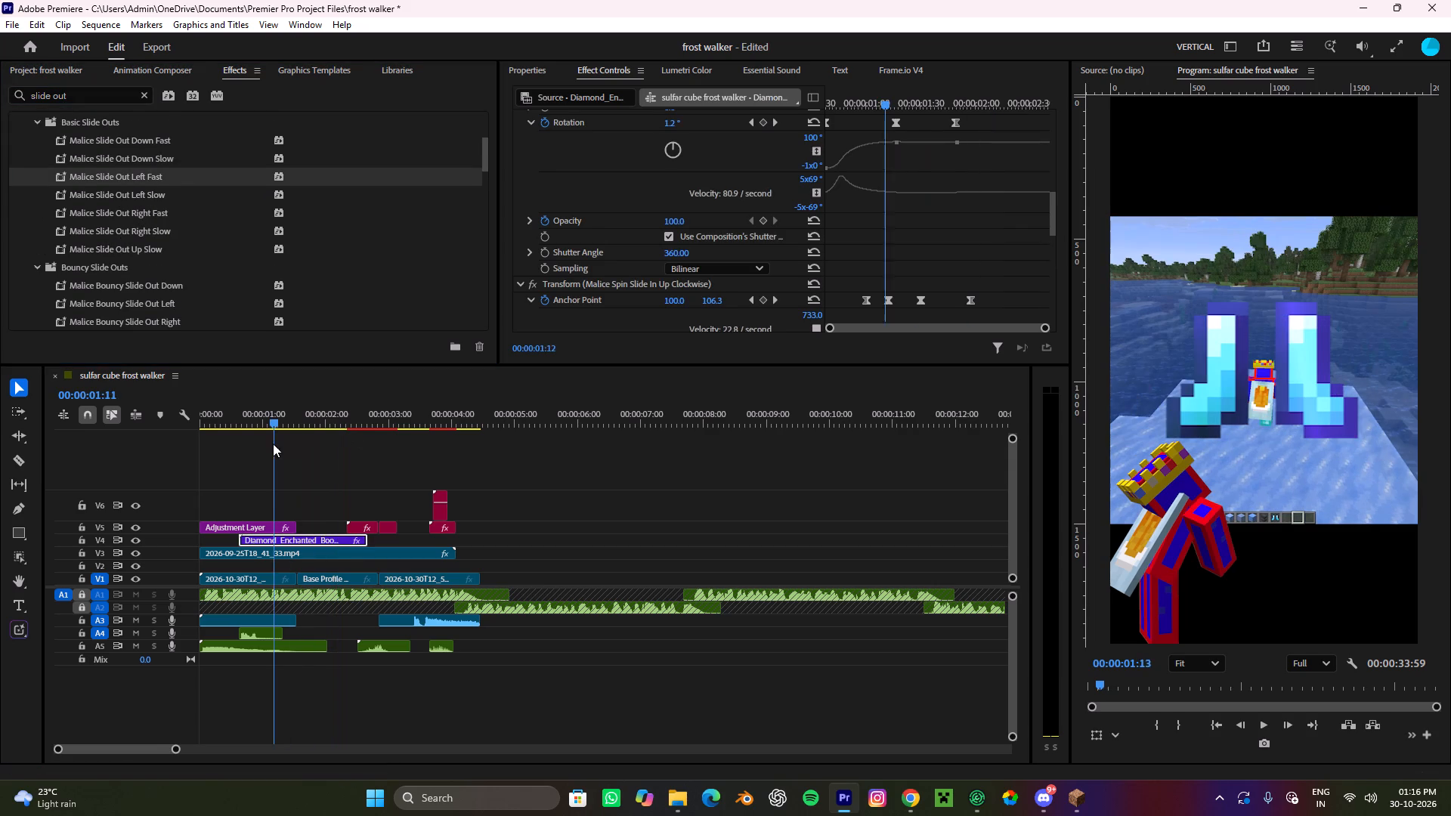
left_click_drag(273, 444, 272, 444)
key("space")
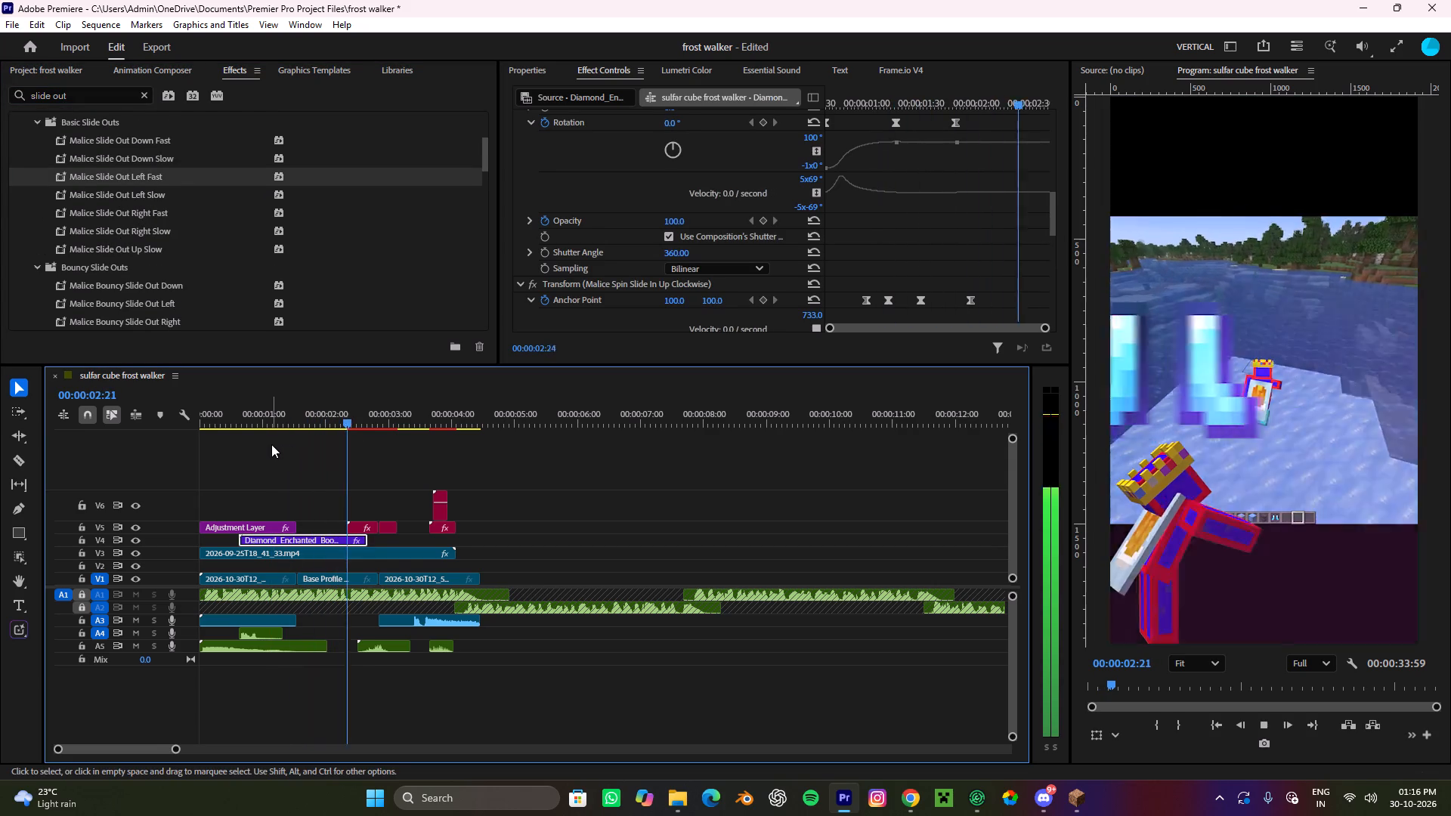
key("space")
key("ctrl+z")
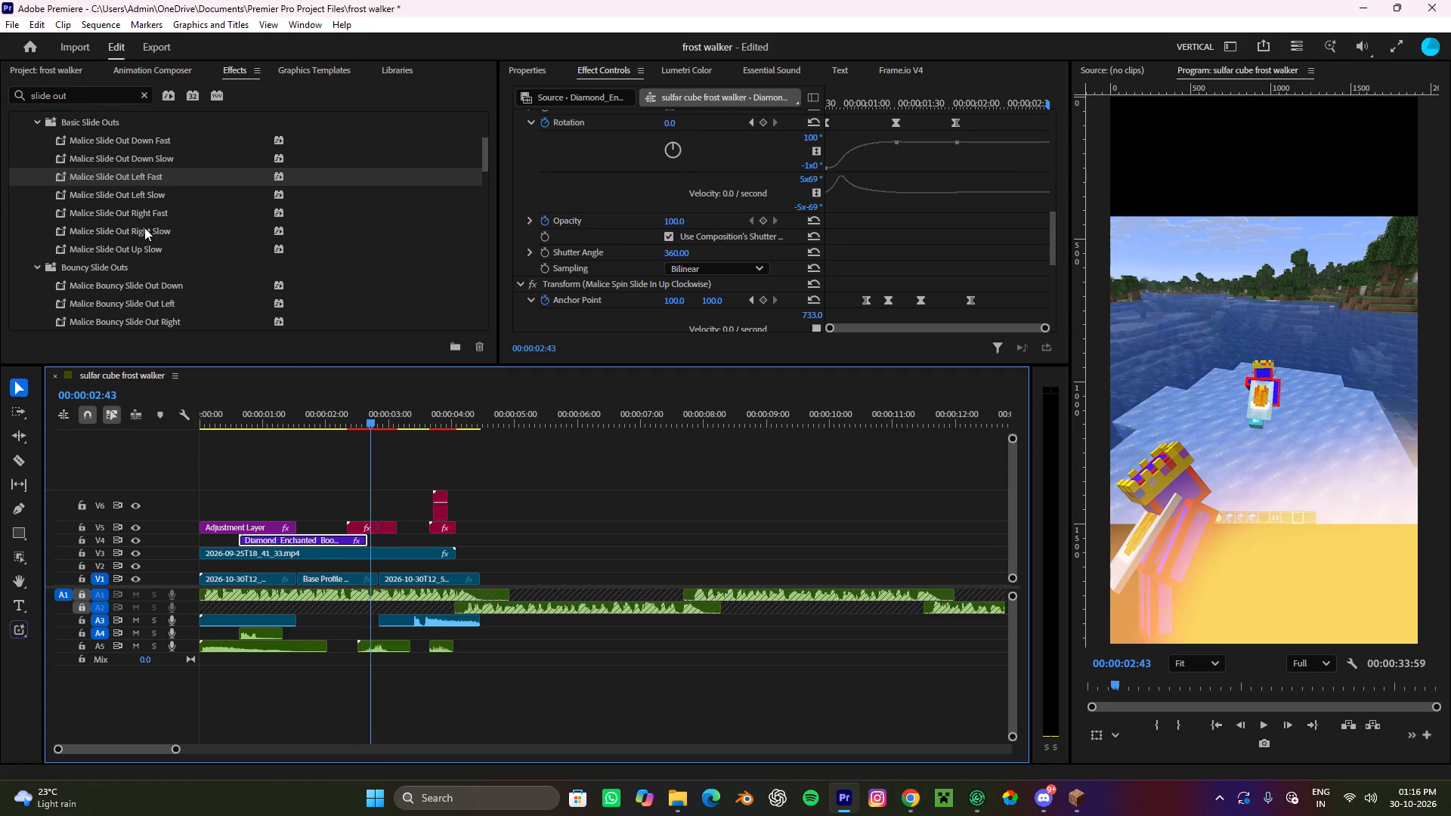
Apply the Malice Slide Out Right Fast preset to the V4 enchanted boots clip and play back from the sequence start.
left_click_drag(120, 216, 295, 448)
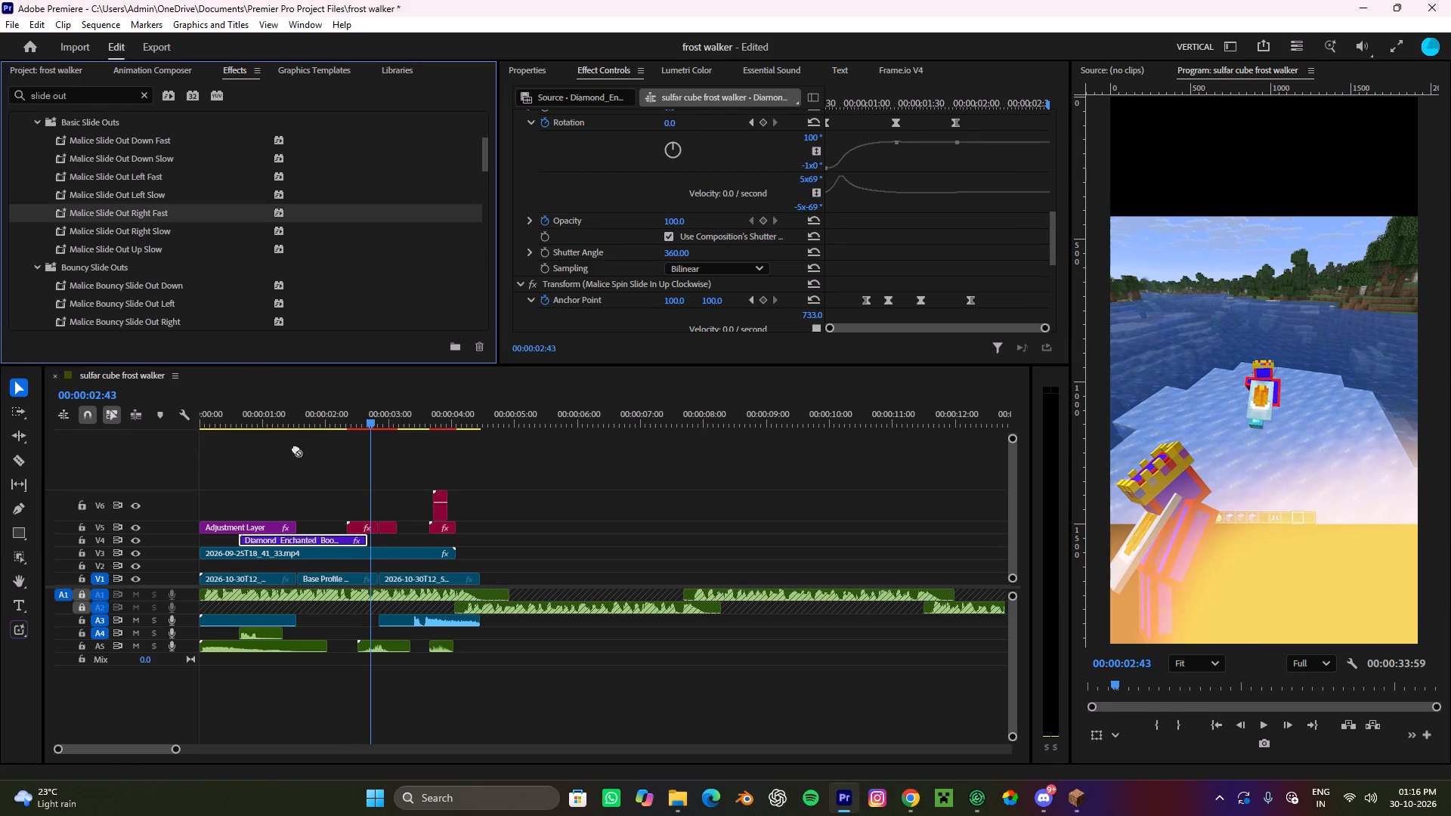
left_click_drag(295, 448, 330, 539)
left_click_drag(372, 421, 203, 509)
key("space")
scroll(289, 516, "down", 7, "alt")
left_click(456, 534)
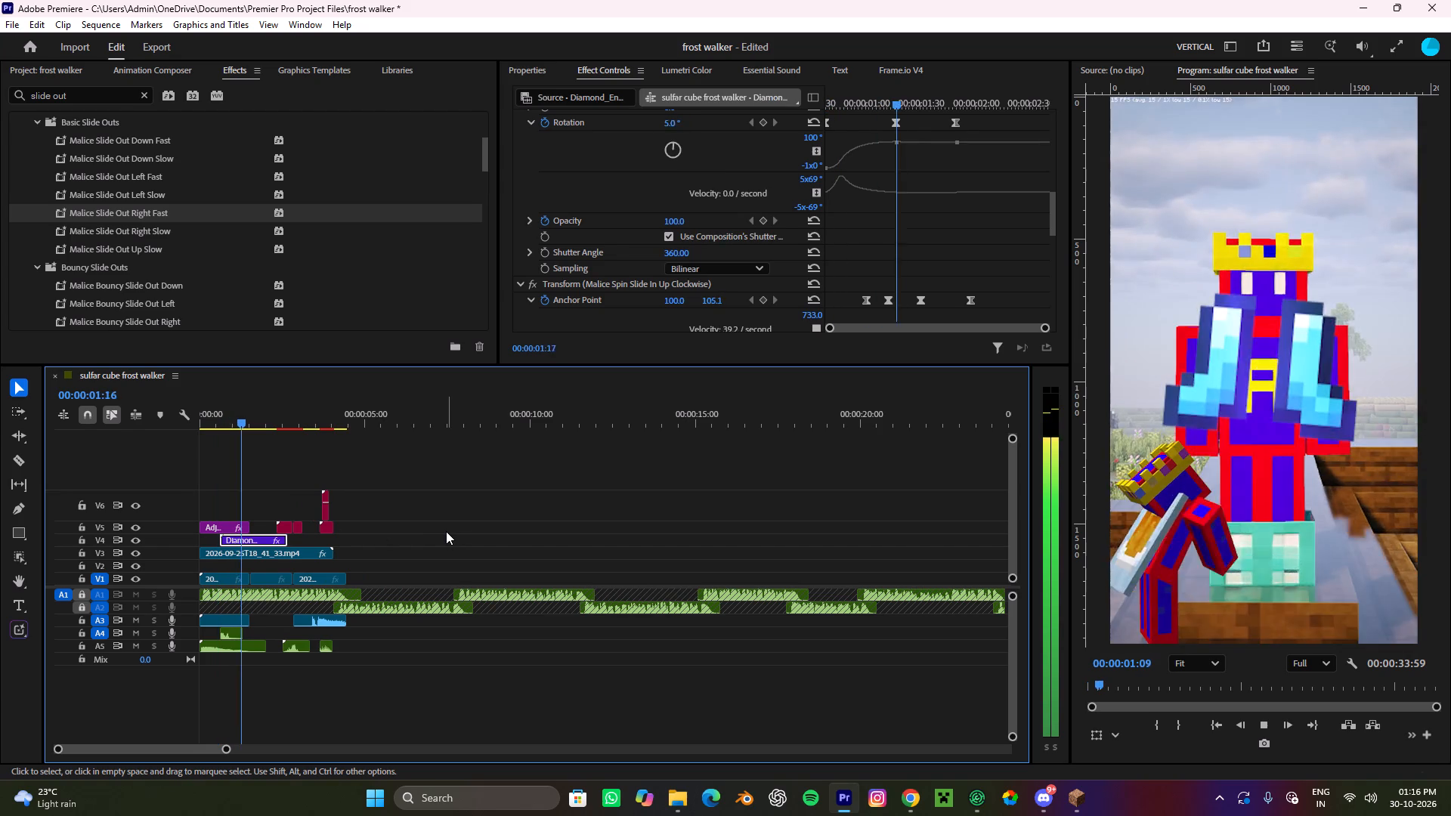
key("space")
left_click_drag(314, 413, 142, 453)
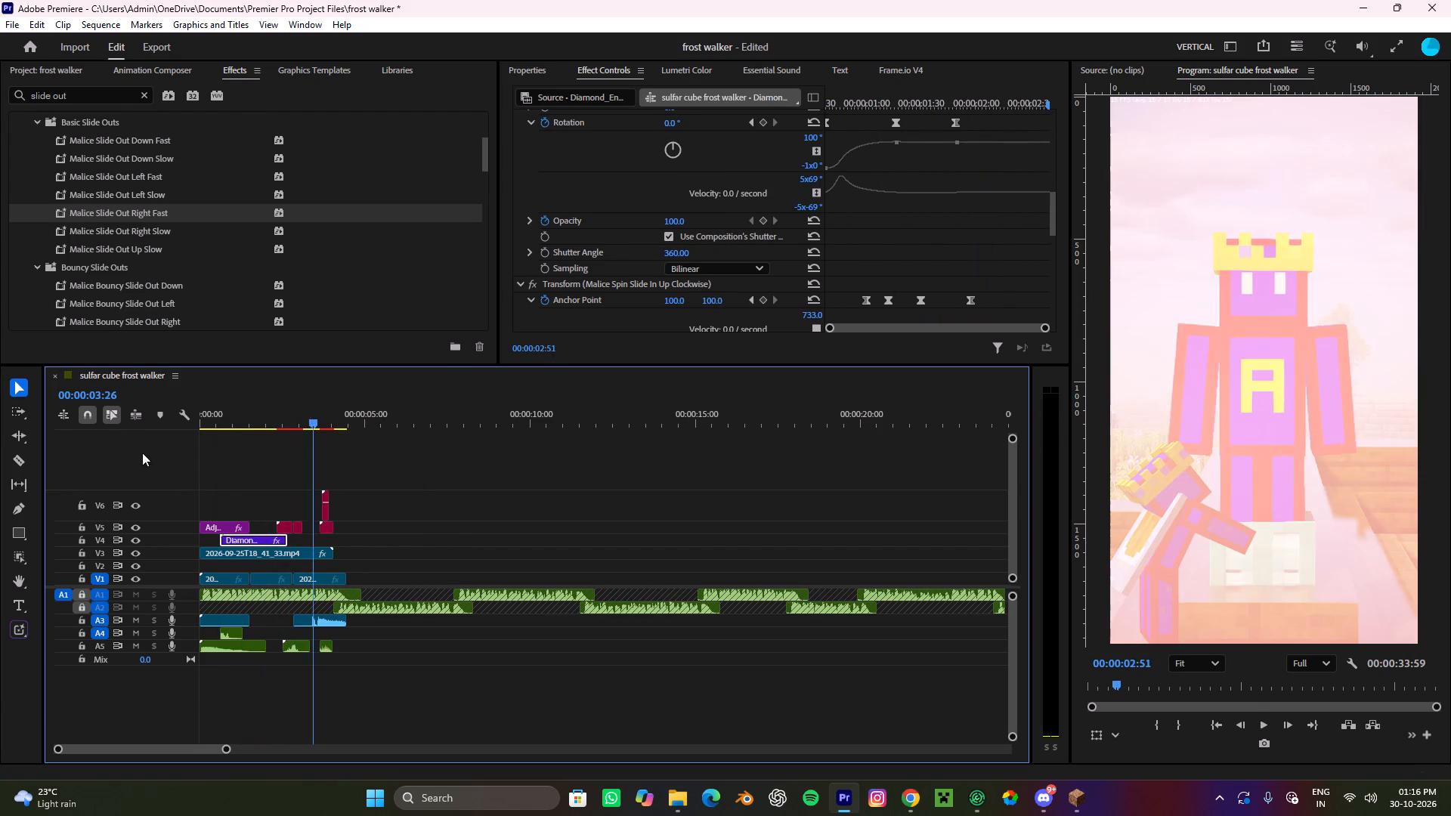
left_click_drag(142, 453, 18, 453)
key("space")
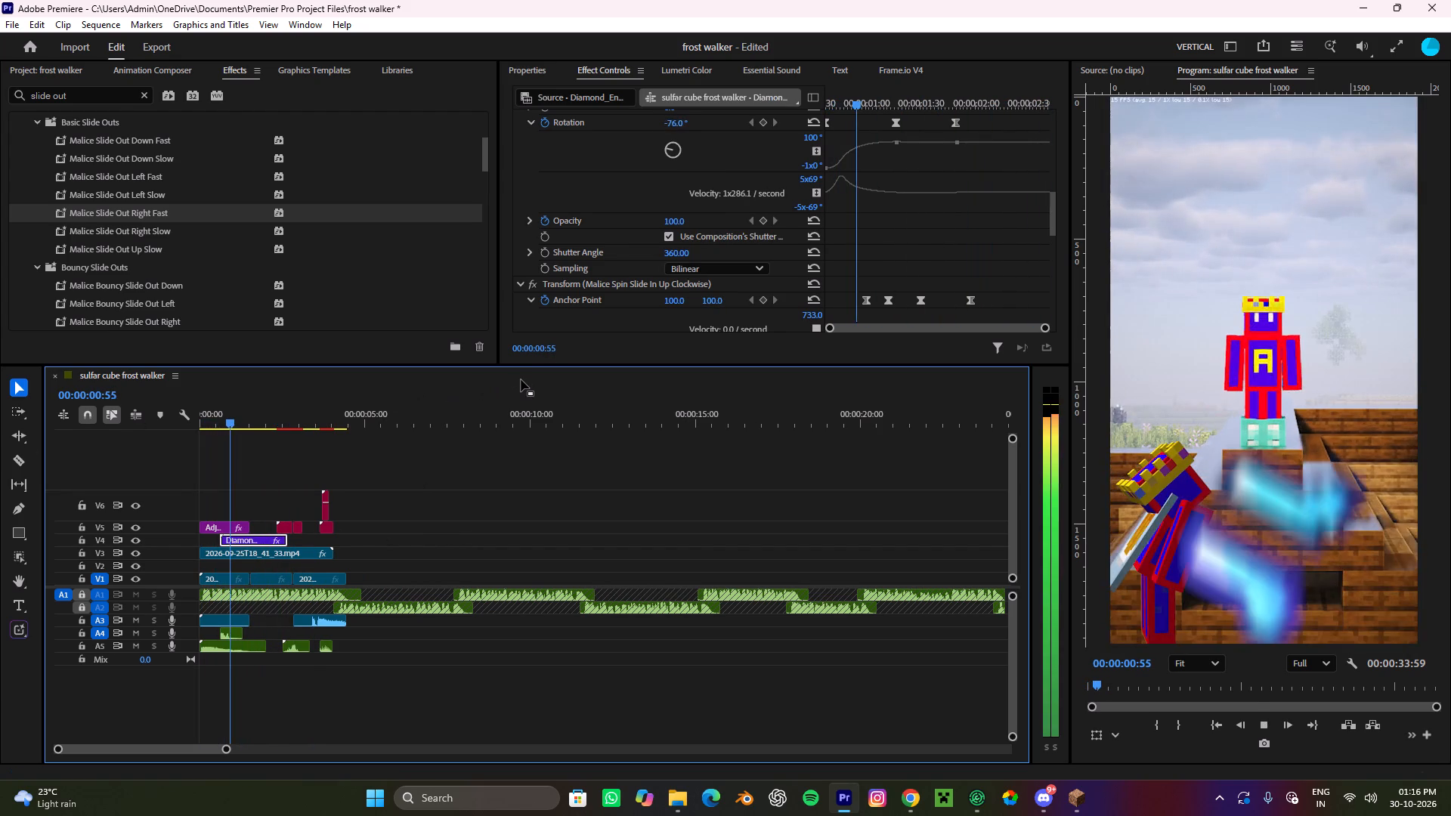
key("space")
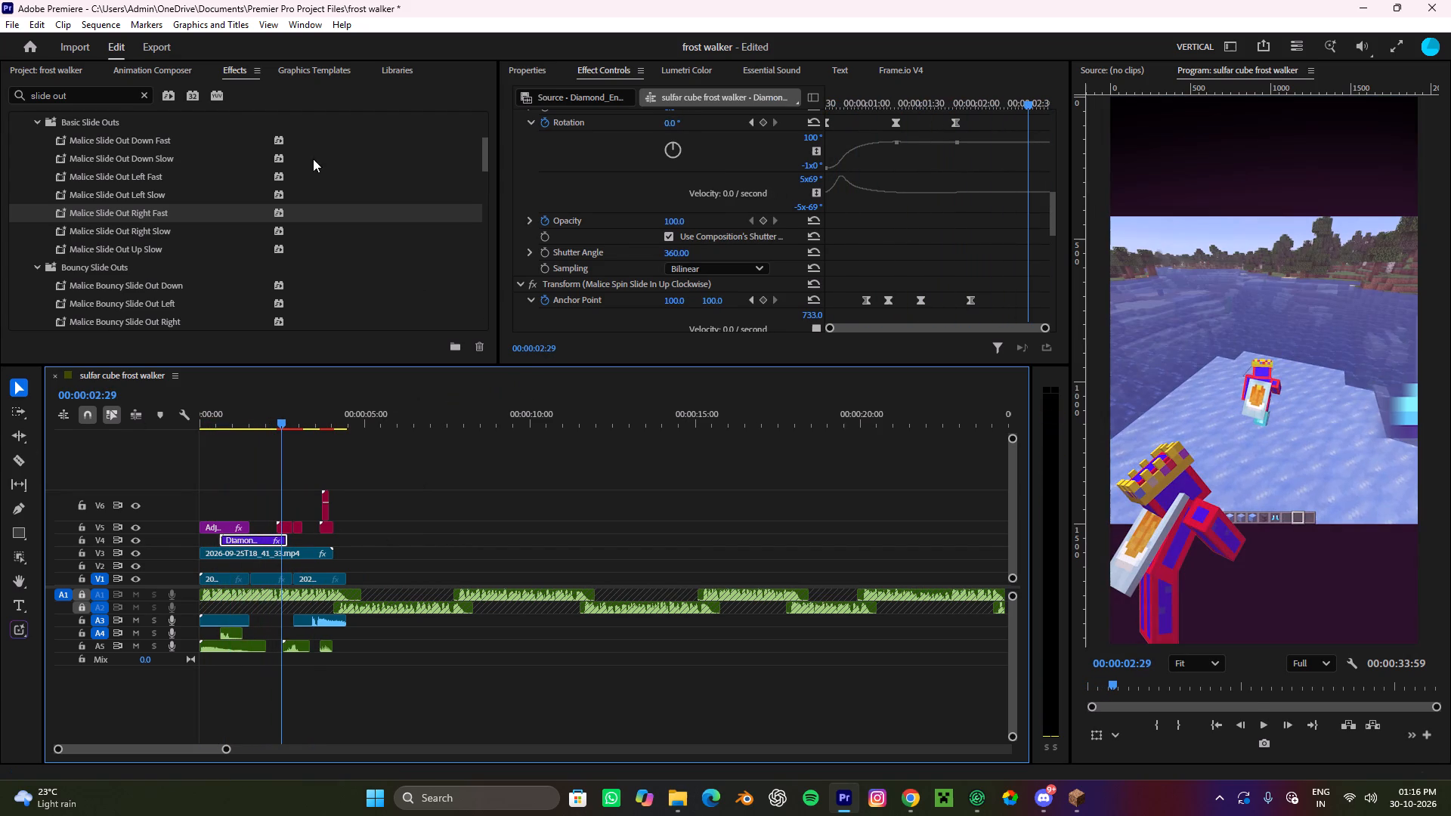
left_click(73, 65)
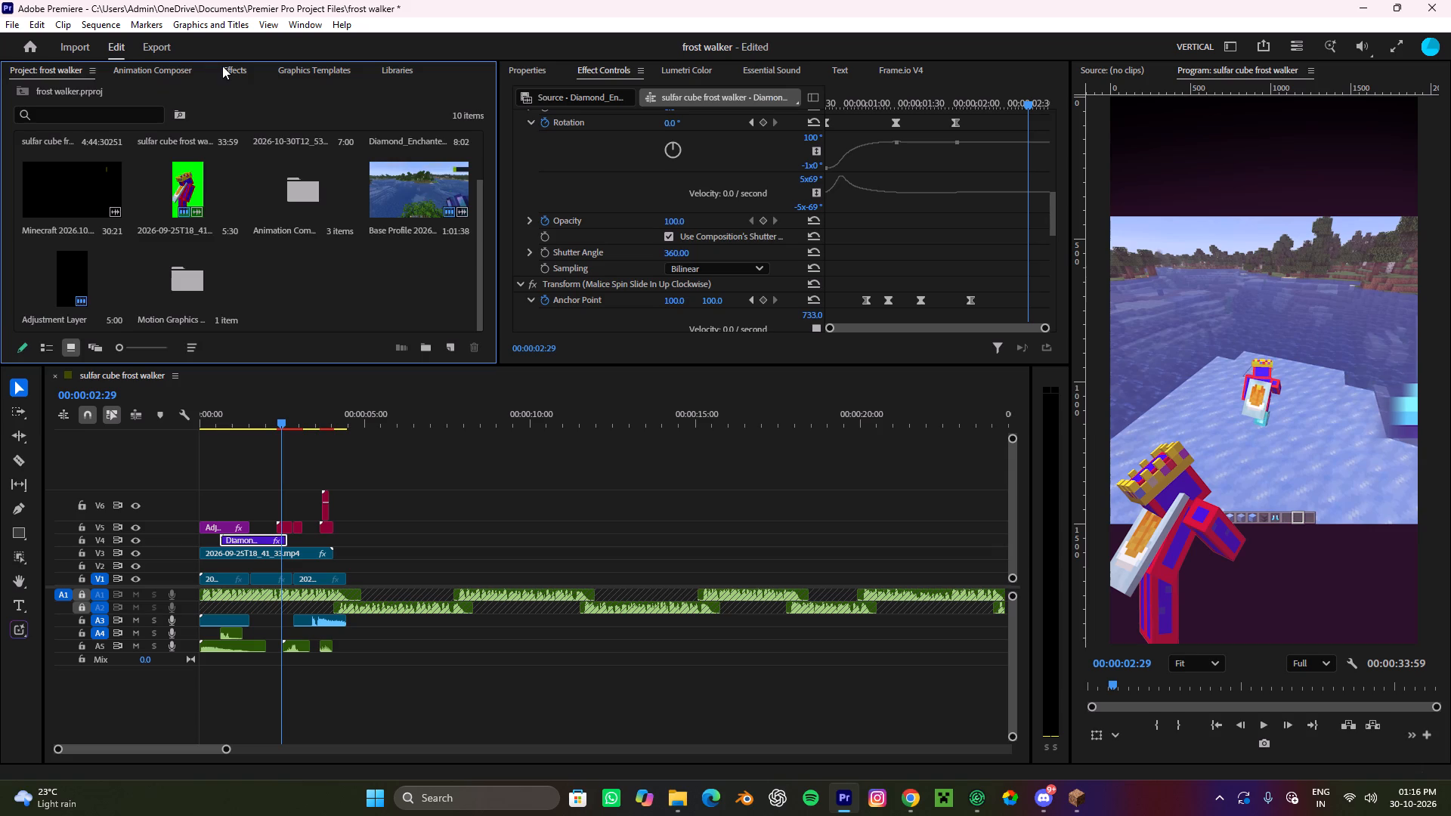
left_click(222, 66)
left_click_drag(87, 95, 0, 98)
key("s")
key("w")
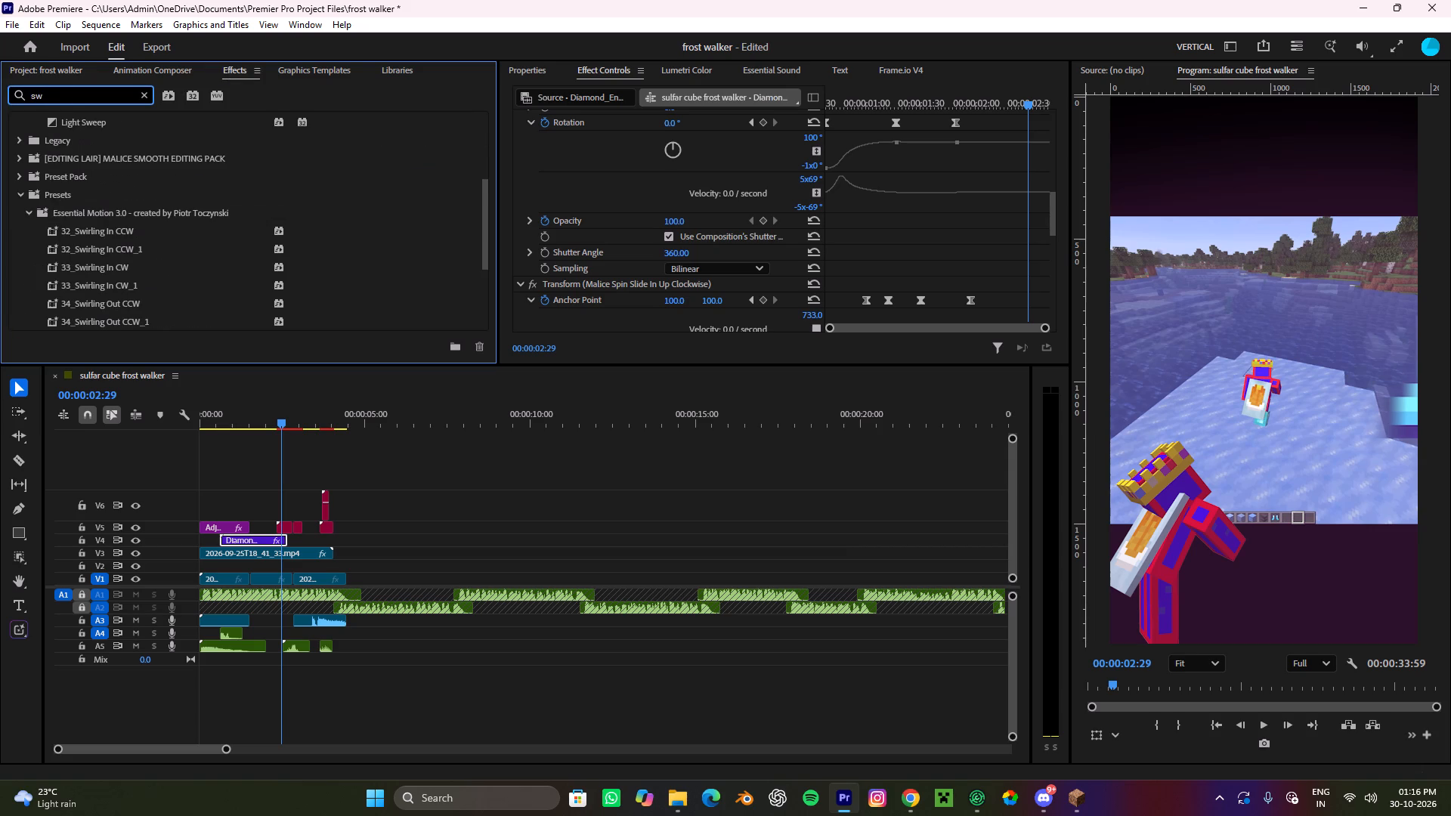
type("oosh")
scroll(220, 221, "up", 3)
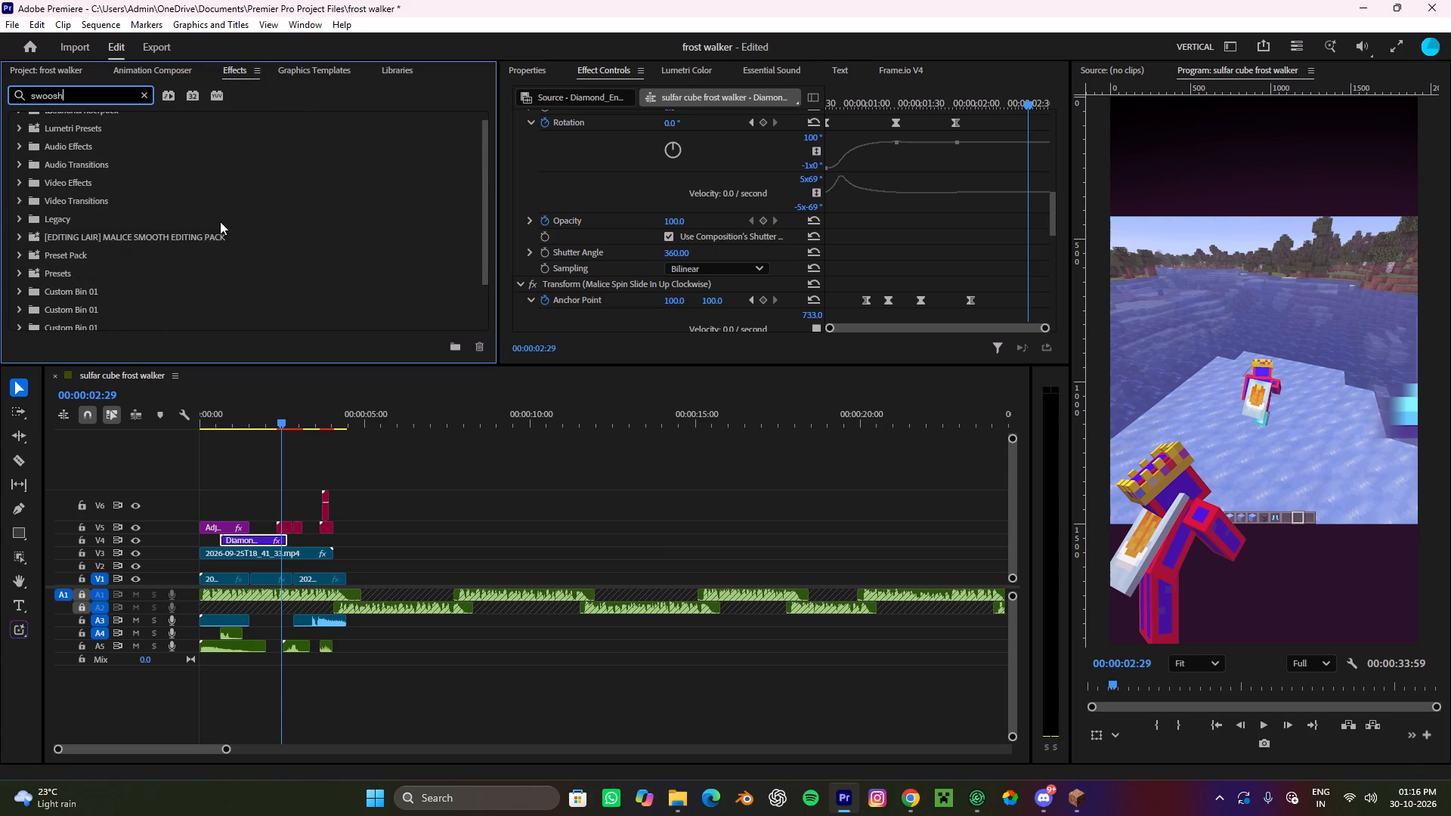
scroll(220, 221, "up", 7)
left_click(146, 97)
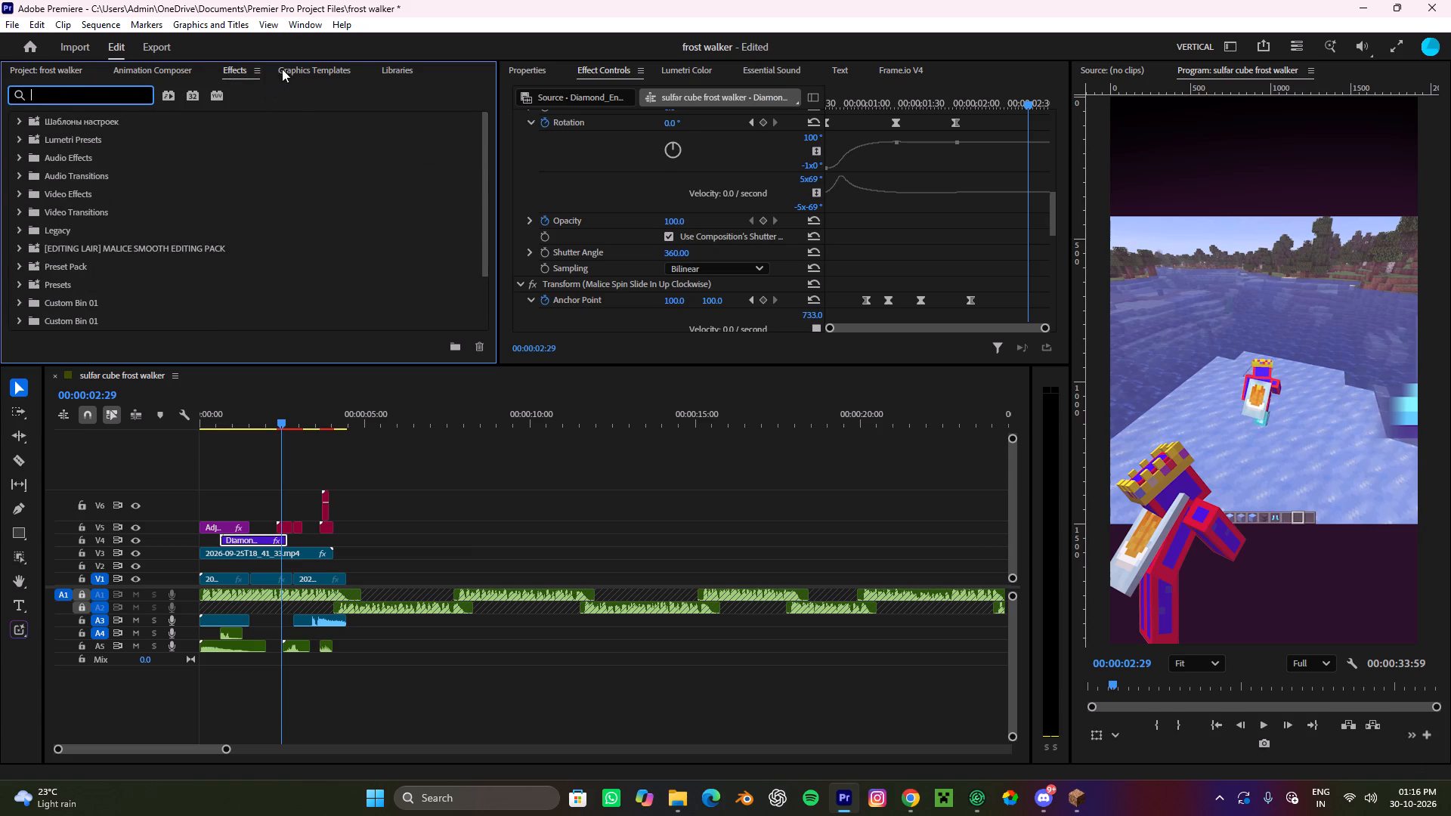
Search the Animation Composer sounds for swoosh and place Swoosh Transition 03 on A4 under the end of the boots clip.
left_click(155, 72)
left_click_drag(106, 116, 0, 99)
type("sw")
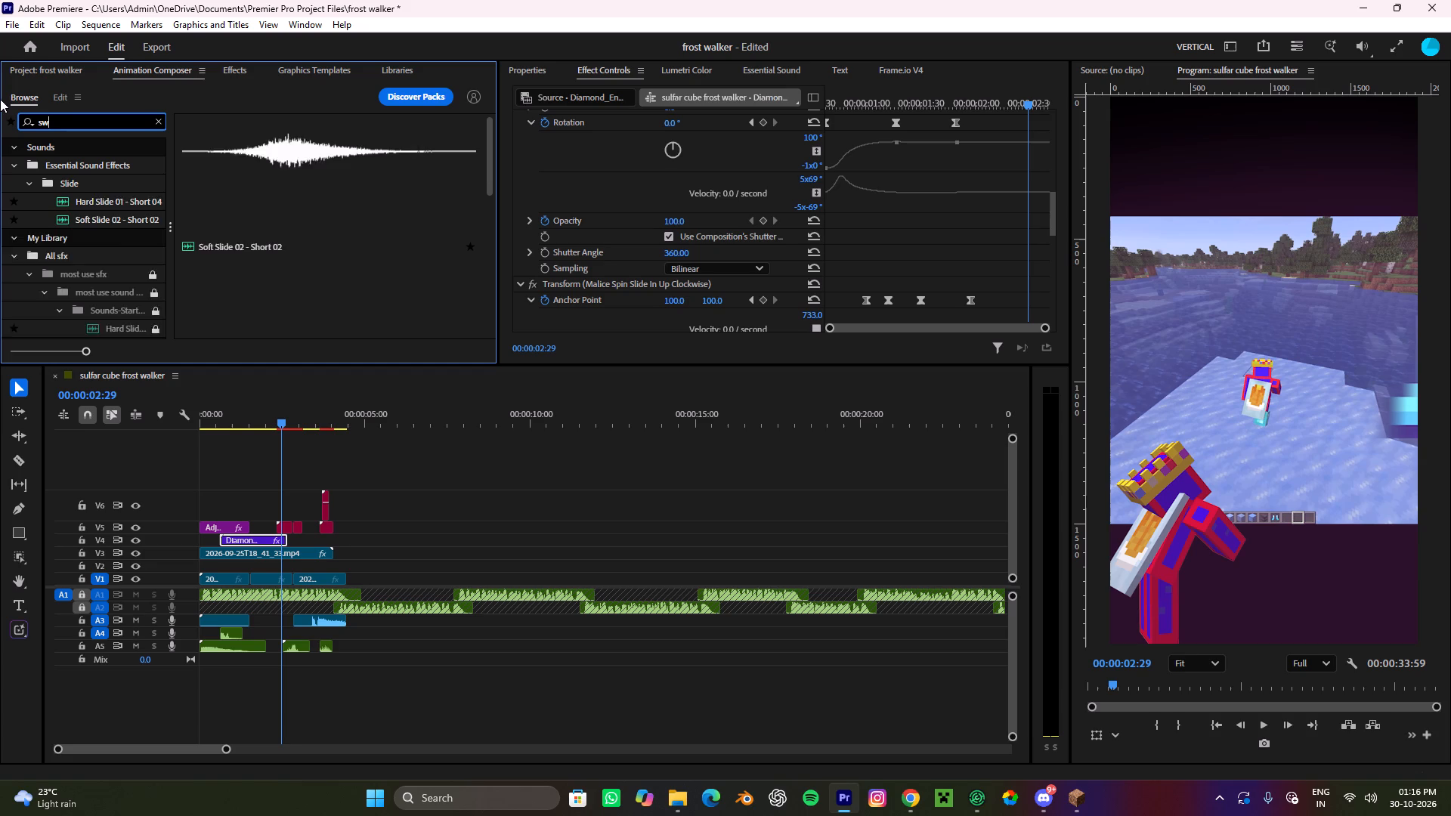
type("oos")
key("h")
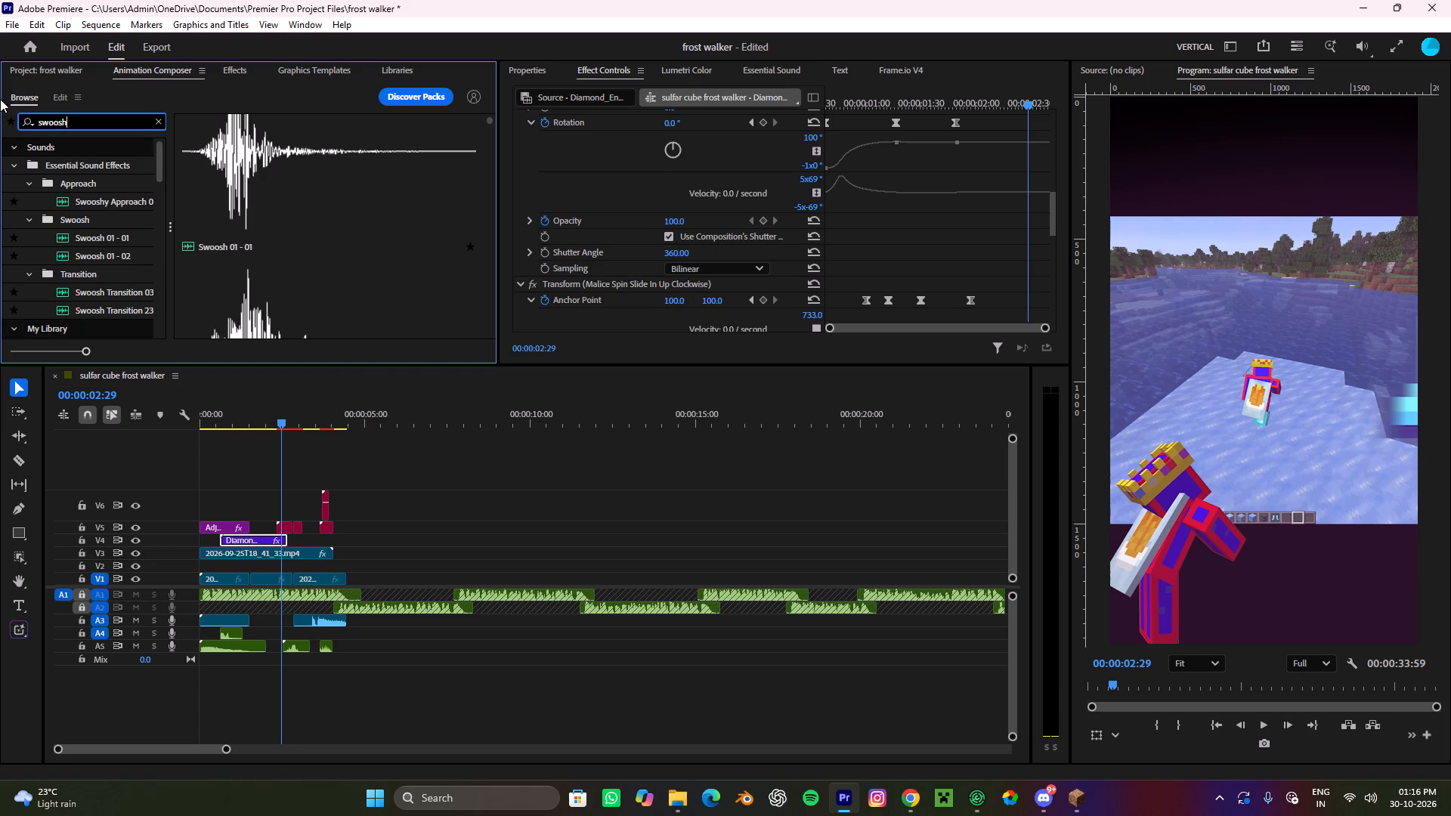
scroll(463, 224, "down", 3)
scroll(343, 236, "down", 2)
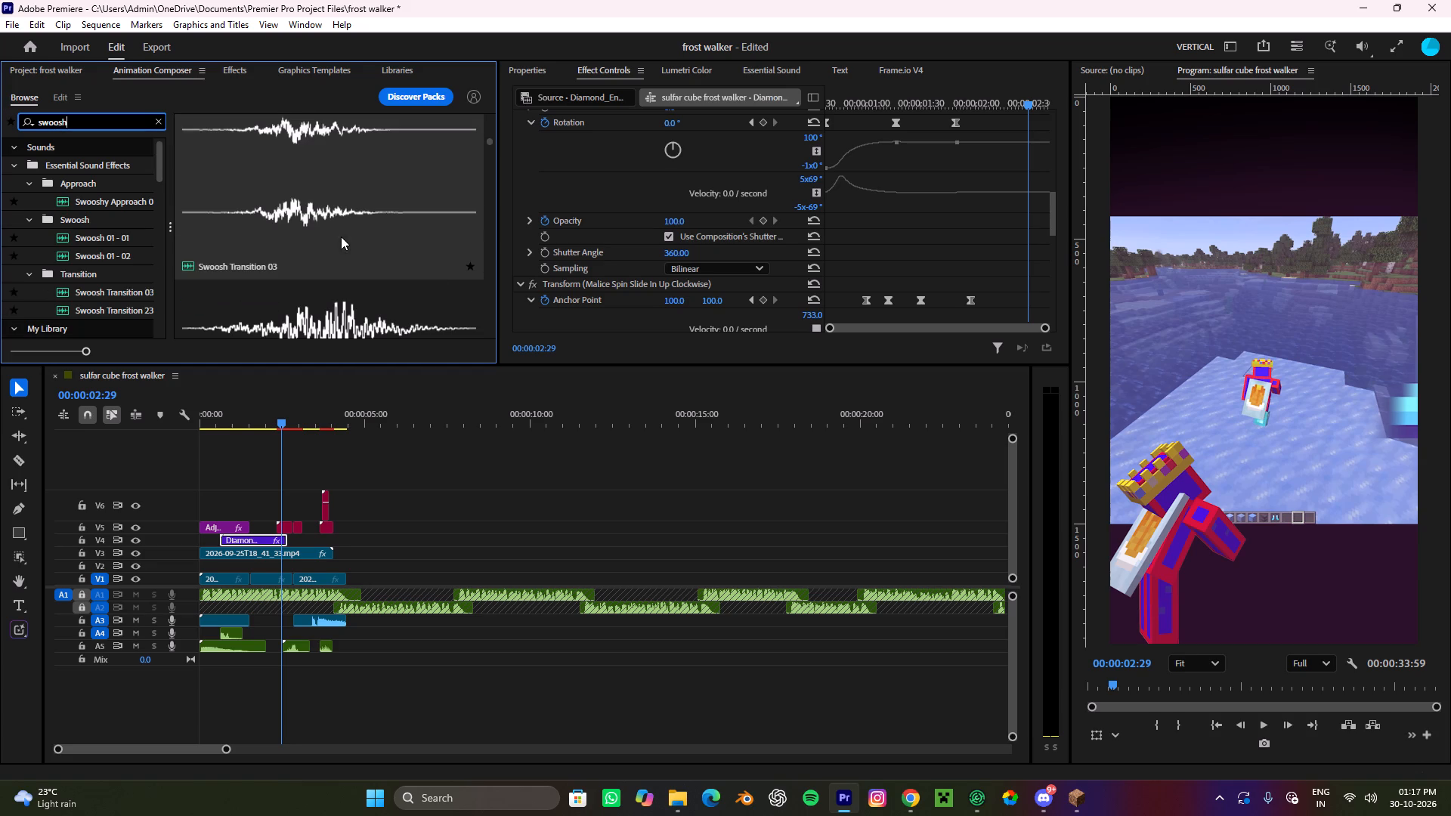
left_click_drag(302, 181, 274, 654)
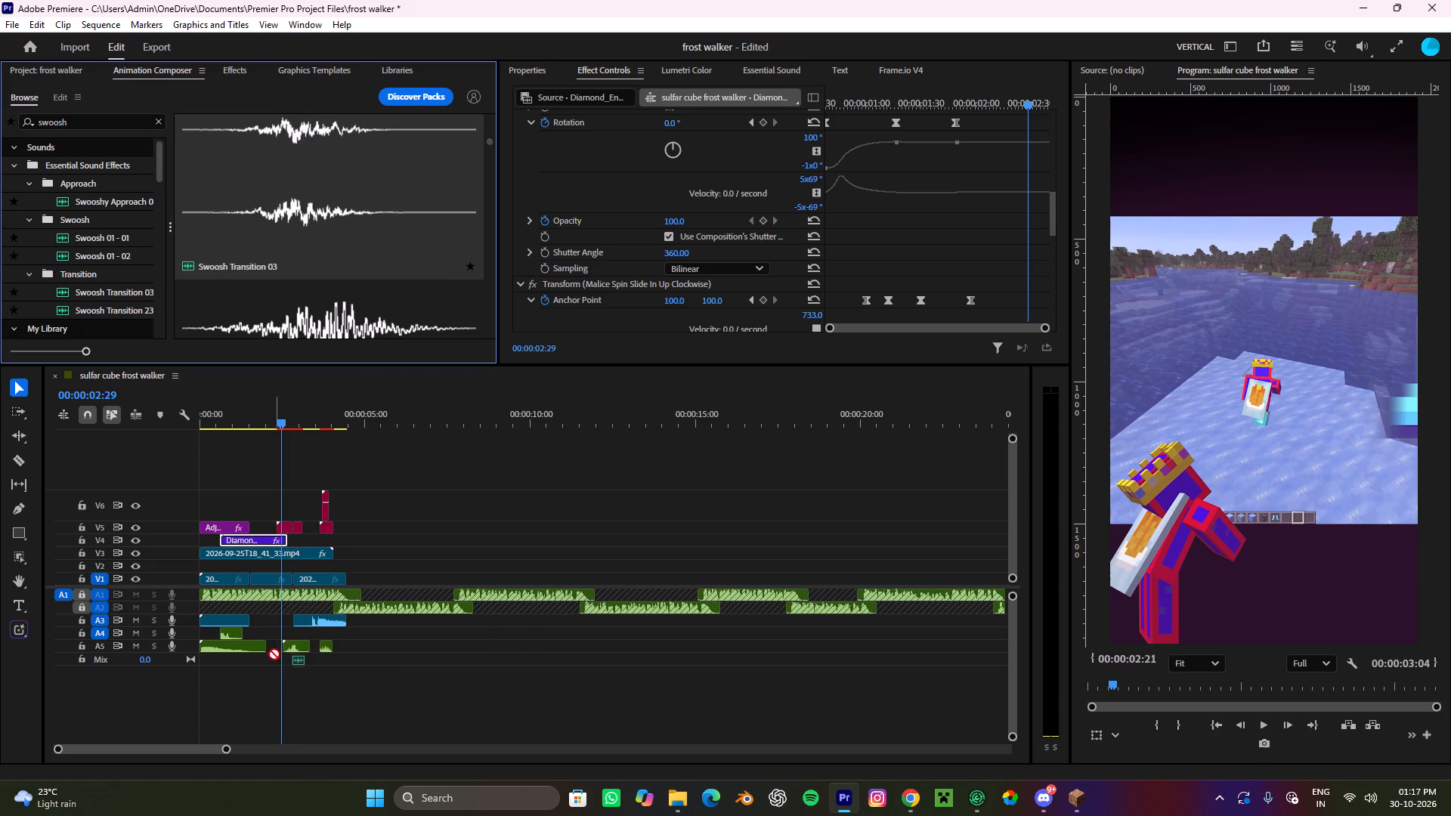
left_click_drag(274, 654, 268, 629)
Fine-tune the A4 swoosh to start at about 00:00:02:03, playing back its timing against the boots slide-out.
scroll(271, 628, "up", 15, "alt")
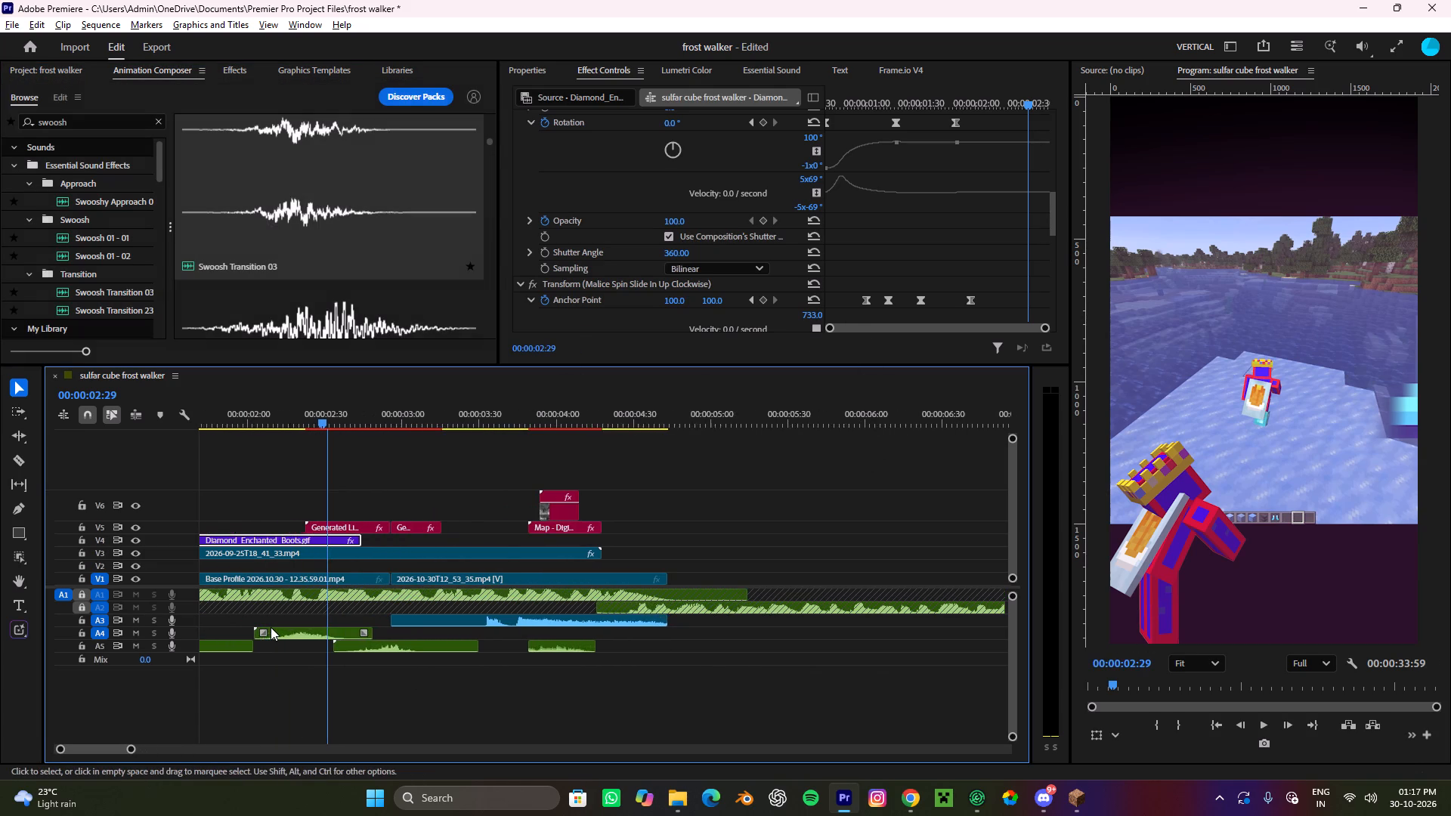
left_click_drag(313, 632, 326, 635)
left_click_drag(341, 408, 261, 437)
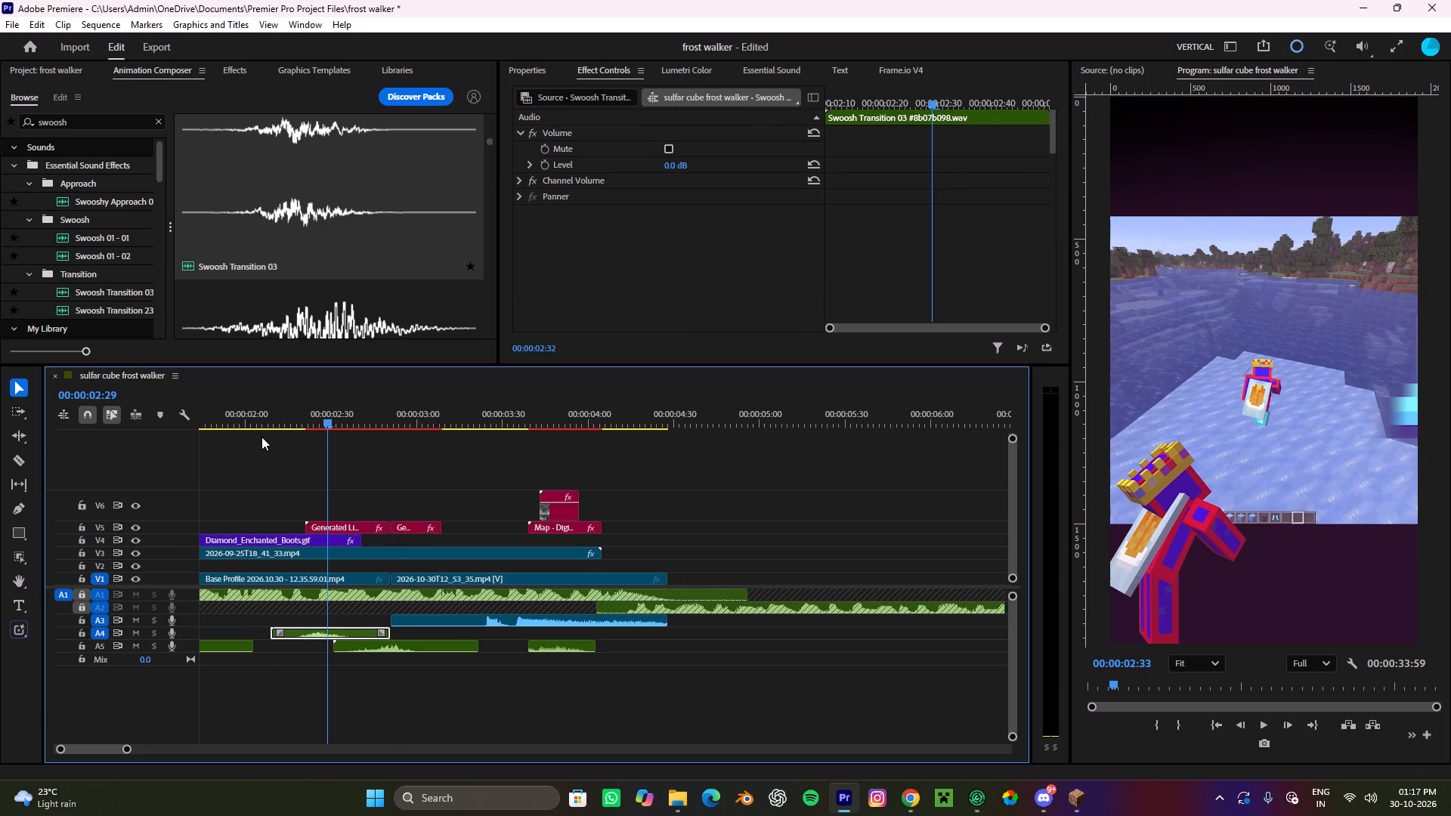
left_click_drag(261, 437, 250, 447)
key("space")
scroll(256, 449, "down", 10, "alt")
scroll(264, 493, "up", 11)
key("space")
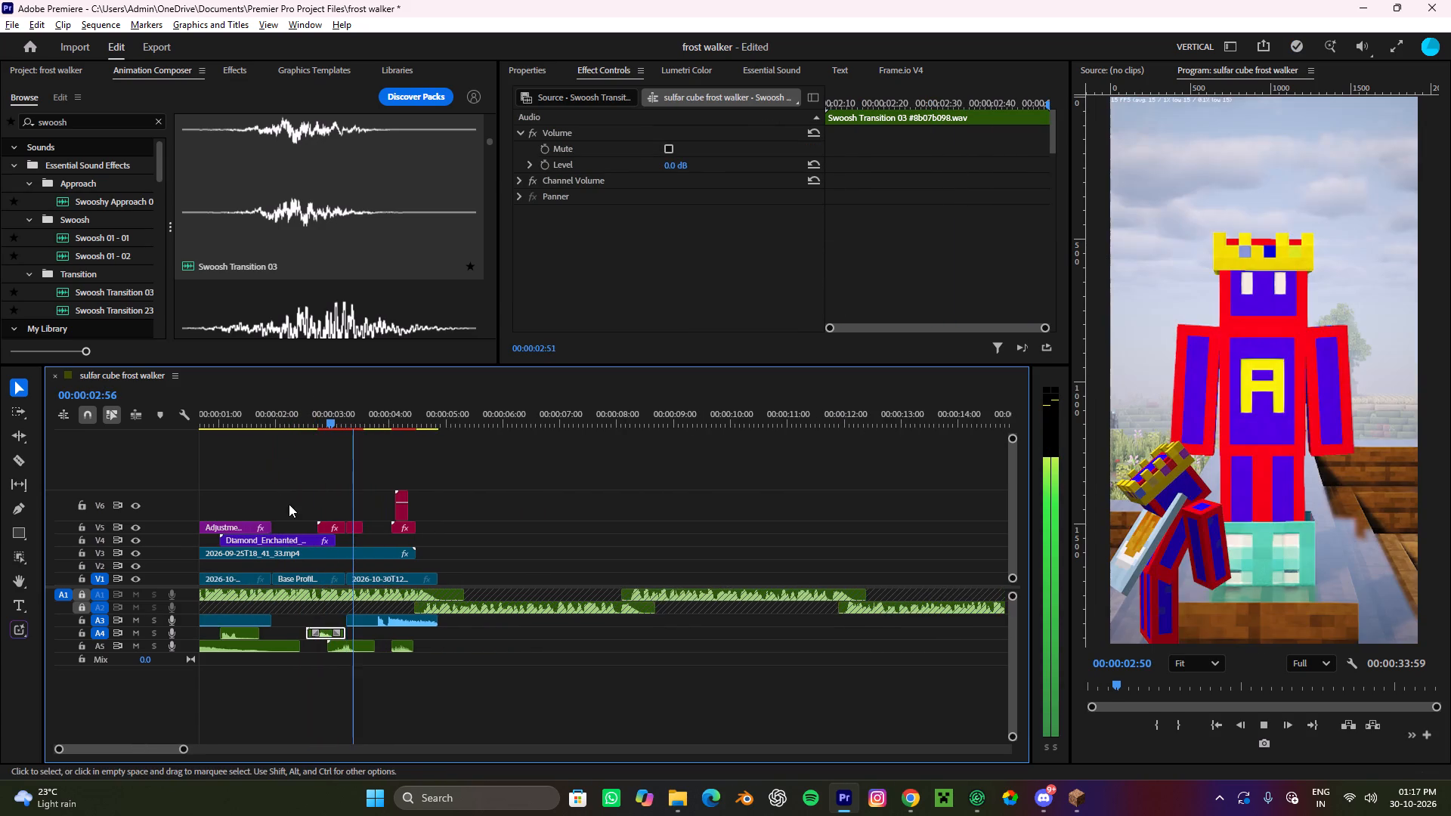
left_click_drag(427, 630, 416, 630)
left_click_drag(506, 410, 333, 483)
key("space")
scroll(435, 492, "down", 9)
left_click(497, 515)
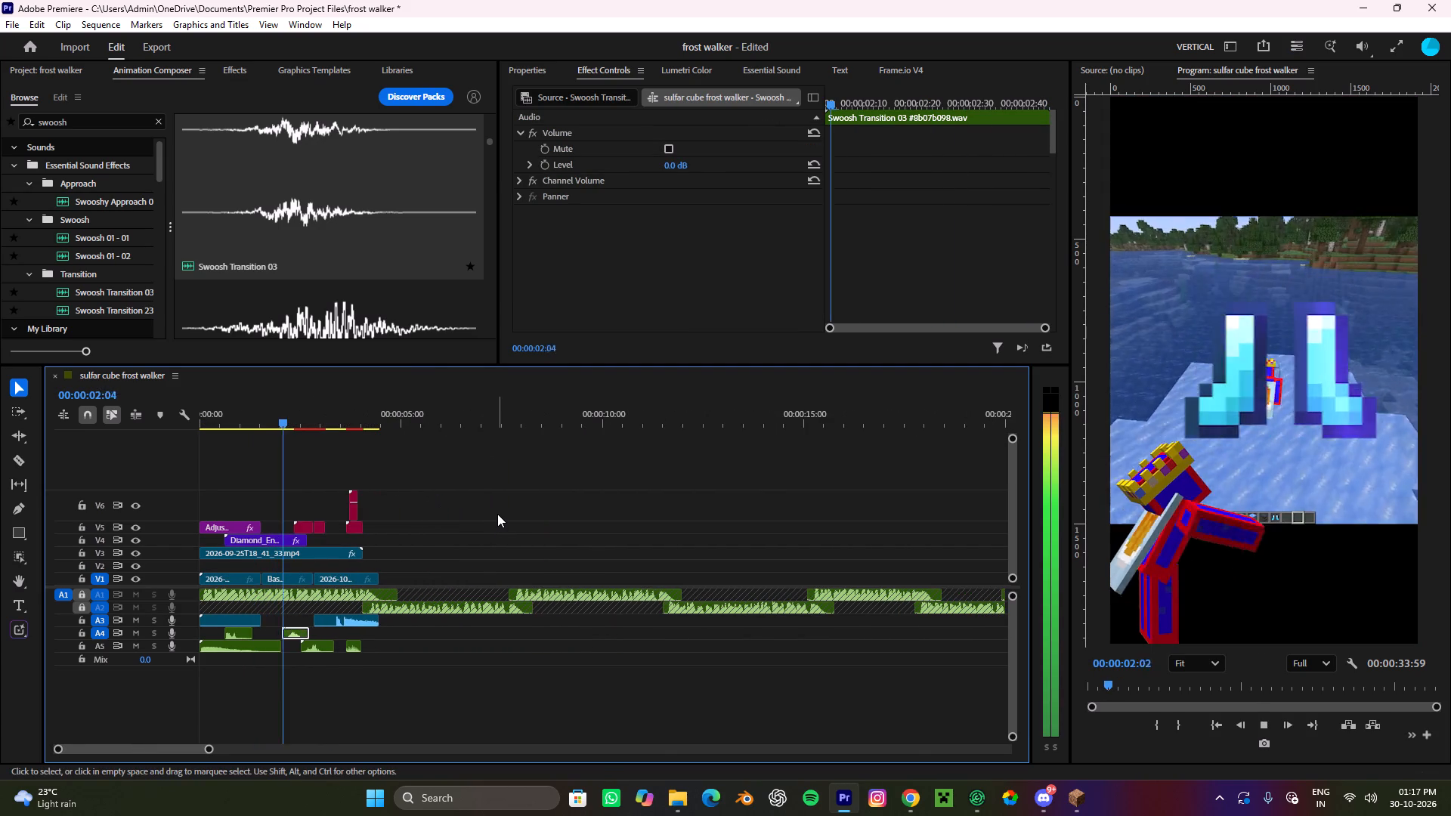
scroll(497, 514, "down", 4, "alt")
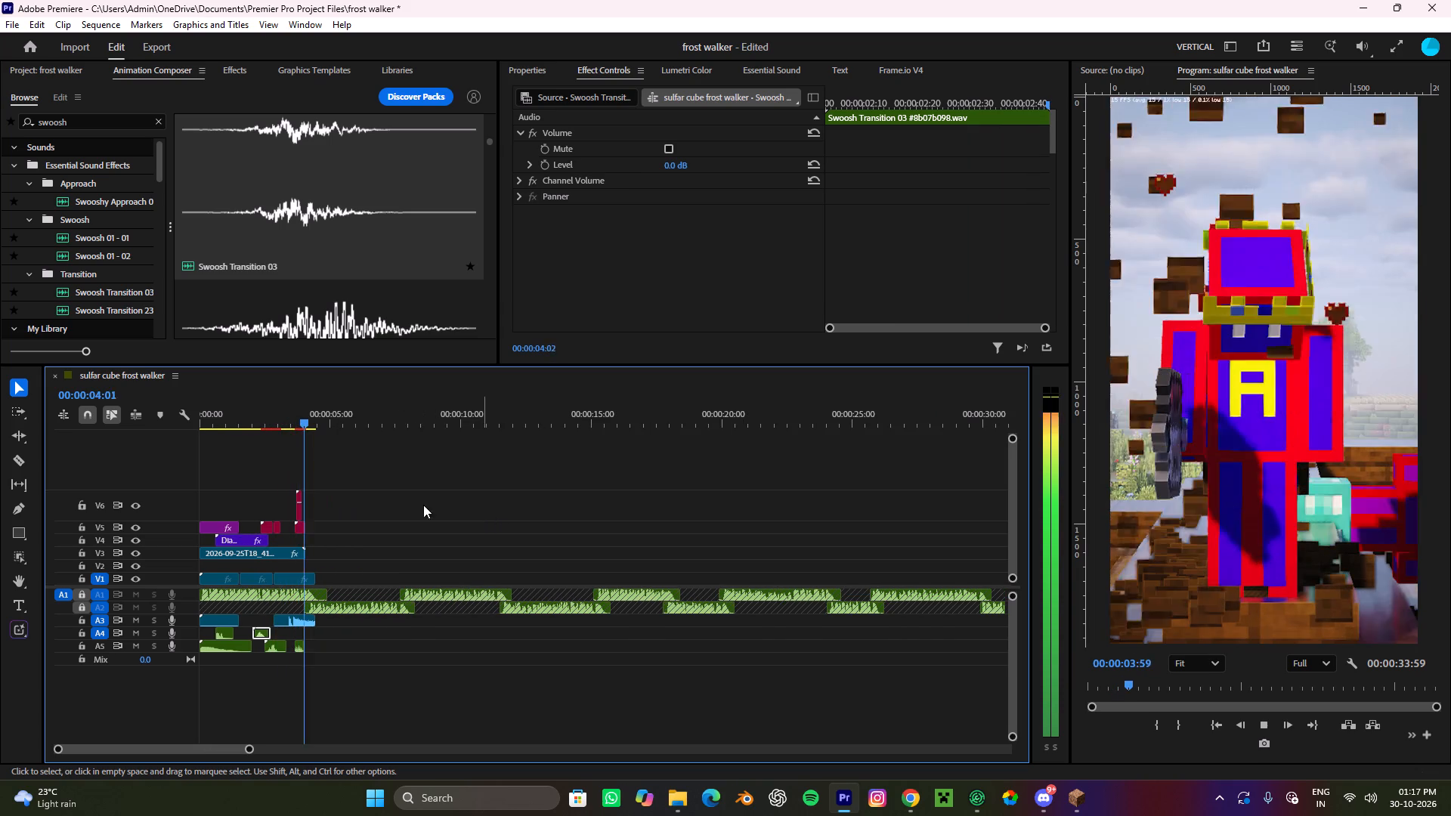
key("space")
Move the Map - Digital glitch clips on V5 and V6 with their A5 sound later, starting about 00:00:03:47, checking playback.
left_click(302, 628)
left_click(299, 620)
scroll(303, 603, "up", 5, "alt")
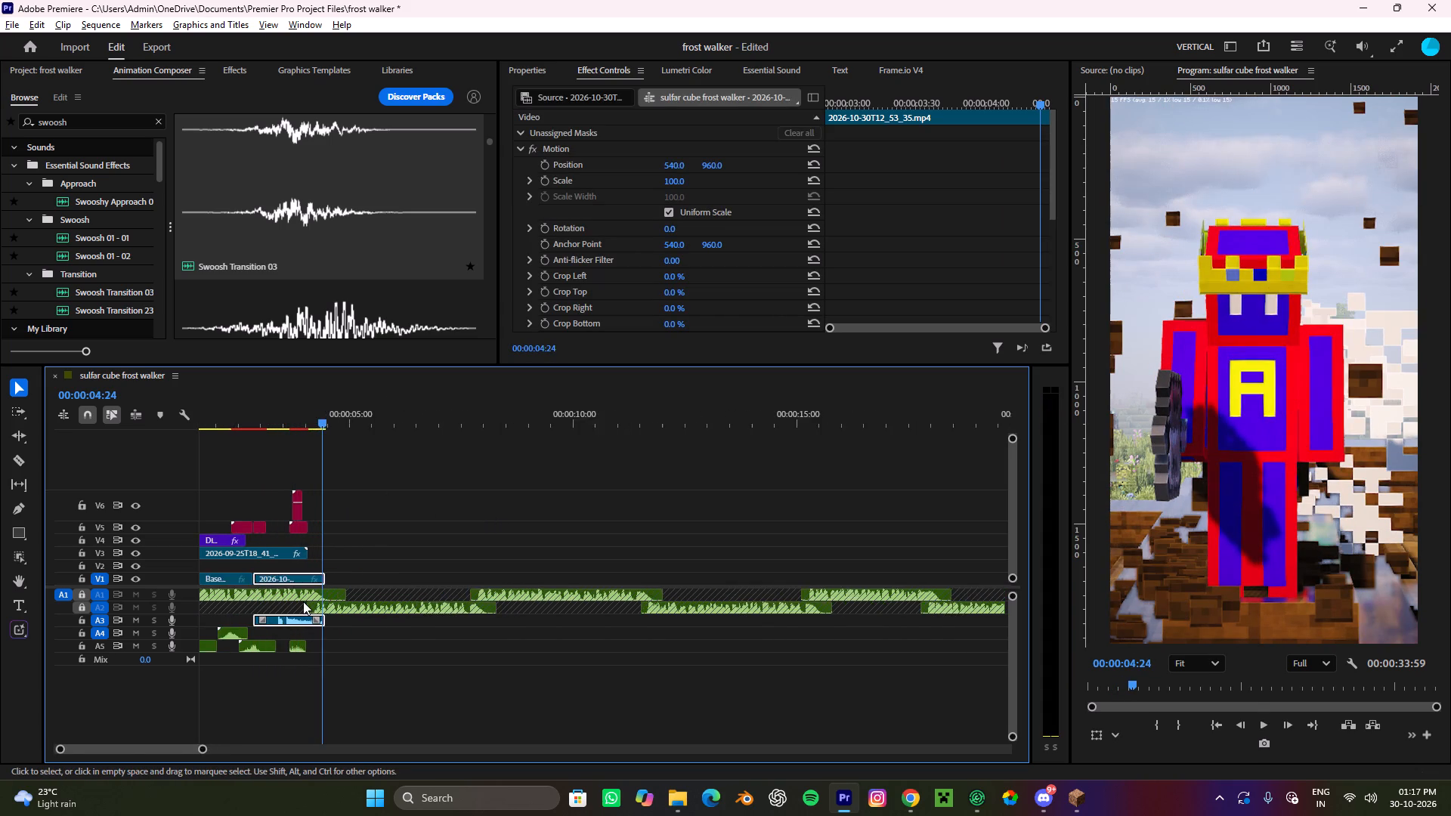
scroll(303, 601, "up", 2, "alt")
scroll(303, 601, "down", 1, "alt")
scroll(303, 601, "up", 10, "alt")
left_click_drag(285, 523, 298, 527)
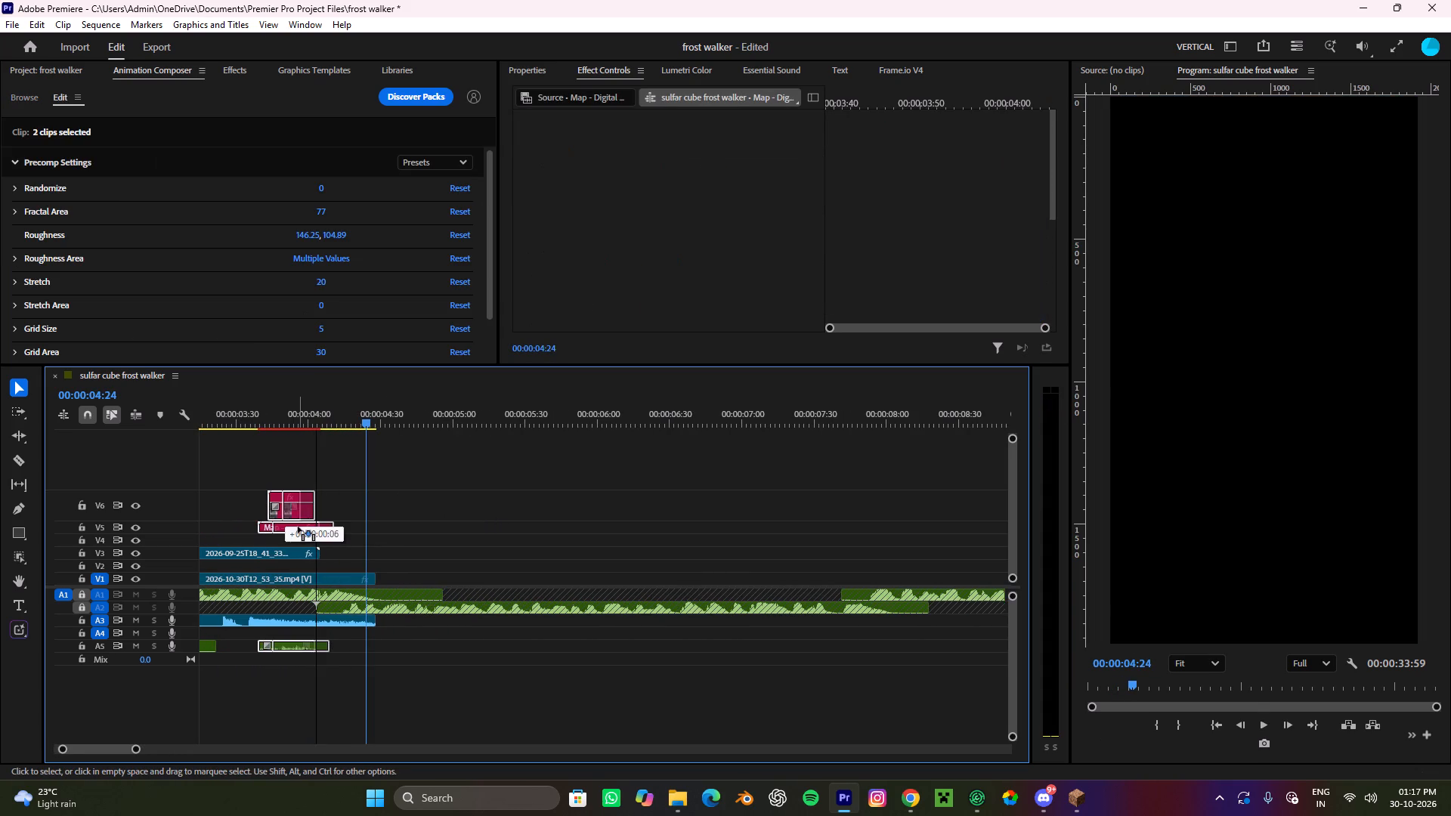
left_click_drag(298, 527, 316, 530)
left_click_drag(319, 530, 329, 530)
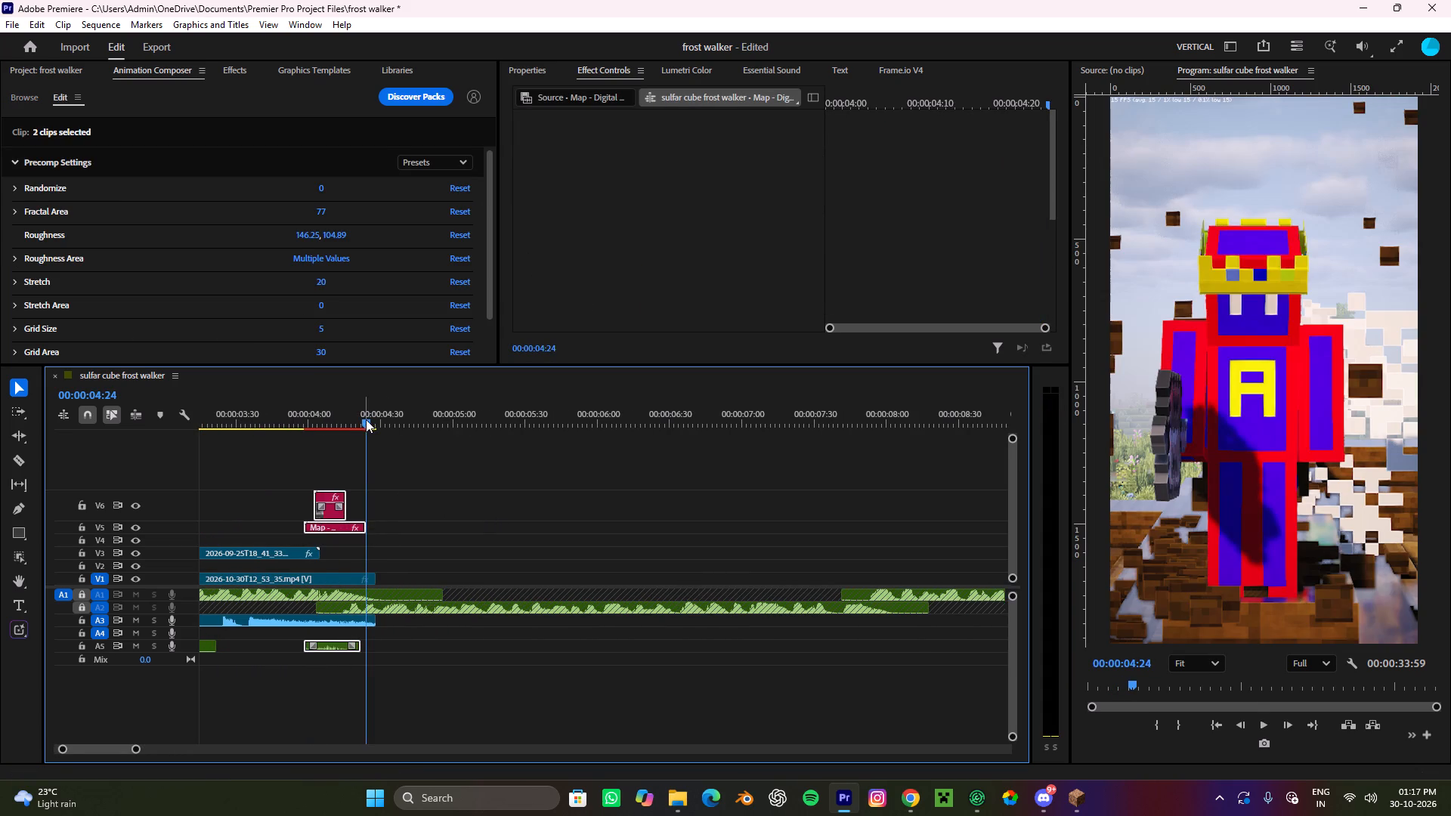
left_click_drag(361, 419, 258, 463)
key("space")
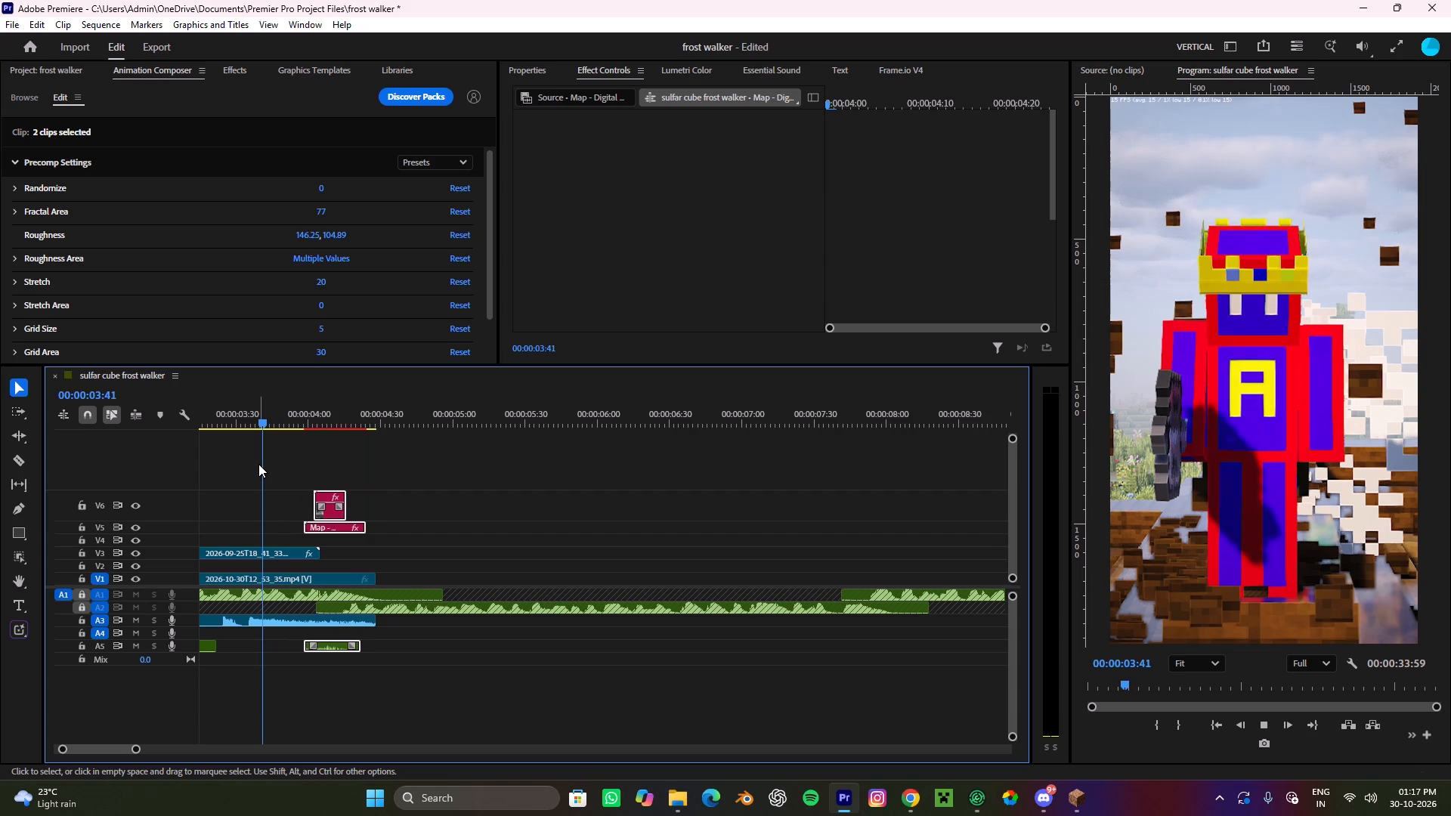
scroll(381, 518, "down", 5, "alt")
key("space")
scroll(380, 524, "up", 5)
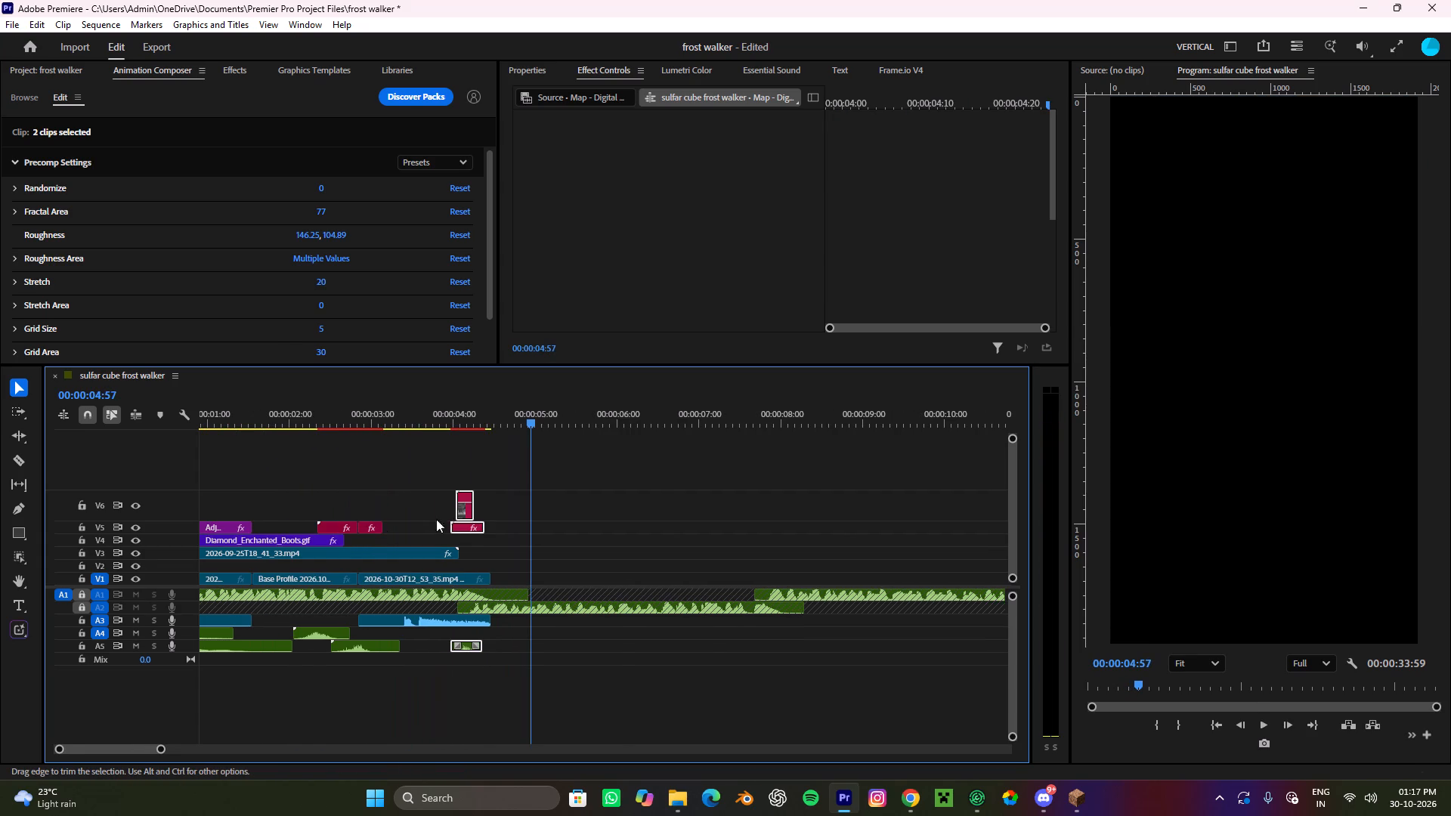
left_click_drag(459, 527, 445, 528)
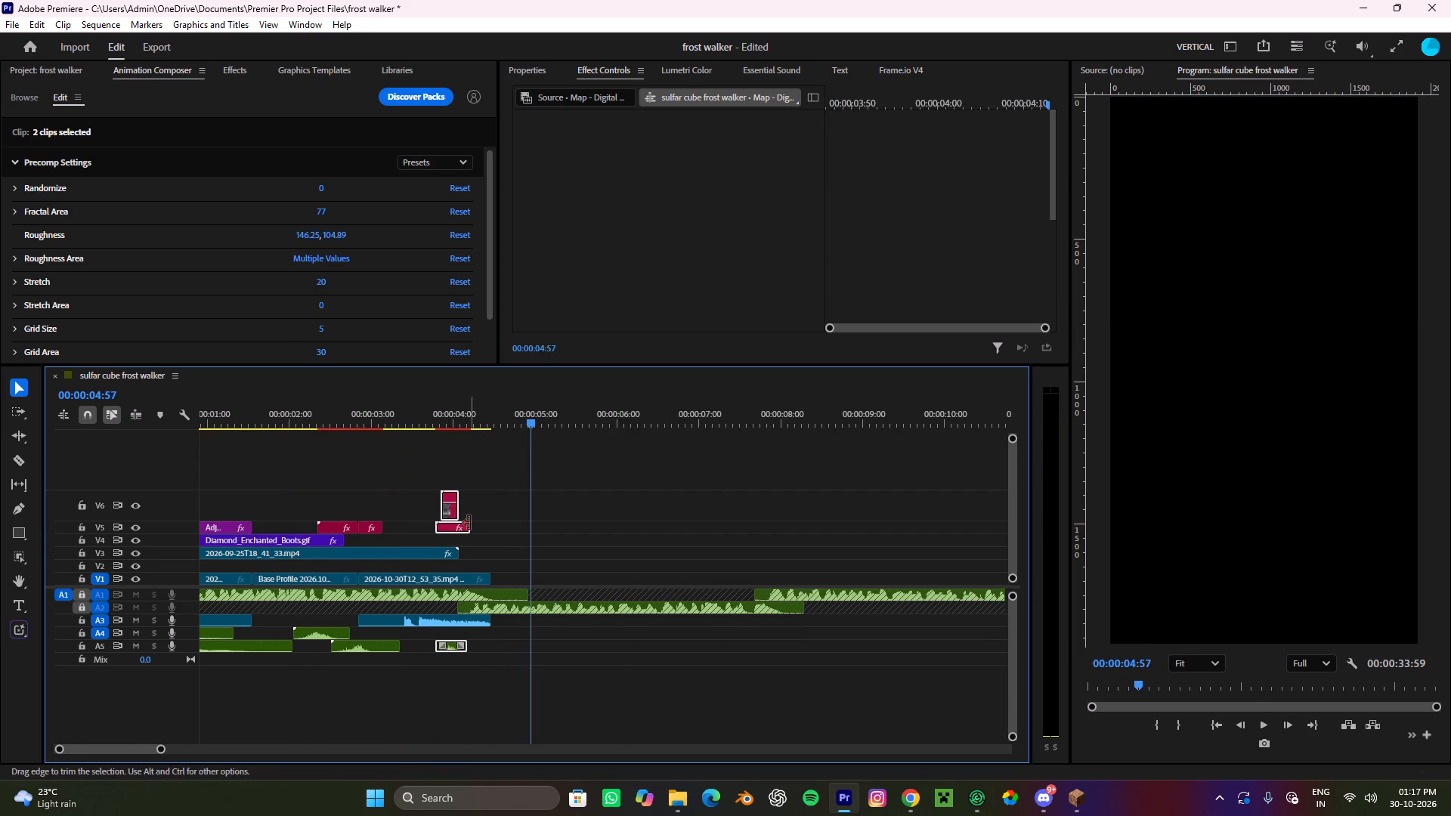
Lower the audio volume of the 2026-10-30T12_53_35.mp4 clip on V1 and A3 to -6.6 dB.
left_click(426, 619)
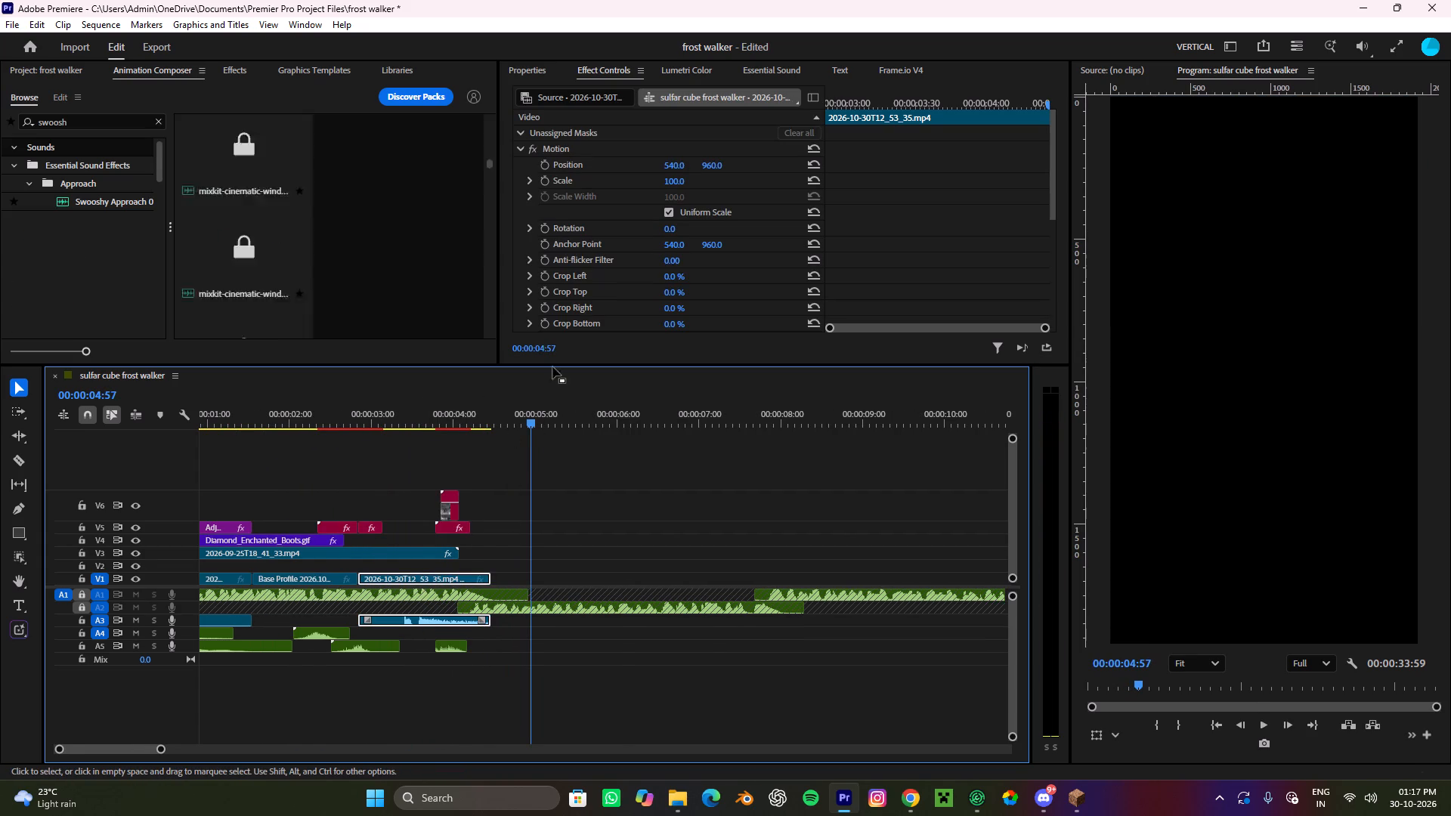
left_click(533, 76)
scroll(607, 234, "down", 8)
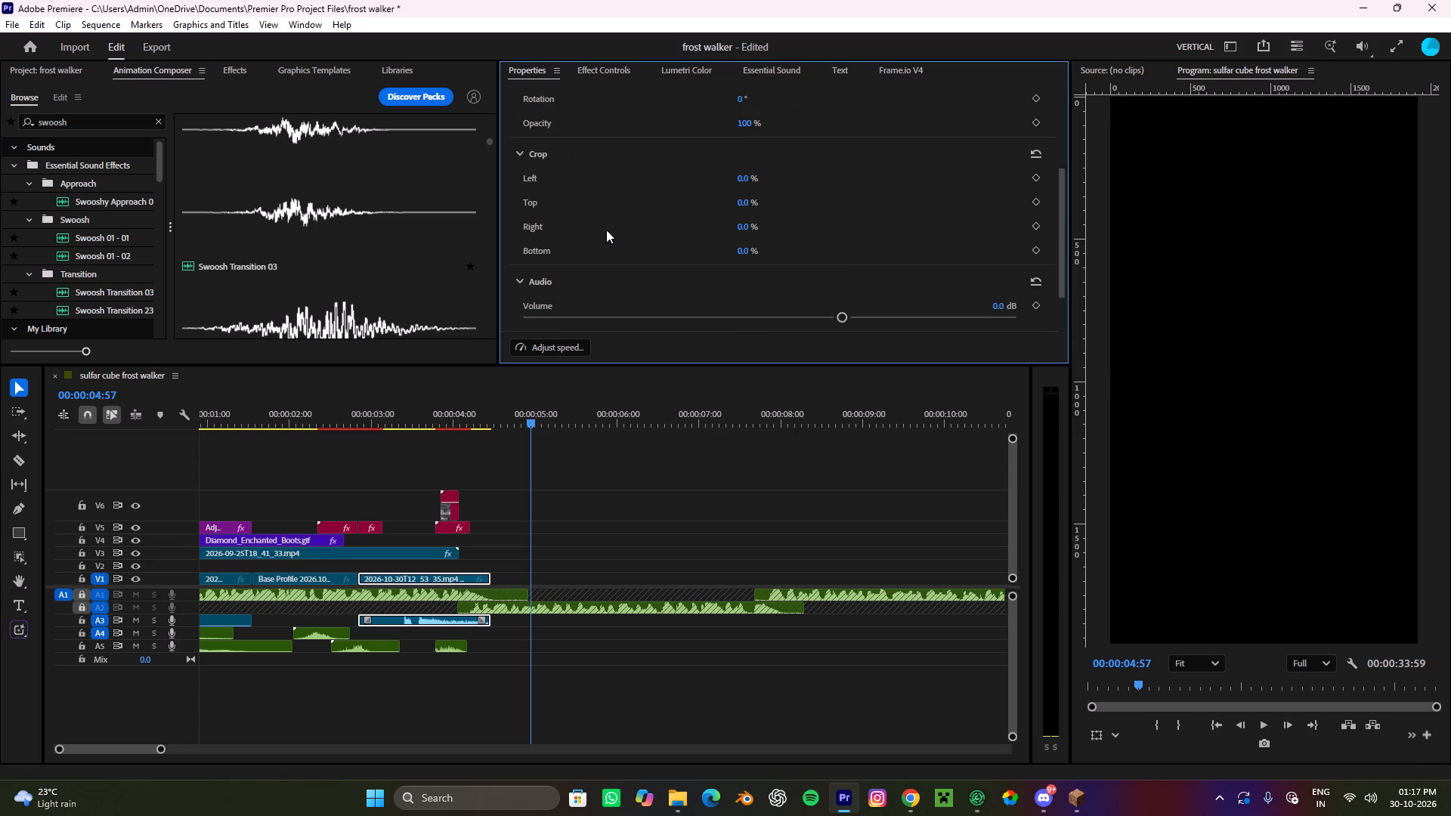
scroll(606, 230, "down", 7)
left_click_drag(845, 254, 754, 287)
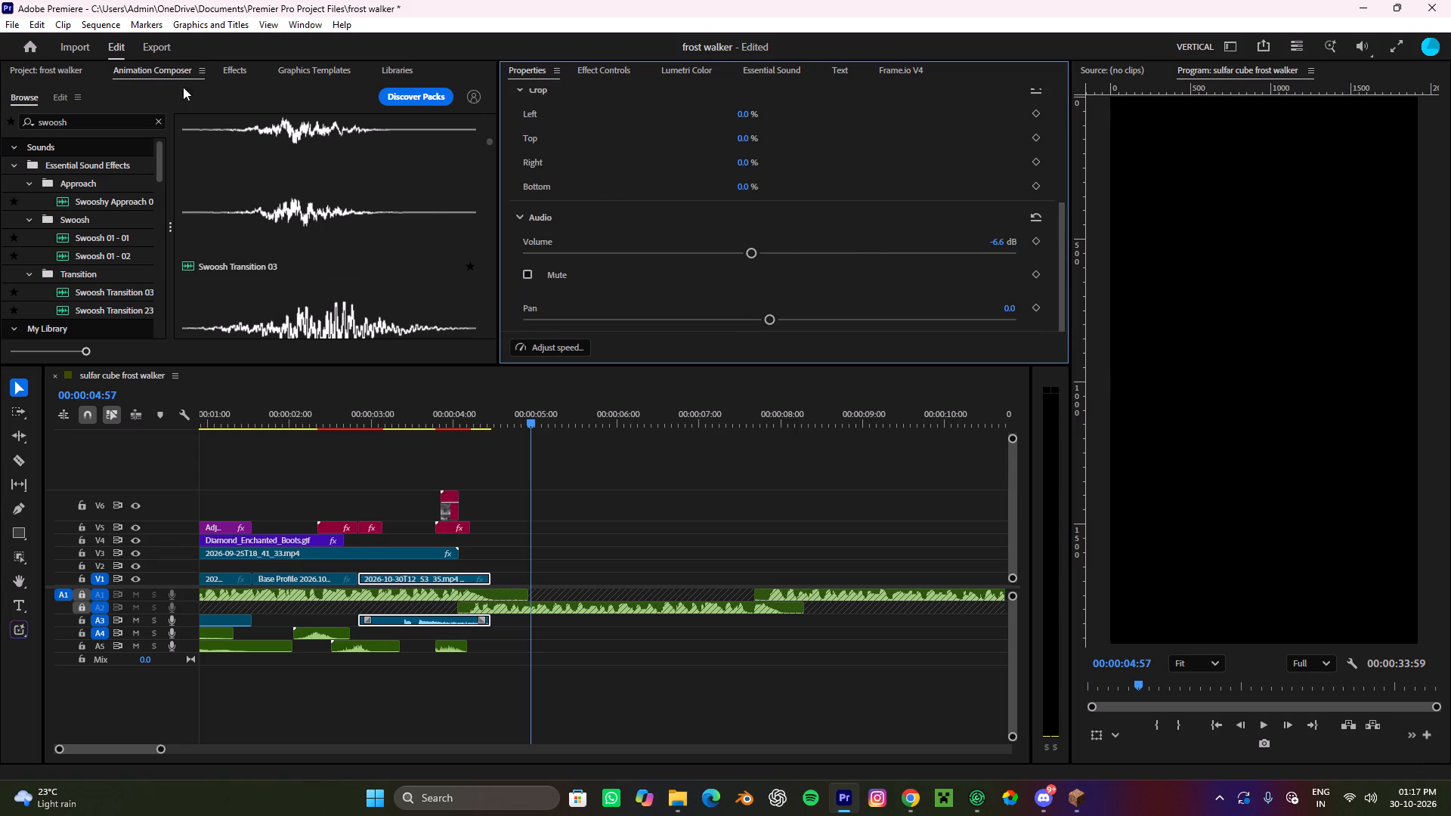
Play back the sequence from the start through the following voice-over to review the swoosh, glitch timing and clip volume.
left_click(70, 77)
scroll(395, 563, "down", 9, "alt")
left_click_drag(368, 422, 289, 419)
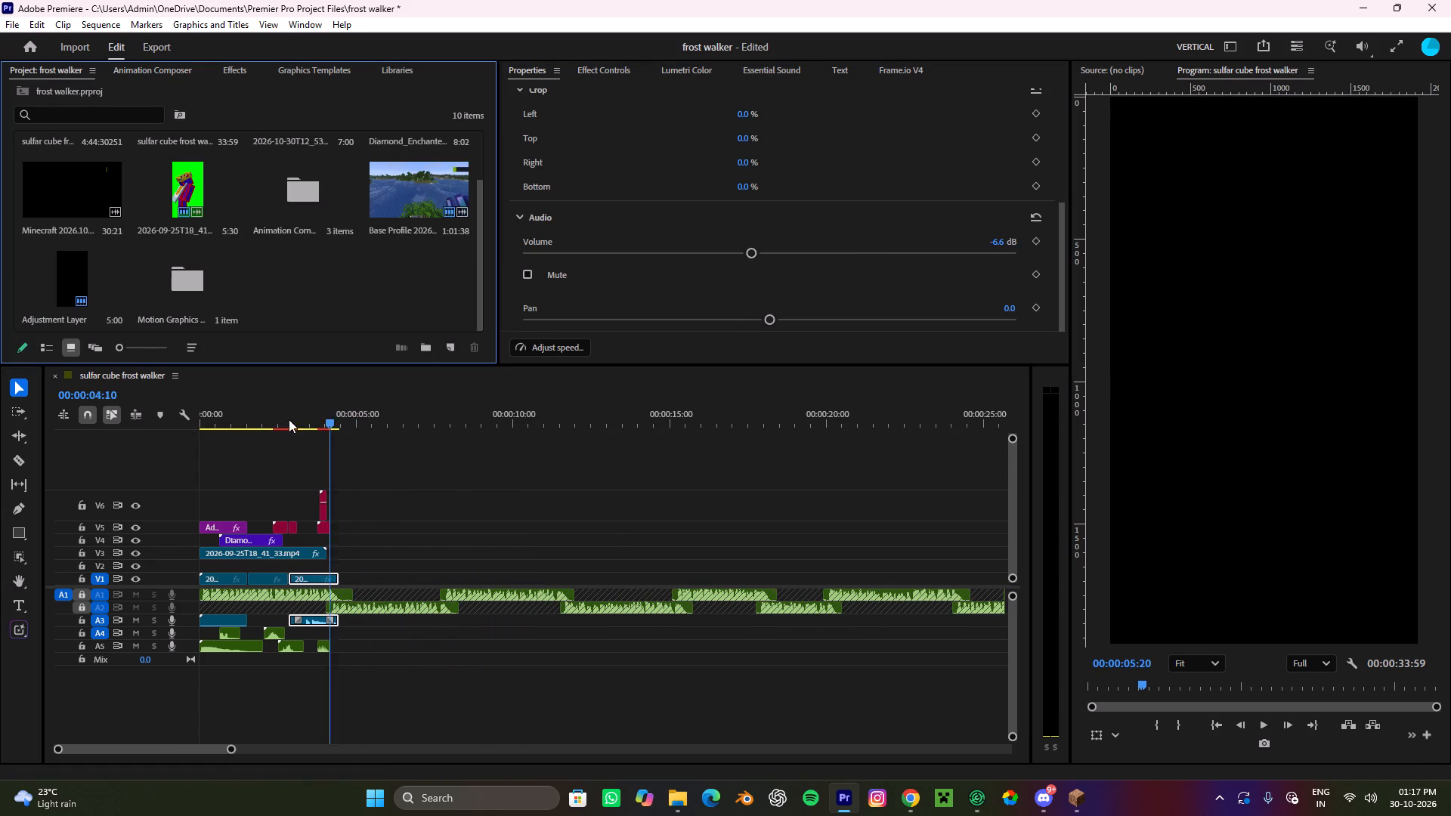
left_click_drag(289, 419, 0, 407)
key("space")
left_click(616, 541)
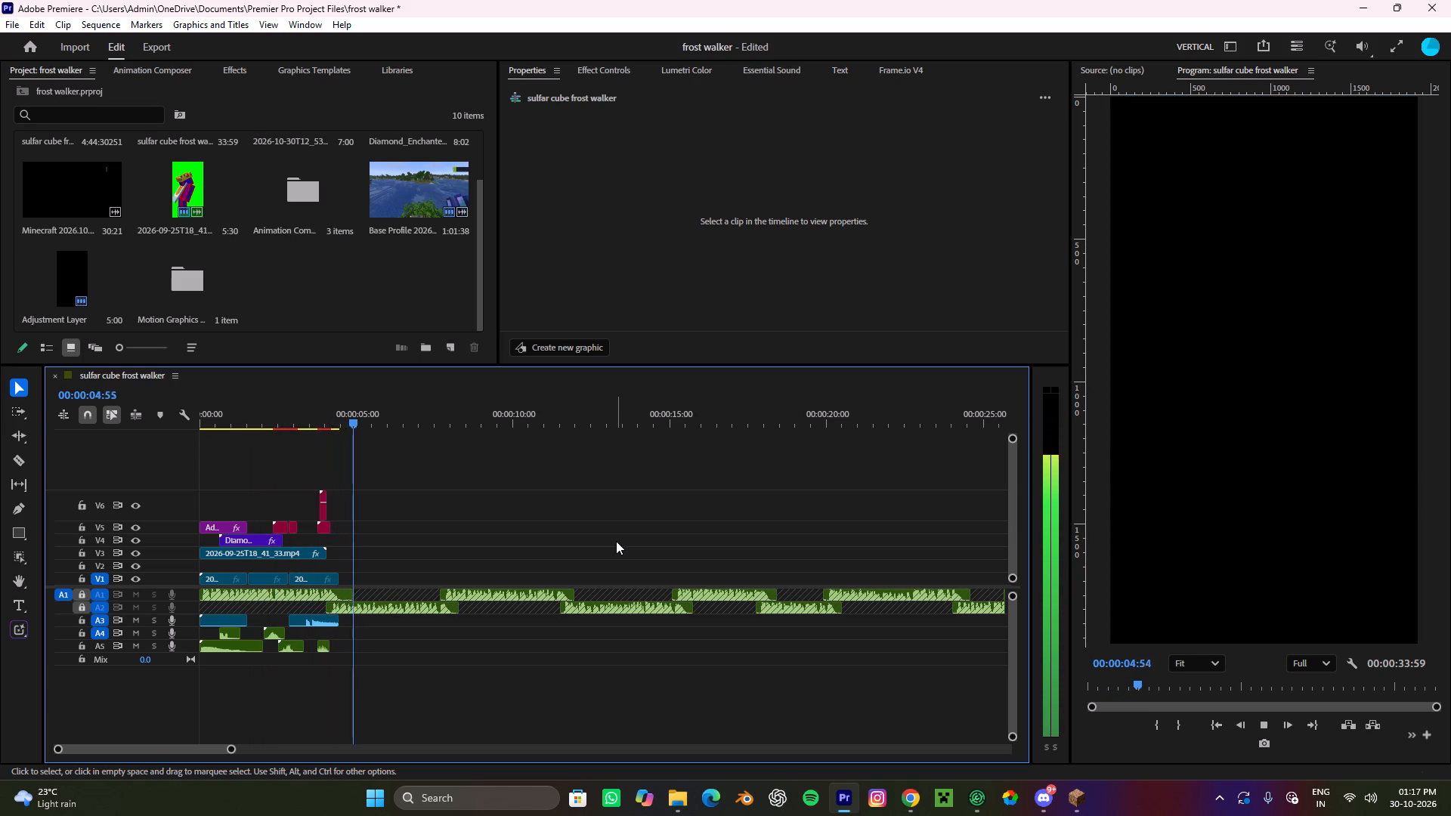
scroll(499, 544, "down", 8, "alt")
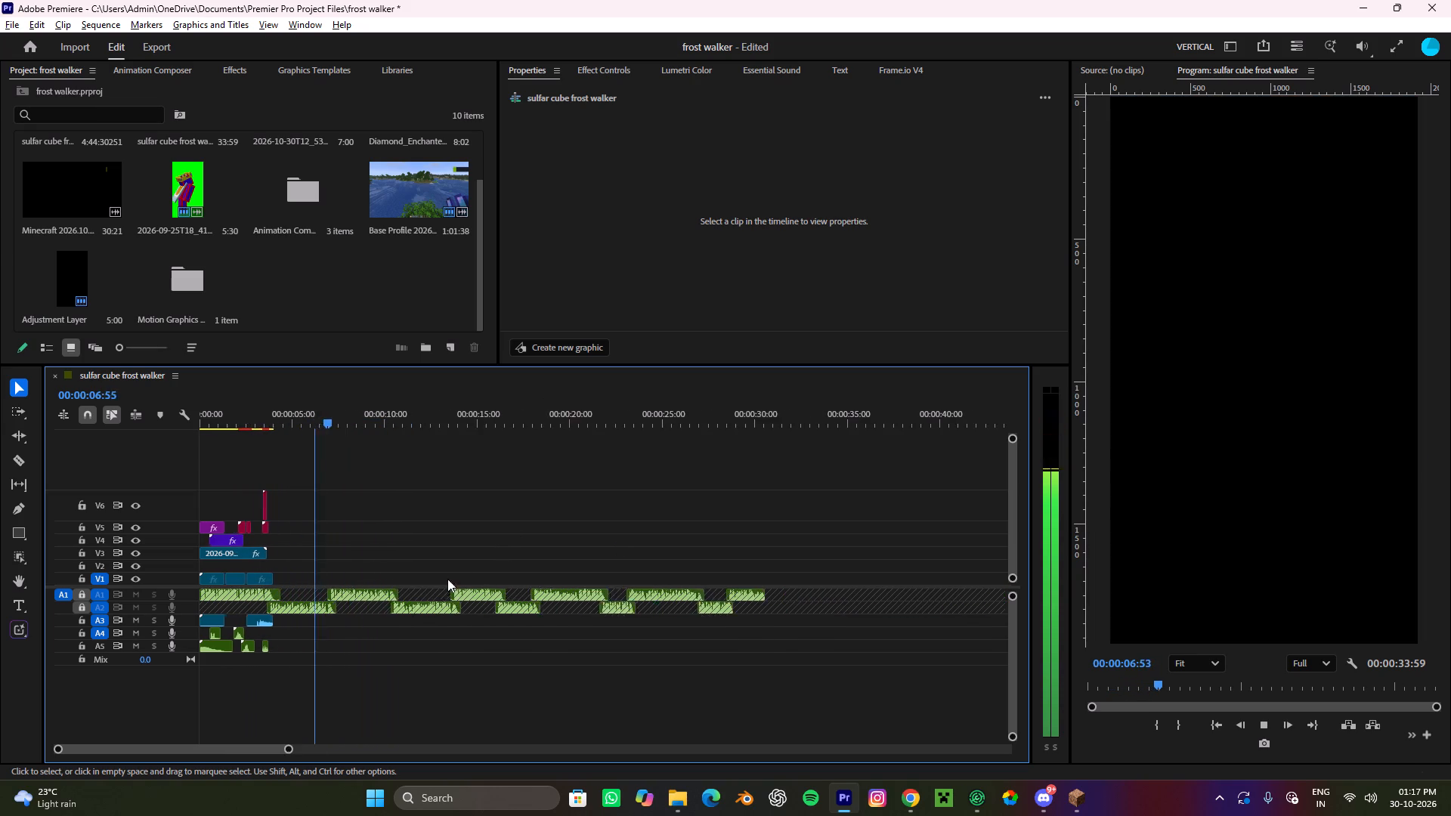
scroll(447, 579, "down", 2, "alt")
key("space")
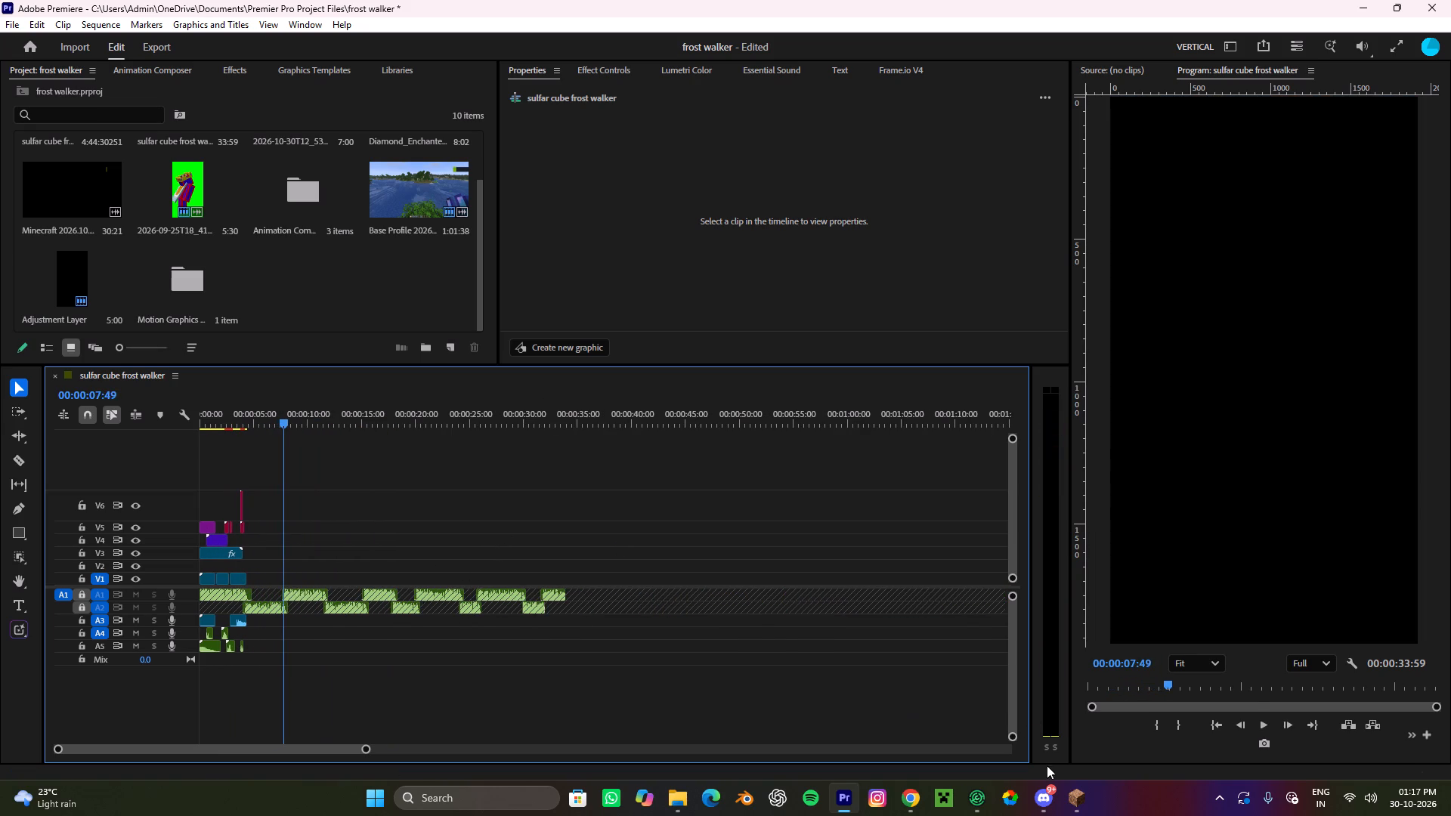
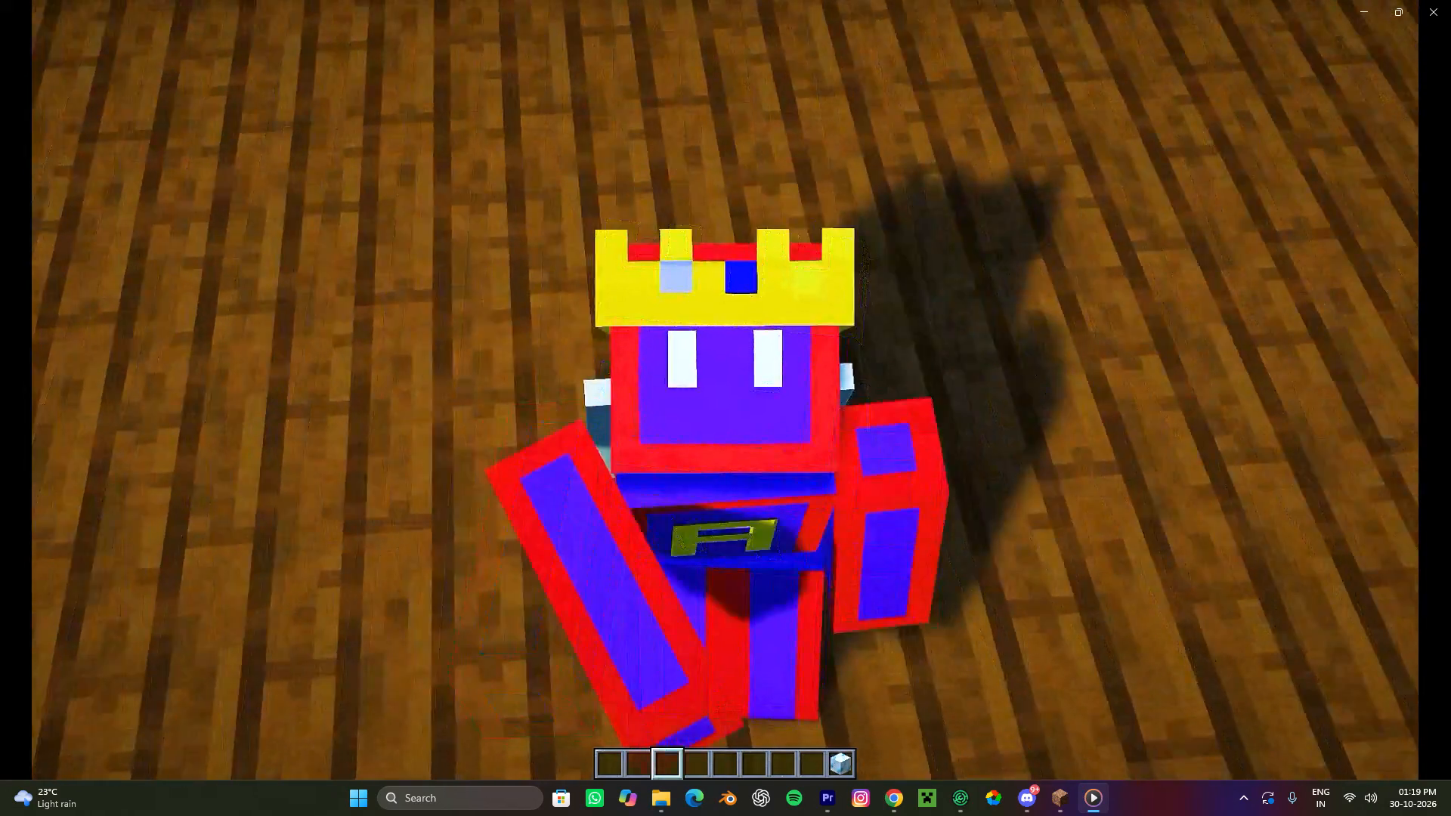
Pause the long Minecraft video playing in Media Player at about 00:00:27, on the crowned character's shot.
key("space")
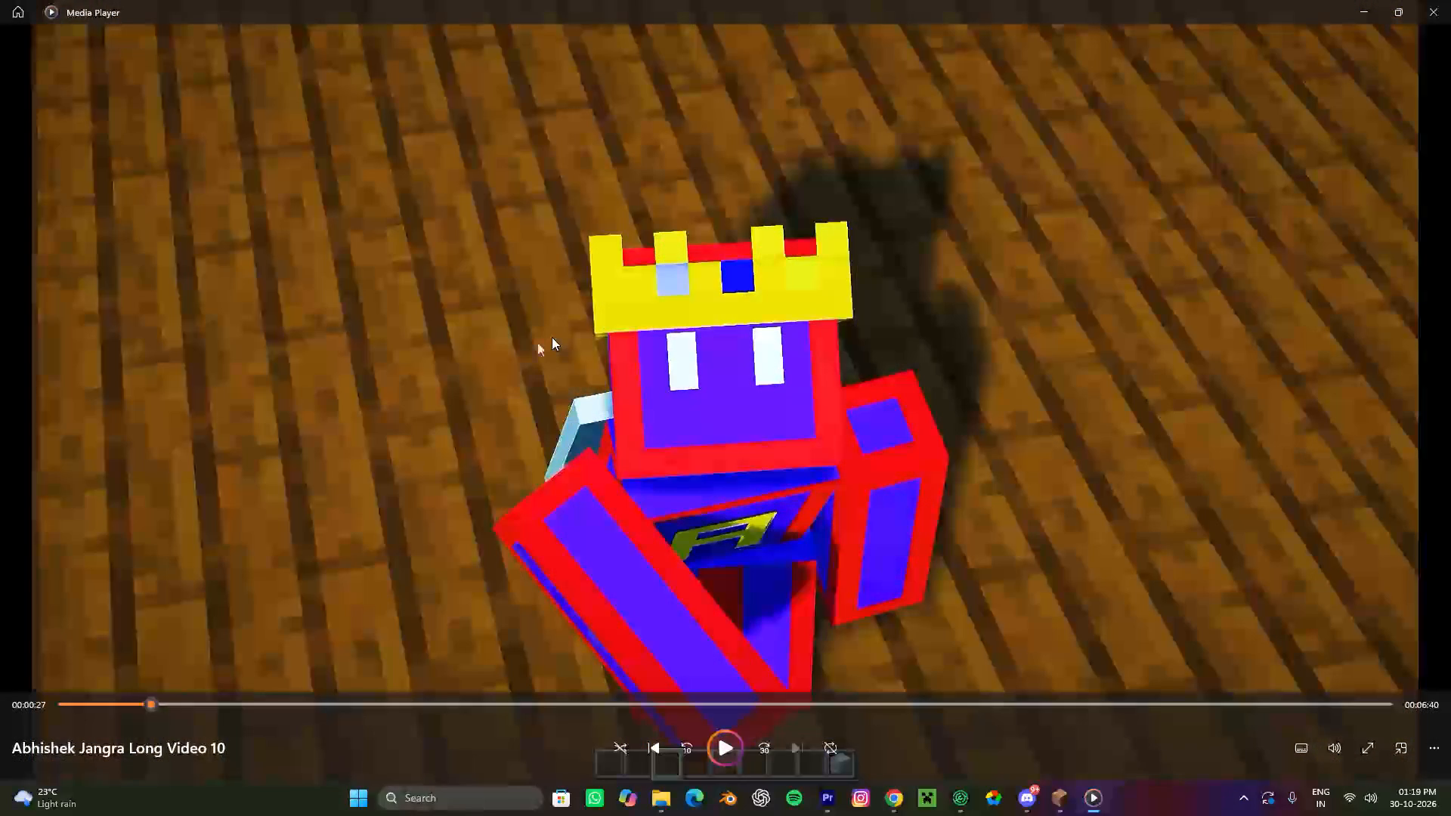
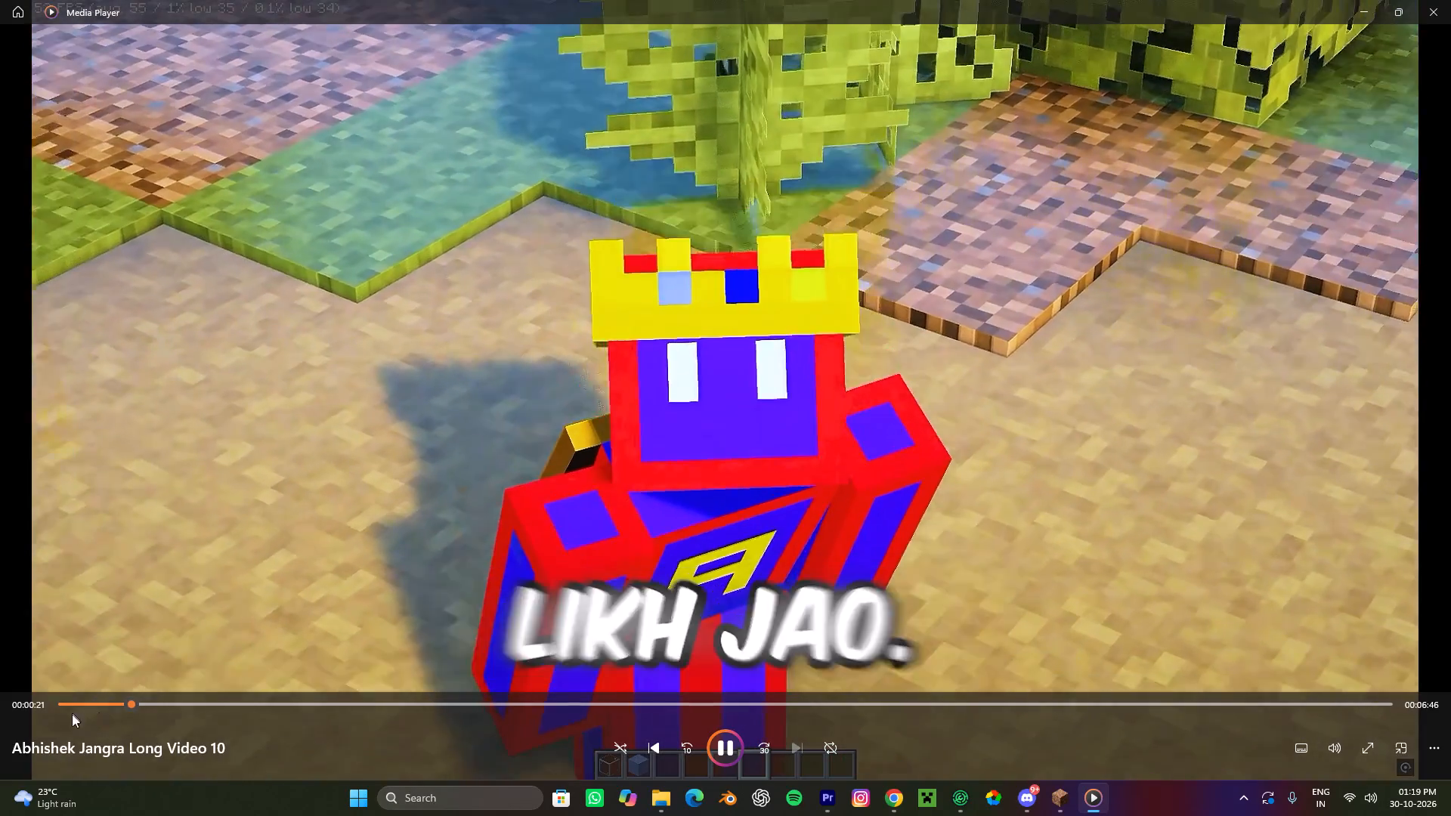
Pause the long Minecraft video at about 00:00:22, on the Modrinth launcher's library shot.
left_click(230, 561)
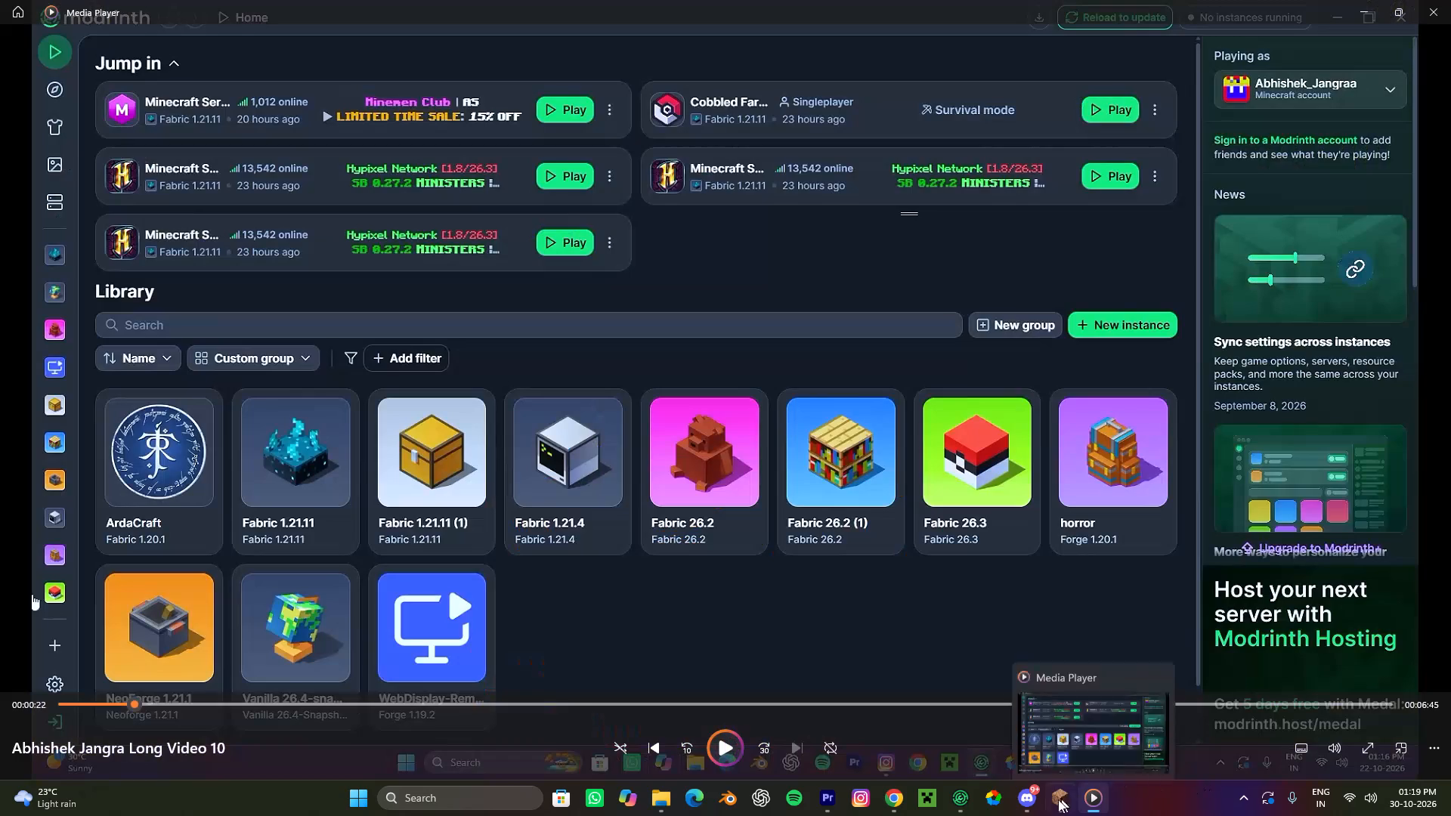
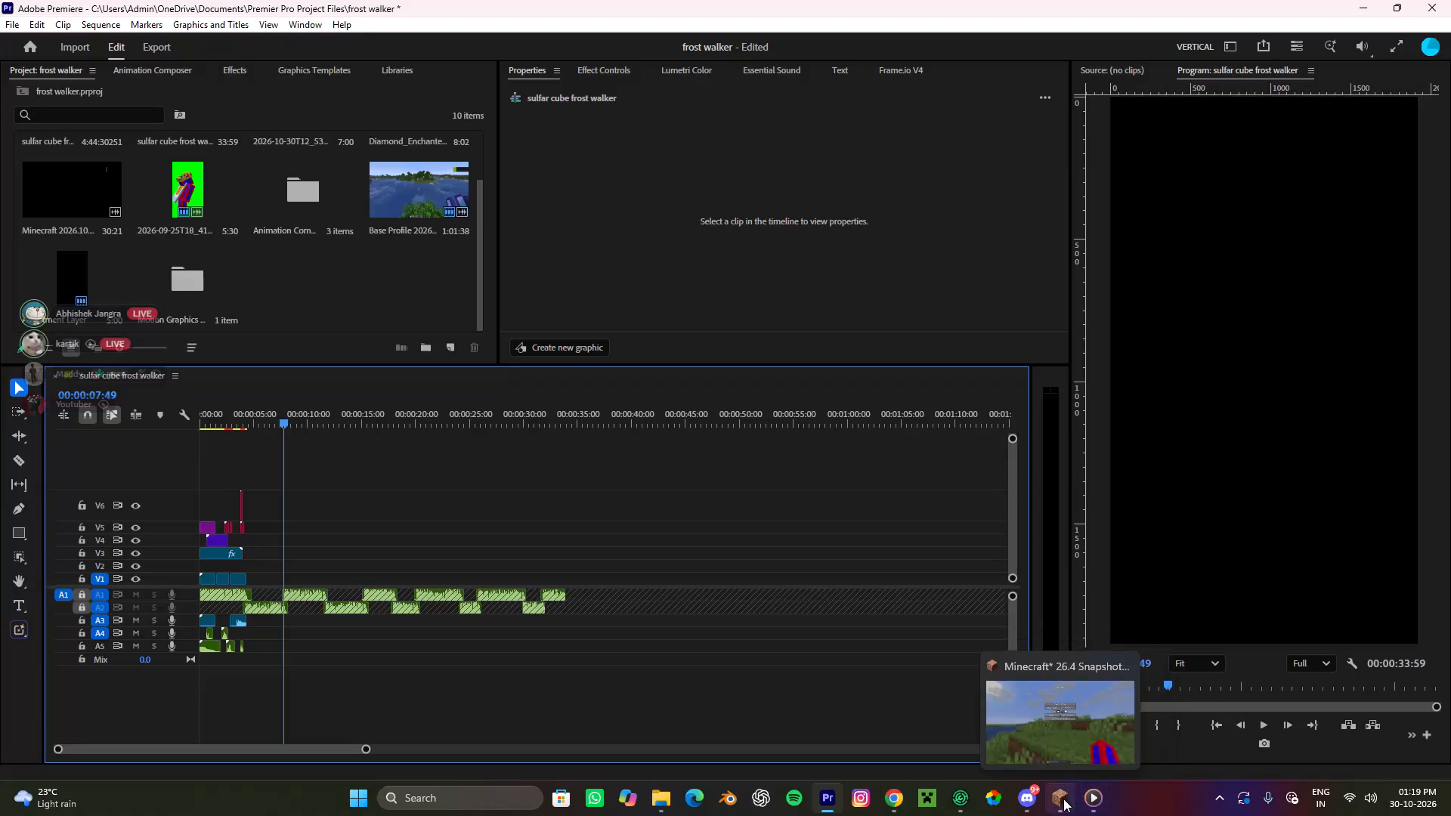
Switch to Media Player and close it with the paused long Minecraft video, returning to the Premiere Pro project.
left_click(1084, 793)
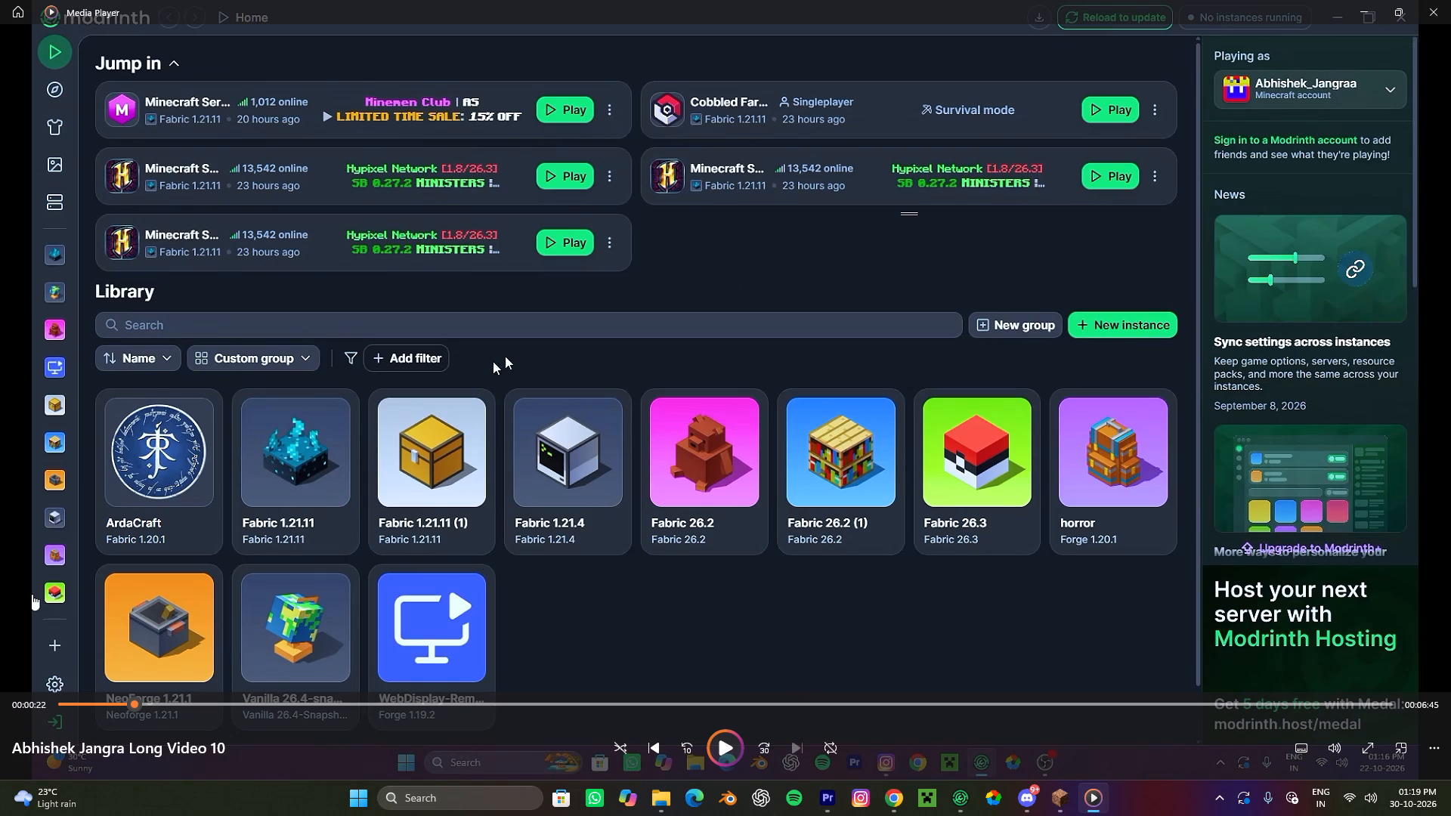
left_click(1440, 0)
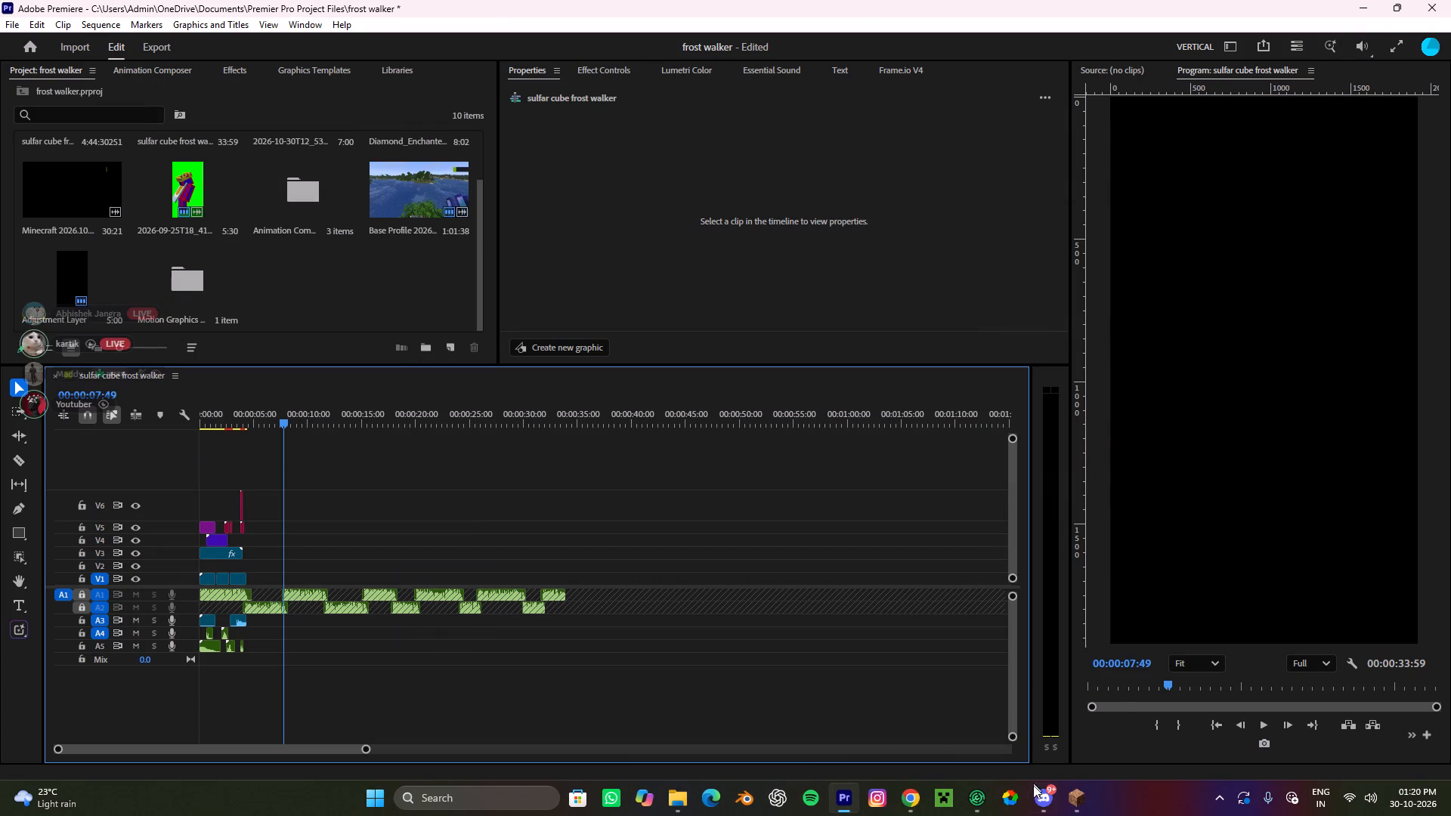
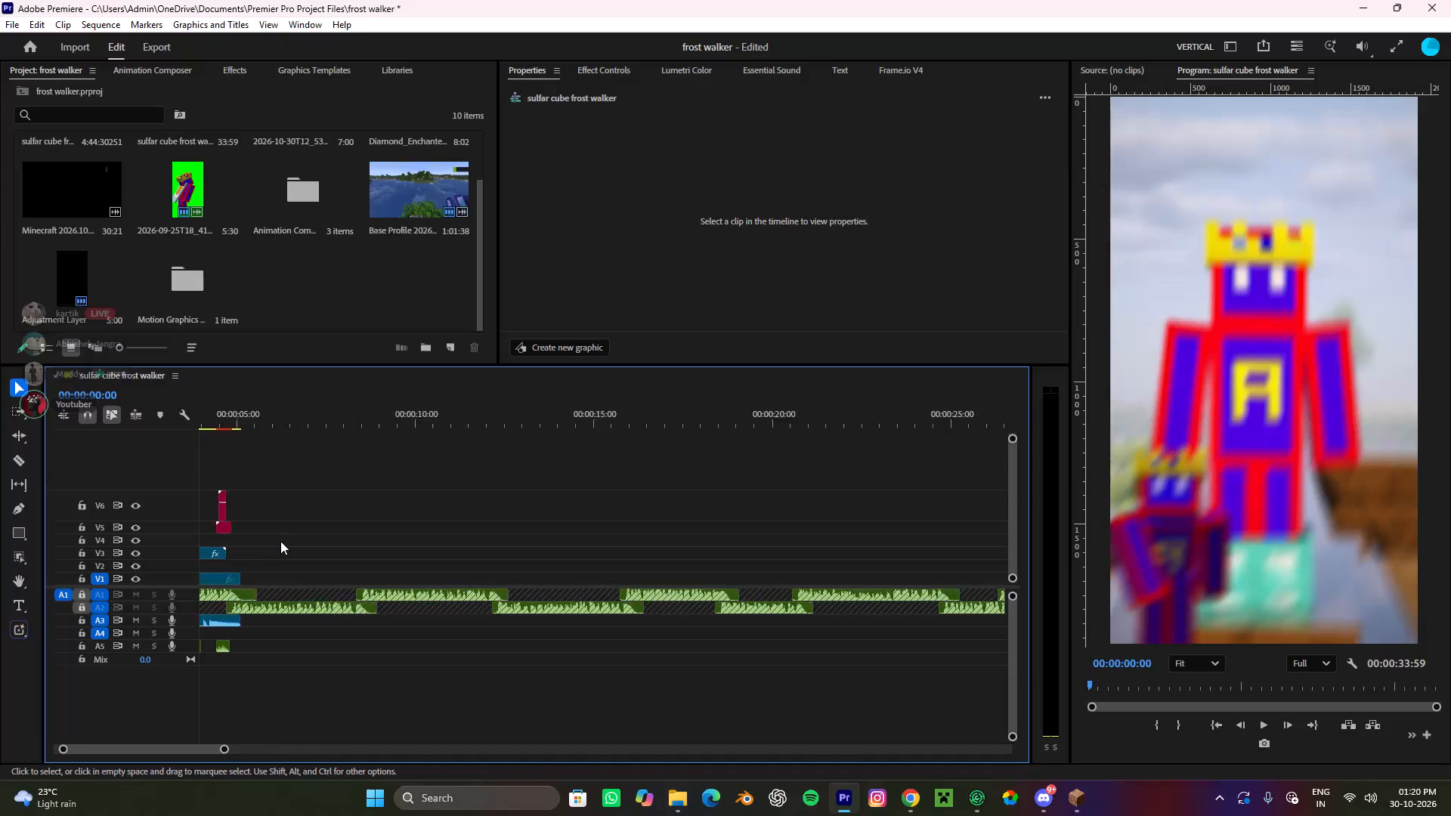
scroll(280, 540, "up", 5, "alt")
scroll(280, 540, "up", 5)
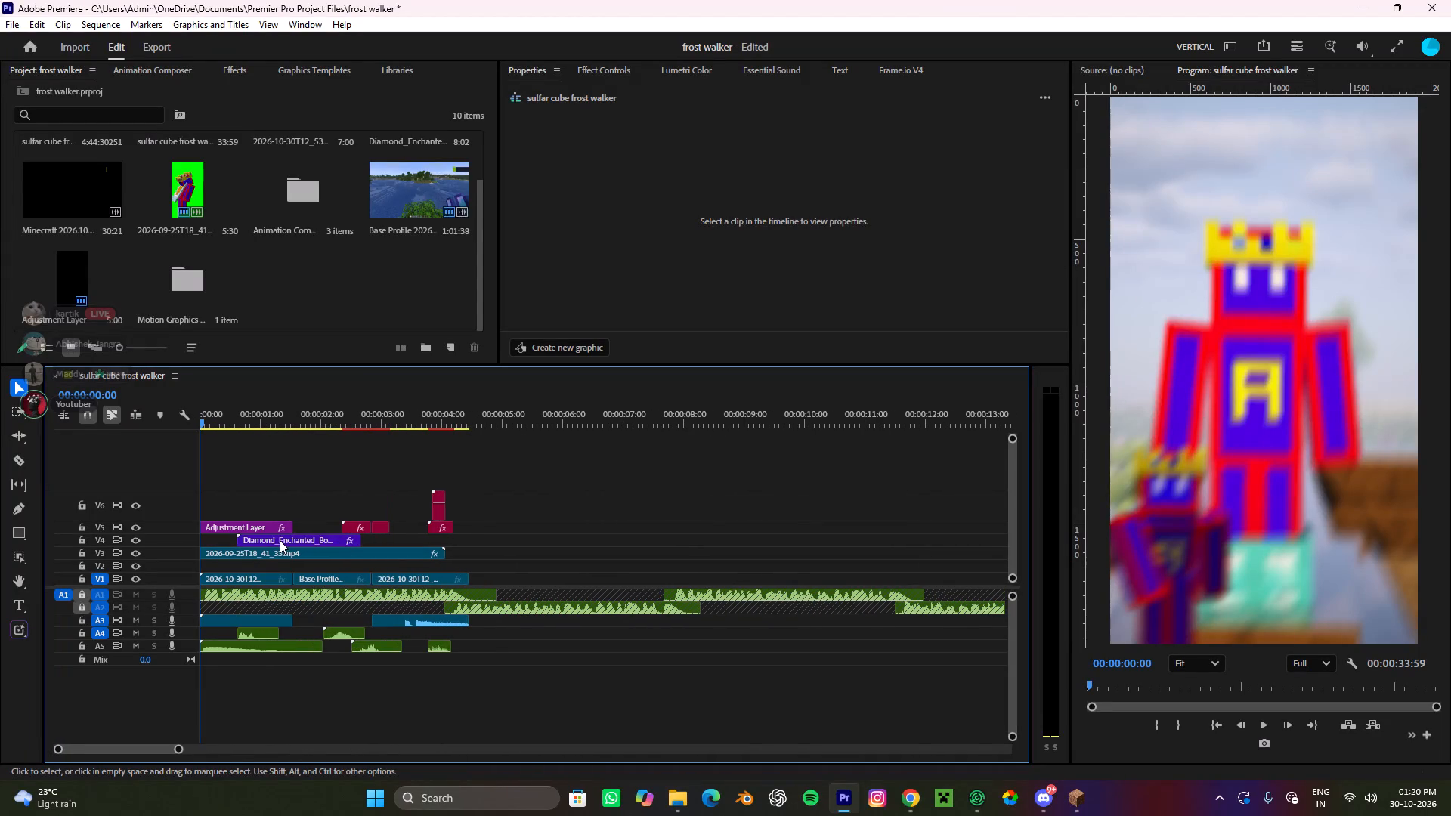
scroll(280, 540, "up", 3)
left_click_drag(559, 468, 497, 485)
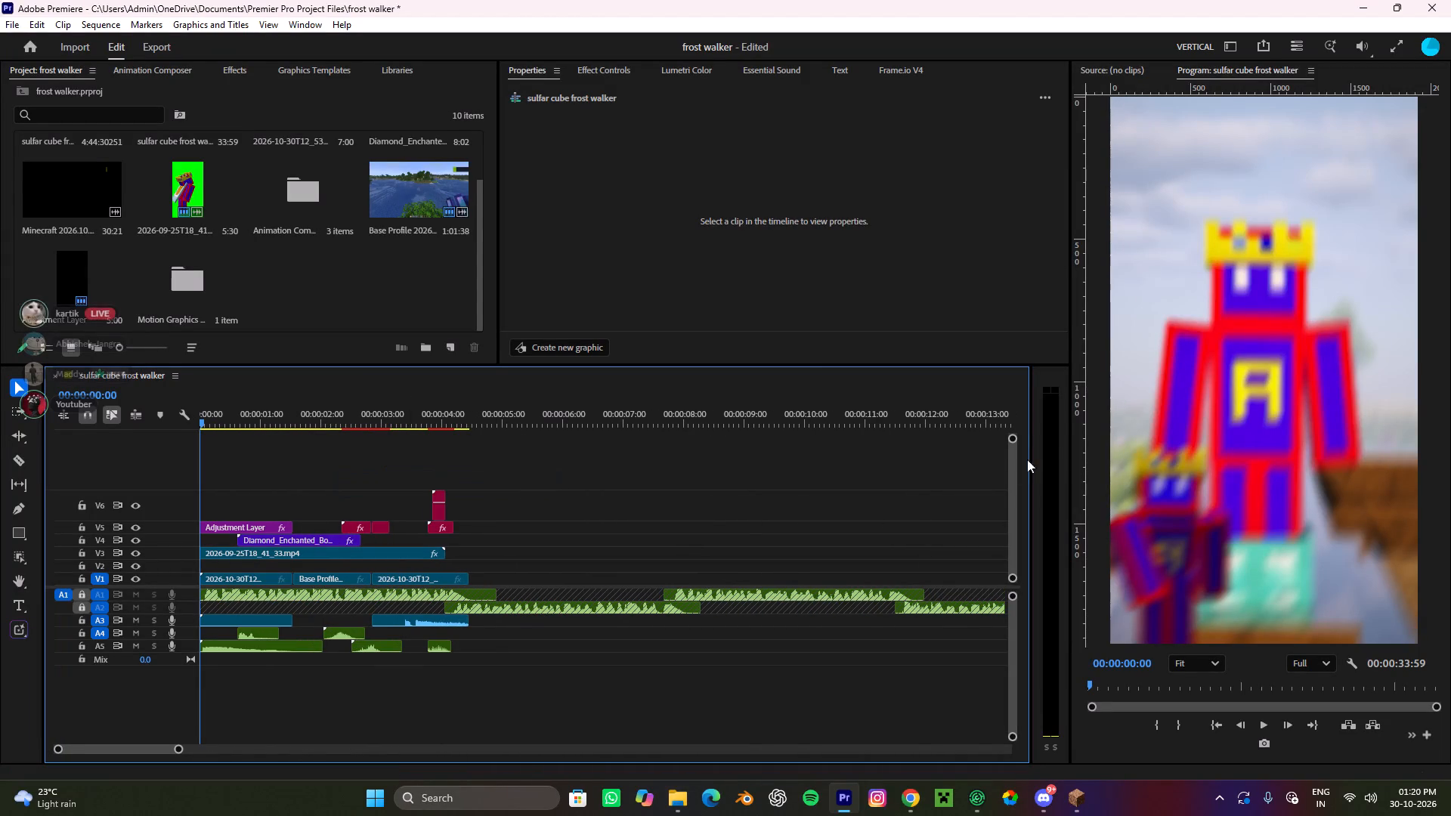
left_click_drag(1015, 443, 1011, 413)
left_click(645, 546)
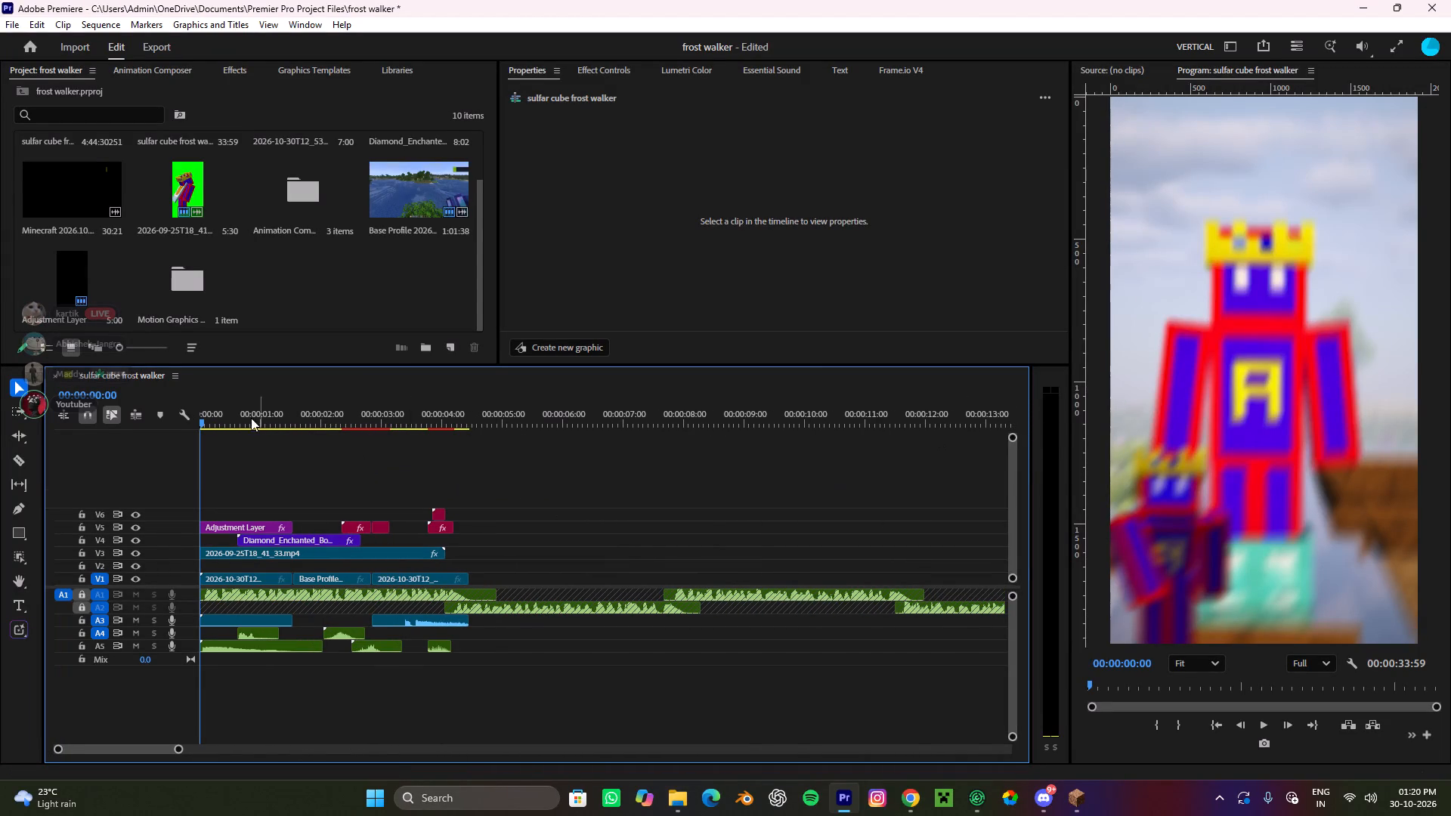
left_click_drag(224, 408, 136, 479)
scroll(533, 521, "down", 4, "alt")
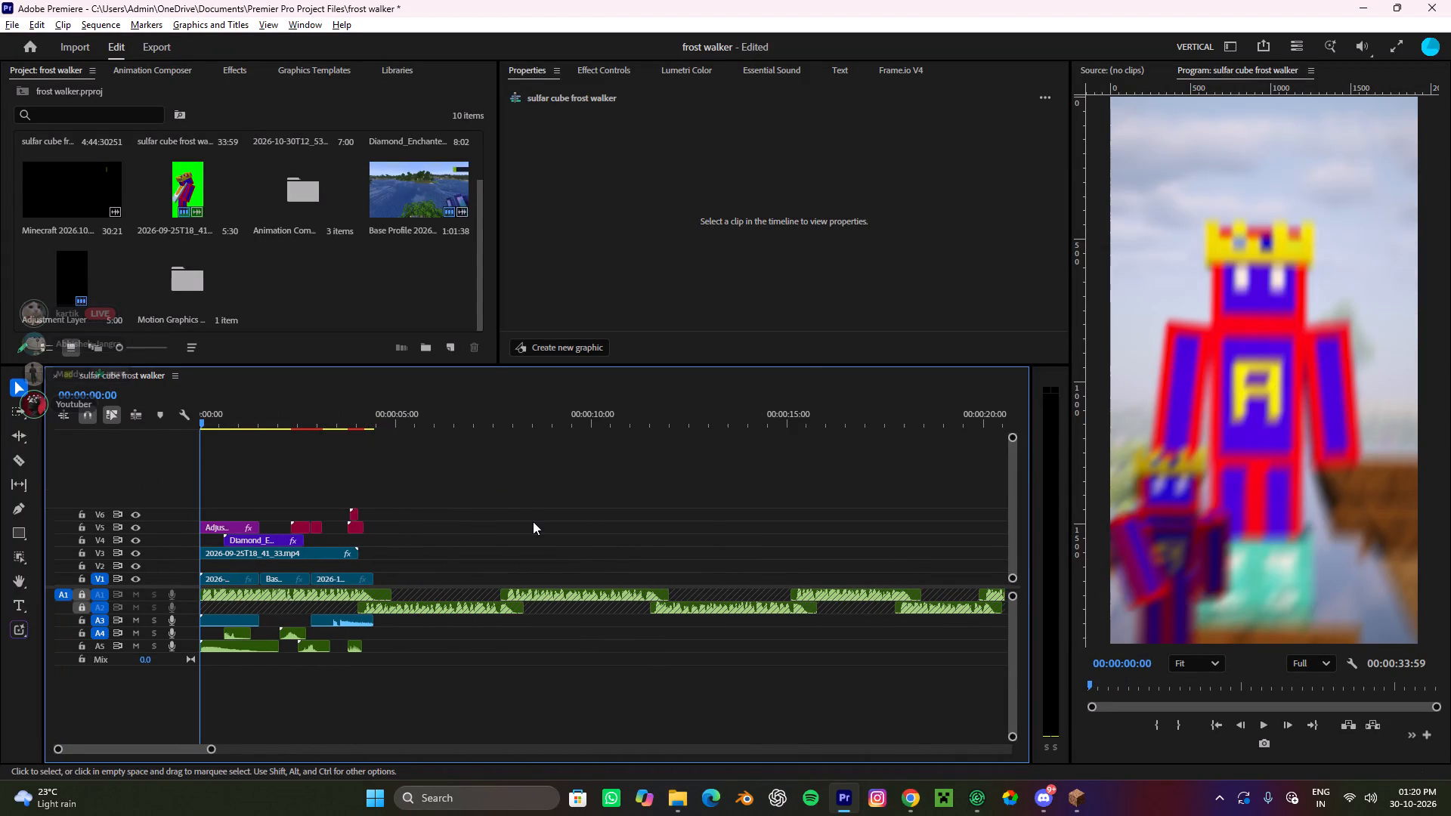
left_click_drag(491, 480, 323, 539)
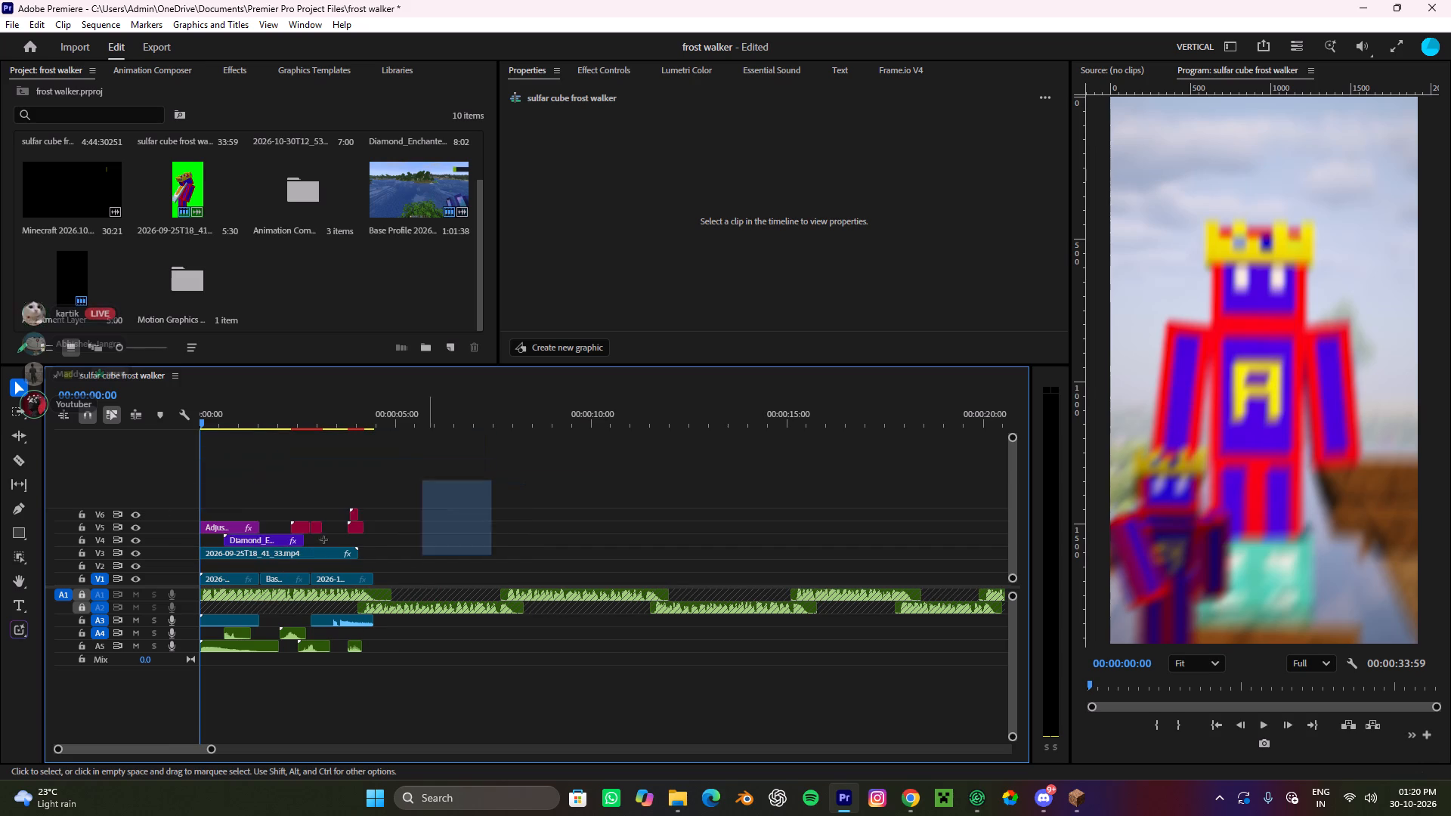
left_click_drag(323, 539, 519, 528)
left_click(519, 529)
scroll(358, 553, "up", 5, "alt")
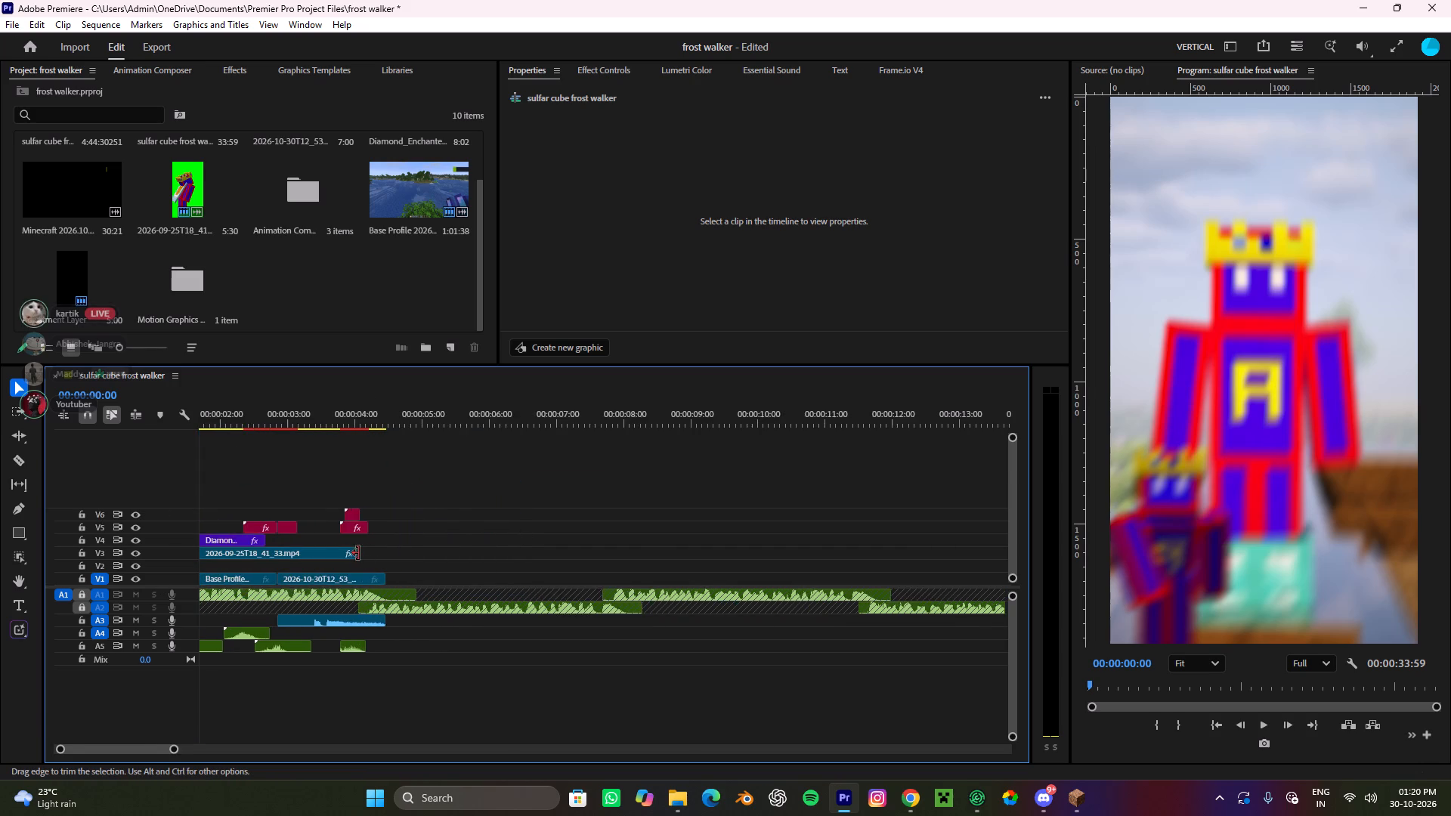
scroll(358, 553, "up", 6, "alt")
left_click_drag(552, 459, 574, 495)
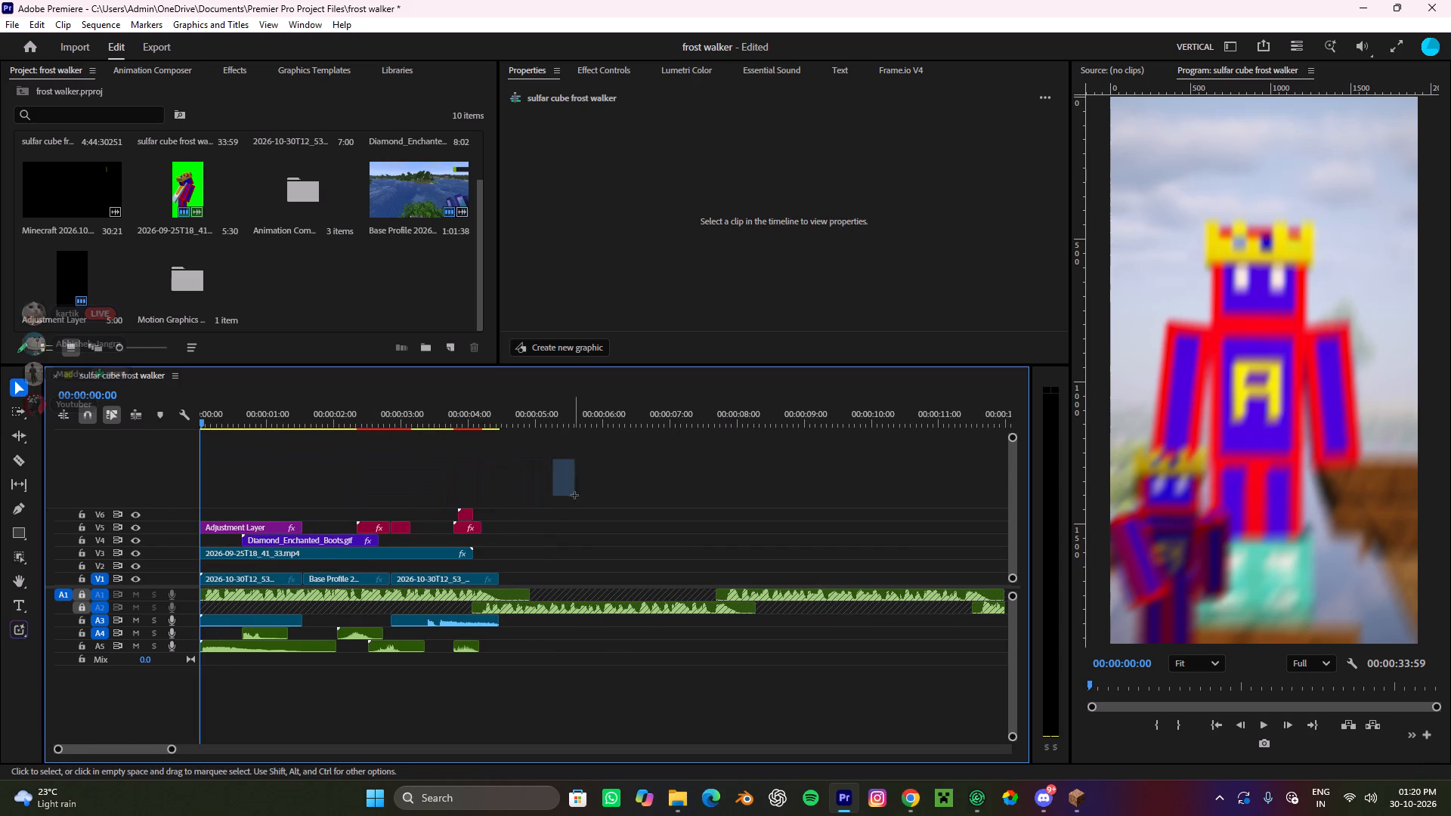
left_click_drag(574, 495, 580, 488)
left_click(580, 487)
Play the opening of the frost walker sequence from its start to review the intro edit, and stop within the first clip.
key("space")
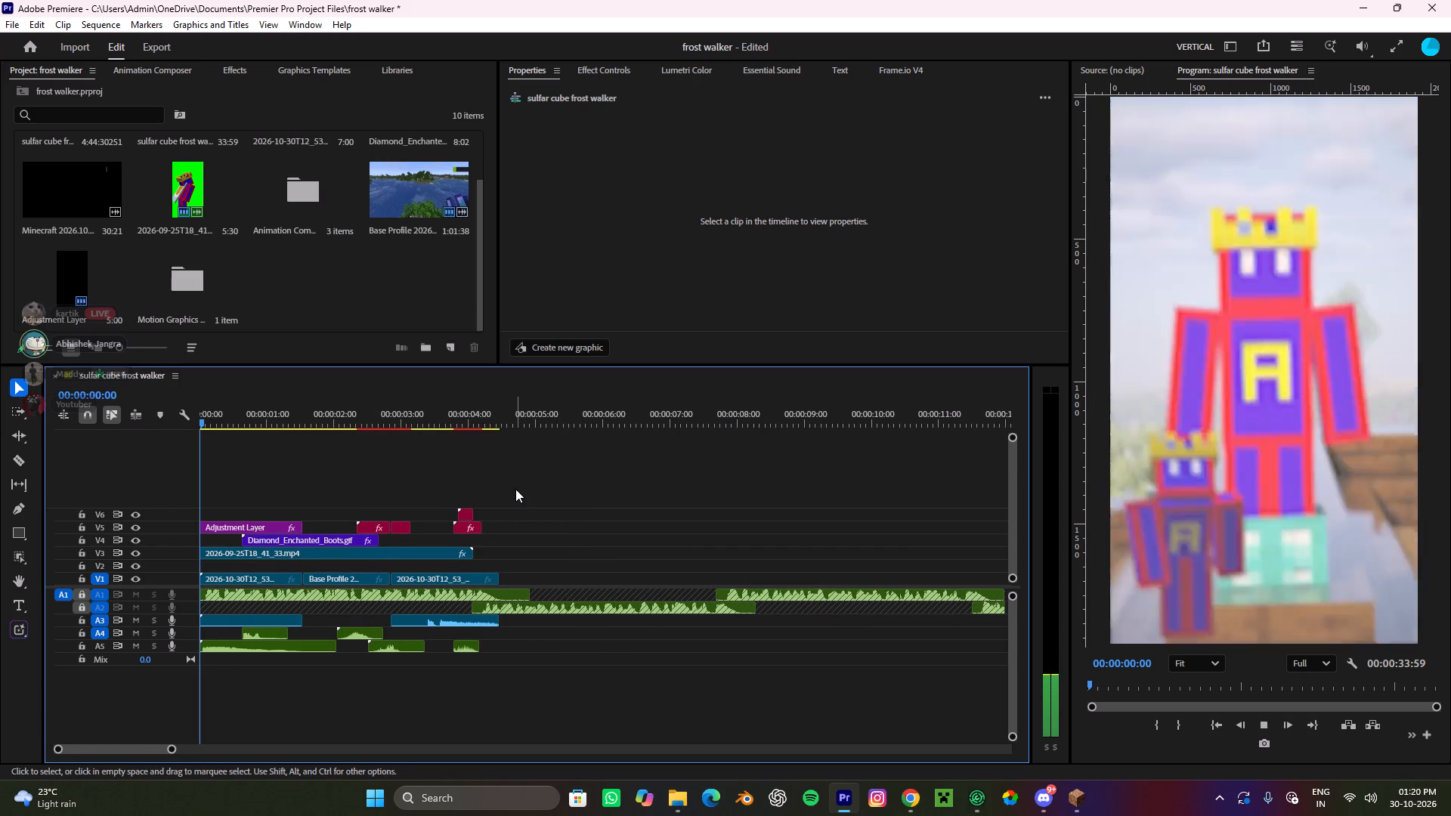
key("space")
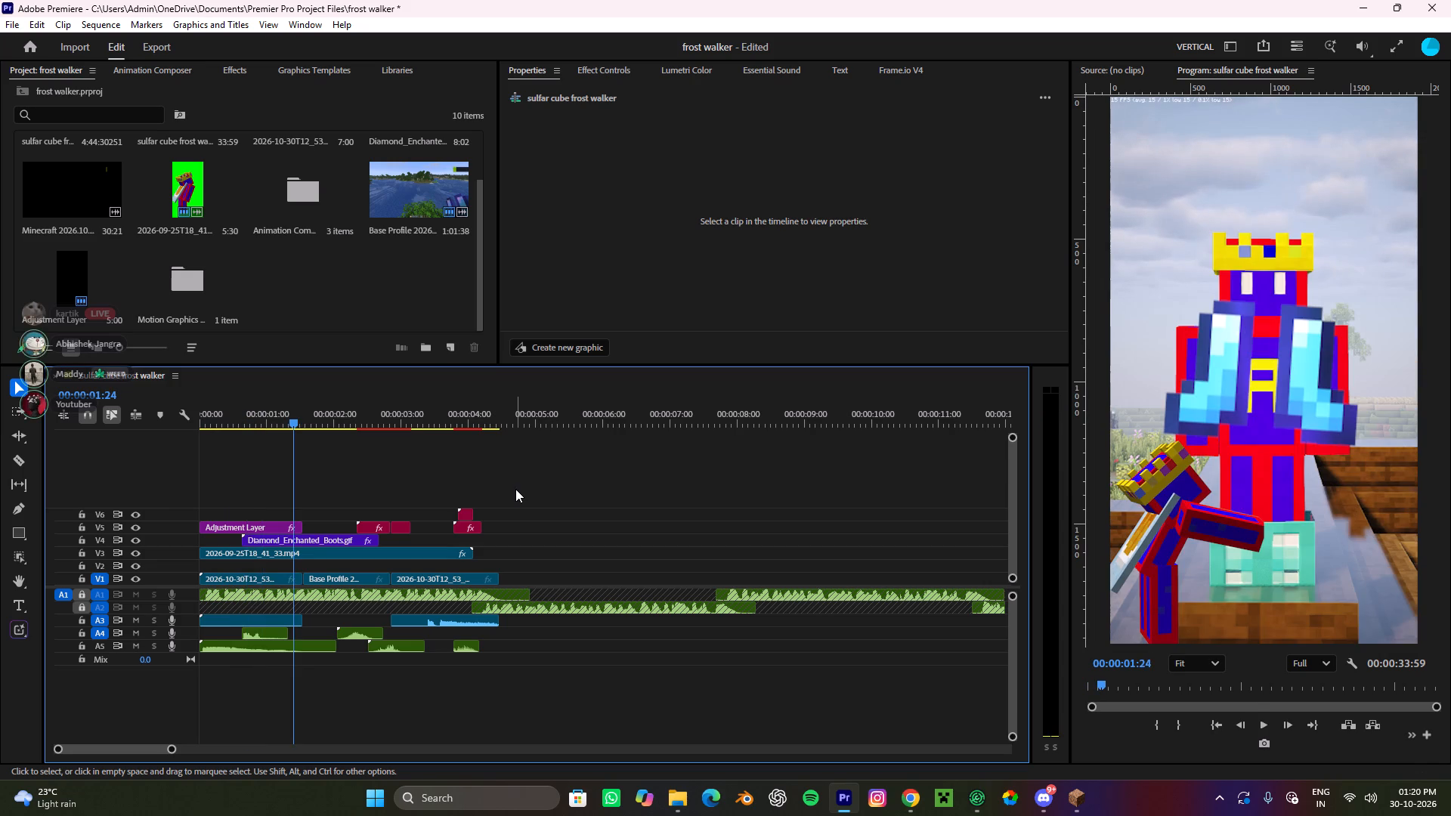
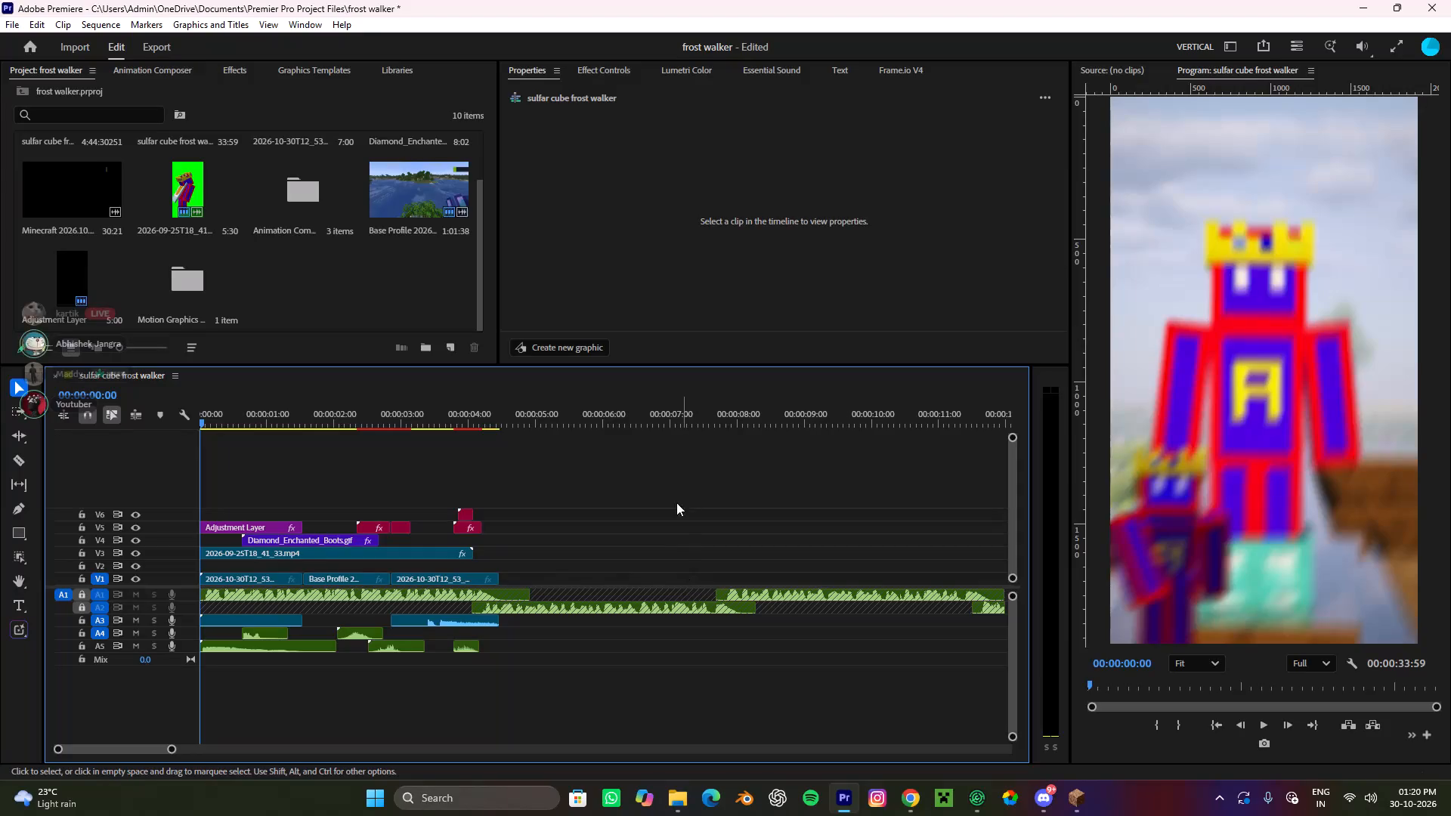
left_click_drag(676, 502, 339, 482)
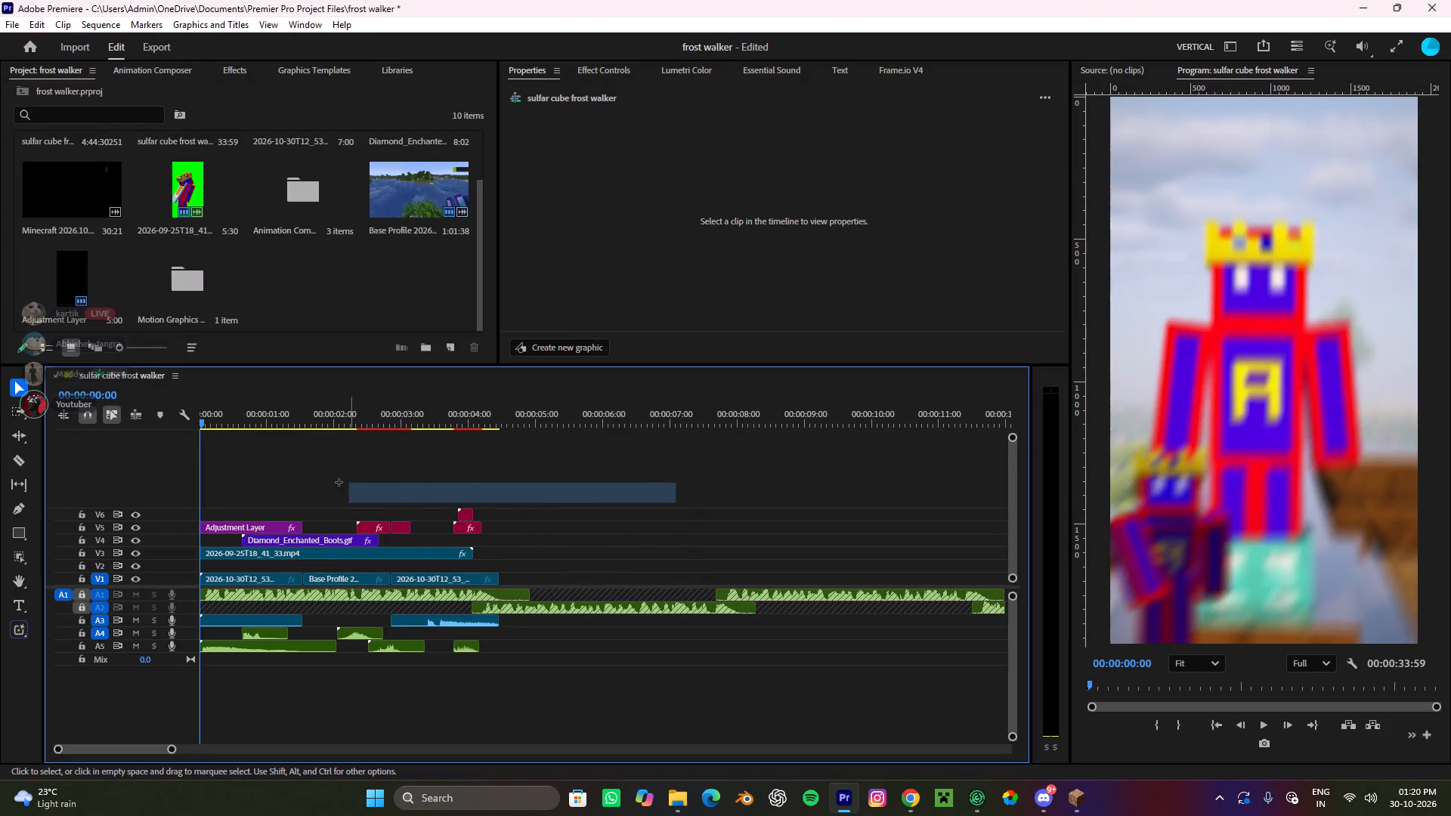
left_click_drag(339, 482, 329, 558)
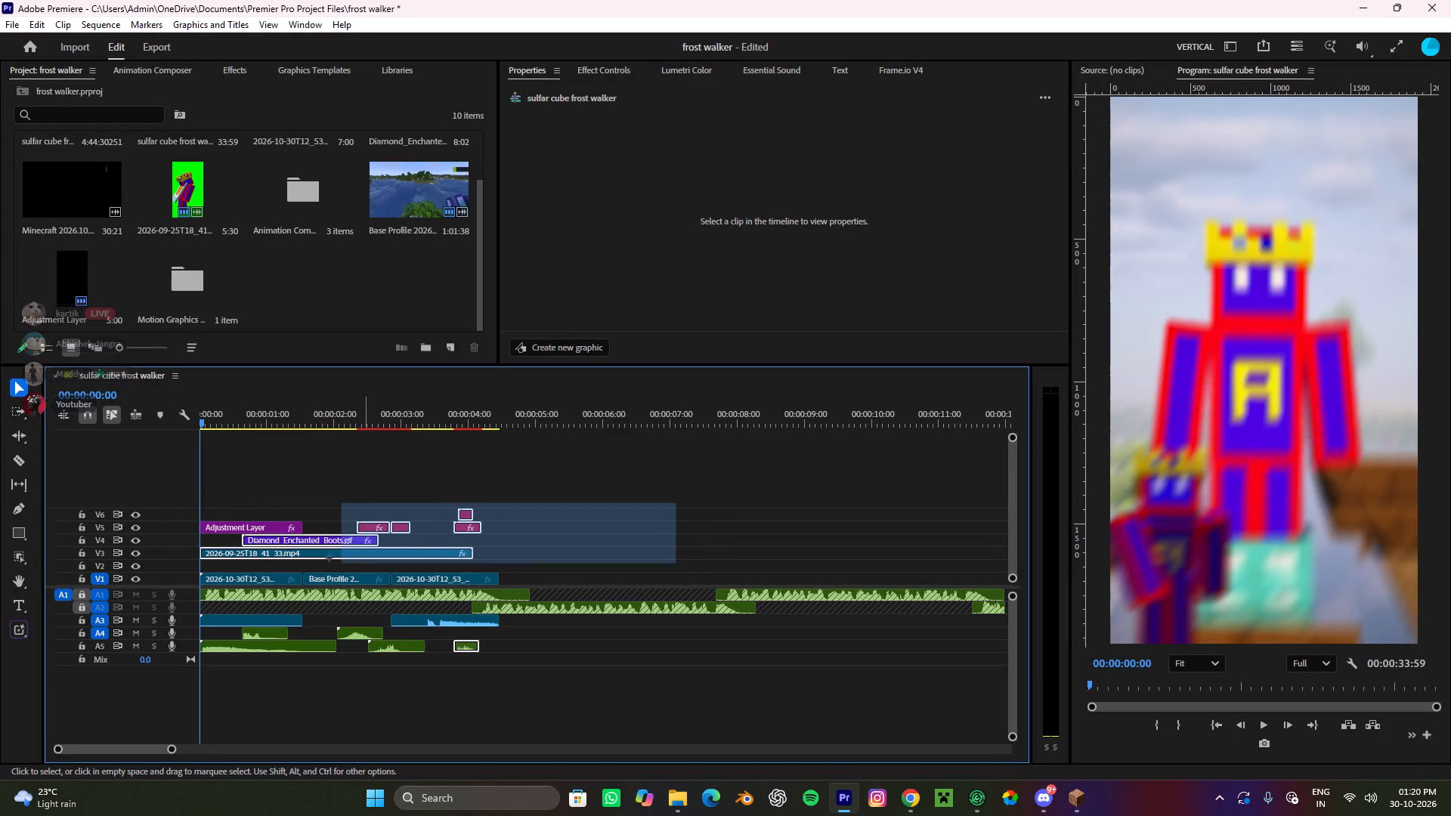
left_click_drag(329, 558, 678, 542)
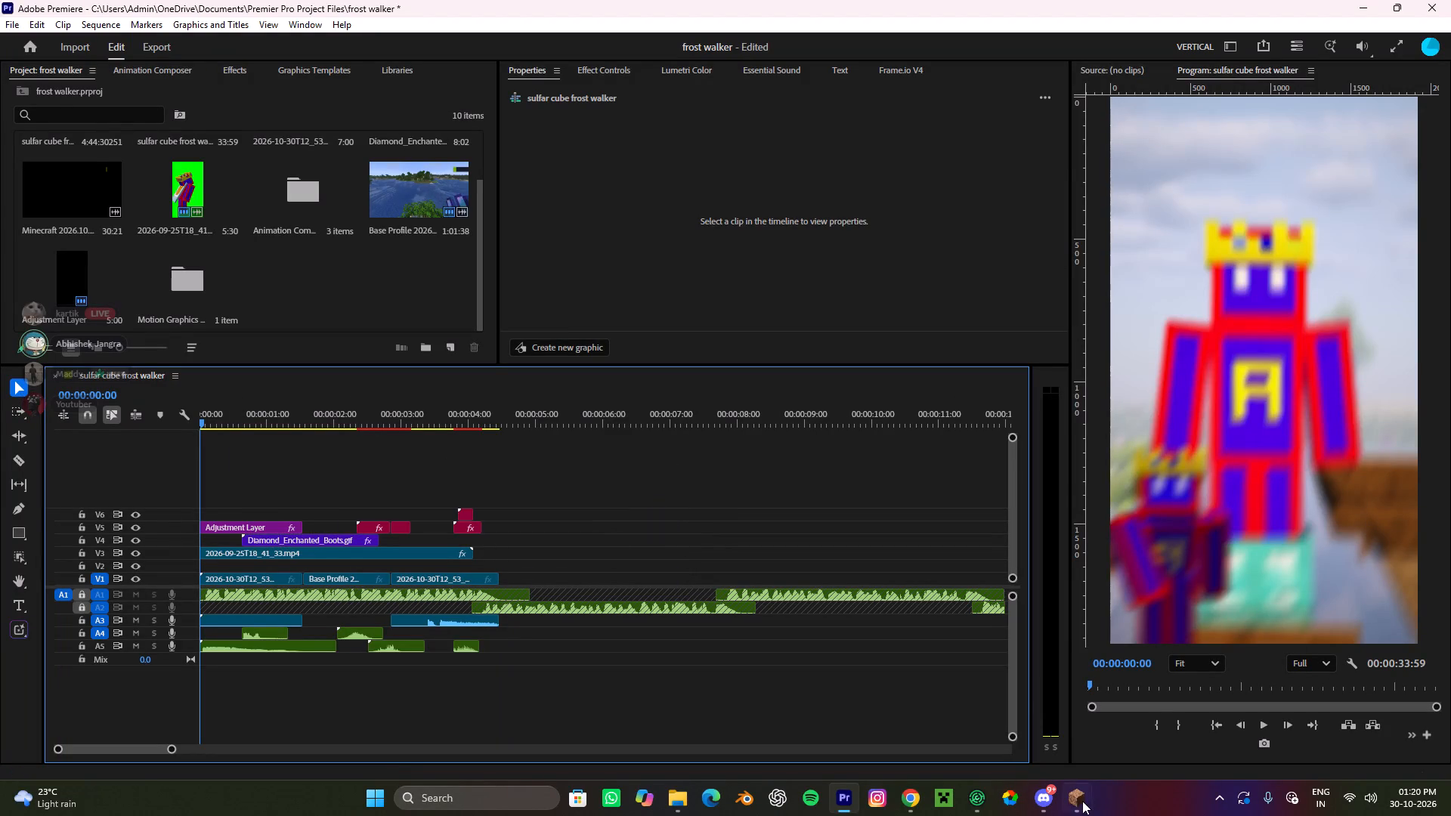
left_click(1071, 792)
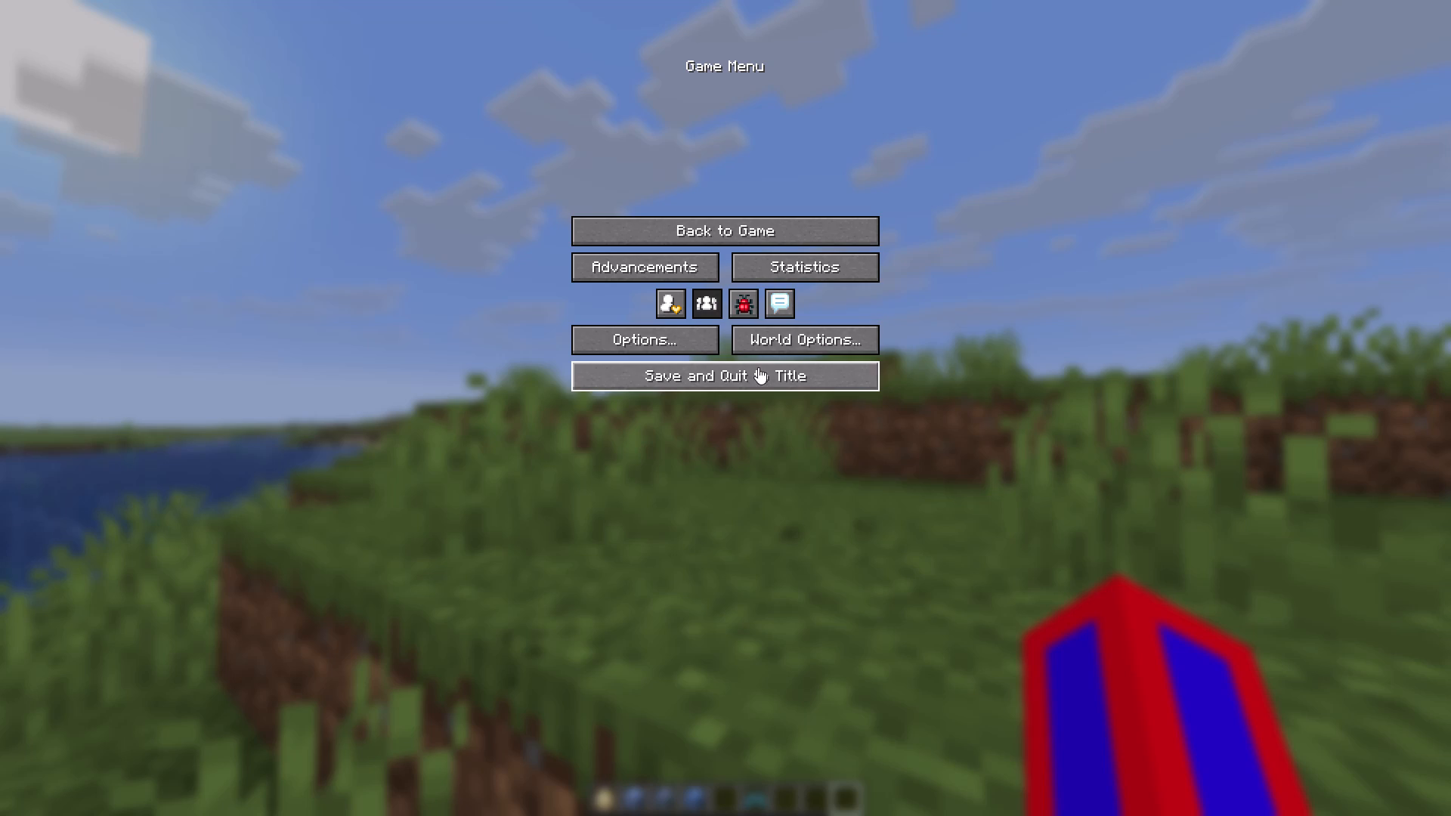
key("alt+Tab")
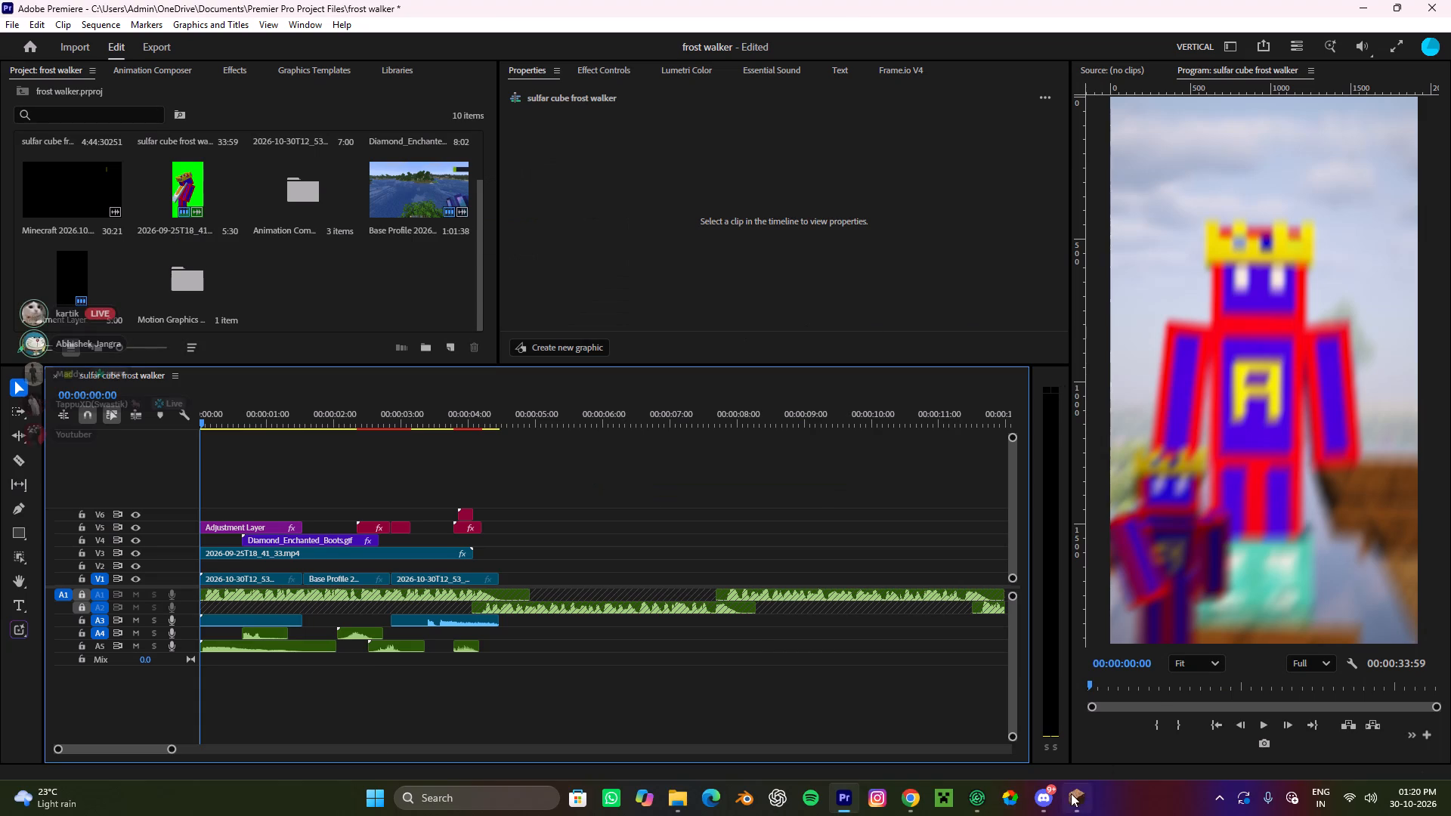
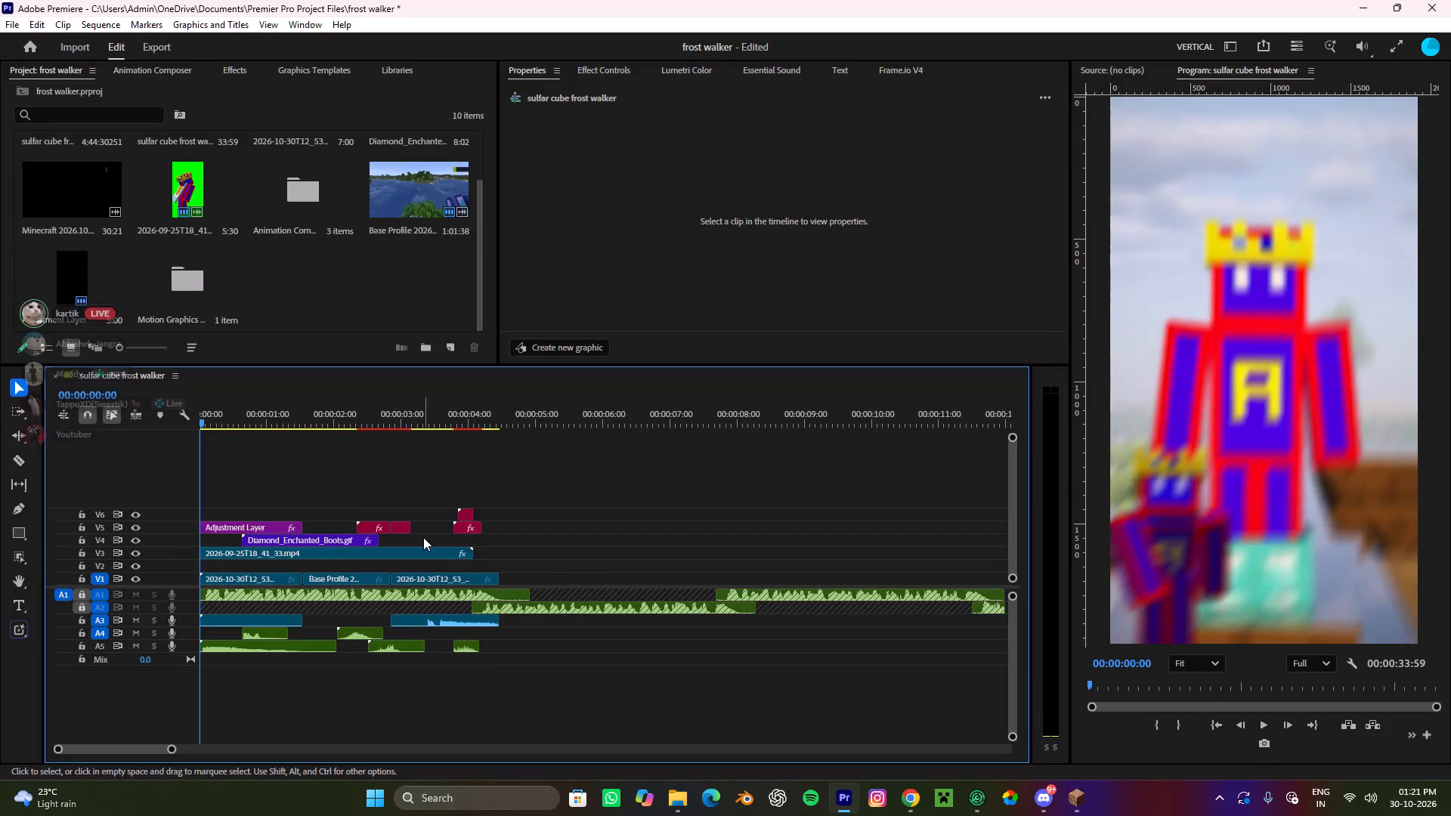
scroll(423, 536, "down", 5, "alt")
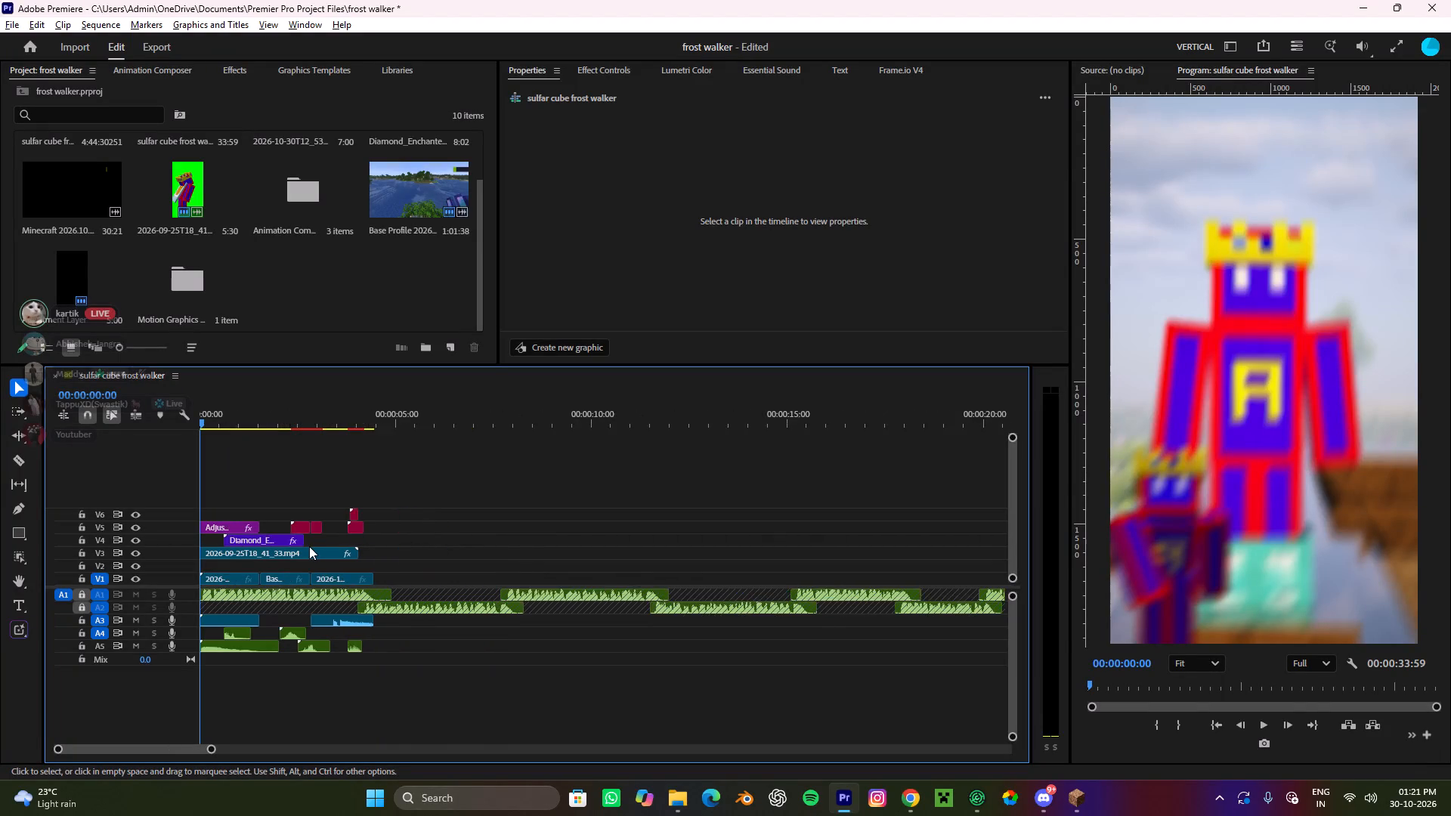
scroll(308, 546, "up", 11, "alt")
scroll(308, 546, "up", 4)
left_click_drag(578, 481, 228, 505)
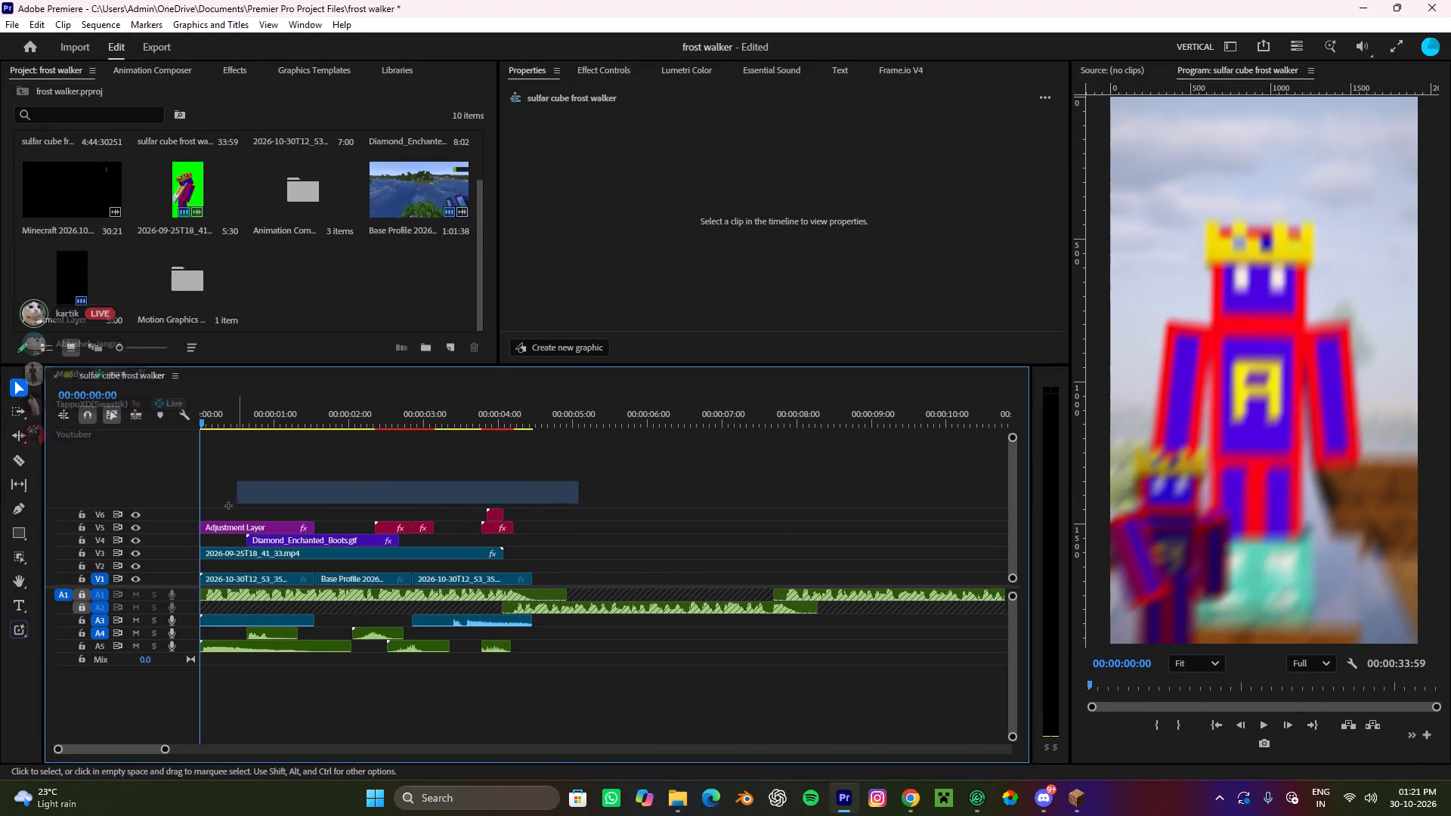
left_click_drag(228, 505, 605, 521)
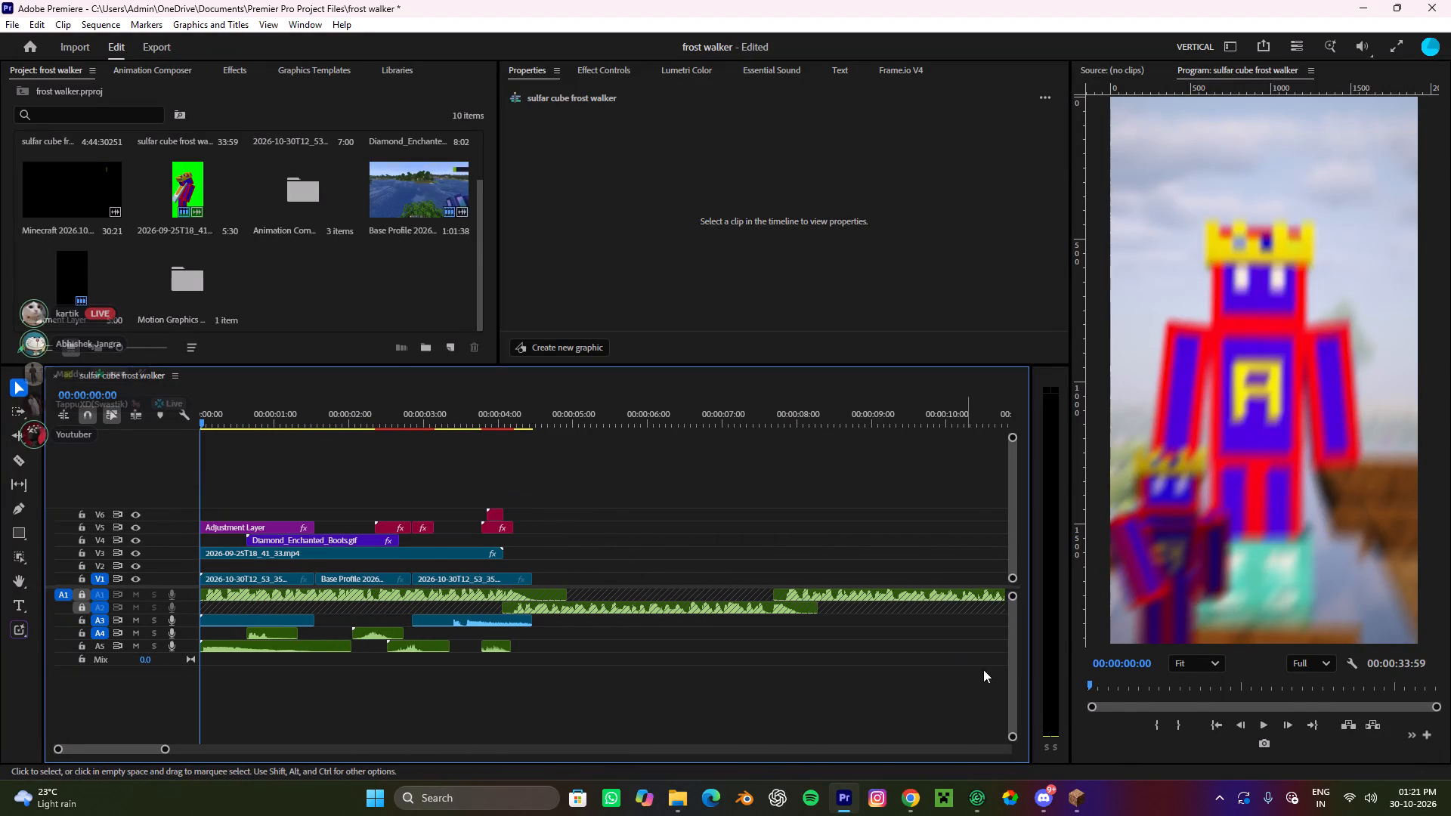
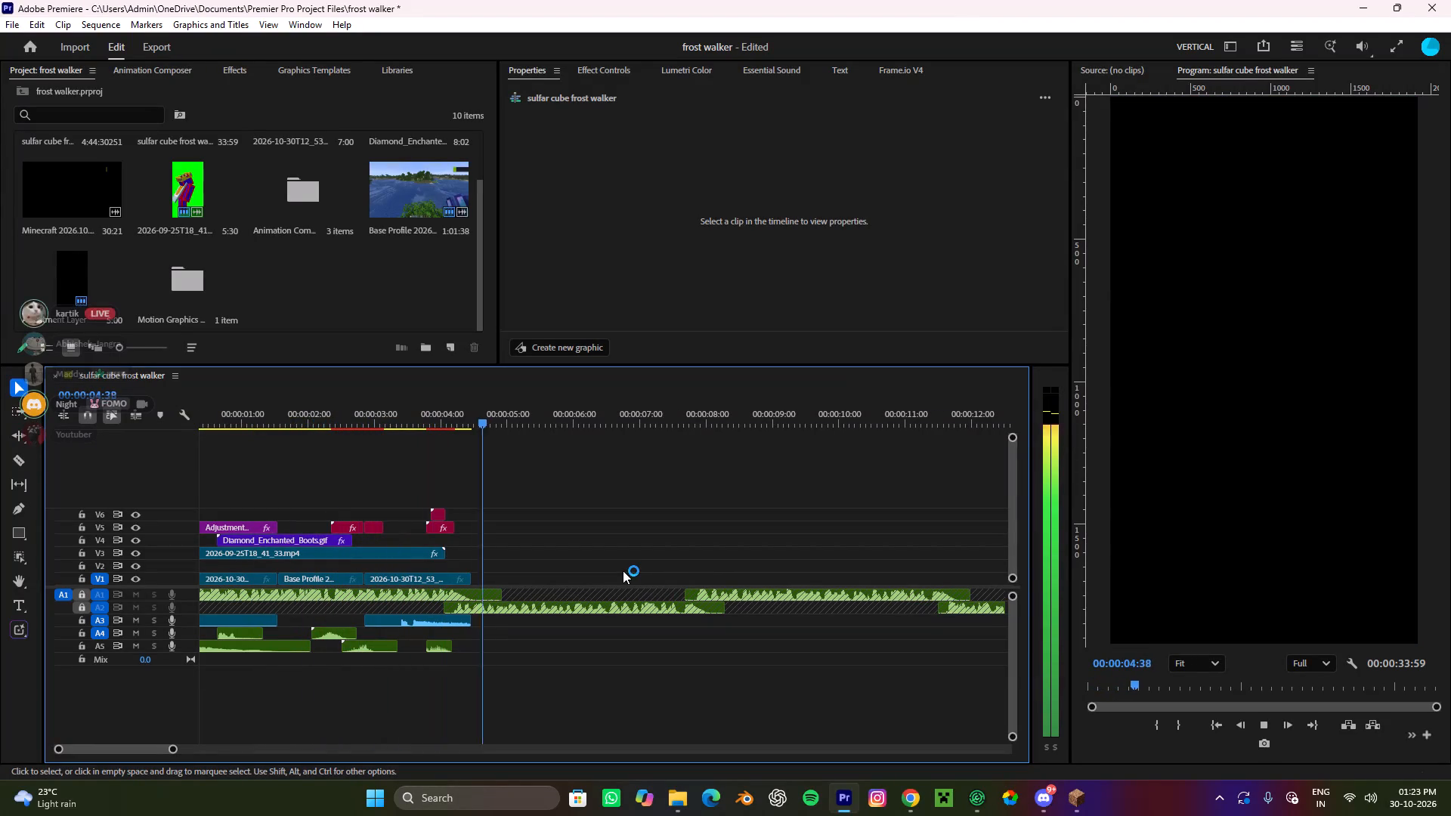
Review the end of the edited section by playing the sequence from about 00:00:03:58 into the voice-over that follows.
scroll(623, 570, "down", 12, "alt")
scroll(437, 636, "up", 6, "alt")
scroll(437, 629, "up", 4)
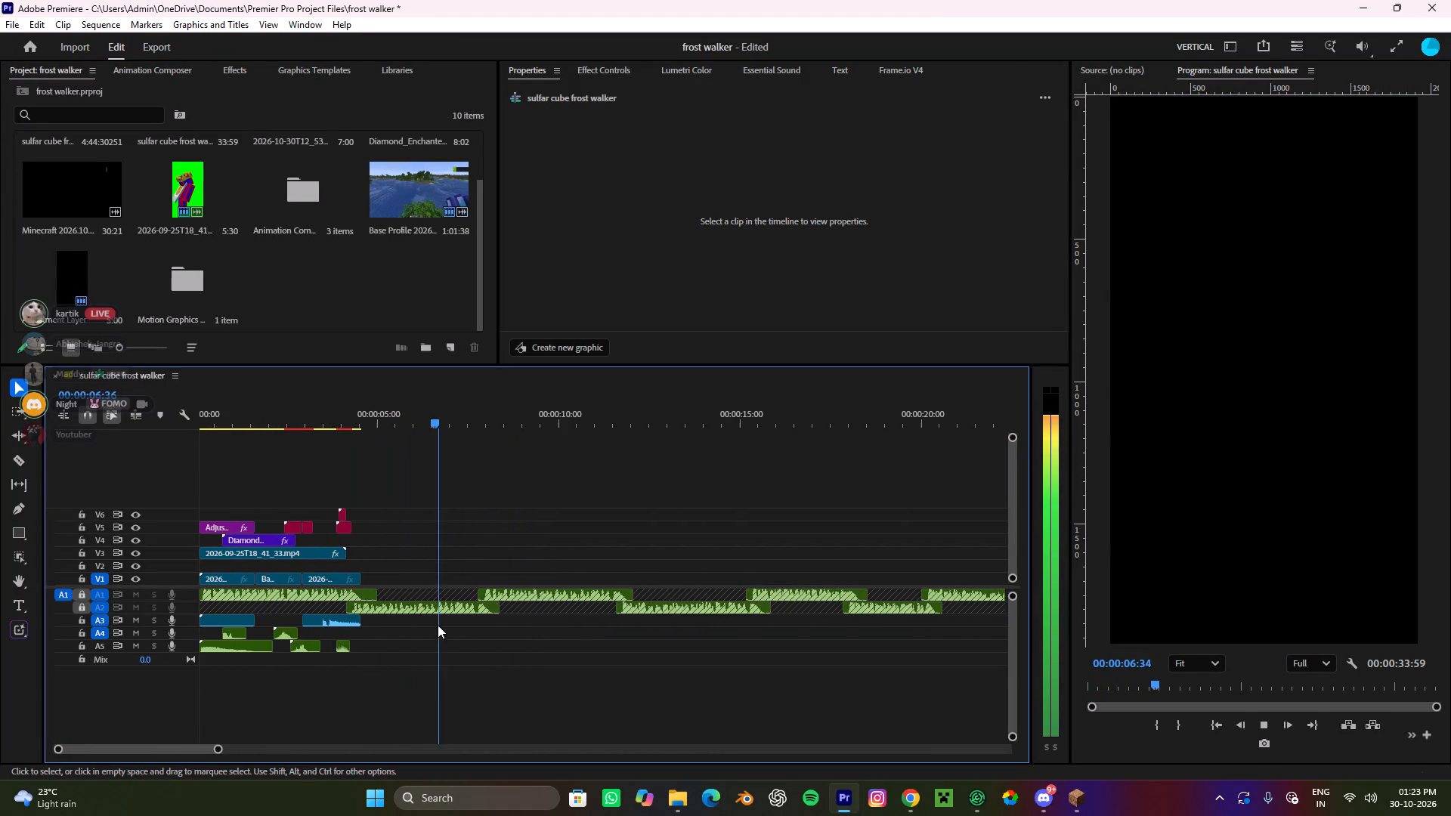
key("space")
left_click_drag(483, 407, 343, 538)
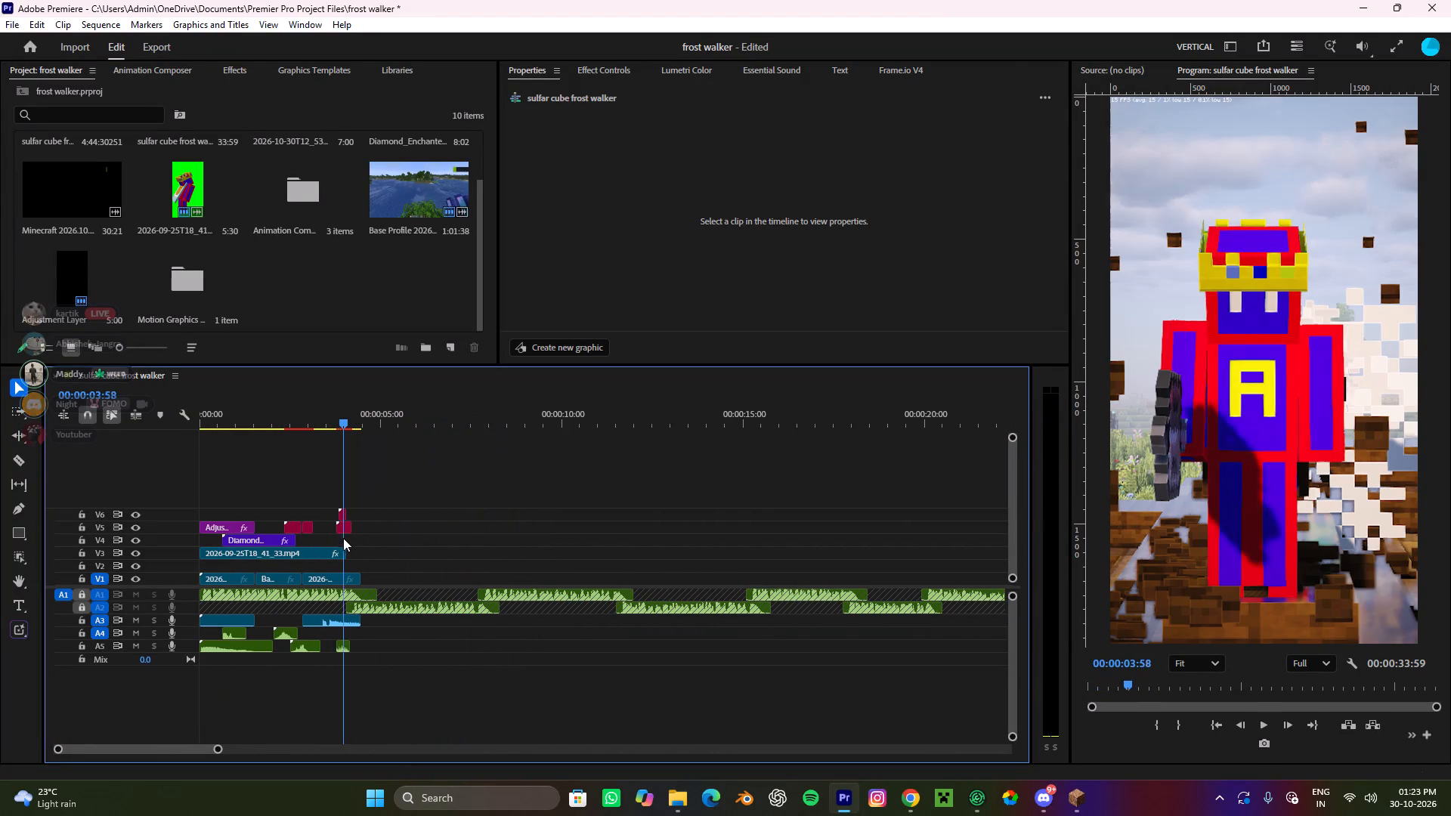
left_click_drag(343, 538, 342, 542)
key("space")
left_click(475, 546)
left_click(475, 546)
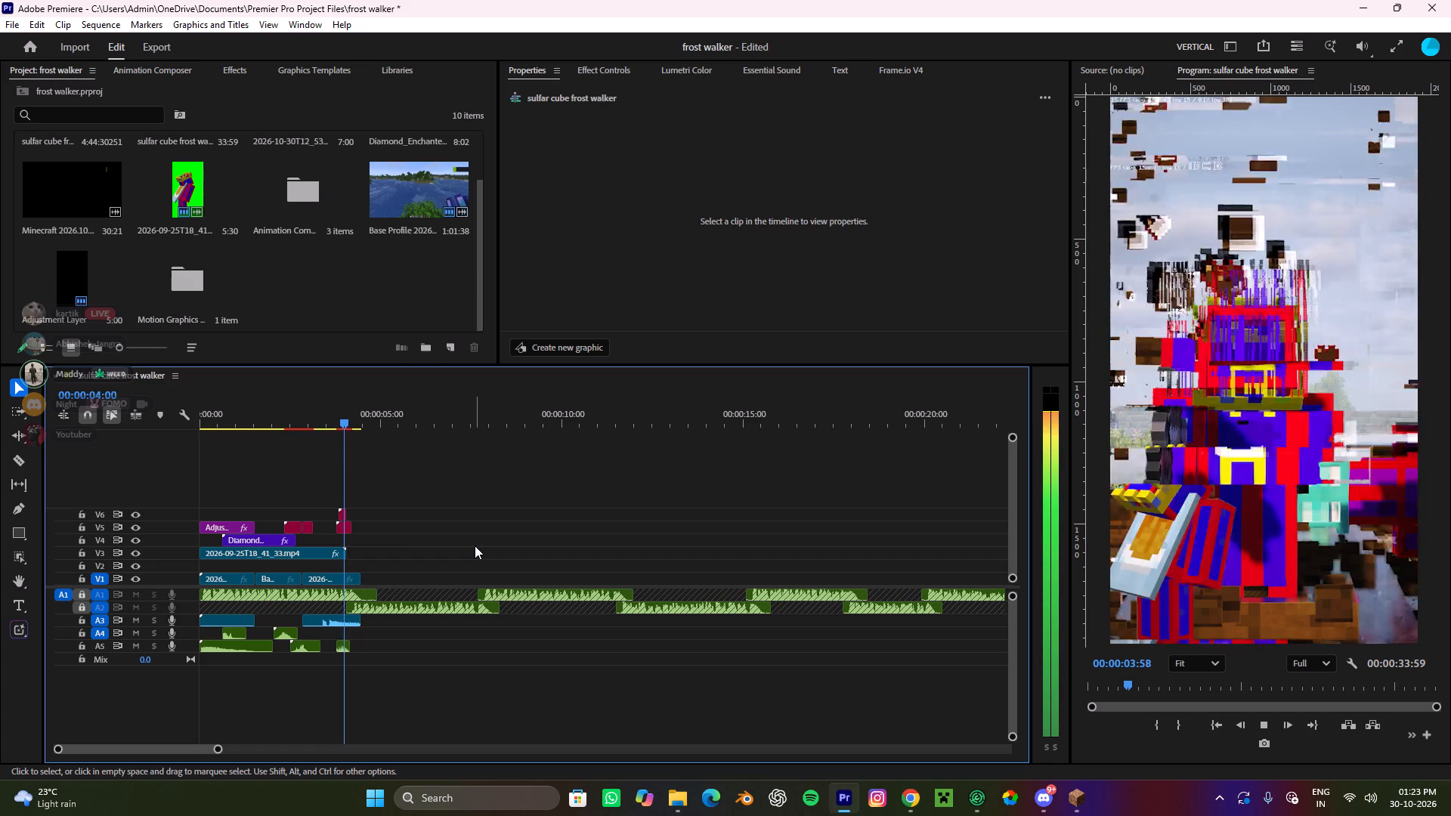
key("space")
Close the open File Explorer windows, including minecraft shorts, cinematics replay and Base Profile, and return to the Premiere Pro sequence.
left_click(667, 786)
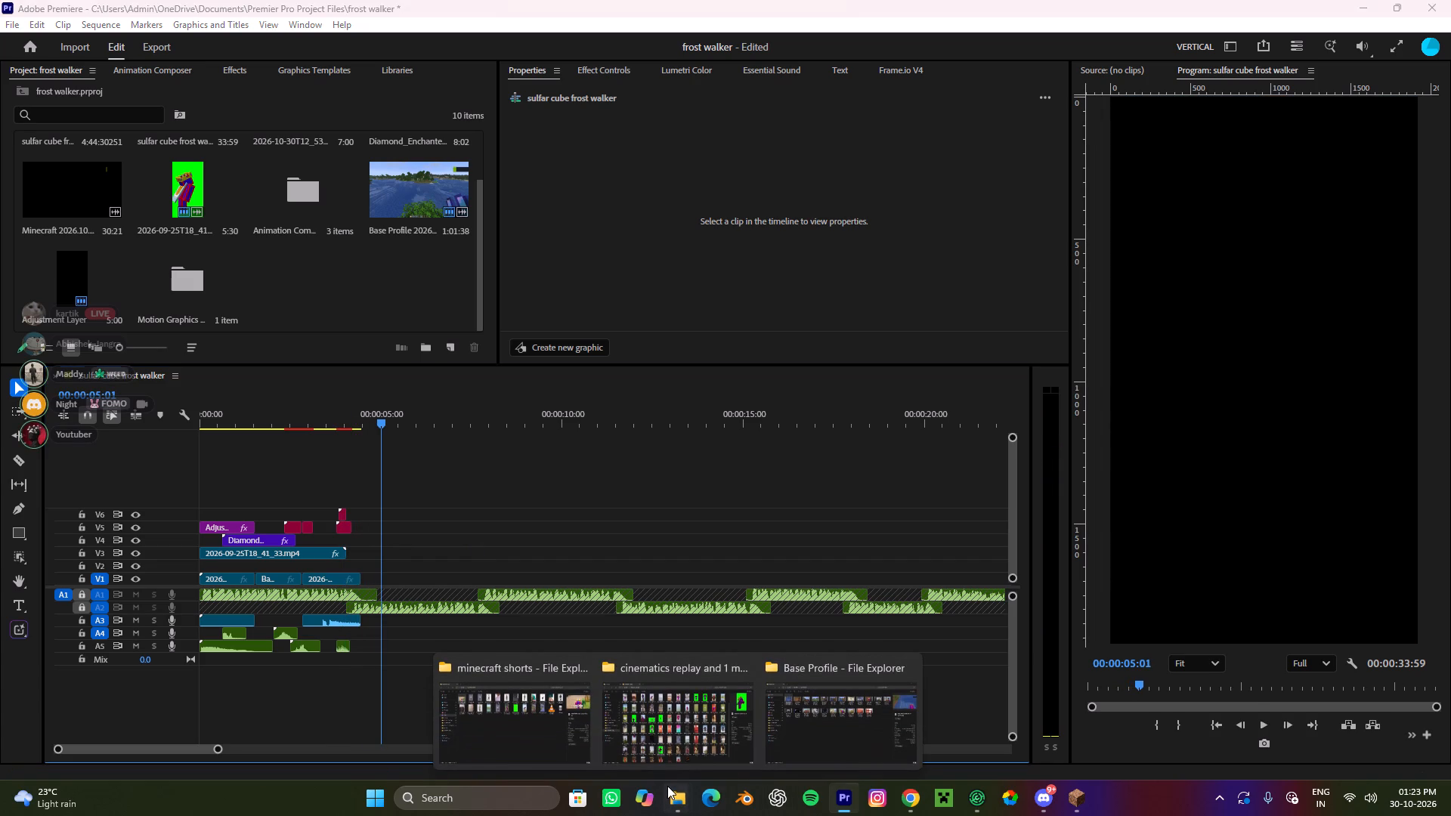
left_click(921, 667)
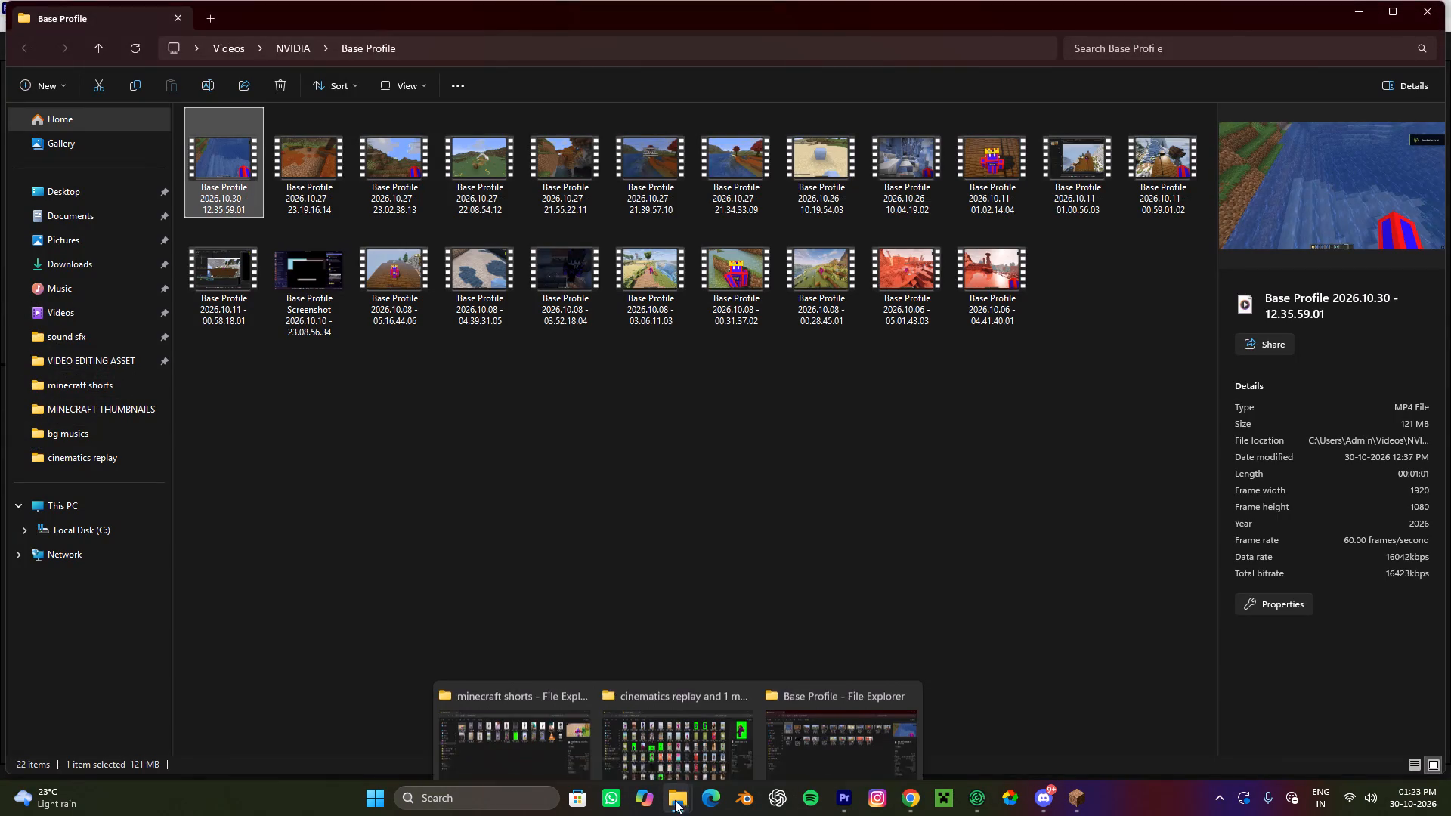
left_click(738, 664)
left_click(661, 669)
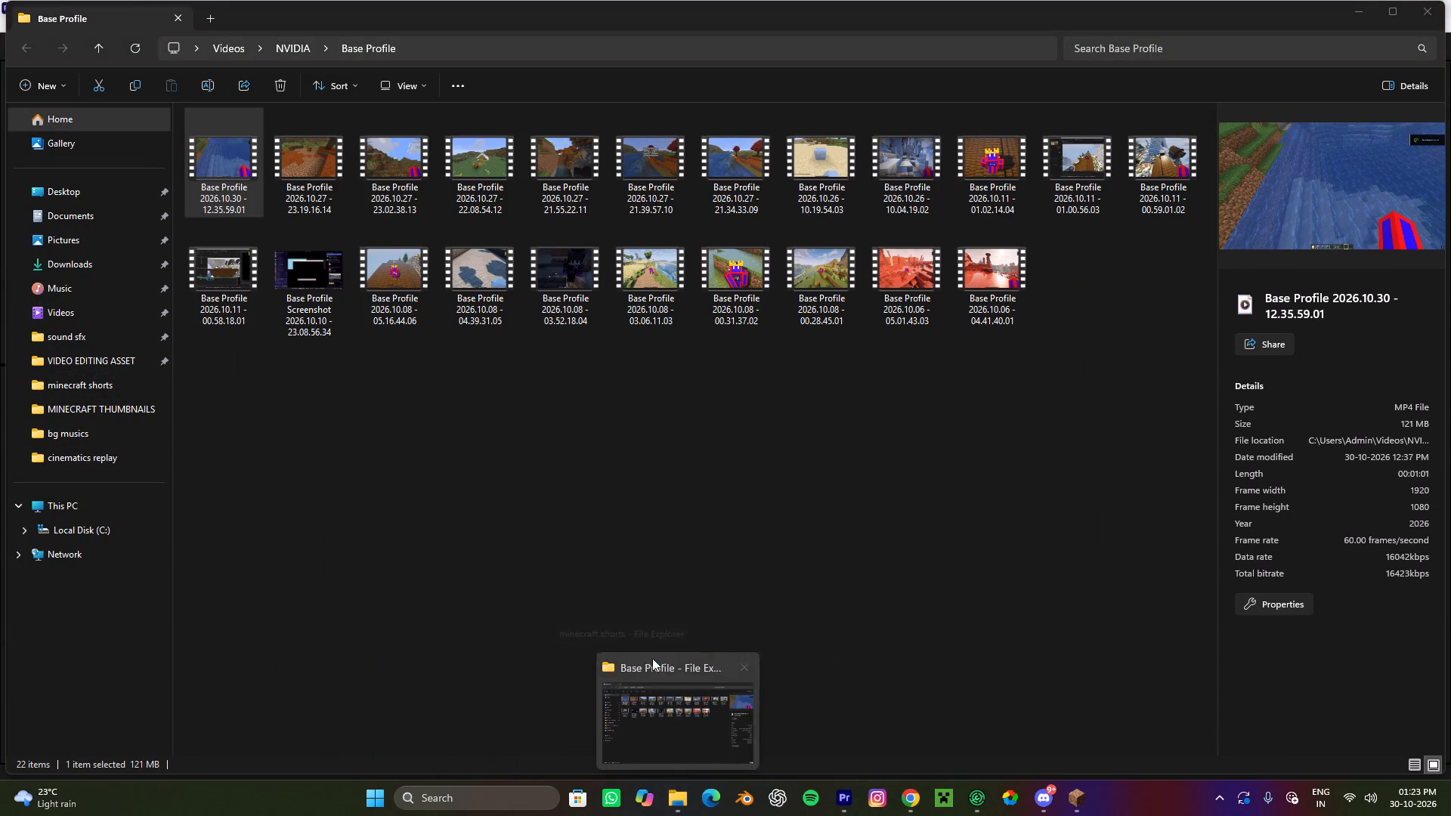
left_click_drag(523, 569, 512, 555)
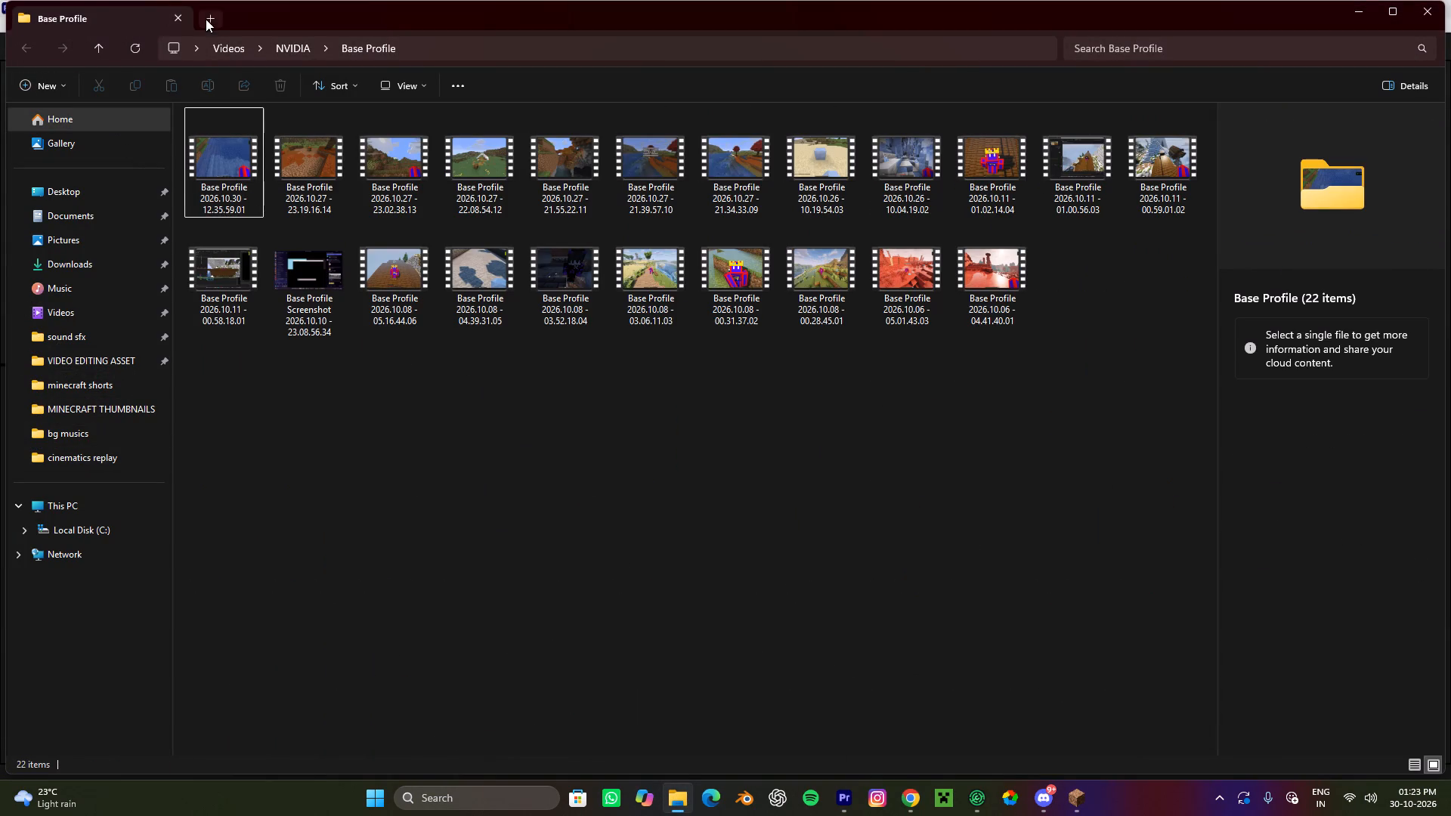
left_click(206, 19)
left_click(176, 20)
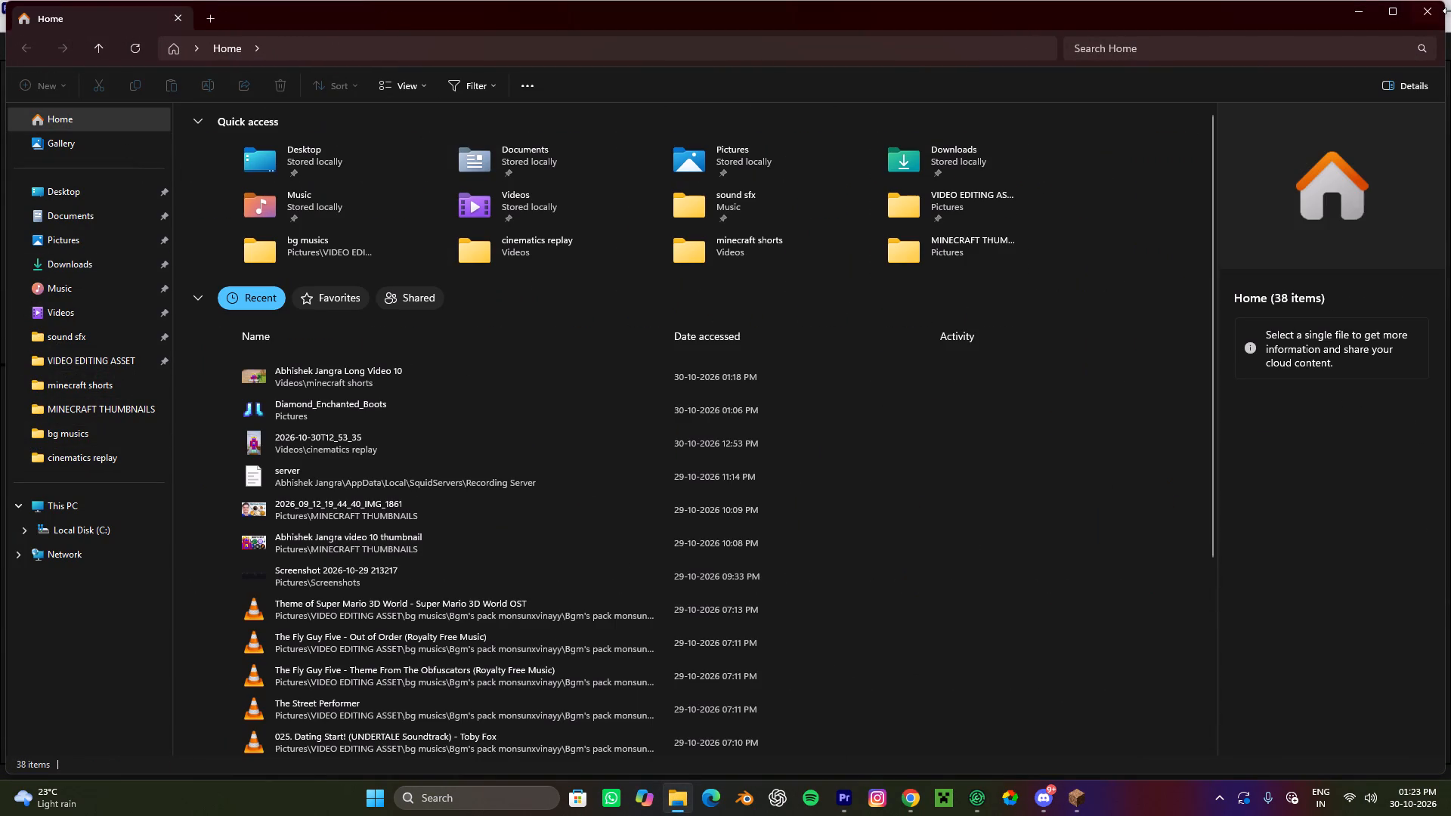
left_click(1427, 21)
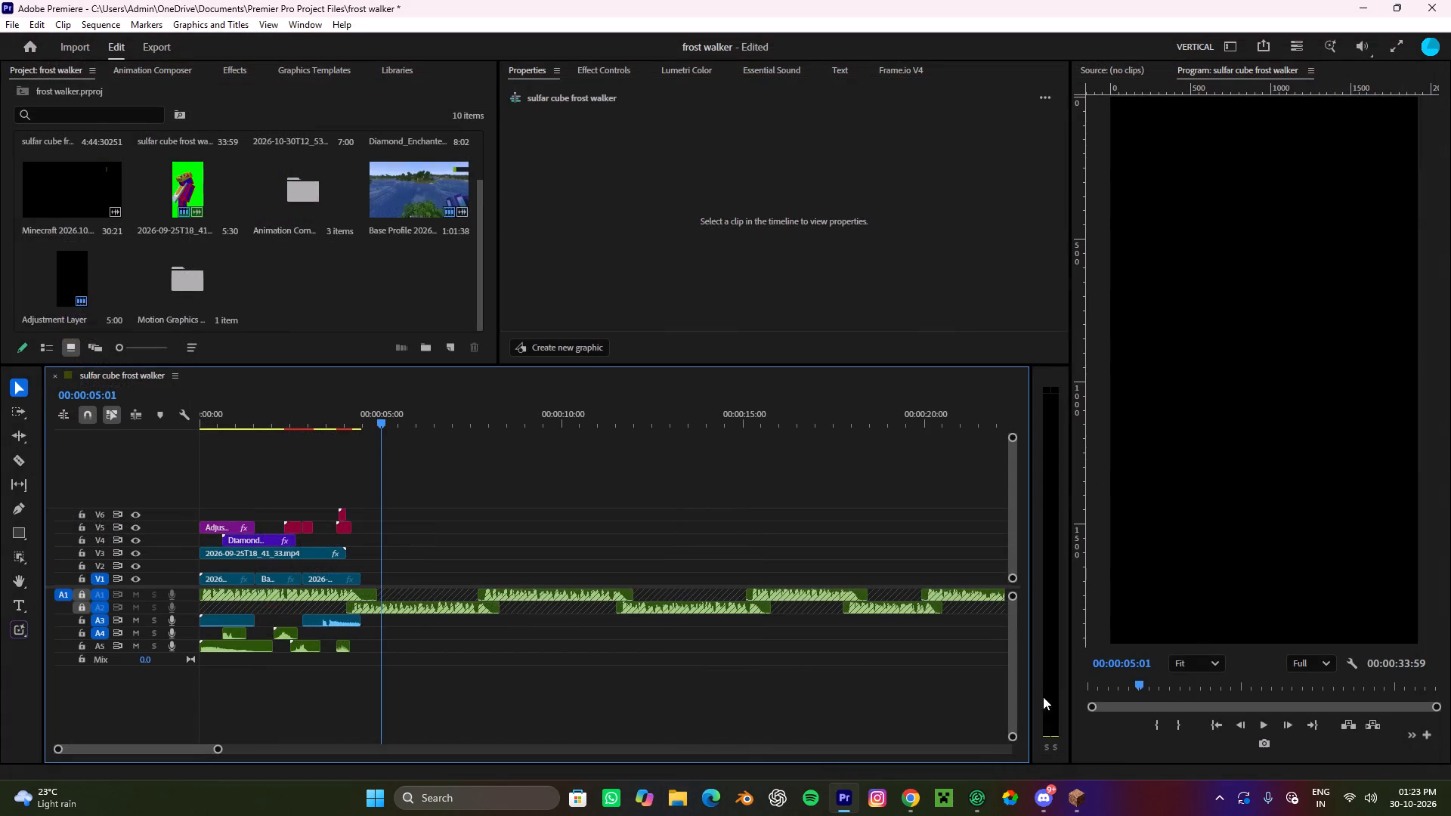
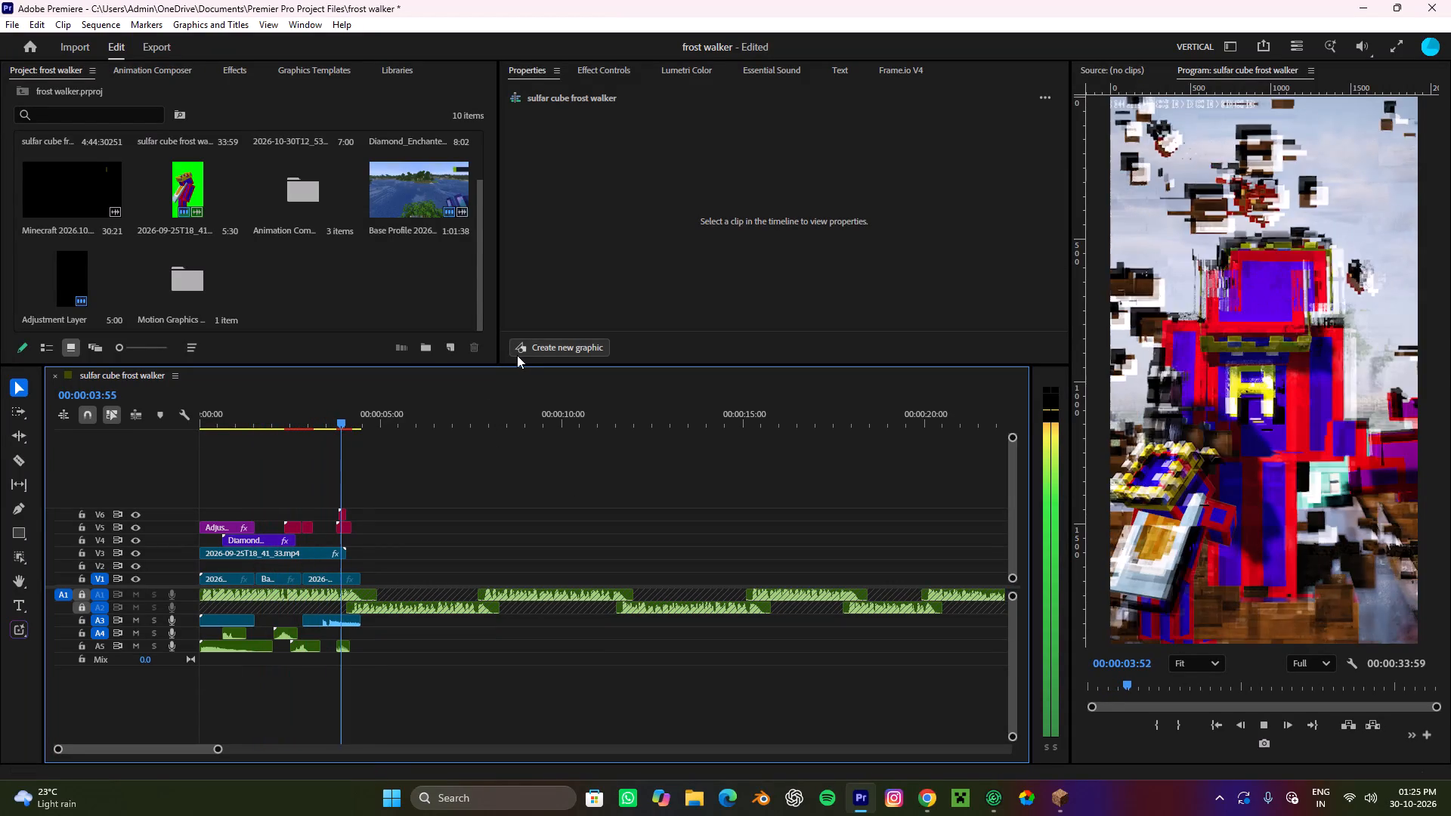
Review the edited section by playing the sequence from its start into the voice-over that follows.
key("space")
left_click_drag(333, 413, 0, 393)
key("space")
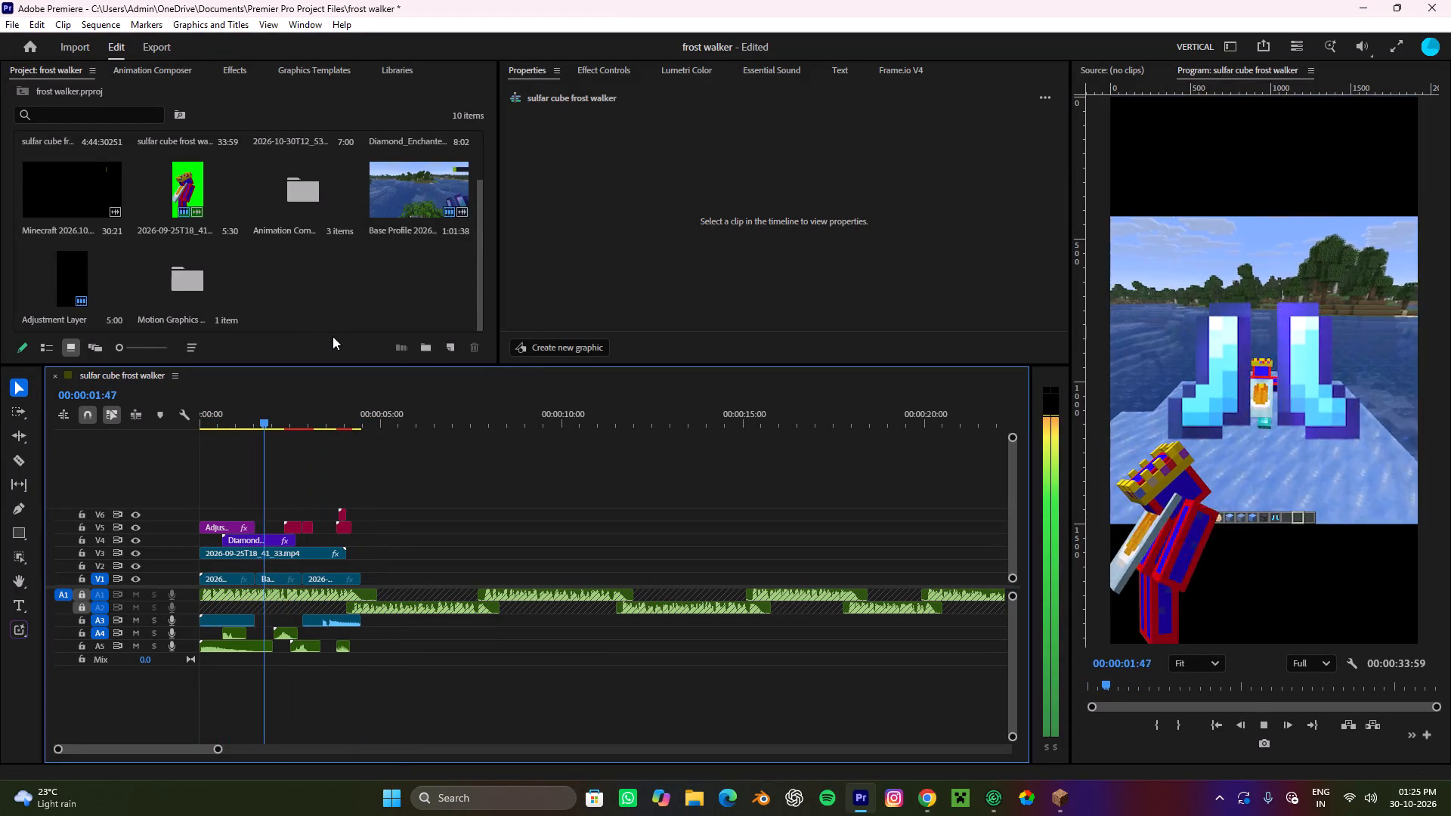
scroll(427, 547, "down", 3, "alt")
scroll(275, 571, "up", 4, "alt")
scroll(283, 545, "down", 4, "alt")
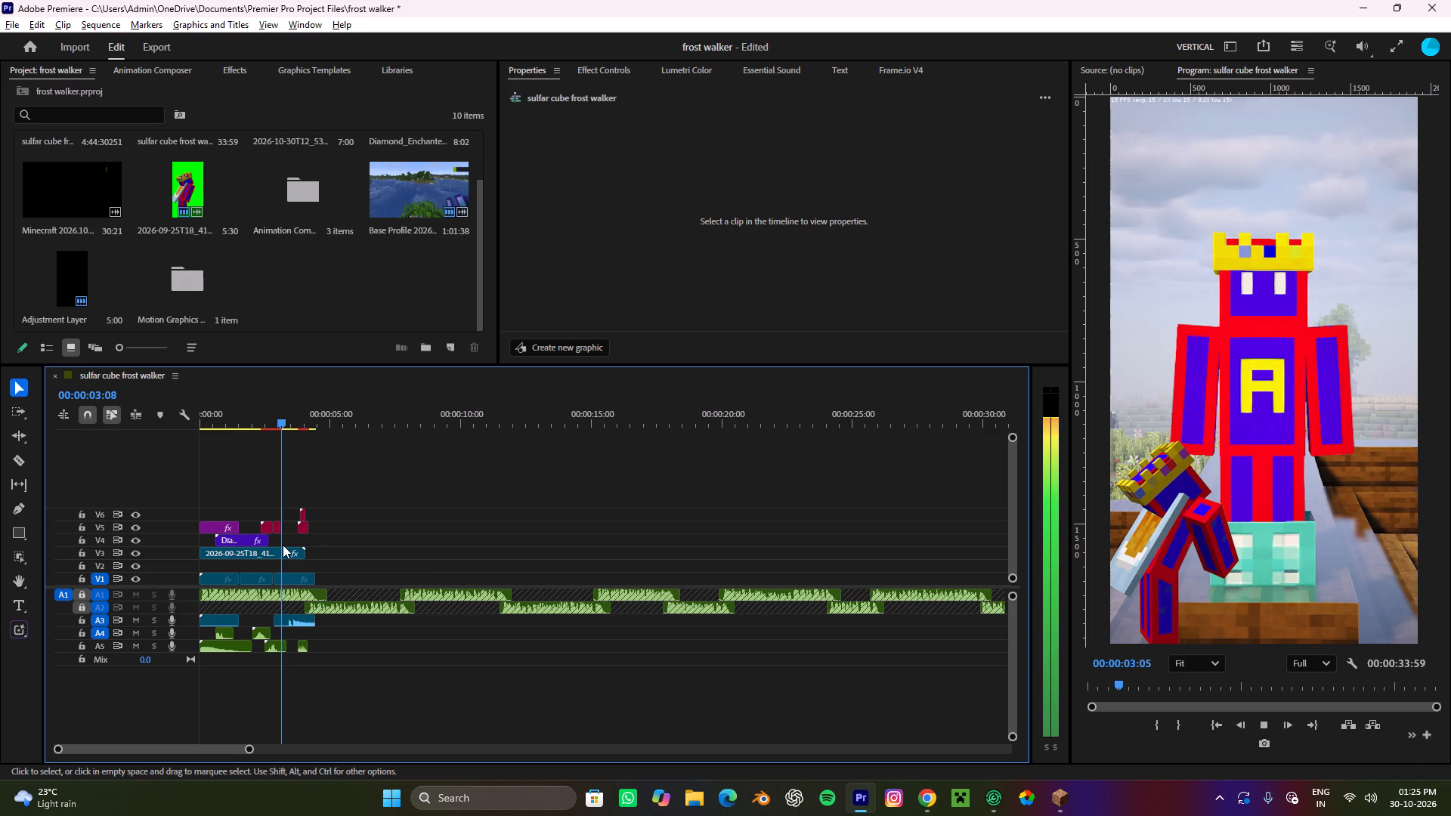
scroll(284, 543, "up", 4, "alt")
scroll(338, 512, "down", 8, "alt")
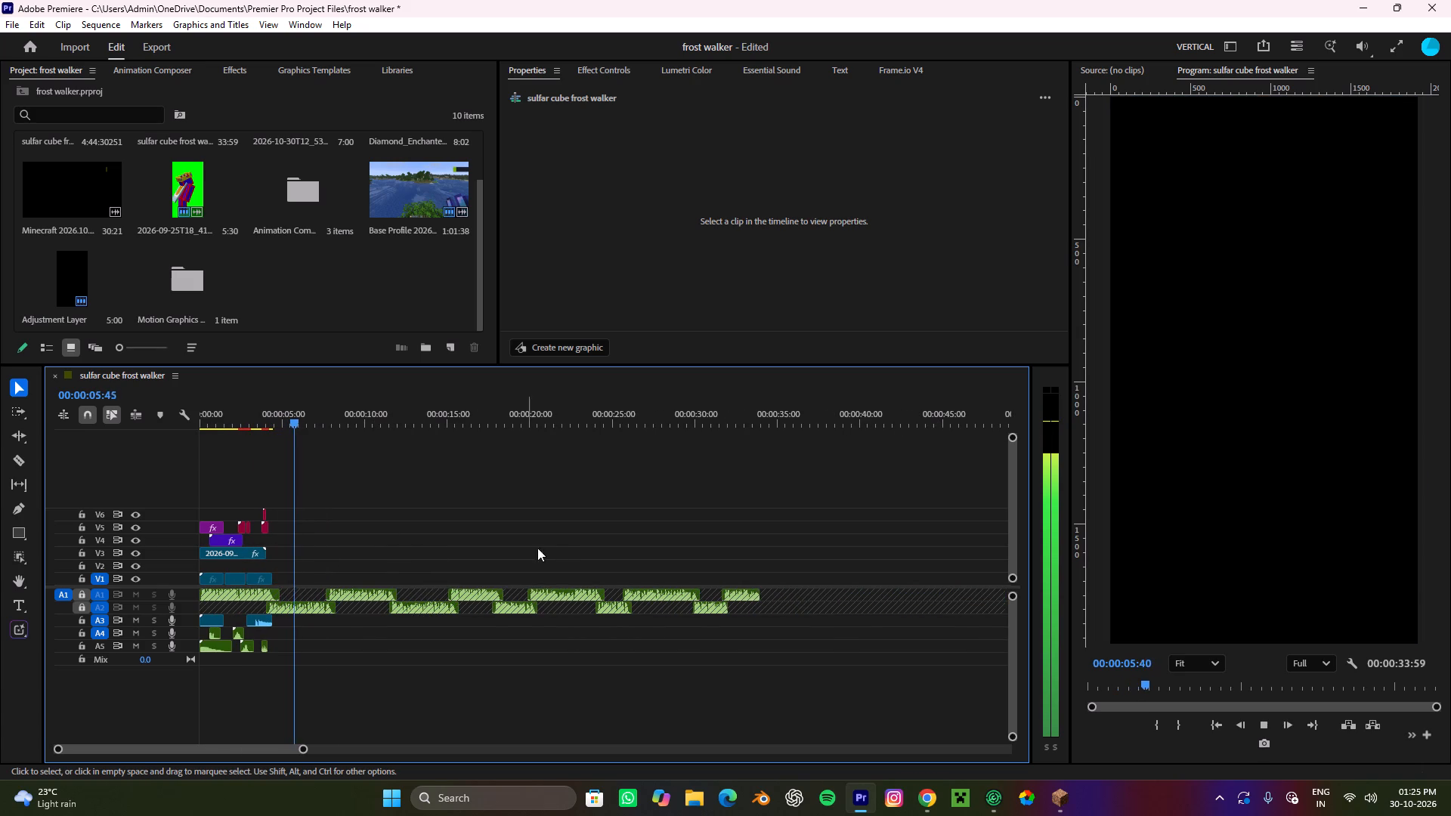
key("space")
Import the gameplay recording Minecraft 2026.10.26 - 11.41.56.05 from the Videos > NVIDIA > Minecraft folder into the Premiere Pro sequence after the edited section.
left_click(684, 788)
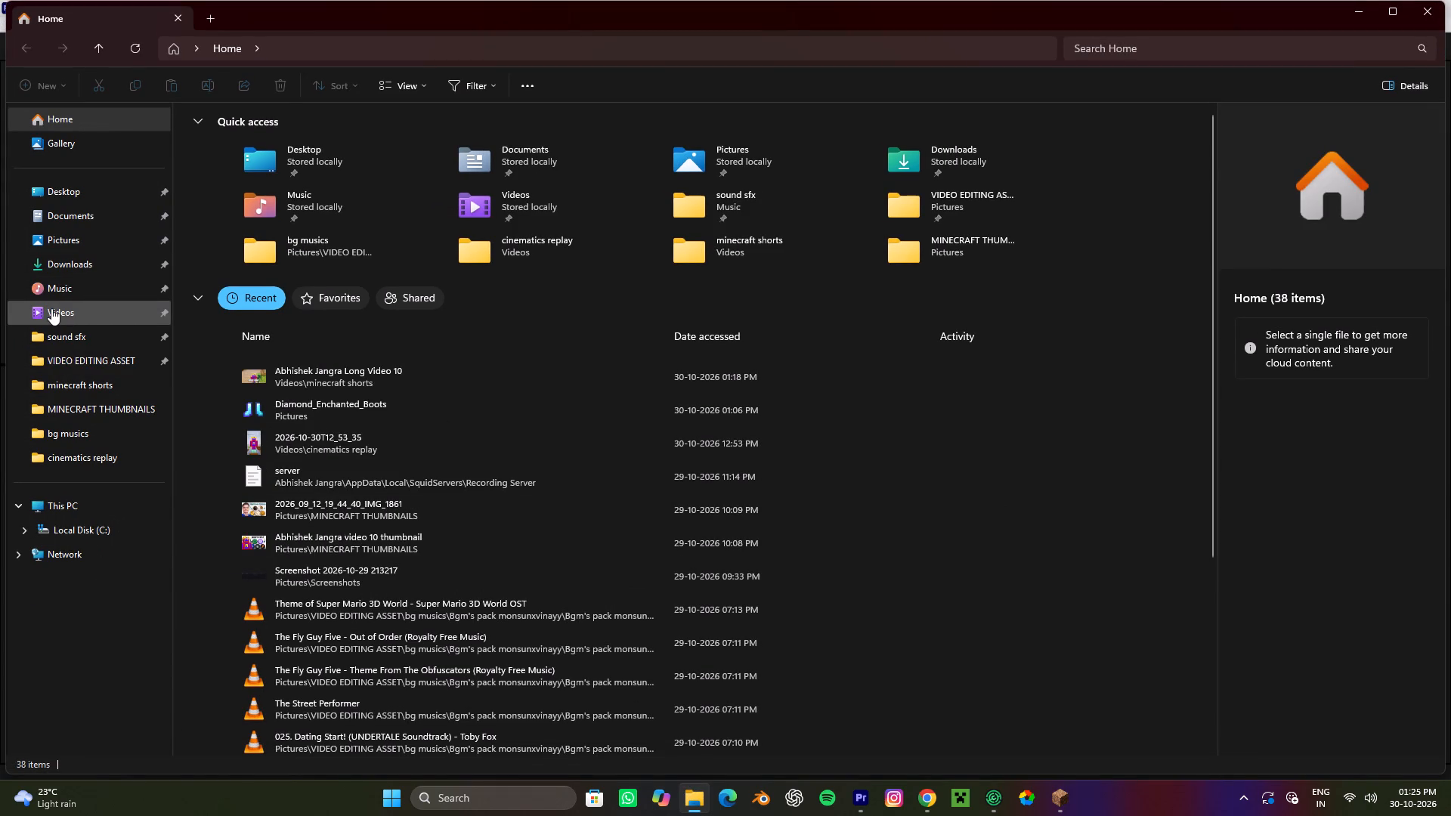
left_click(51, 308)
left_click(600, 172)
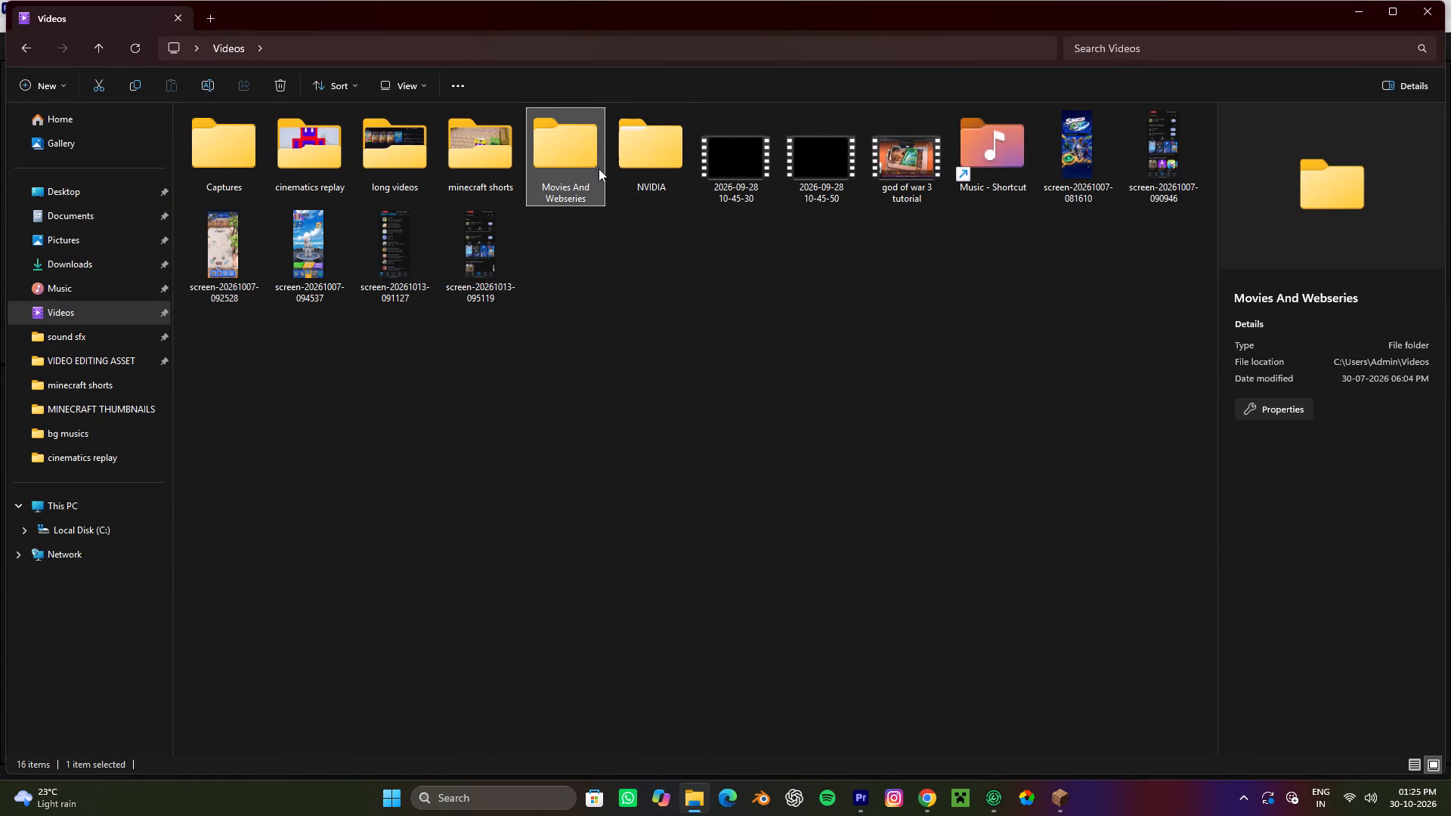
double_click(628, 155)
double_click(548, 138)
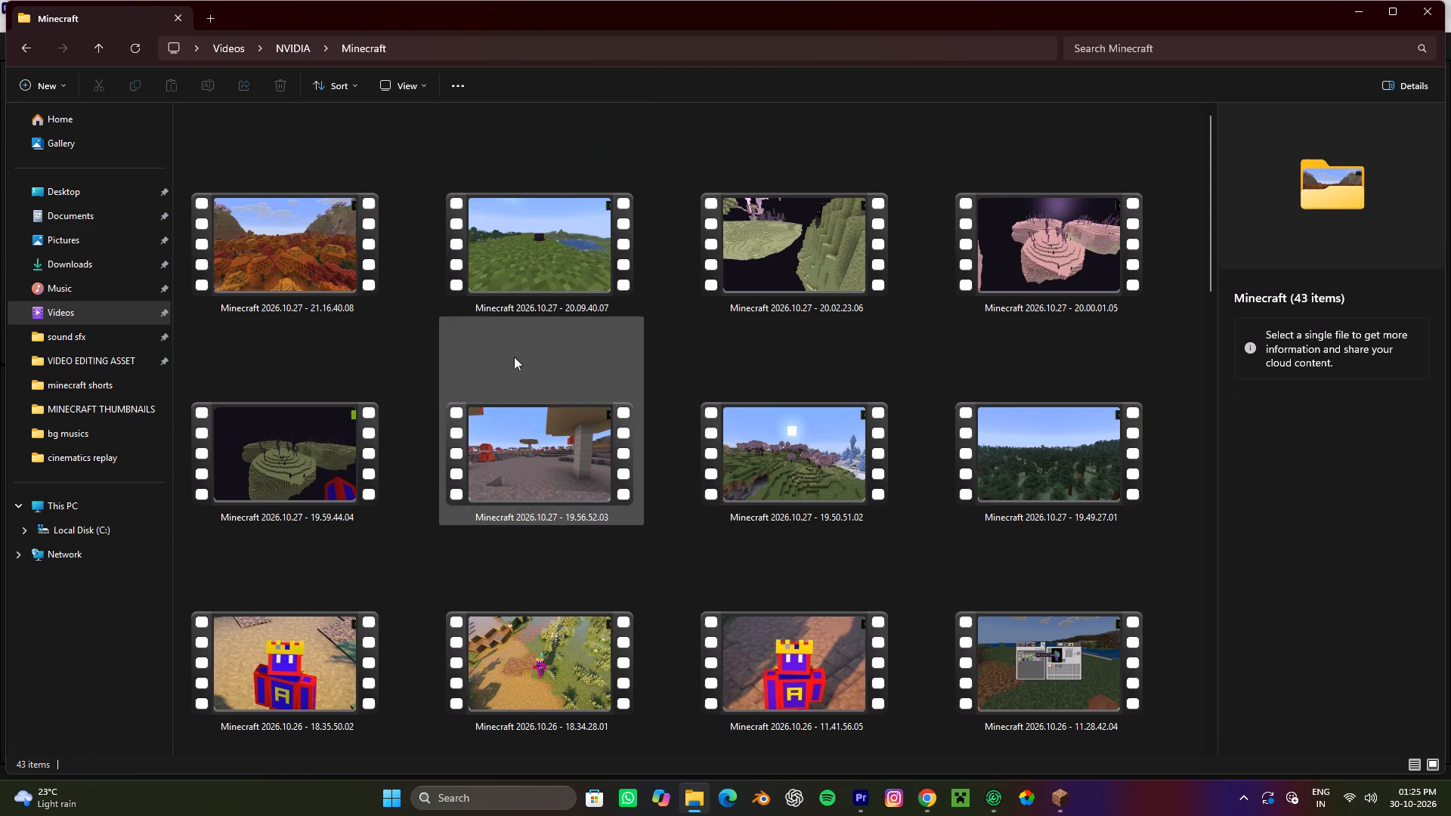
scroll(565, 366, "down", 8)
scroll(563, 462, "up", 3)
scroll(742, 502, "down", 3)
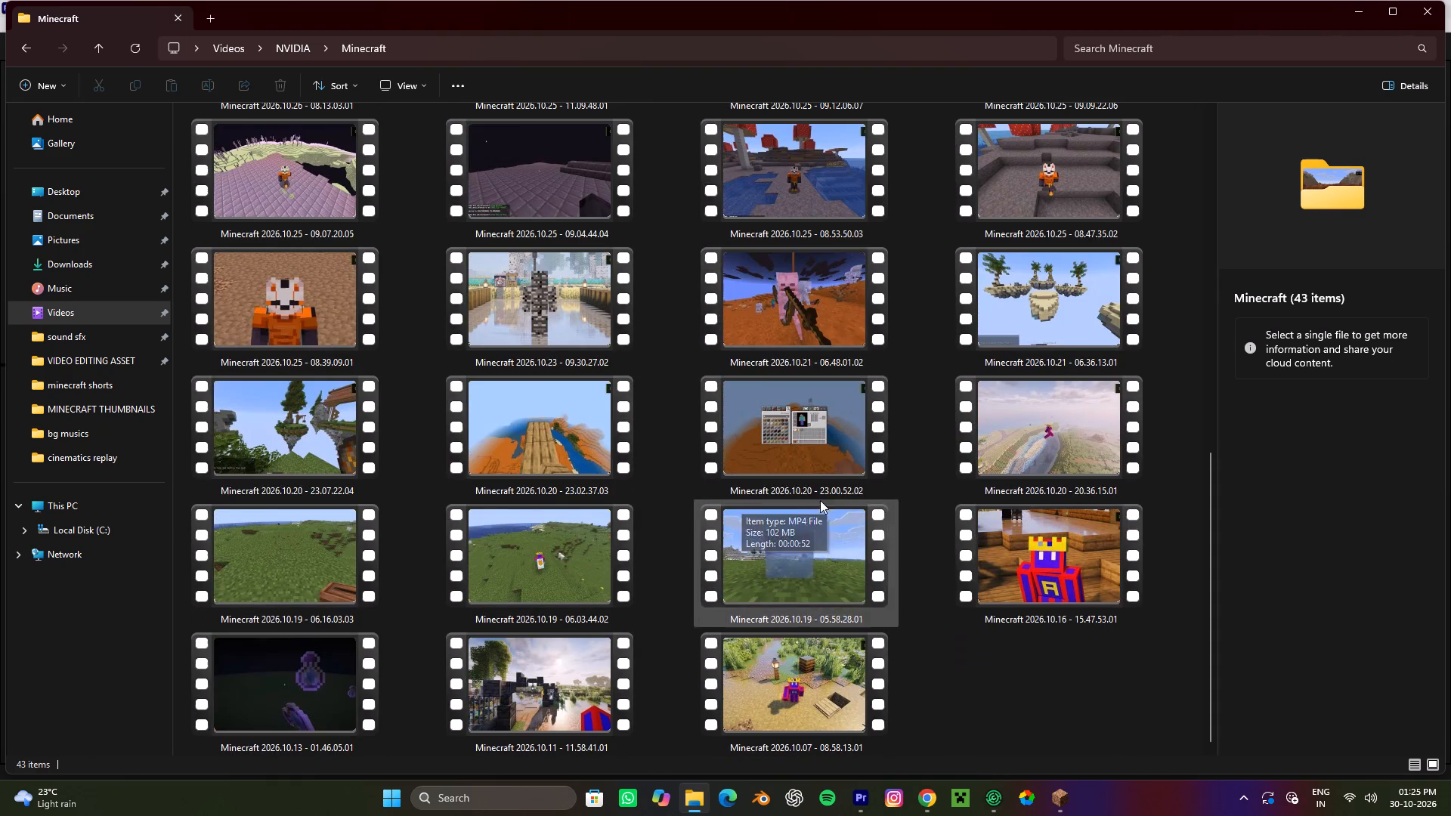
left_click(1026, 591)
scroll(879, 493, "up", 2)
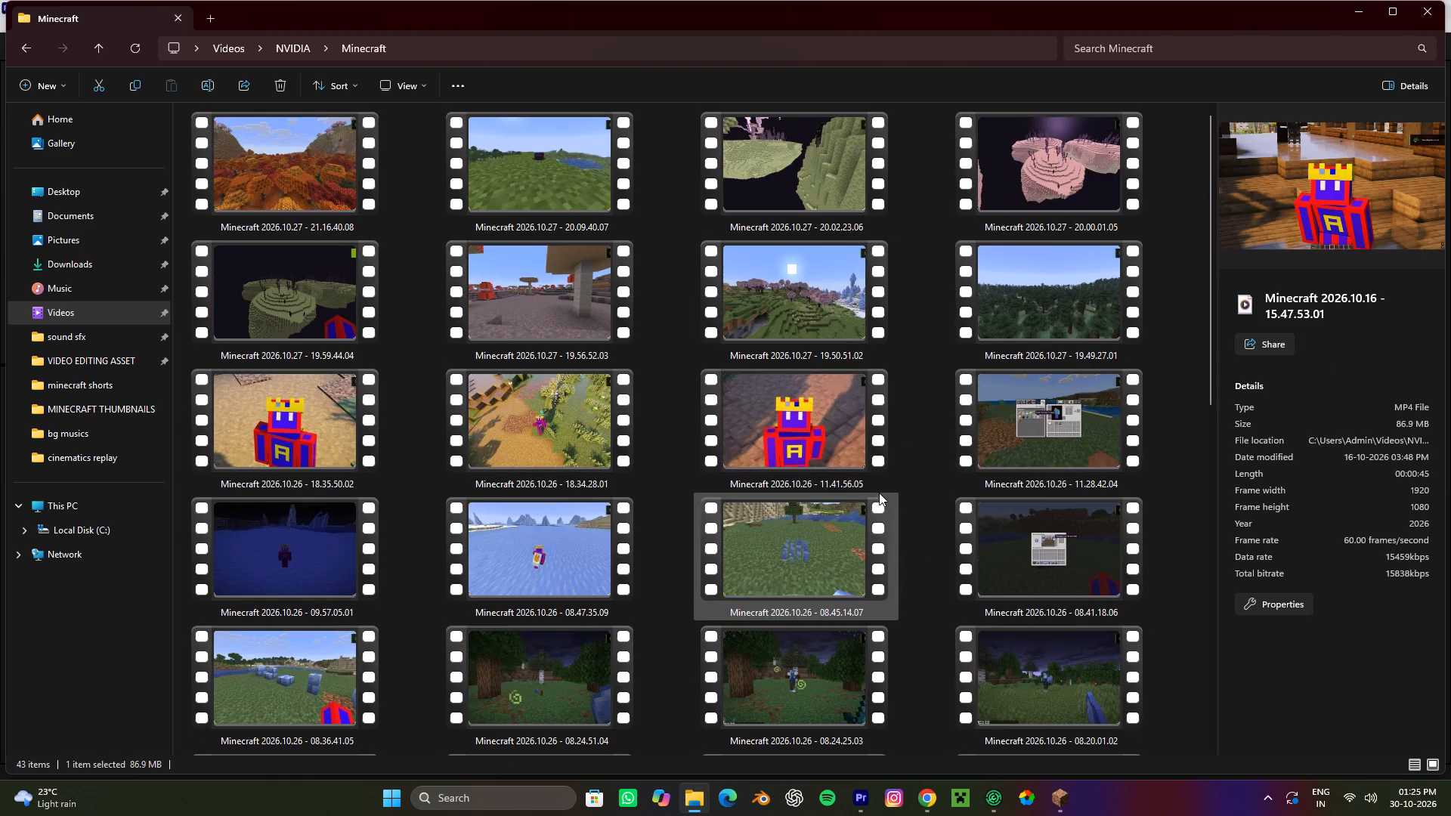
left_click(801, 431)
left_click_drag(784, 425, 862, 754)
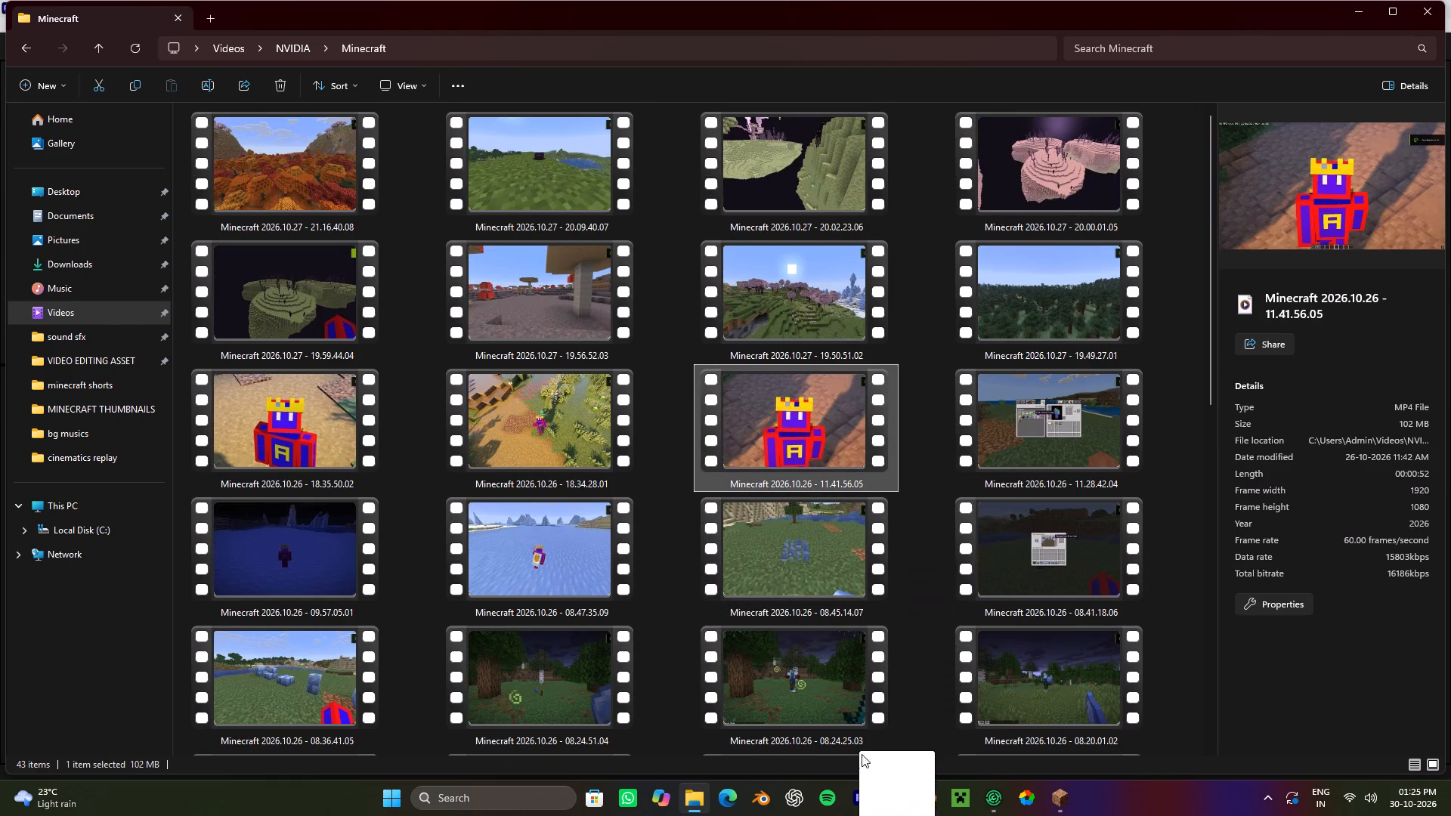
left_click_drag(862, 754, 326, 630)
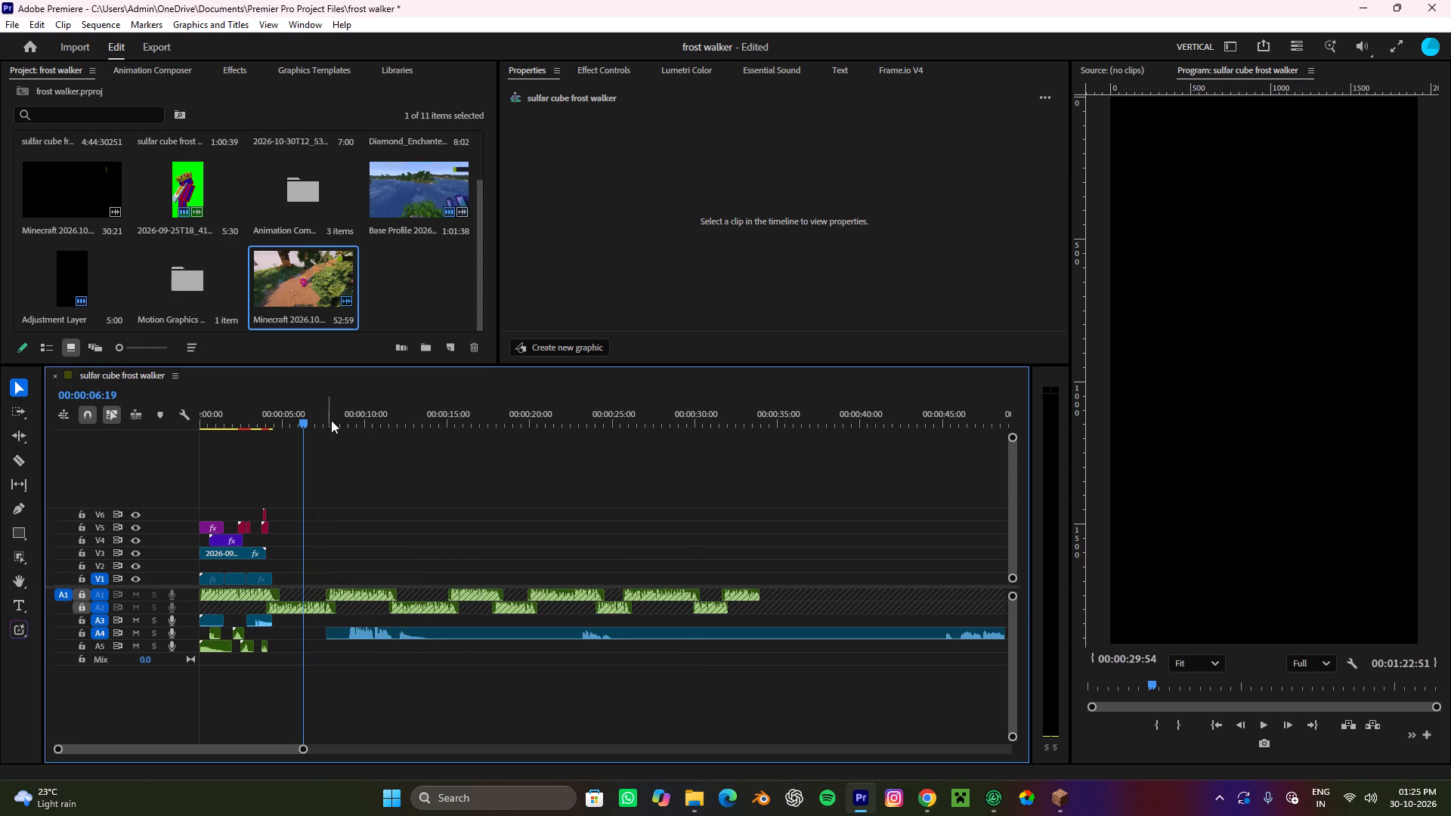
Place the imported recording's video on V1, remove its audio from A4, and butt the video against the end of the edited footage.
left_click_drag(314, 295, 316, 577)
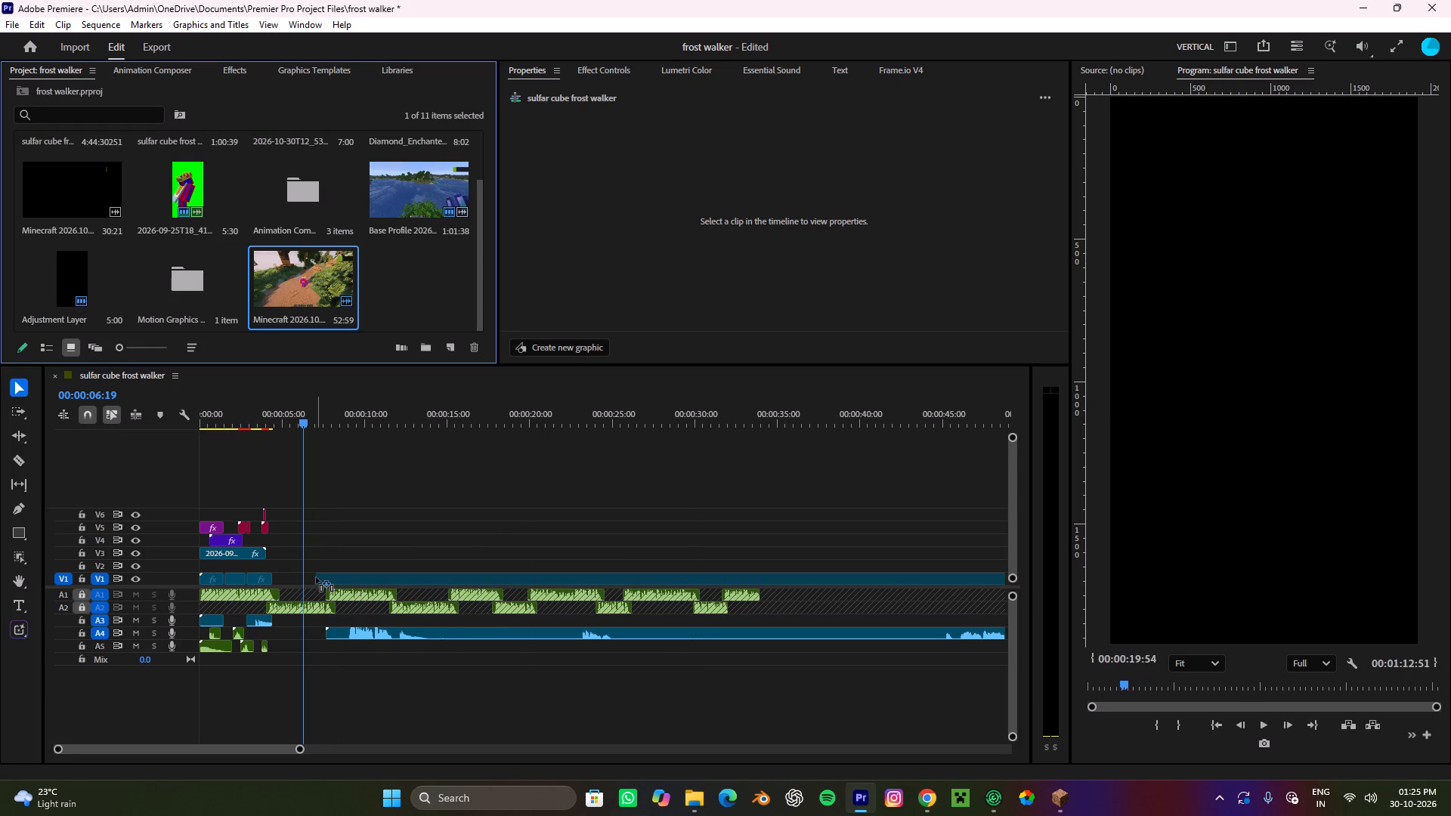
left_click_drag(316, 577, 324, 580)
left_click(361, 649)
left_click(376, 640, "ctrl")
key("ctrl+x")
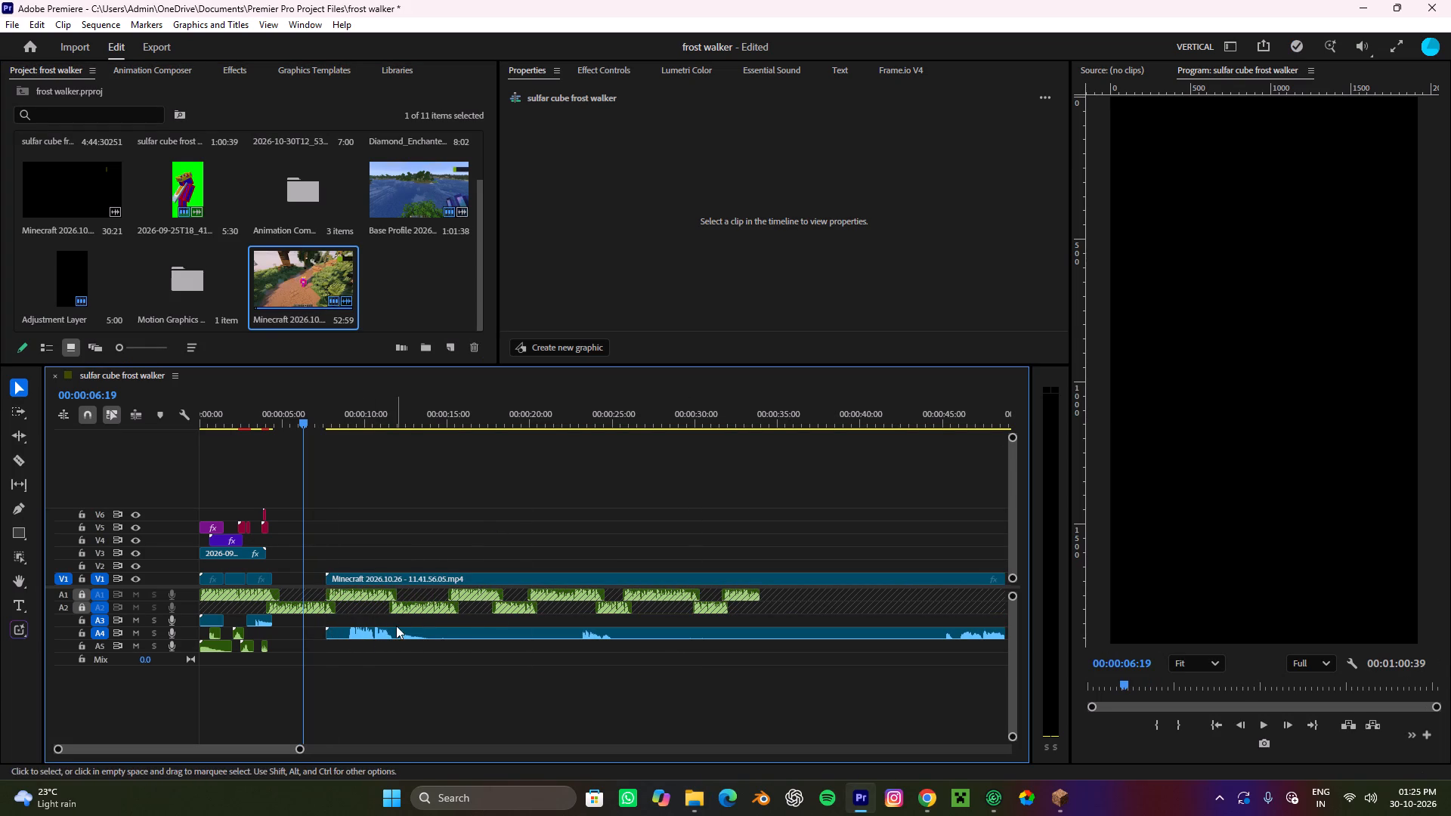
left_click(396, 626)
left_click(377, 636, "ctrl")
key("ctrl+x")
scroll(342, 621, "up", 7, "alt")
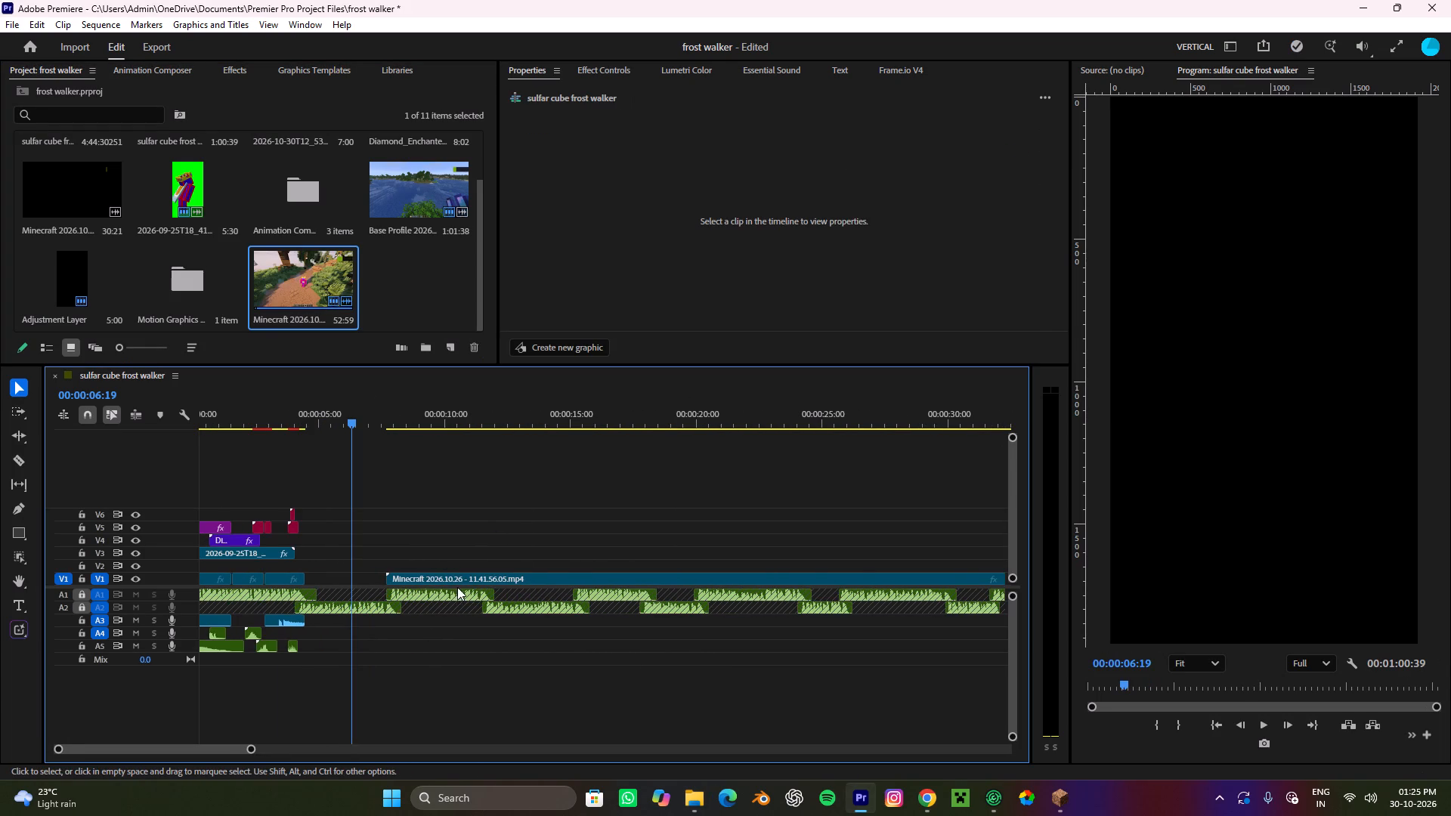
left_click_drag(459, 579, 379, 585)
Find the start of the wanted character shot, split the V1 gameplay clip at 00:00:23:14 and remove the portion before it.
left_click_drag(352, 422, 447, 457)
scroll(447, 466, "down", 13, "alt")
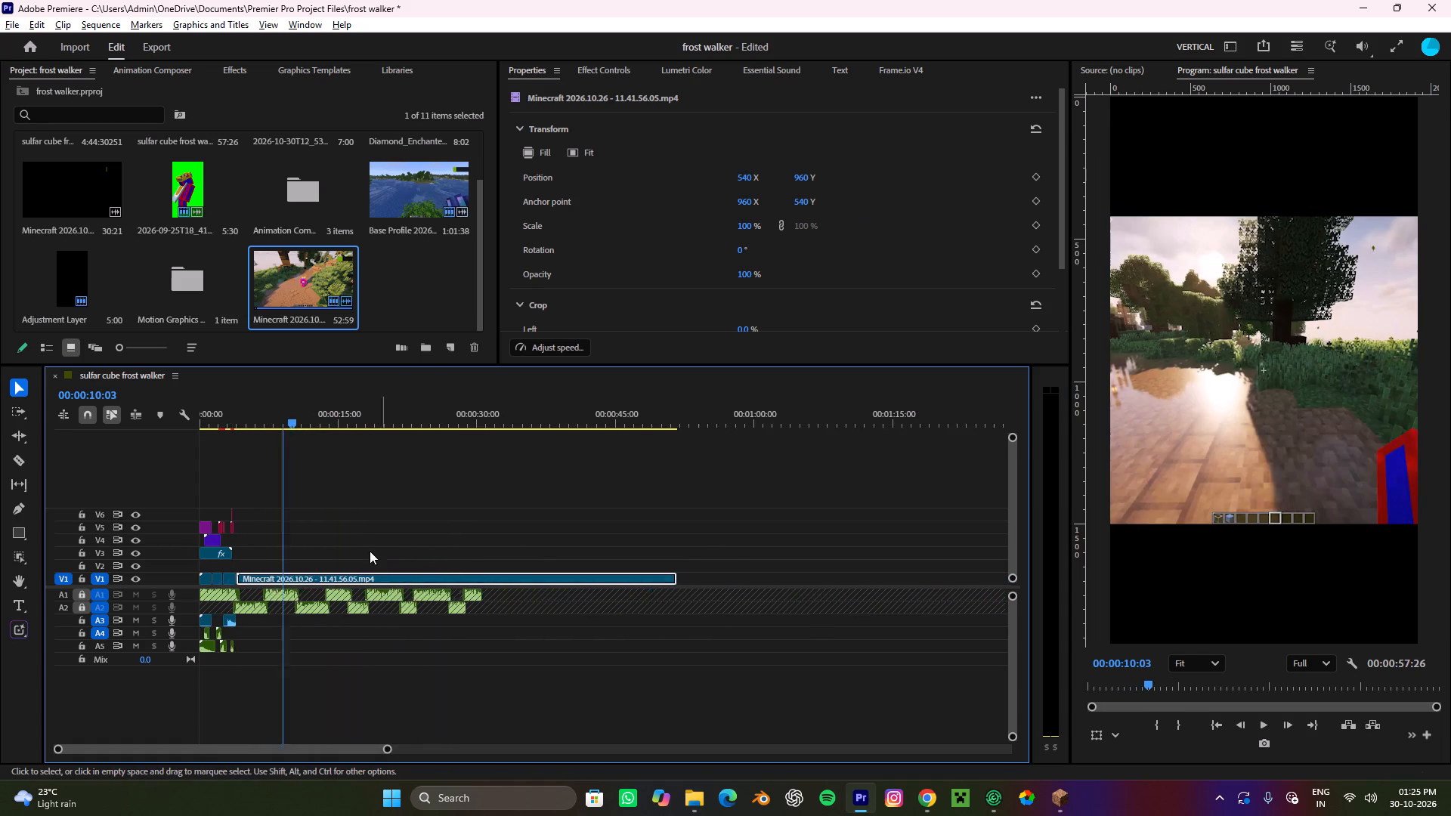
scroll(370, 551, "down", 2, "alt")
left_click_drag(253, 413, 324, 428)
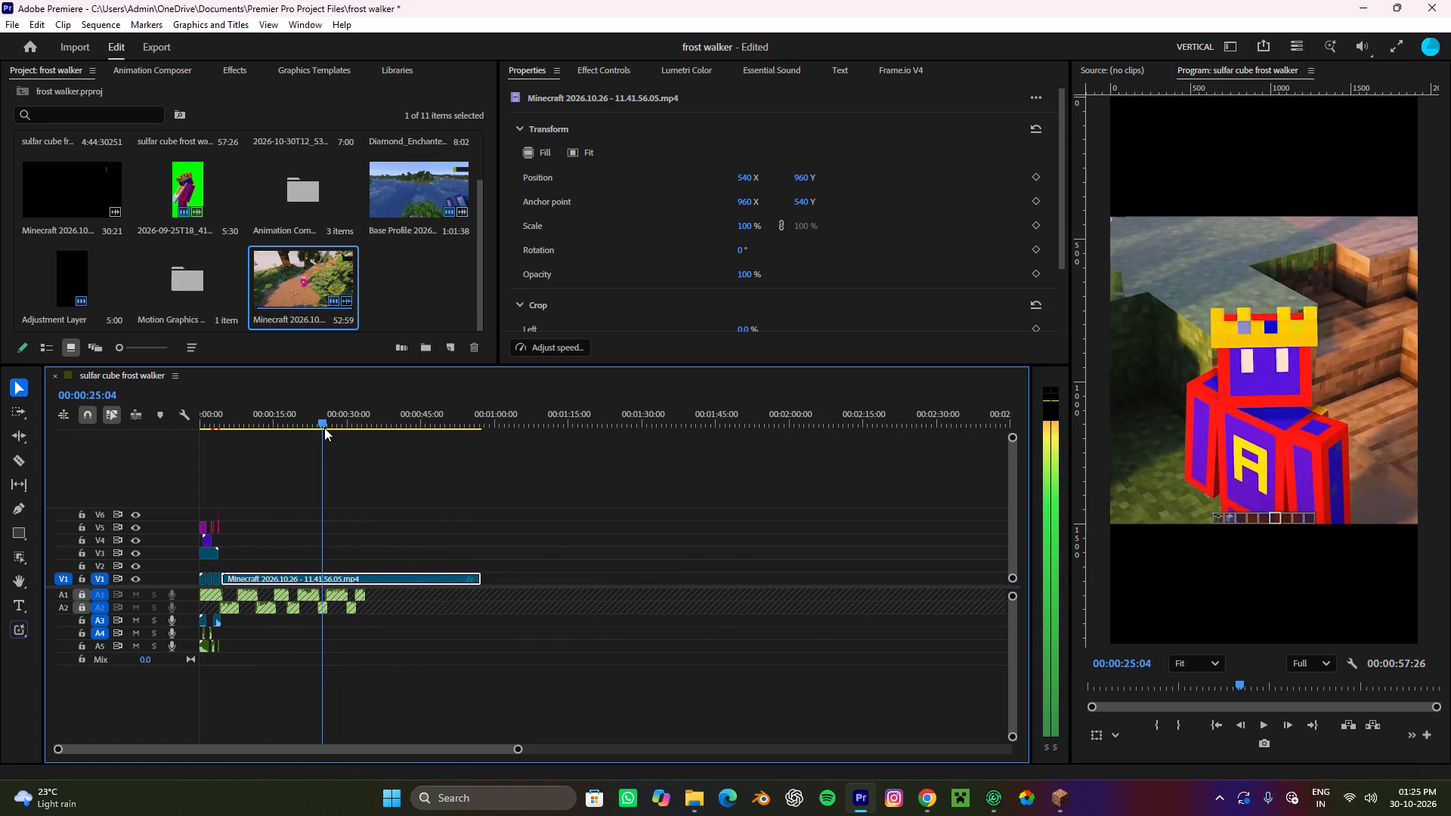
left_click_drag(324, 428, 315, 446)
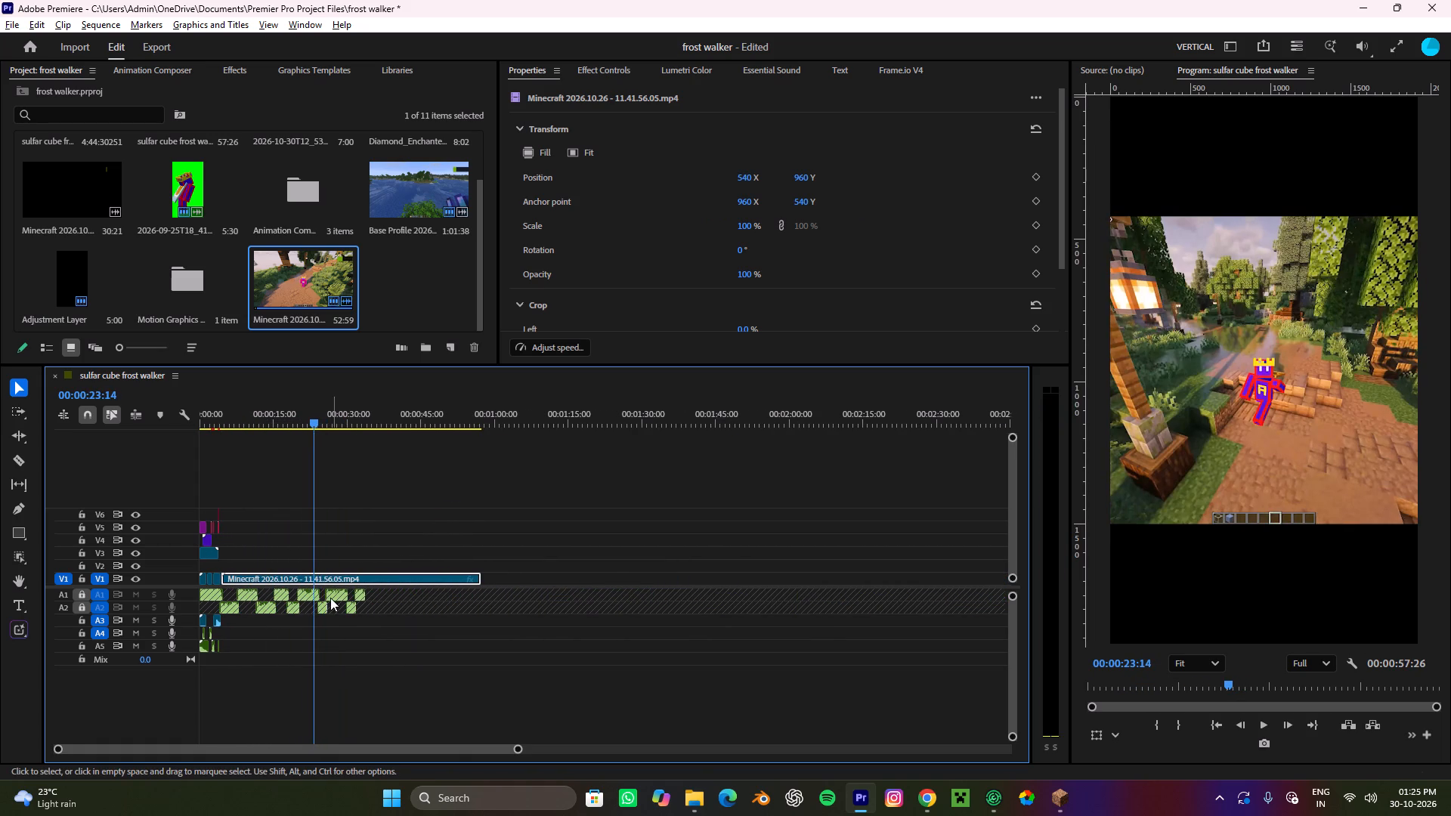
scroll(330, 598, "up", 15, "alt")
key("c")
left_click(373, 580)
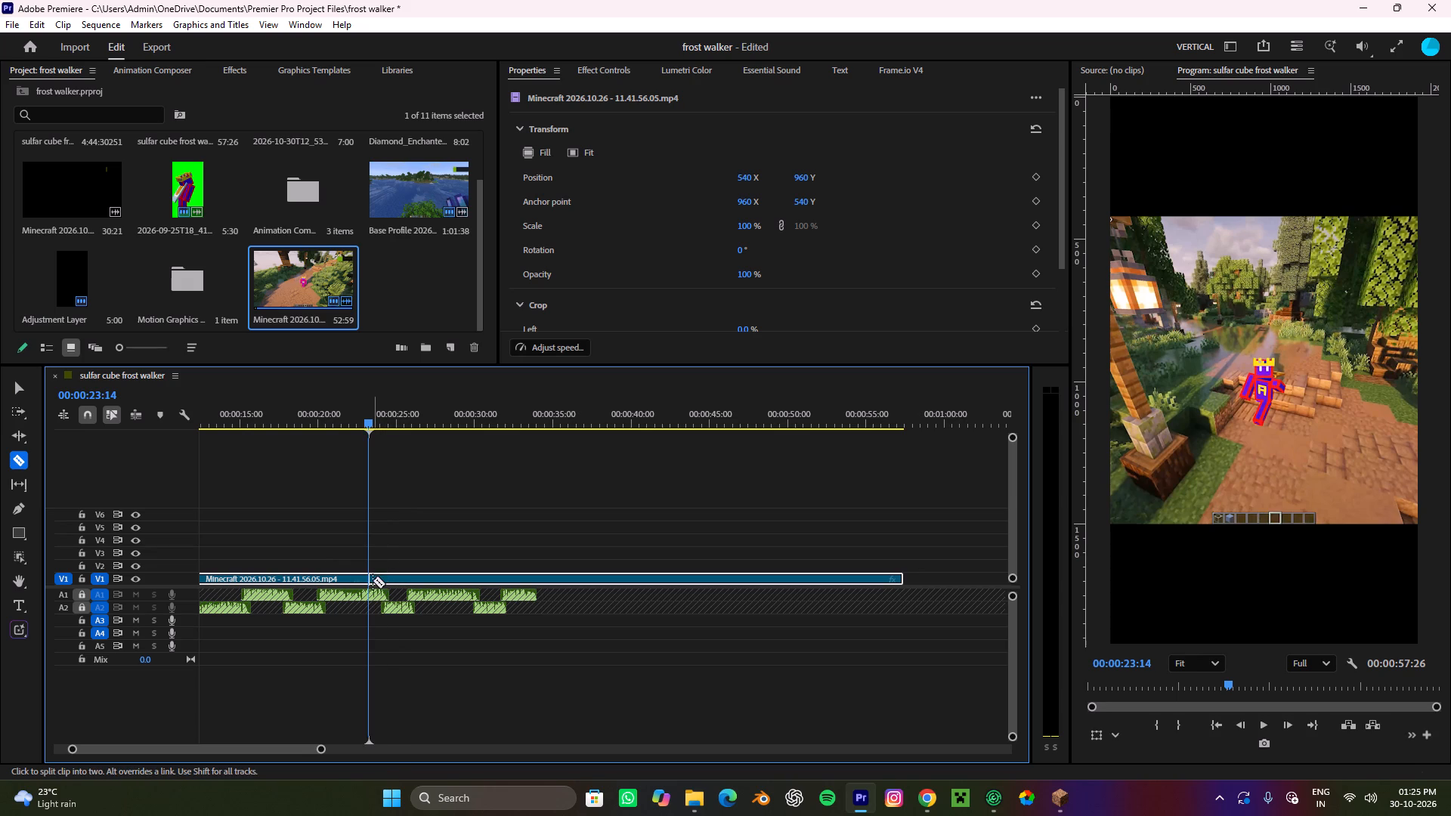
key("v")
left_click(343, 580)
key("ctrl+x")
Move the remaining gameplay clip back on V1 so it starts directly after the edited footage.
scroll(343, 578, "up", 16, "alt")
scroll(617, 613, "up", 5)
left_click_drag(788, 582, 679, 574)
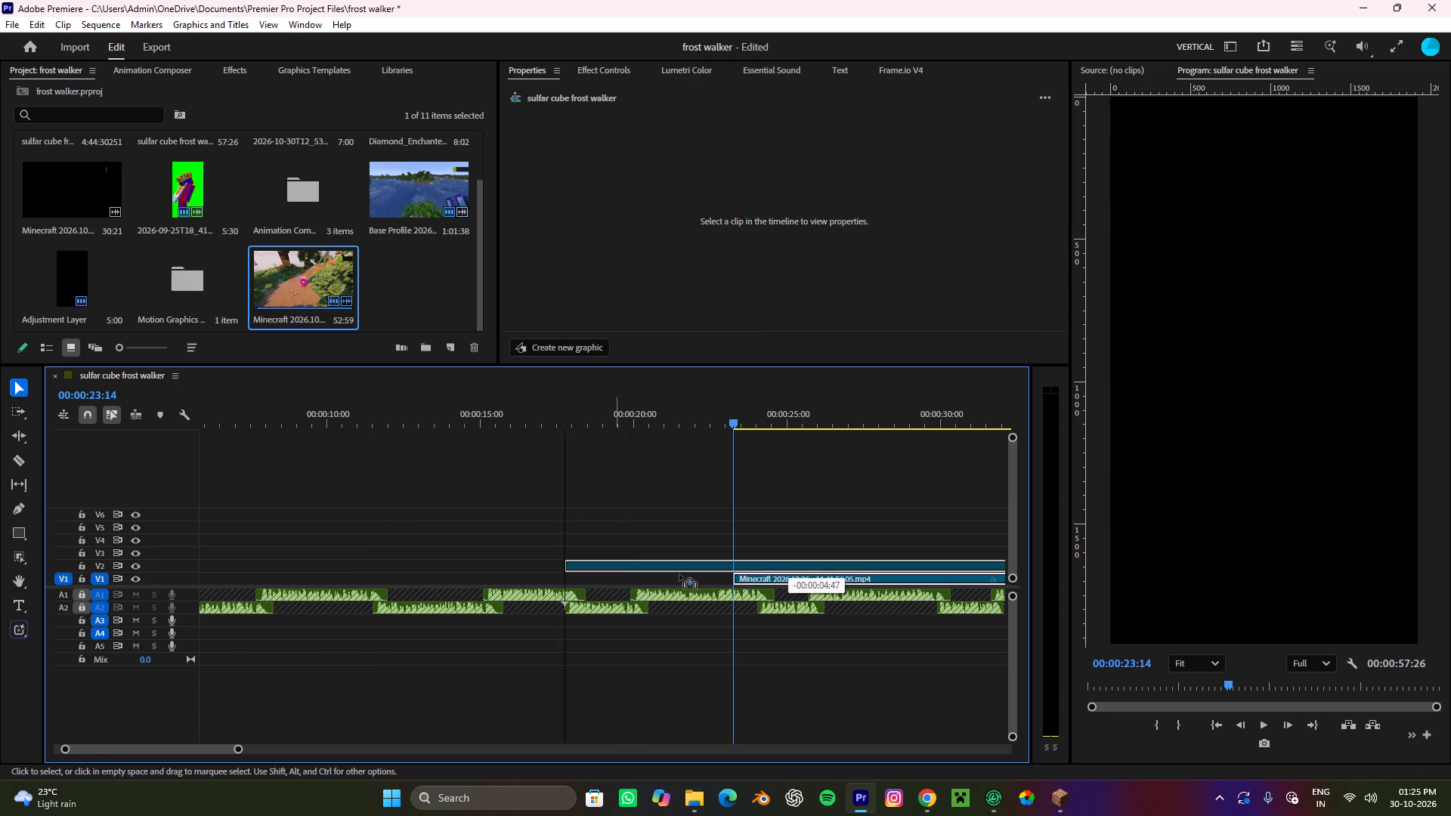
left_click_drag(679, 574, 406, 582)
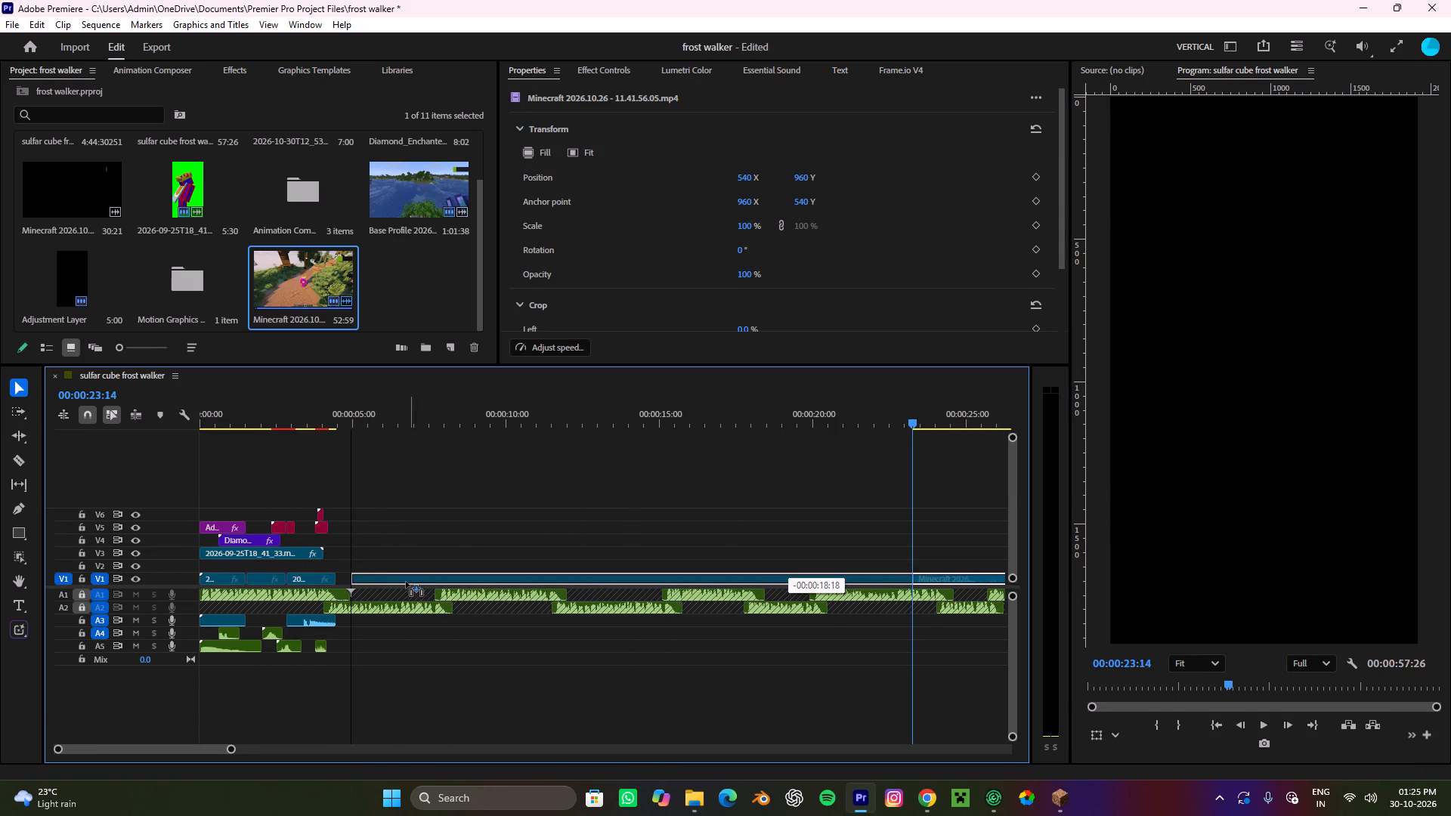
left_click_drag(406, 582, 390, 576)
Play the new shot against the voice-over, split it at 00:00:05:54 and remove the rest of the clip.
left_click(329, 413)
key("space")
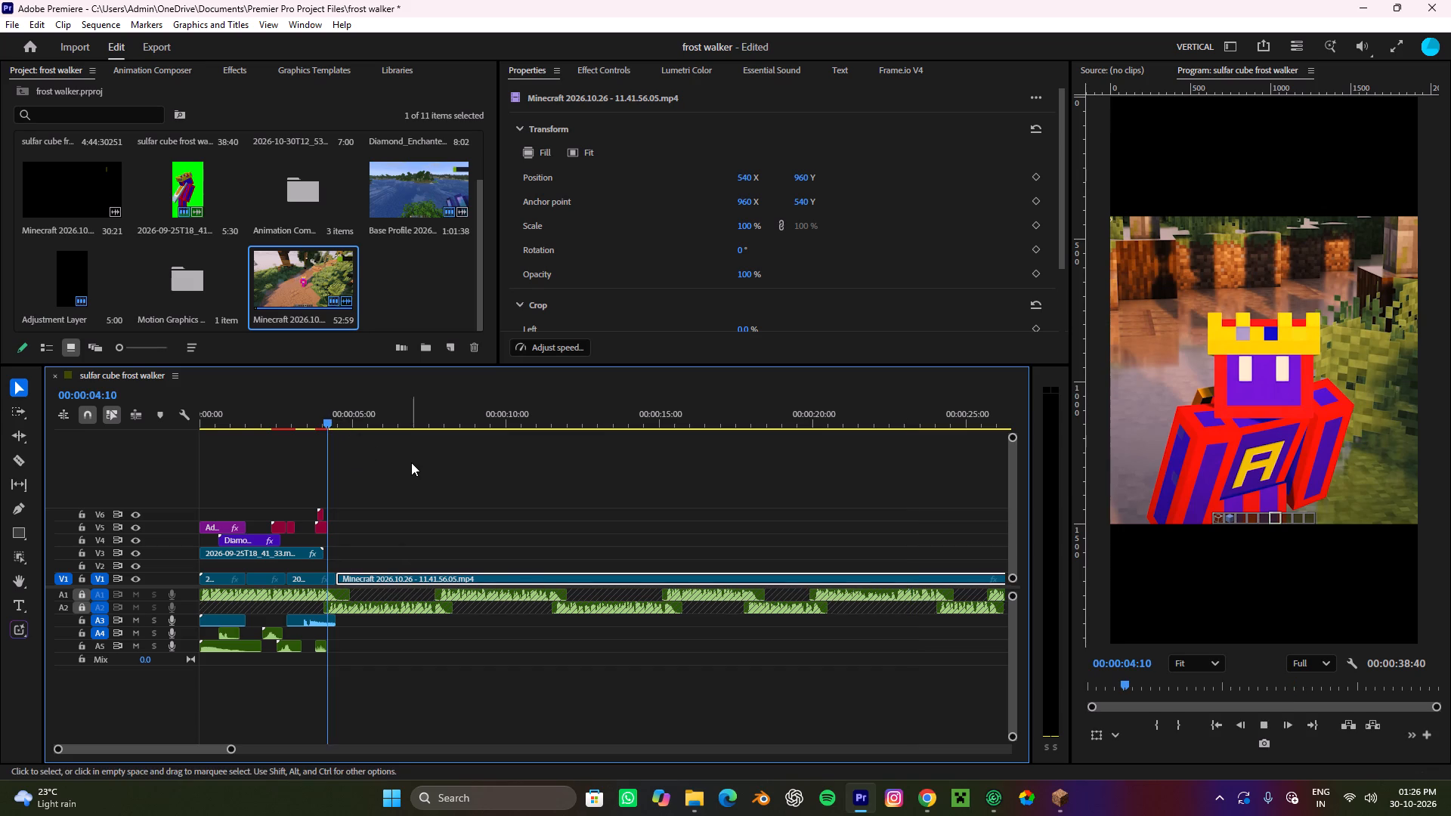
scroll(411, 463, "down", 4, "alt")
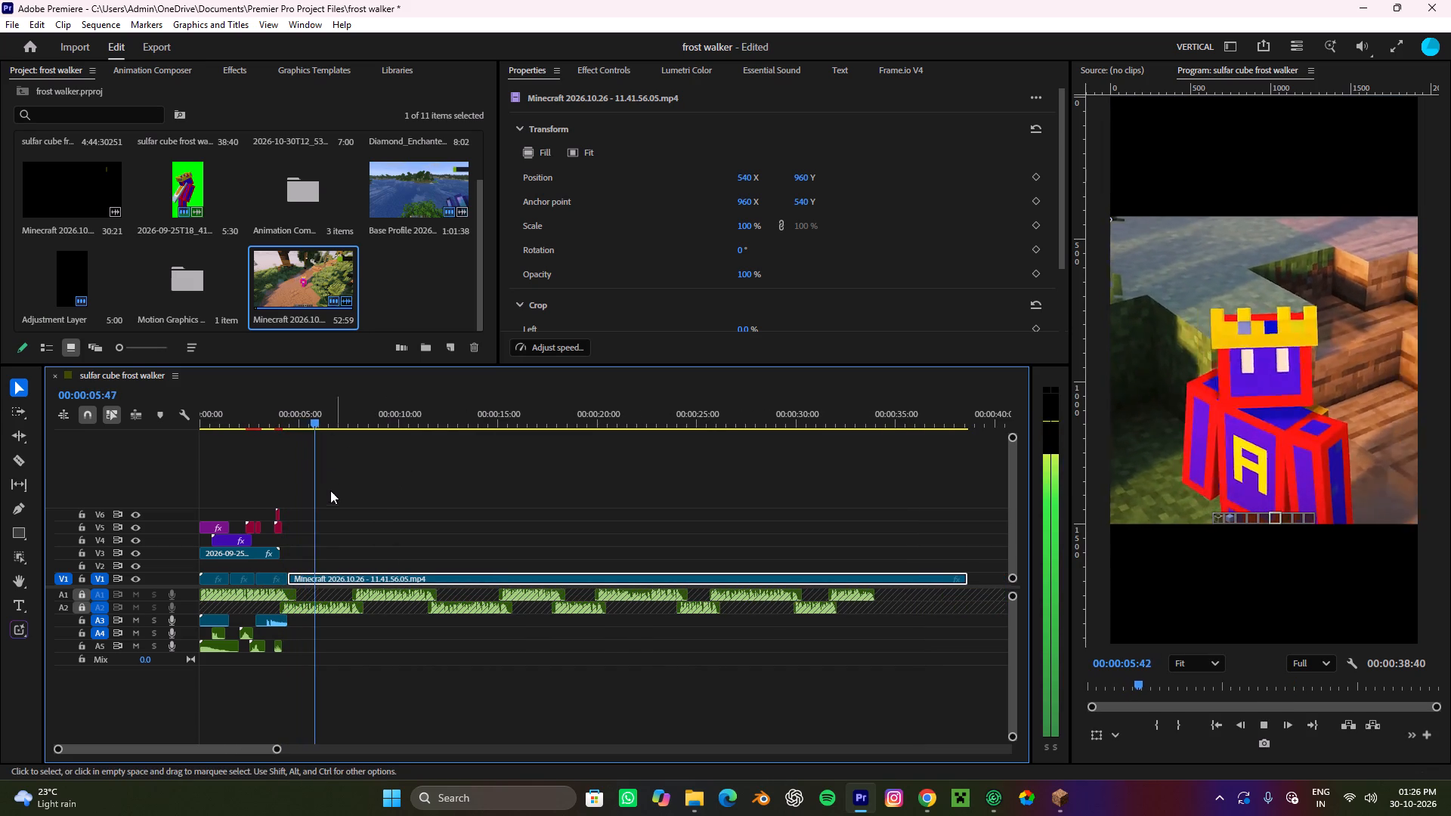
key("space")
key("c")
left_click(321, 579)
key("v")
left_click(347, 579)
key("ctrl+x")
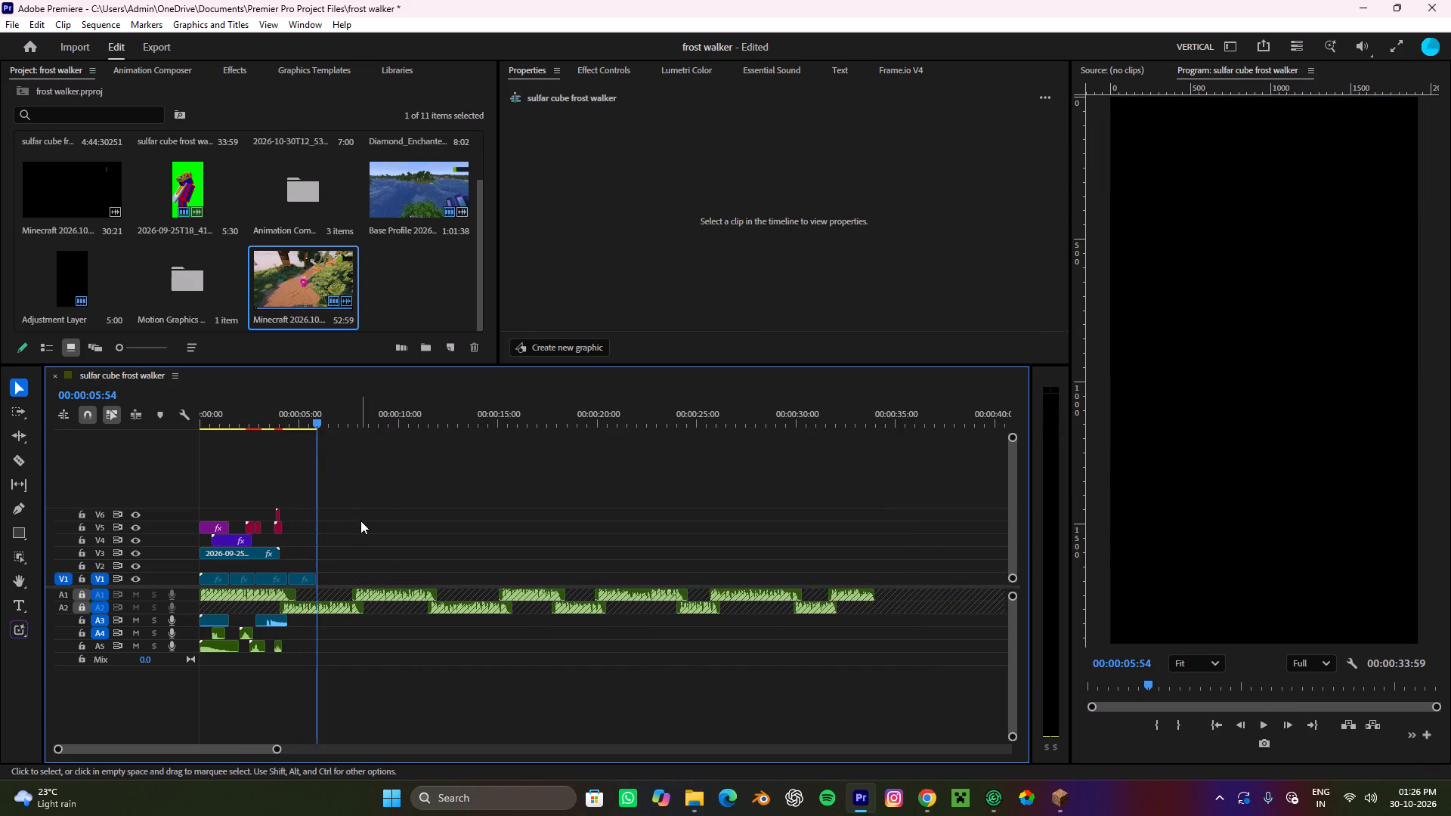
Listen to the voice-over from 00:00:05:54 to about 00:00:07:44 to judge which footage it needs.
key("space")
scroll(360, 521, "down", 4, "alt")
scroll(357, 527, "up", 4, "alt")
key("space")
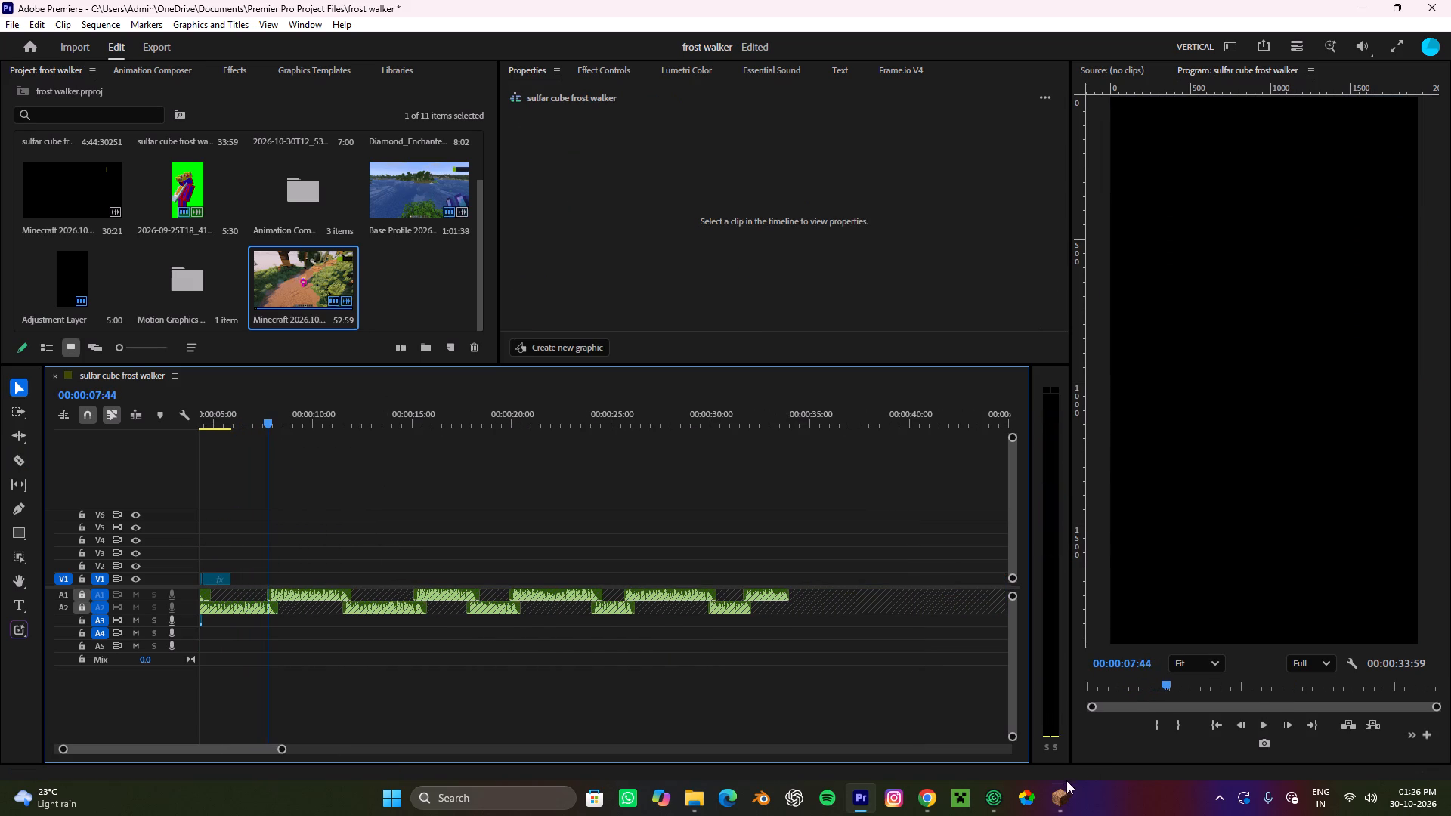
Switch to Minecraft, resume the game and sprint in third person from the shore onto the river with the frost walker boots.
left_click(1044, 801)
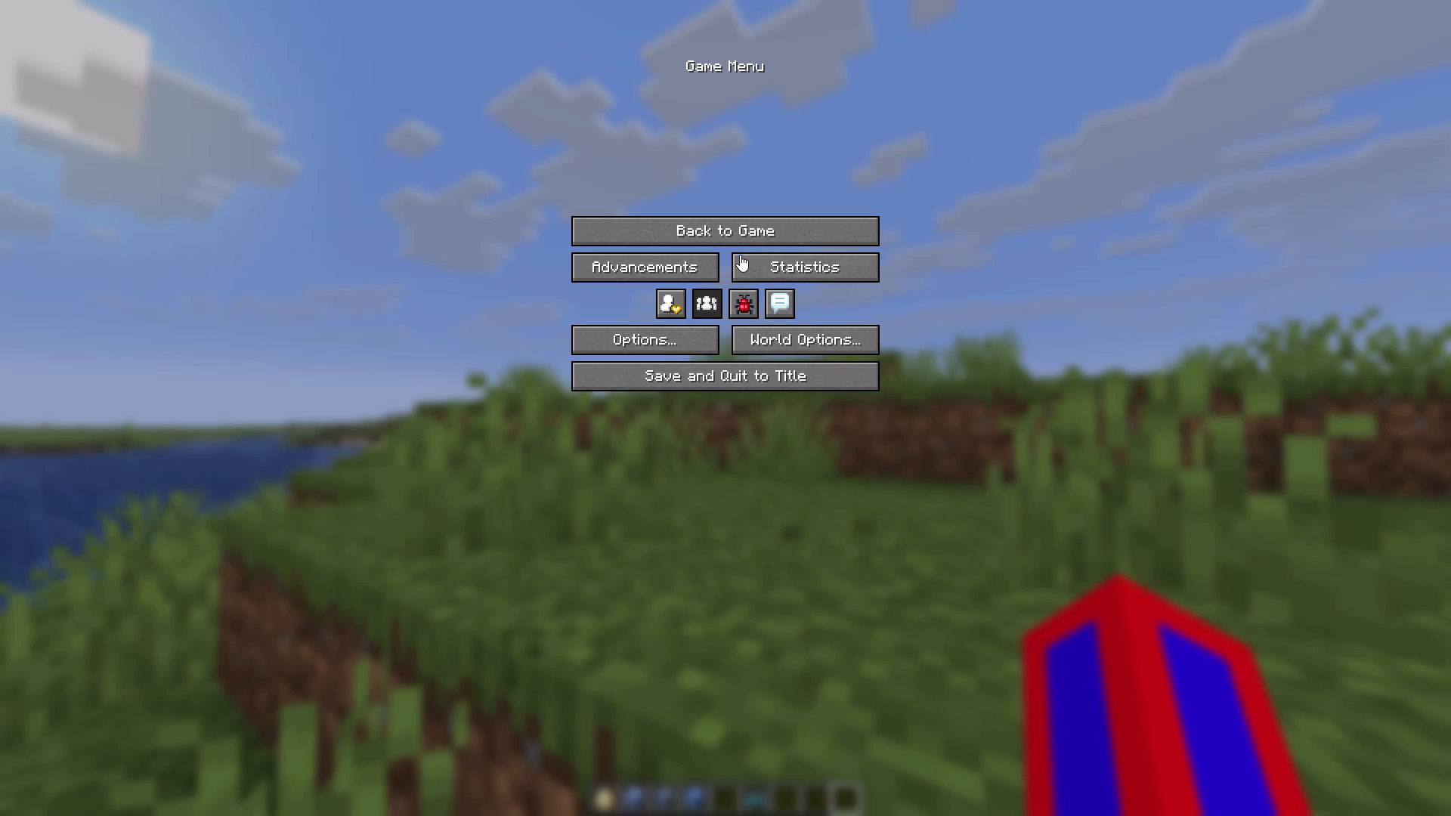
left_click_drag(764, 231, 725, 408)
key("w")
key("ctrl+space")
key("ctrl+r")
key("d")
key("d")
key("d")
key("d")
key("d")
key("ctrl+space")
key("ctrl+space")
key("ctrl+space")
key("ctrl+space")
key("ctrl+space")
key("ctrl+space")
key("ctrl+space")
key("ctrl+space")
key("ctrl+space")
key("ctrl+space")
key("ctrl+space")
key("ctrl+space")
key("ctrl+space")
key("ctrl+space")
key("ctrl+space")
key("ctrl+space")
key("ctrl+space")
key("ctrl+space")
key("ctrl+space")
key("ctrl+space")
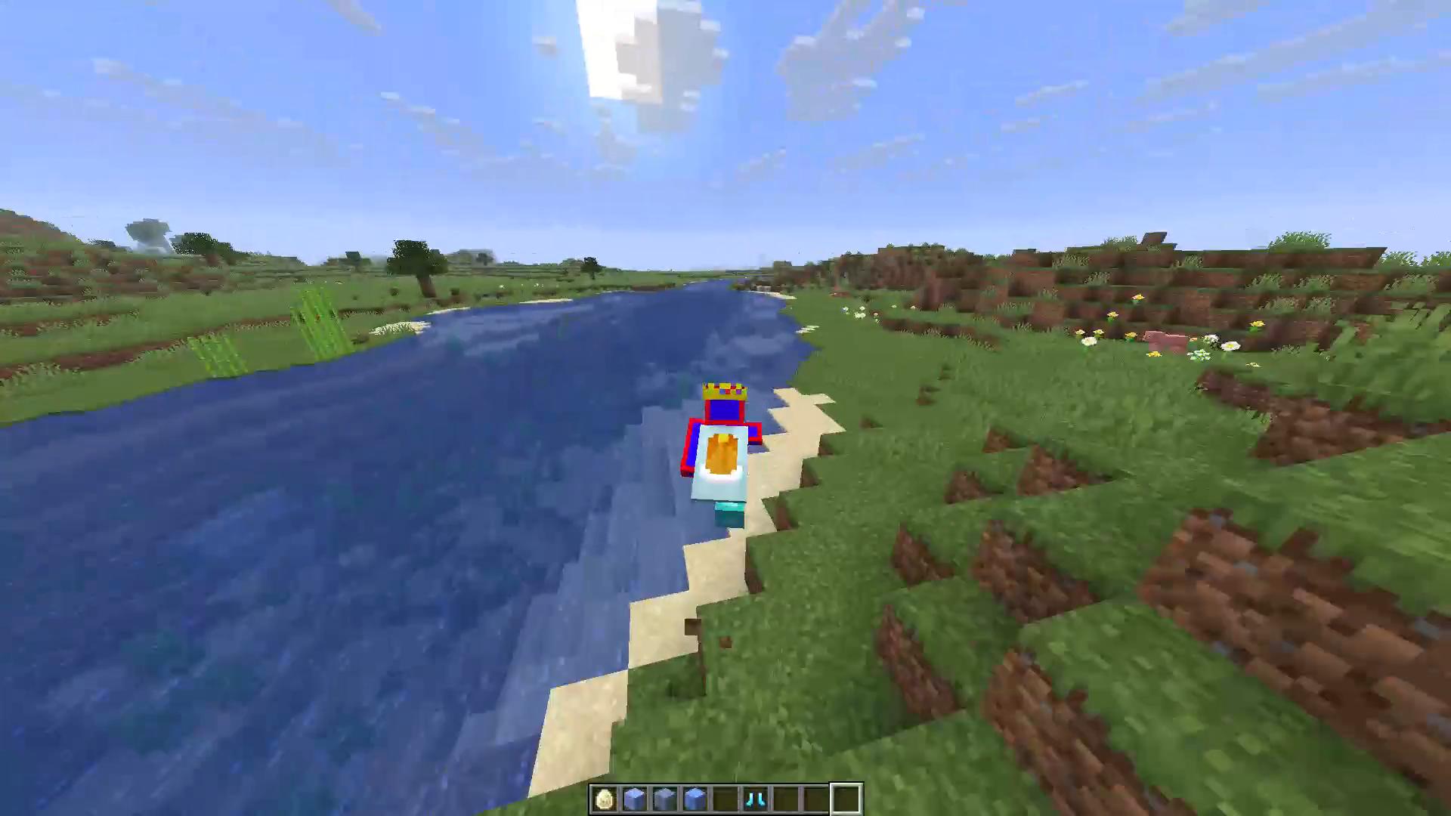
key("ctrl+d")
key("ctrl+d")
key("ctrl+d")
key("ctrl+d")
key("ctrl+d")
key("ctrl+d")
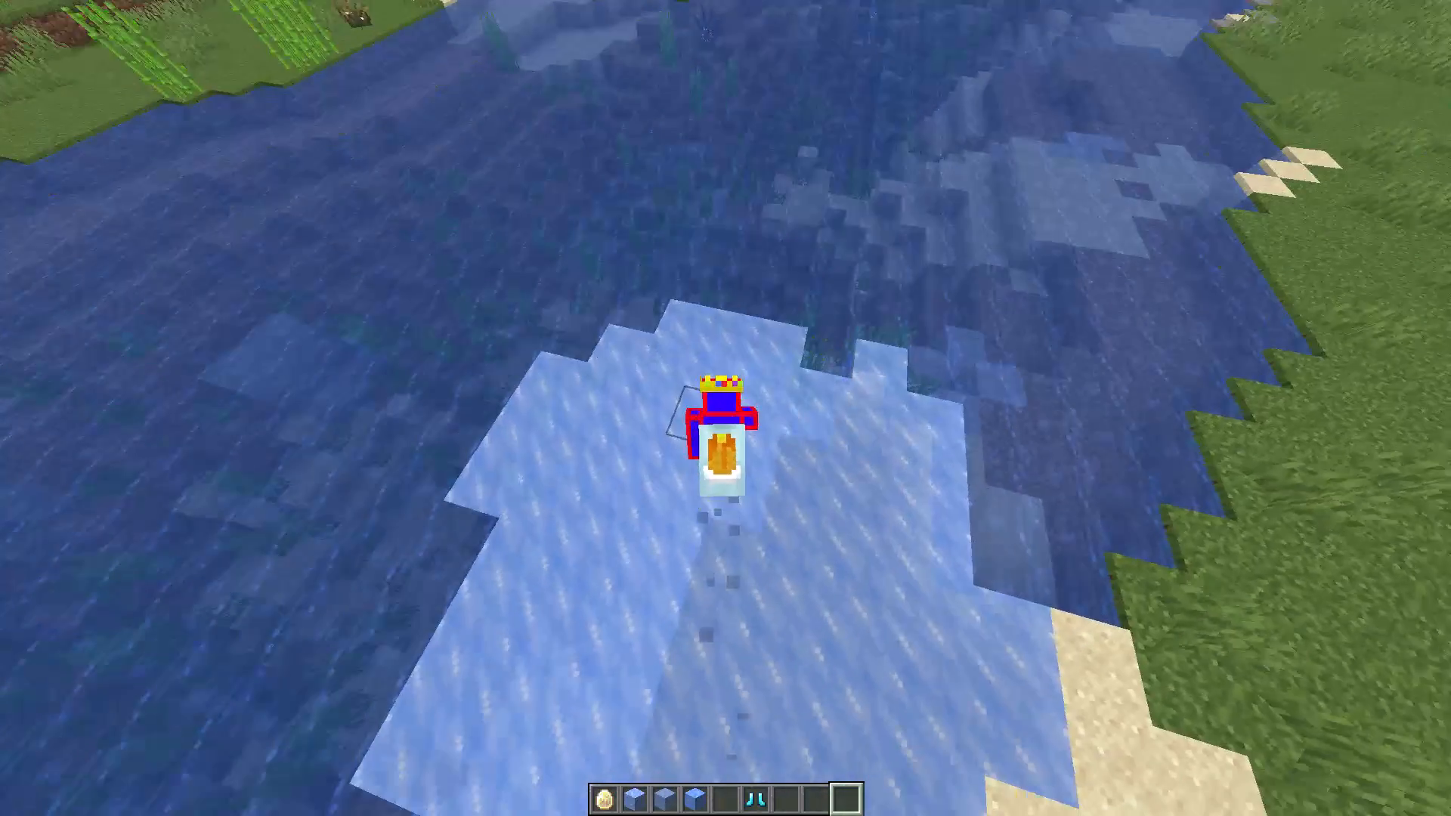
Sprint and jump over the river beside the sandy shore, turning back to freeze a wide ice path near the ruined portal.
key("ctrl+space")
key("ctrl+space")
key("ctrl+space")
key("ctrl+space")
key("ctrl+space")
key("ctrl+space")
key("ctrl+space")
key("ctrl+space")
key("ctrl+space")
key("ctrl+space")
key("ctrl+space")
key("ctrl+space")
key("ctrl+space")
key("ctrl+space")
key("ctrl+space")
key("ctrl+space")
key("ctrl+space")
key("ctrl+space")
key("ctrl+space")
key("ctrl+space")
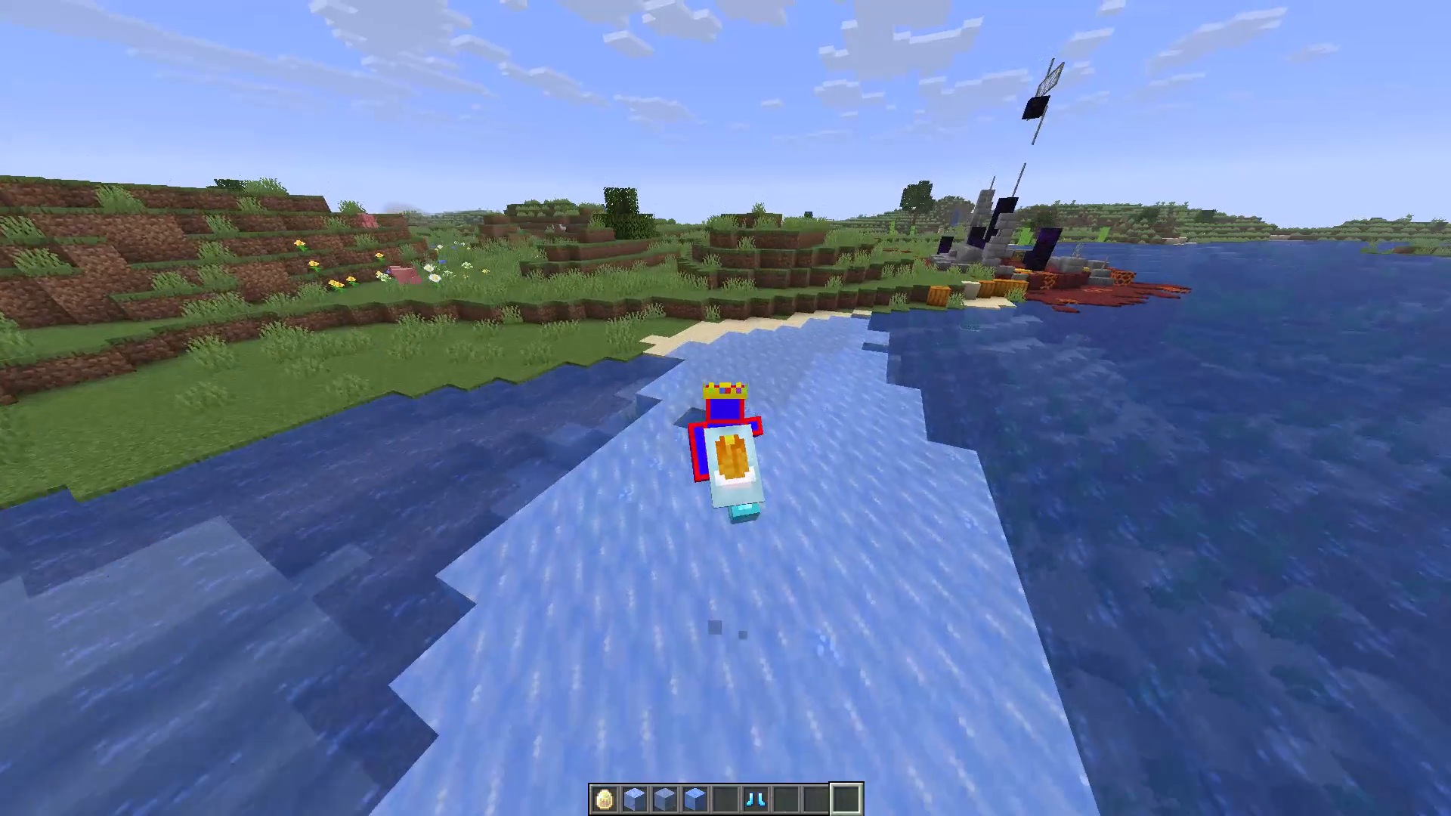
key("ctrl+a")
key("ctrl+a")
key("ctrl+a")
key("ctrl+a")
key("ctrl+a")
key("ctrl+a")
key("ctrl+a")
key("ctrl+a")
key("ctrl+a")
key("ctrl+a")
key("ctrl+a")
key("ctrl+a")
key("ctrl+a")
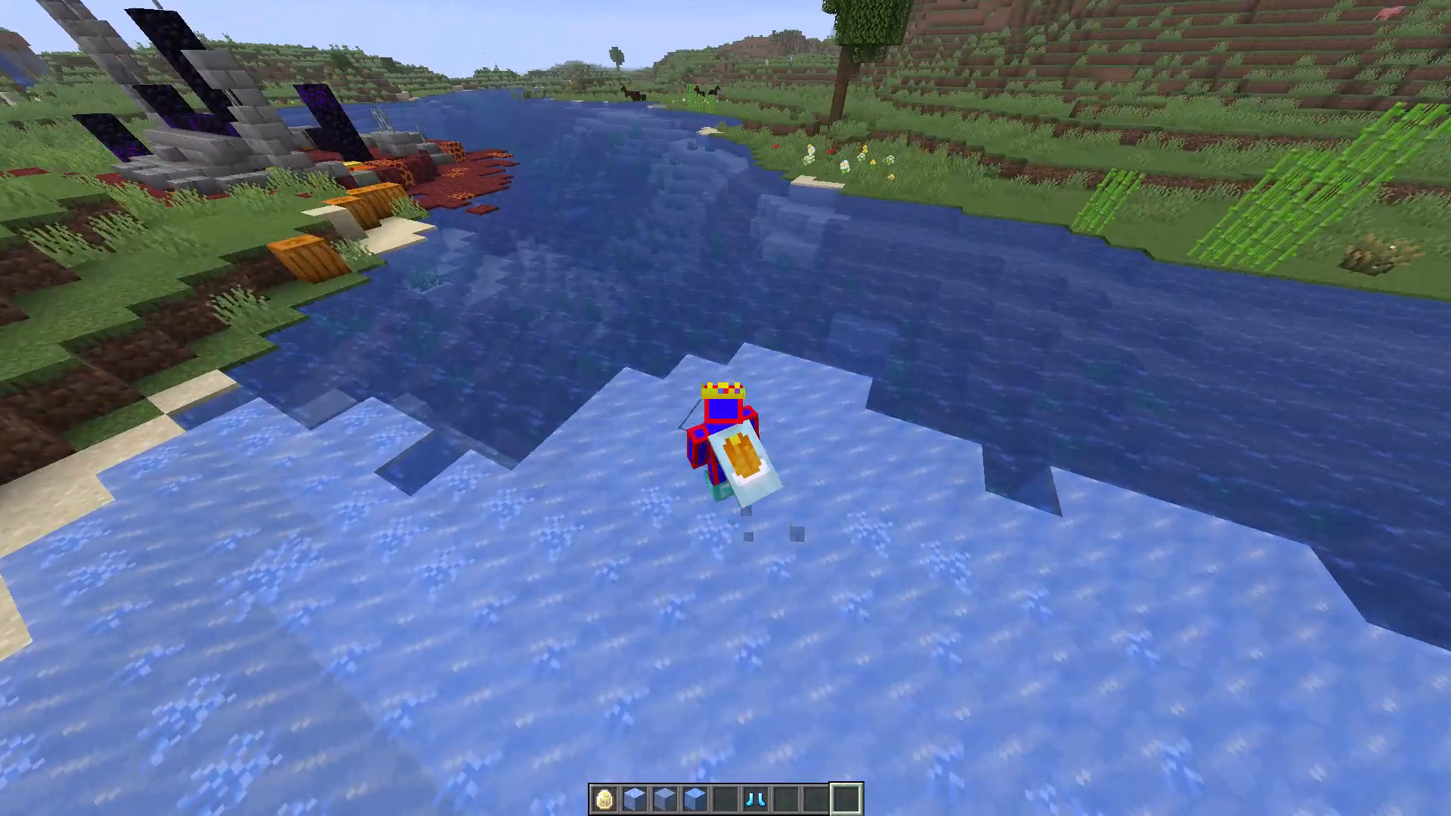
Sprint over the river in third person, turning back to extend the ice path alongside the ruined portal's netherrack.
key("ctrl+d")
key("ctrl+s")
key("ctrl+a")
key("ctrl+a")
key("ctrl+a")
key("ctrl+a")
key("ctrl+a")
key("ctrl+a")
key("ctrl+a")
key("ctrl+a")
key("ctrl+a")
key("ctrl+a")
key("ctrl+a")
key("ctrl+a")
key("ctrl+a")
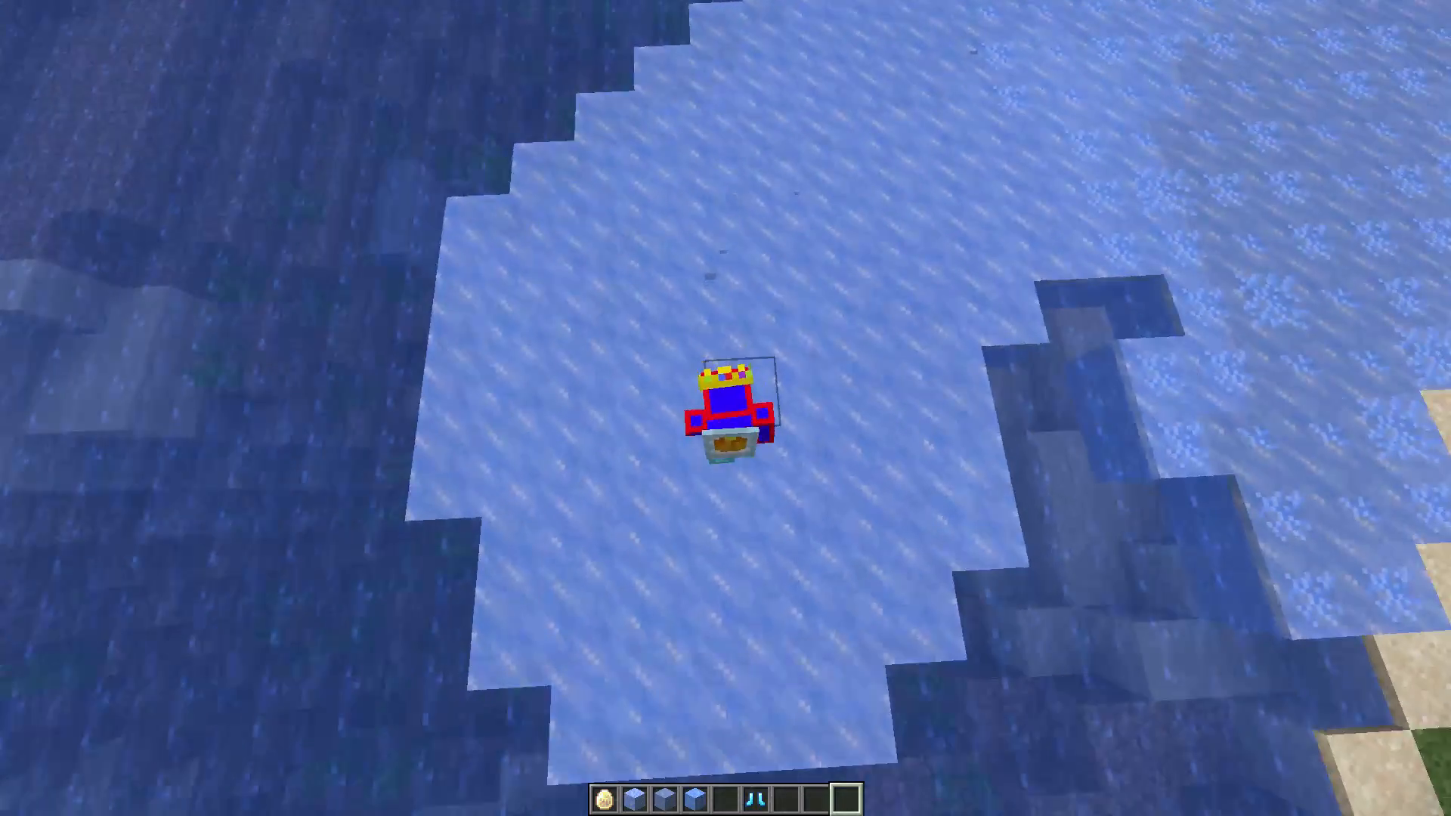
key("ctrl+a")
key("ctrl+w")
key("ctrl+w")
key("ctrl+w")
key("ctrl+w")
key("ctrl+w")
key("ctrl+w")
key("ctrl+w")
key("ctrl+w")
key("ctrl+w")
key("ctrl+w")
key("ctrl+w")
key("ctrl+w")
key("ctrl+w")
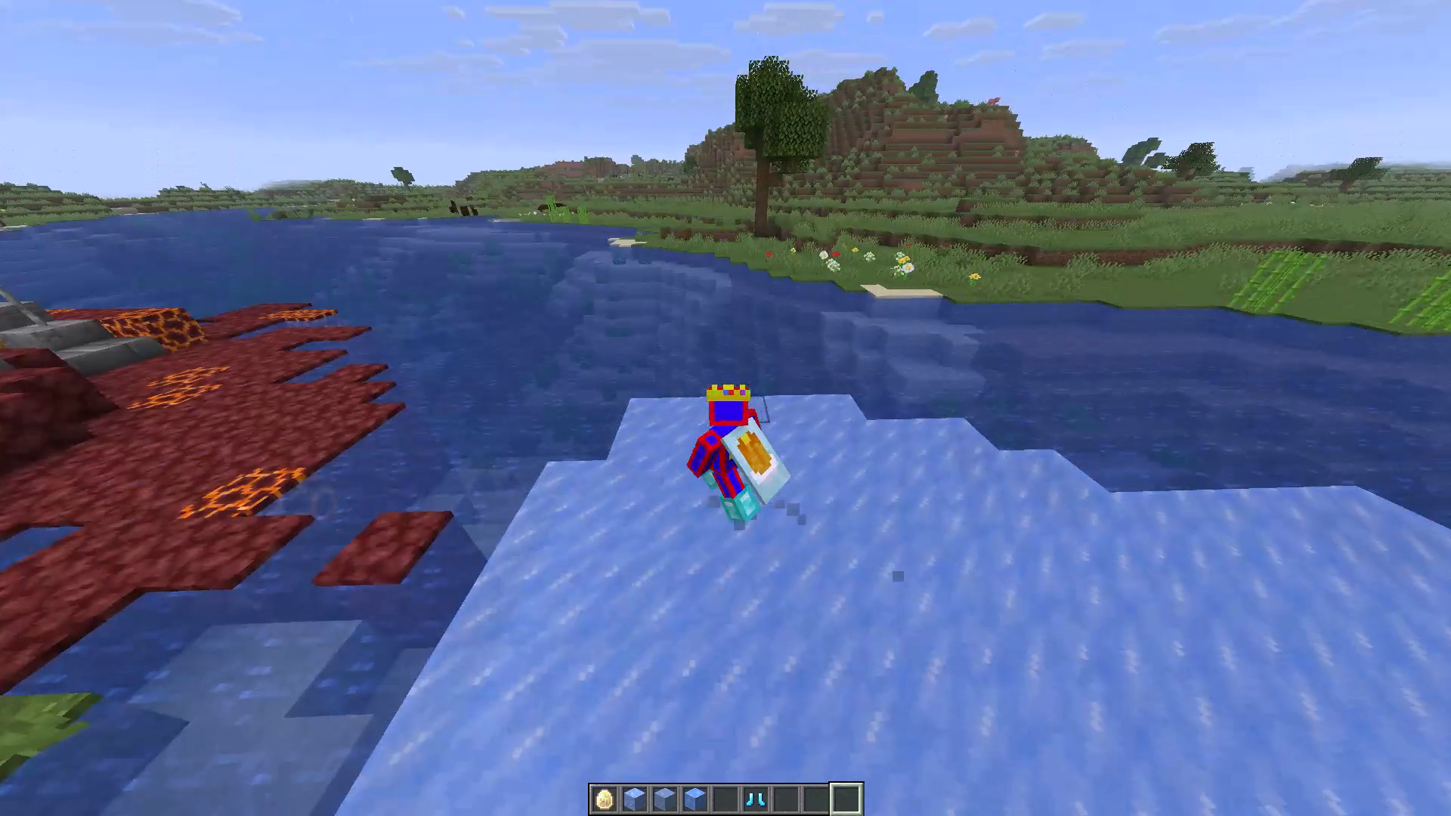
Sprint and jump to the edge of the ice beside the ruined portal's netherrack shore, entering the shallow water there.
key("ctrl+space")
key("ctrl+space")
key("ctrl+space")
key("ctrl+a")
key("ctrl+a")
key("ctrl+a")
key("ctrl+a")
key("ctrl+a")
key("ctrl+a")
key("ctrl+a")
key("ctrl+a")
key("ctrl+a")
key("ctrl+a")
key("ctrl+space")
key("ctrl+space")
key("ctrl+space")
key("ctrl+space")
key("ctrl+space")
key("ctrl+space")
key("ctrl+space")
key("ctrl+space")
key("ctrl+space")
key("ctrl+space")
key("ctrl+space")
key("ctrl+space")
key("ctrl+space")
key("ctrl+space")
key("ctrl+space")
key("ctrl+space")
key("ctrl+space")
key("ctrl+space")
key("ctrl+space")
key("ctrl+space")
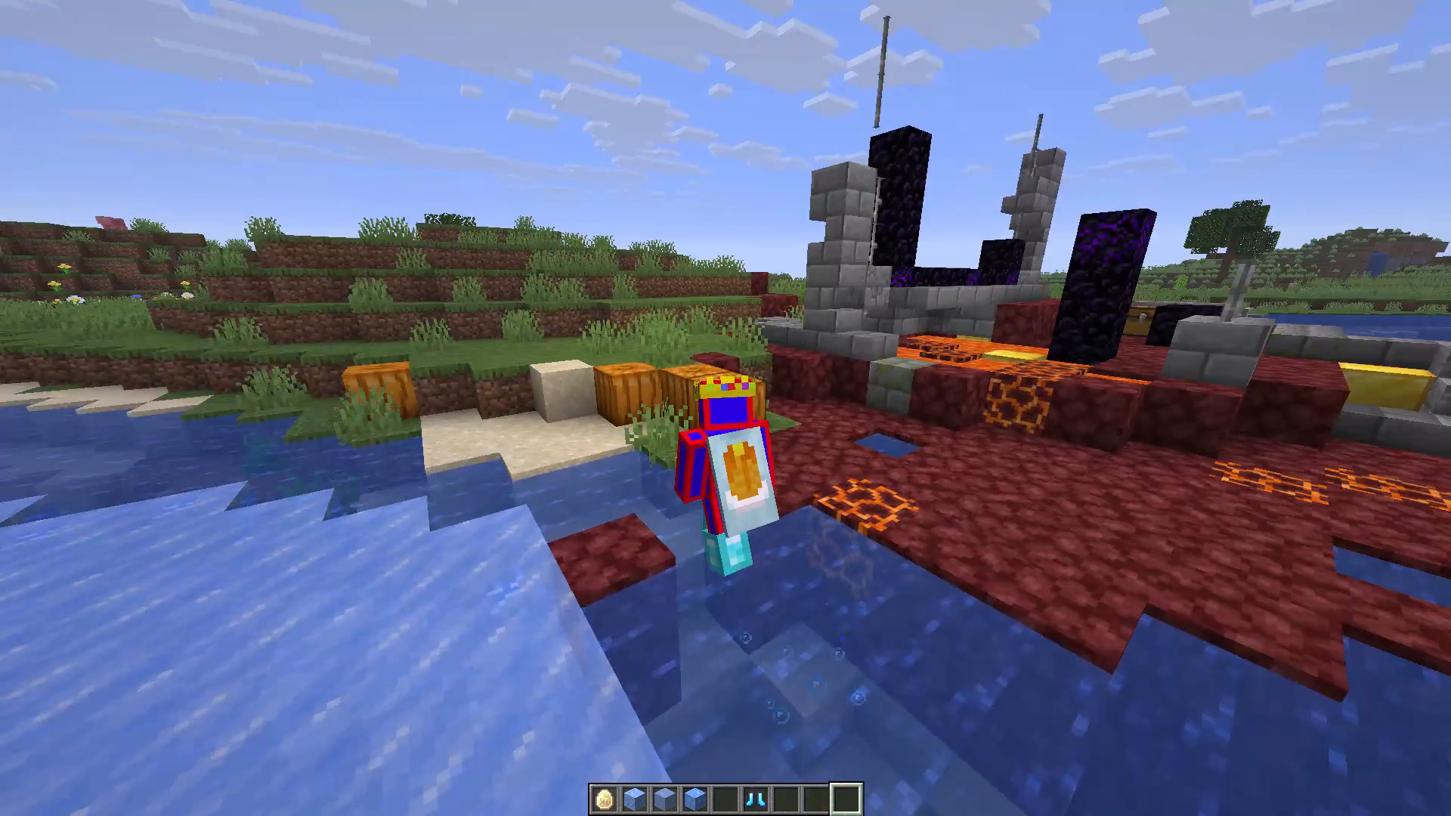
Turn away from the ruined portal and sprint across the river, freezing a path to the flowered bank opposite.
key("ctrl+a")
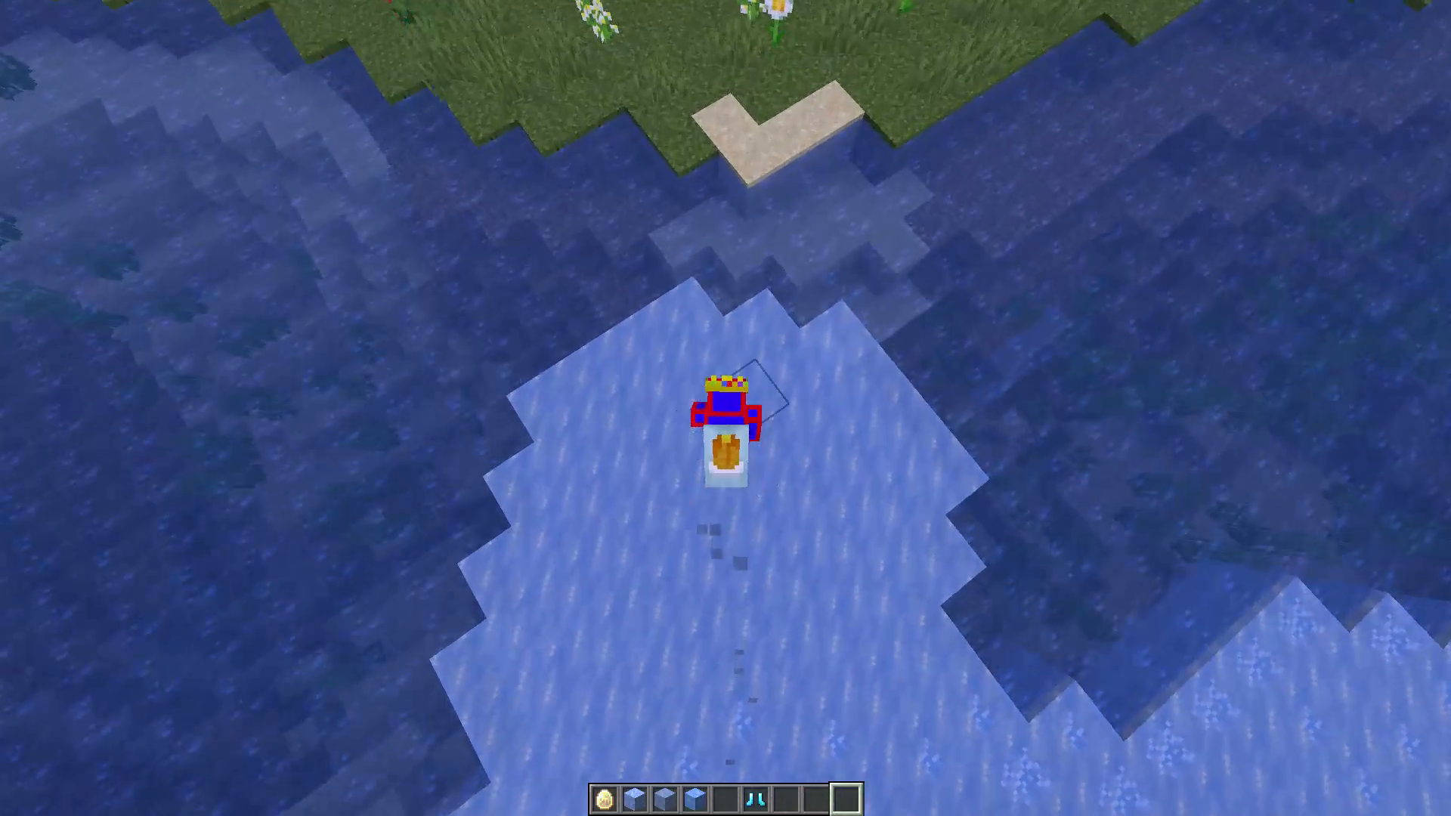
key("ctrl+space")
key("ctrl+space")
key("ctrl+space")
key("ctrl+space")
key("ctrl+space")
key("ctrl+space")
key("ctrl+space")
key("ctrl+space")
key("ctrl+space")
key("ctrl+space")
key("ctrl+space")
key("ctrl+space")
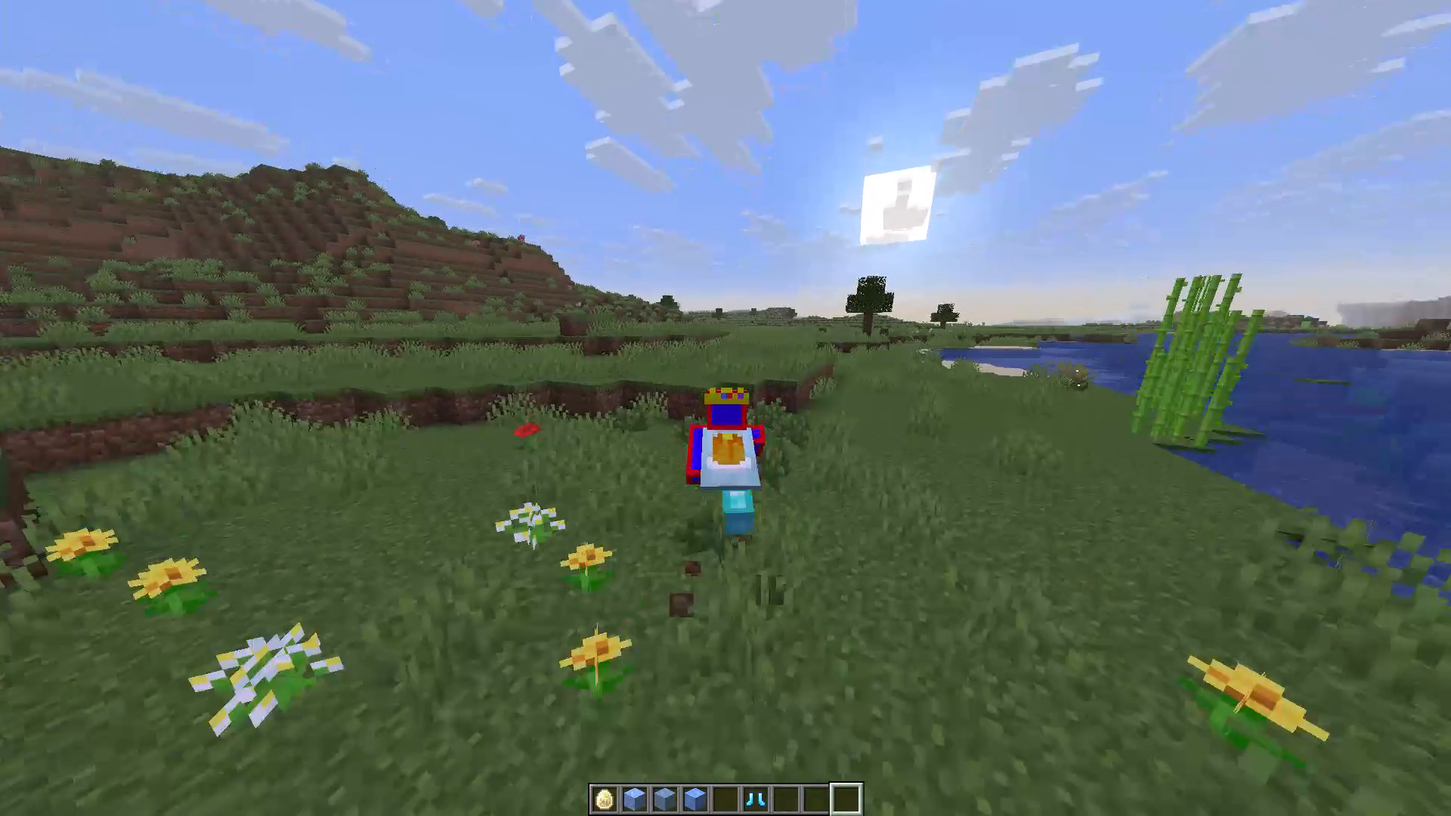
Sprint and jump inland across the grass toward the terraced hill in third person.
key("ctrl+space")
key("ctrl+space")
key("ctrl+space")
key("ctrl+space")
key("ctrl+space")
key("ctrl+space")
key("ctrl+space")
key("ctrl+space")
key("ctrl+space")
key("ctrl+space")
key("ctrl+space")
key("ctrl+space")
key("ctrl+space")
key("ctrl+space")
key("ctrl+space")
key("ctrl+space")
key("ctrl+space")
key("ctrl+space")
key("ctrl+space")
key("ctrl+space")
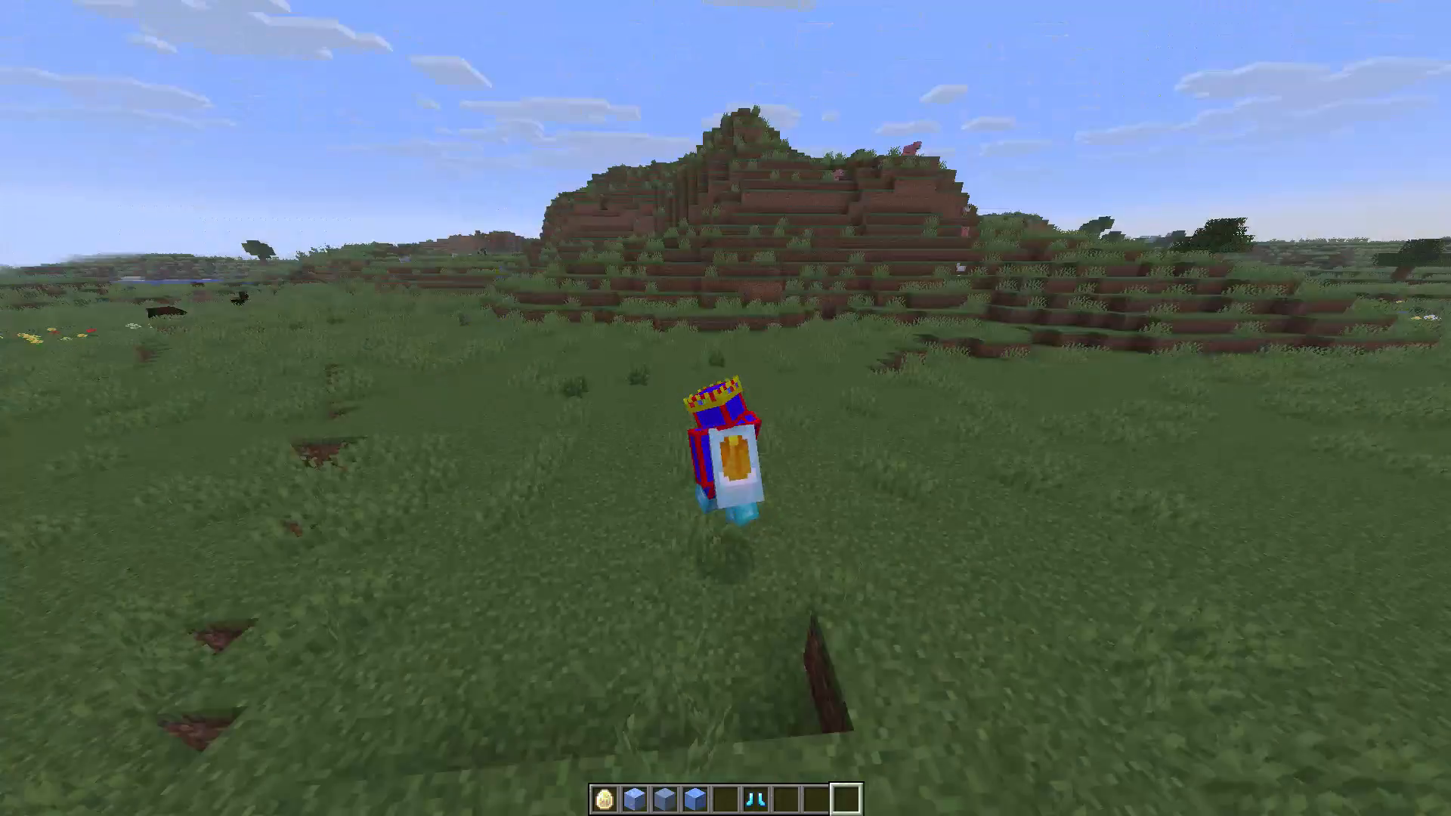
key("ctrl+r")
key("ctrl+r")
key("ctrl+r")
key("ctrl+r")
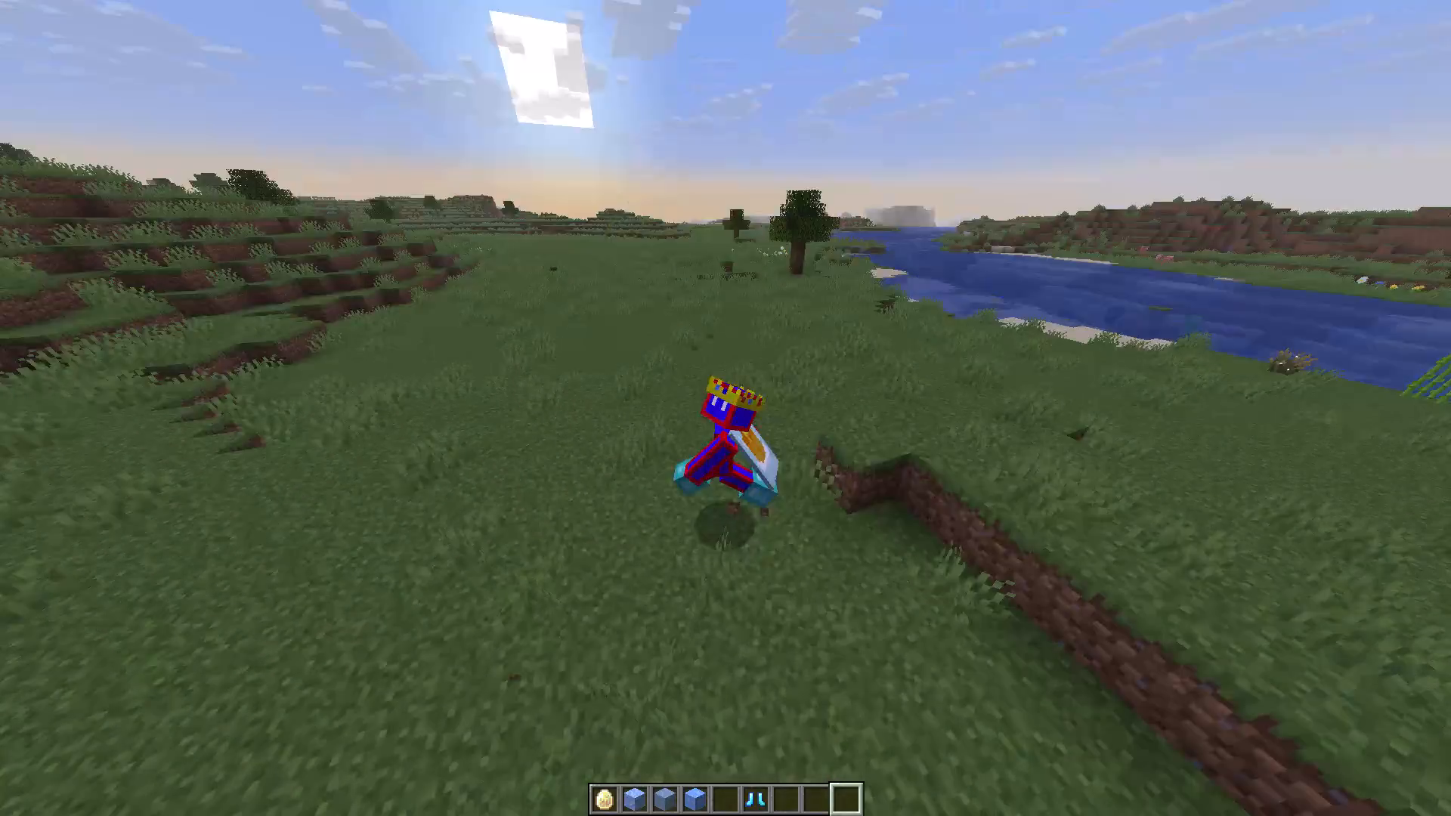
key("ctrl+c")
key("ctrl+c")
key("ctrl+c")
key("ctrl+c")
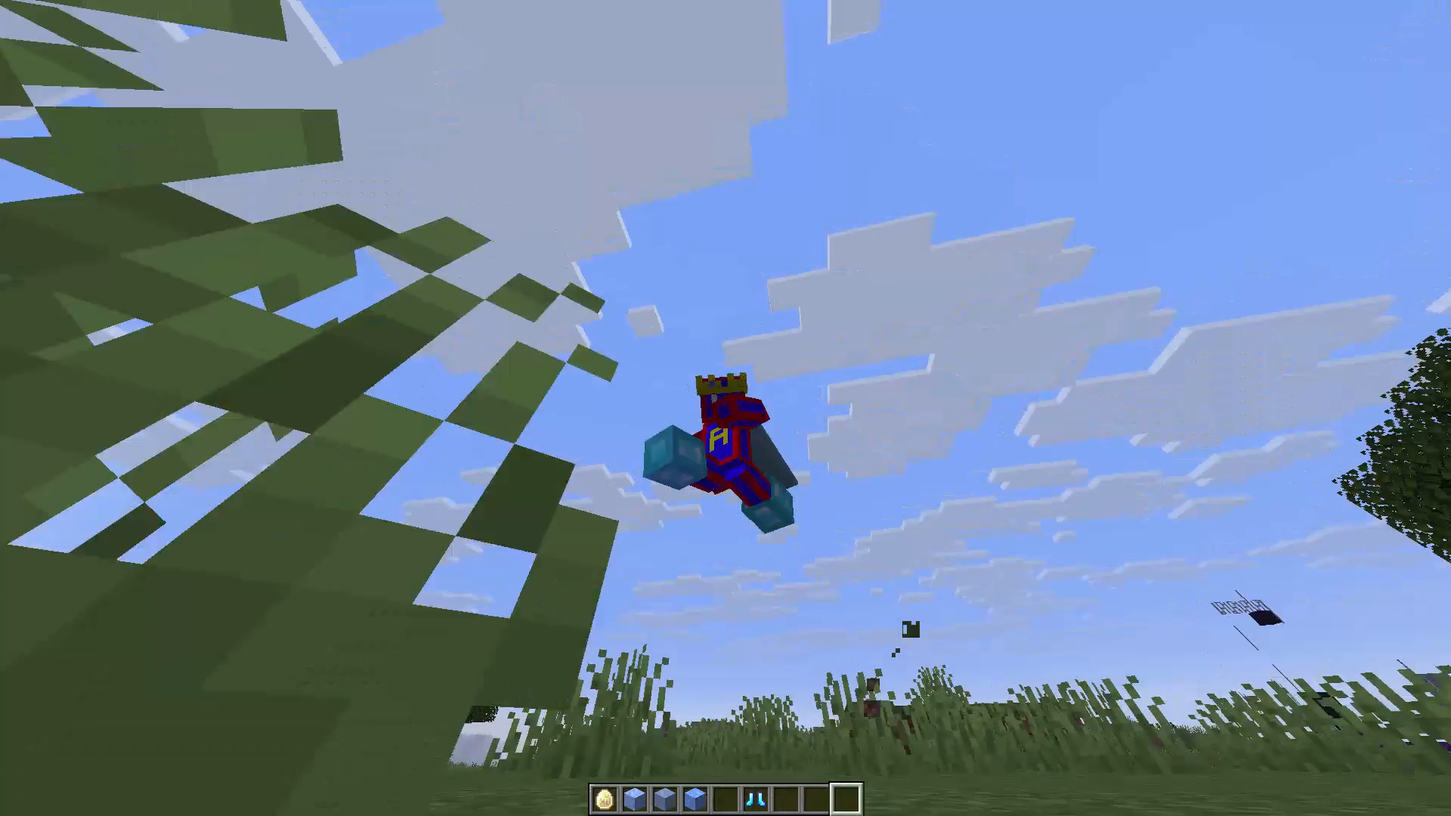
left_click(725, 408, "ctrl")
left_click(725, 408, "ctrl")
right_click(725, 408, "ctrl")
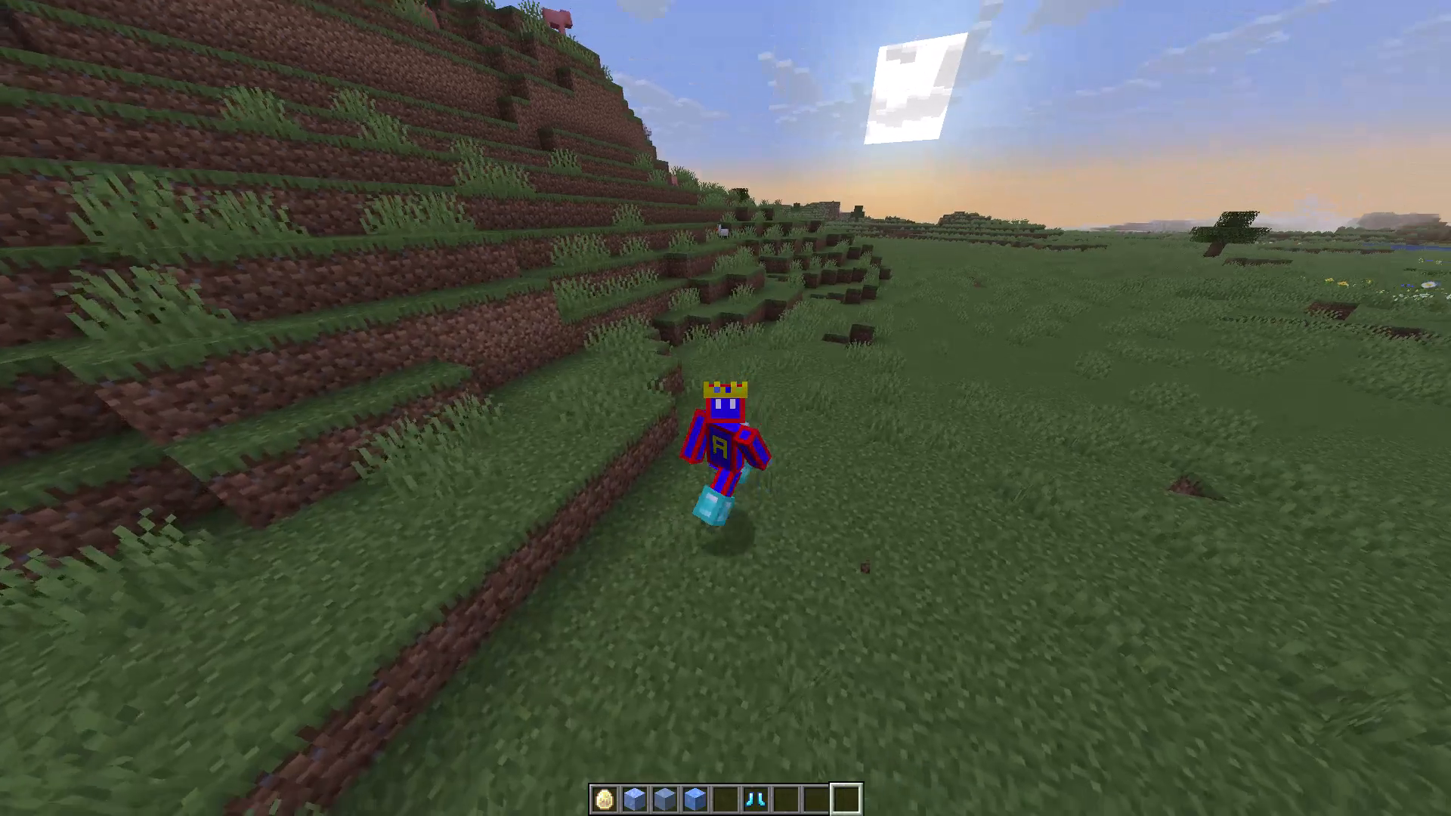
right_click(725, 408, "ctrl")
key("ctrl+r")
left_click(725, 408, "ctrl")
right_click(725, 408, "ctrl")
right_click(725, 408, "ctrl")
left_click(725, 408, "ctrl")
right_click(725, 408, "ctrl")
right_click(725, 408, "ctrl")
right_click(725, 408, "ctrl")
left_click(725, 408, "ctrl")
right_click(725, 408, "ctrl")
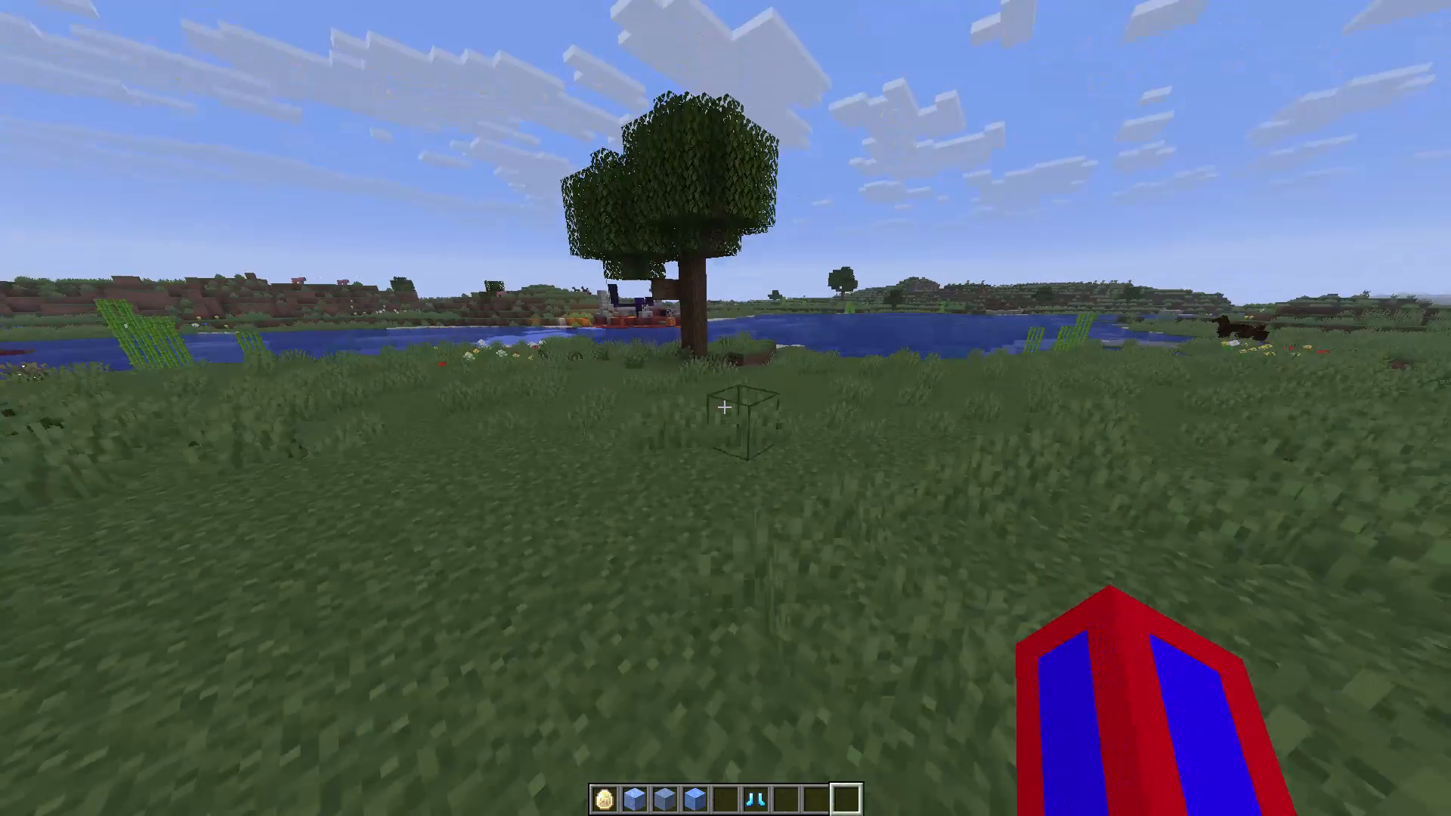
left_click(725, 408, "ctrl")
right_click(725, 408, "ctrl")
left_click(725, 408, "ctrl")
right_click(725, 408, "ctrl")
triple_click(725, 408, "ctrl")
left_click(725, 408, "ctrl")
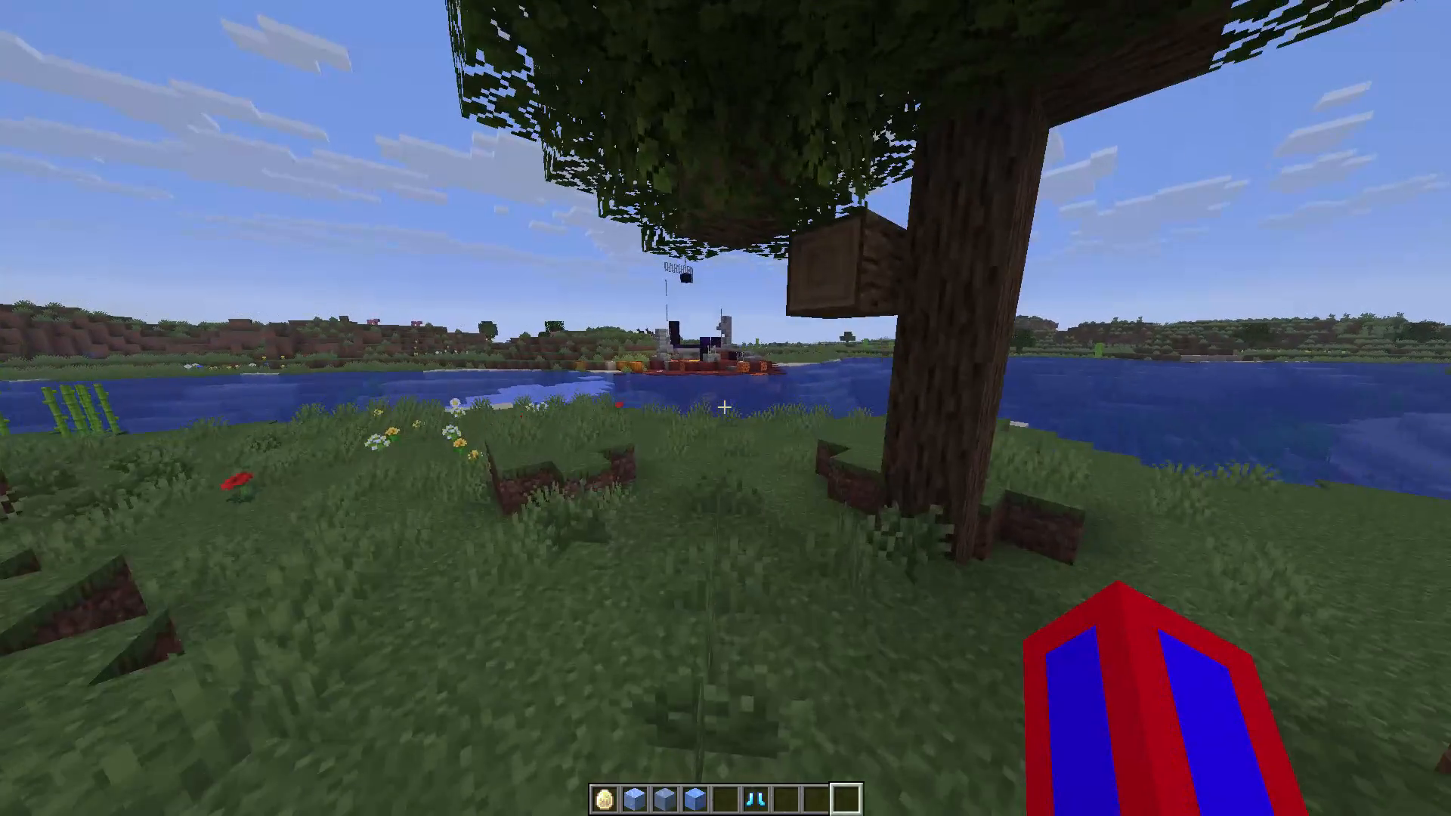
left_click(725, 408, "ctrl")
Leave the game and look through the Minecraft and java_versions folders under Videos > NVIDIA for a usable gameplay recording.
key("alt+Tab")
left_click_drag(112, 507, 725, 408, "alt")
key("alt+Tab")
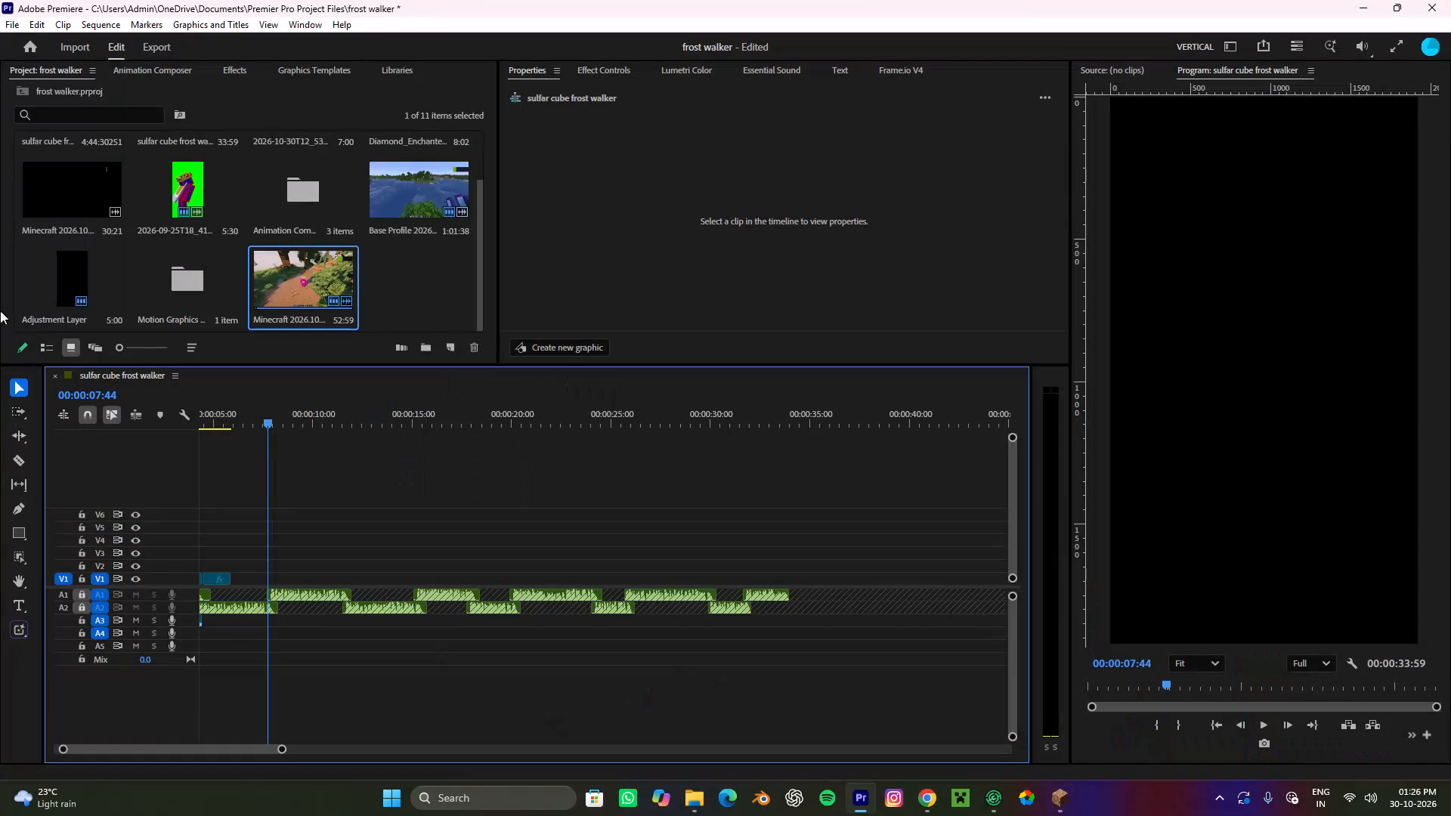
left_click(696, 794)
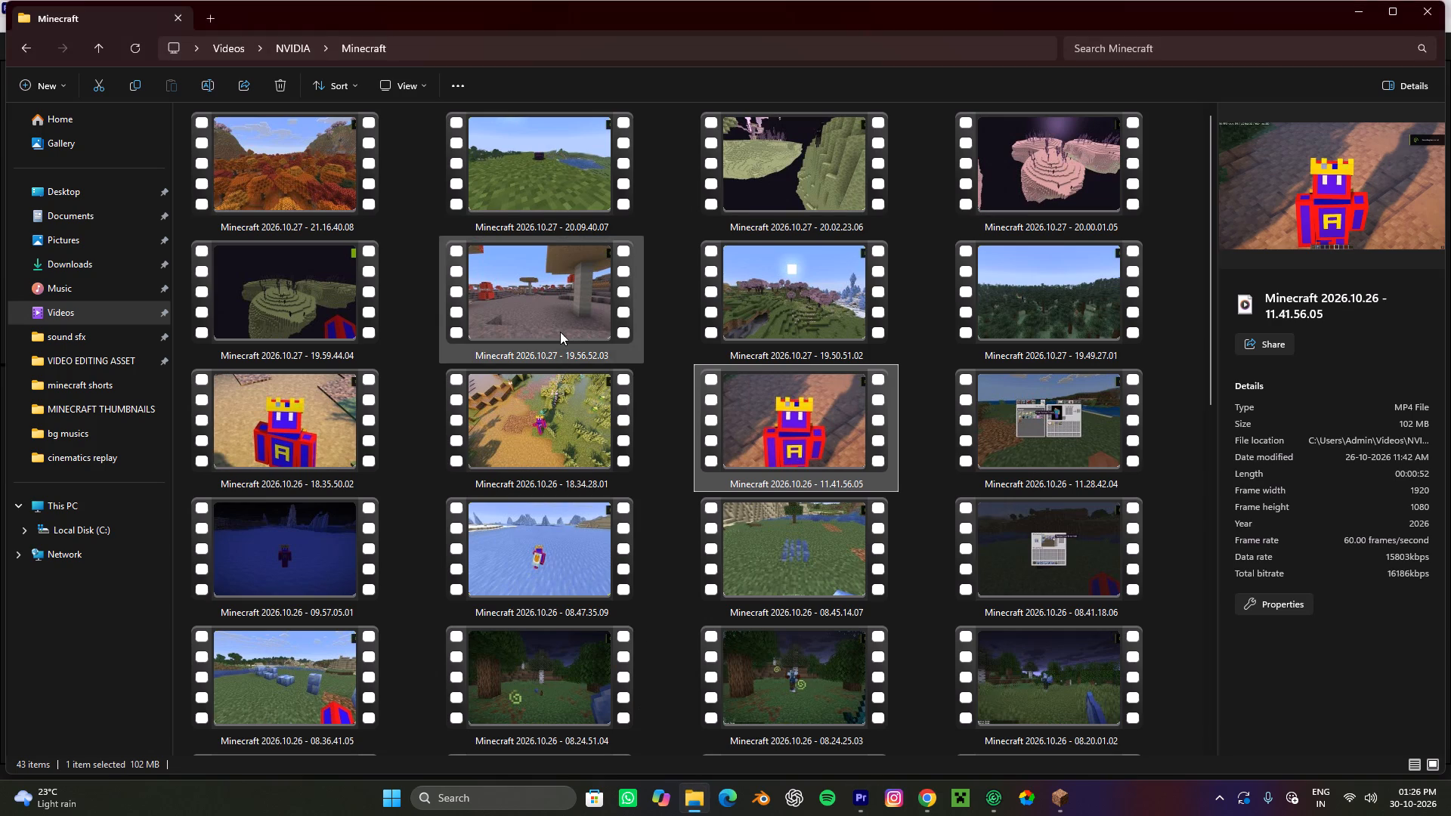
scroll(560, 332, "up", 8)
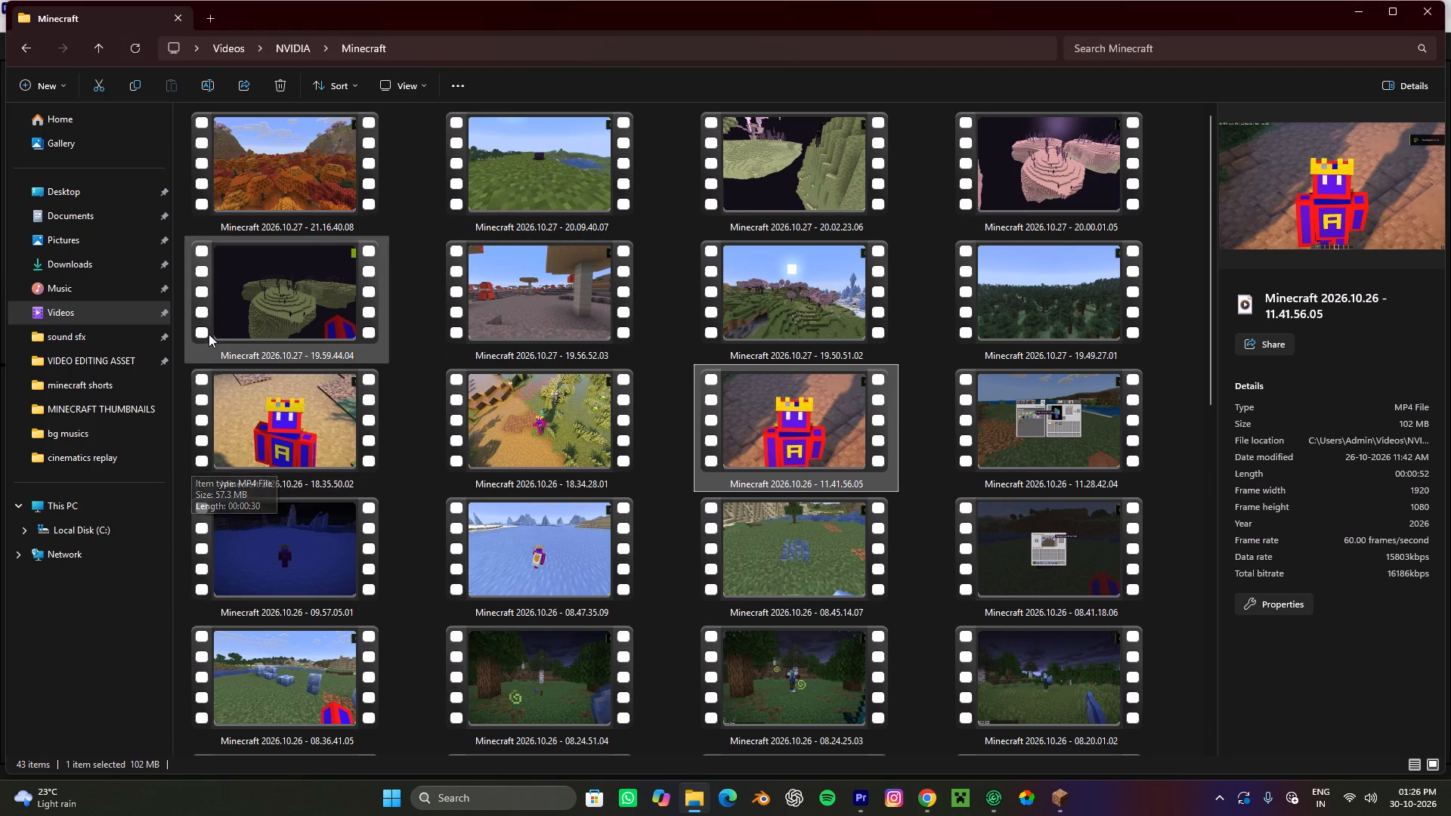
scroll(586, 284, "up", 4)
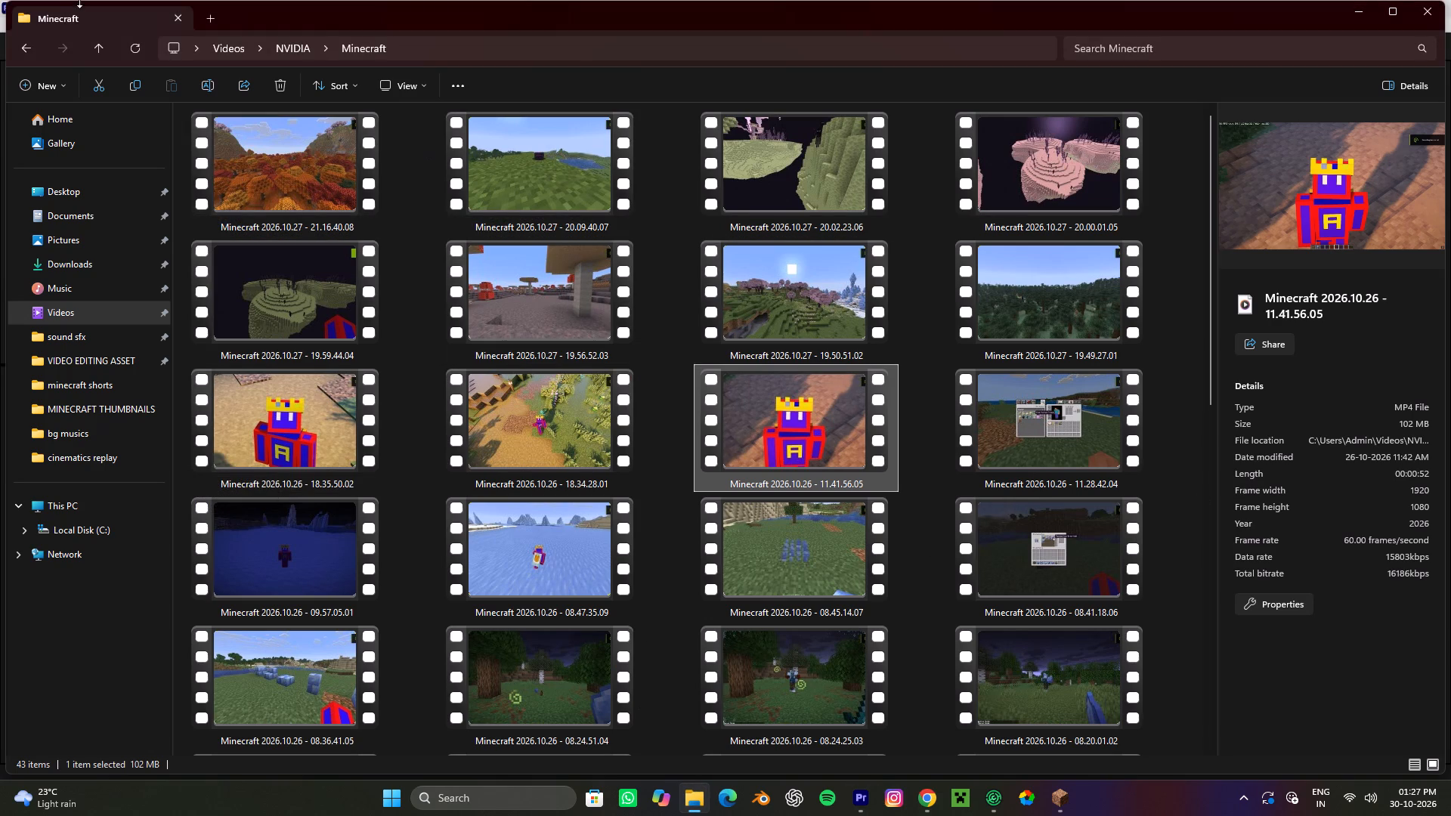
left_click(131, 49)
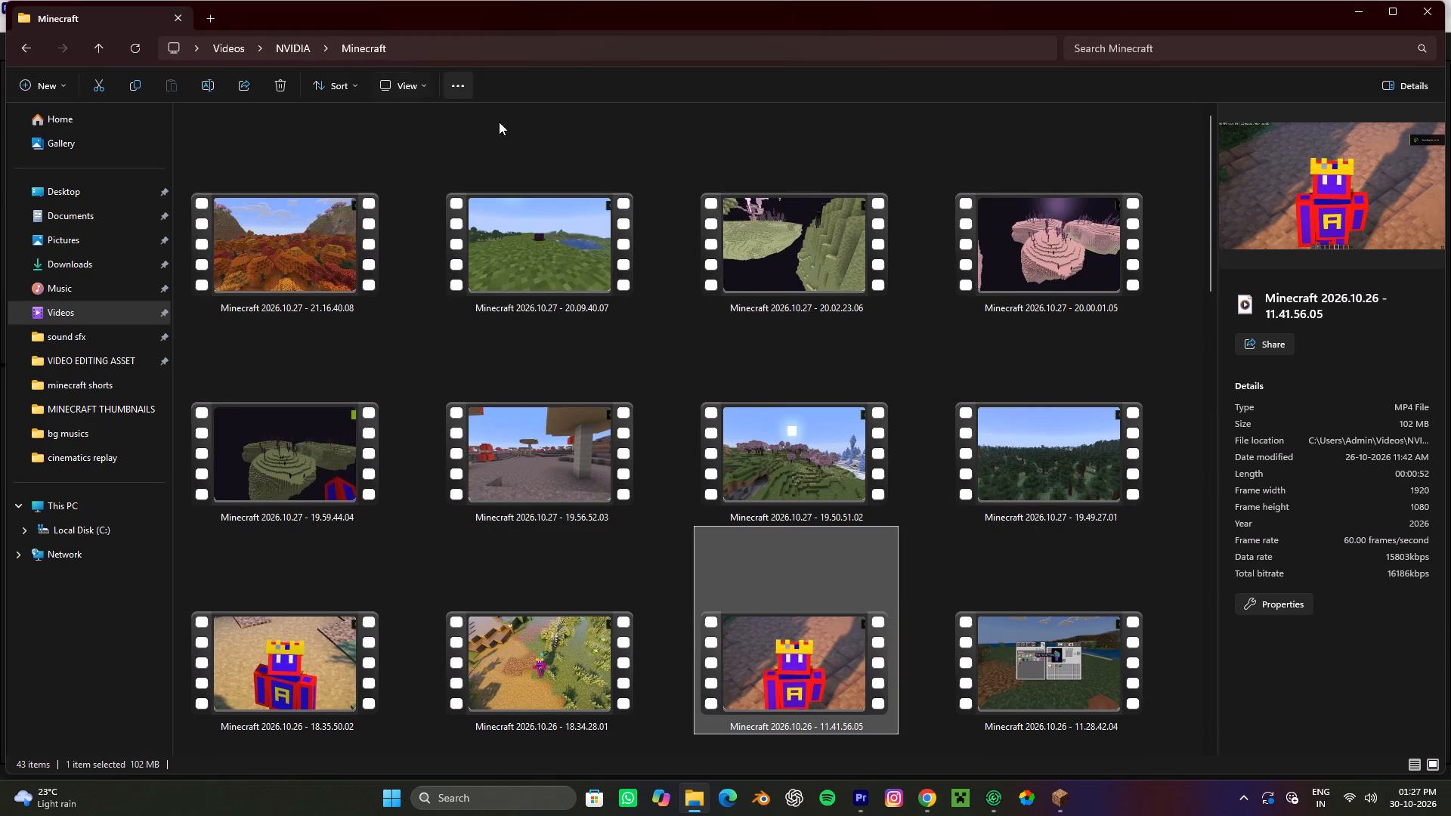
scroll(647, 277, "up", 1)
scroll(648, 277, "down", 1)
scroll(648, 277, "up", 5)
scroll(947, 385, "up", 16)
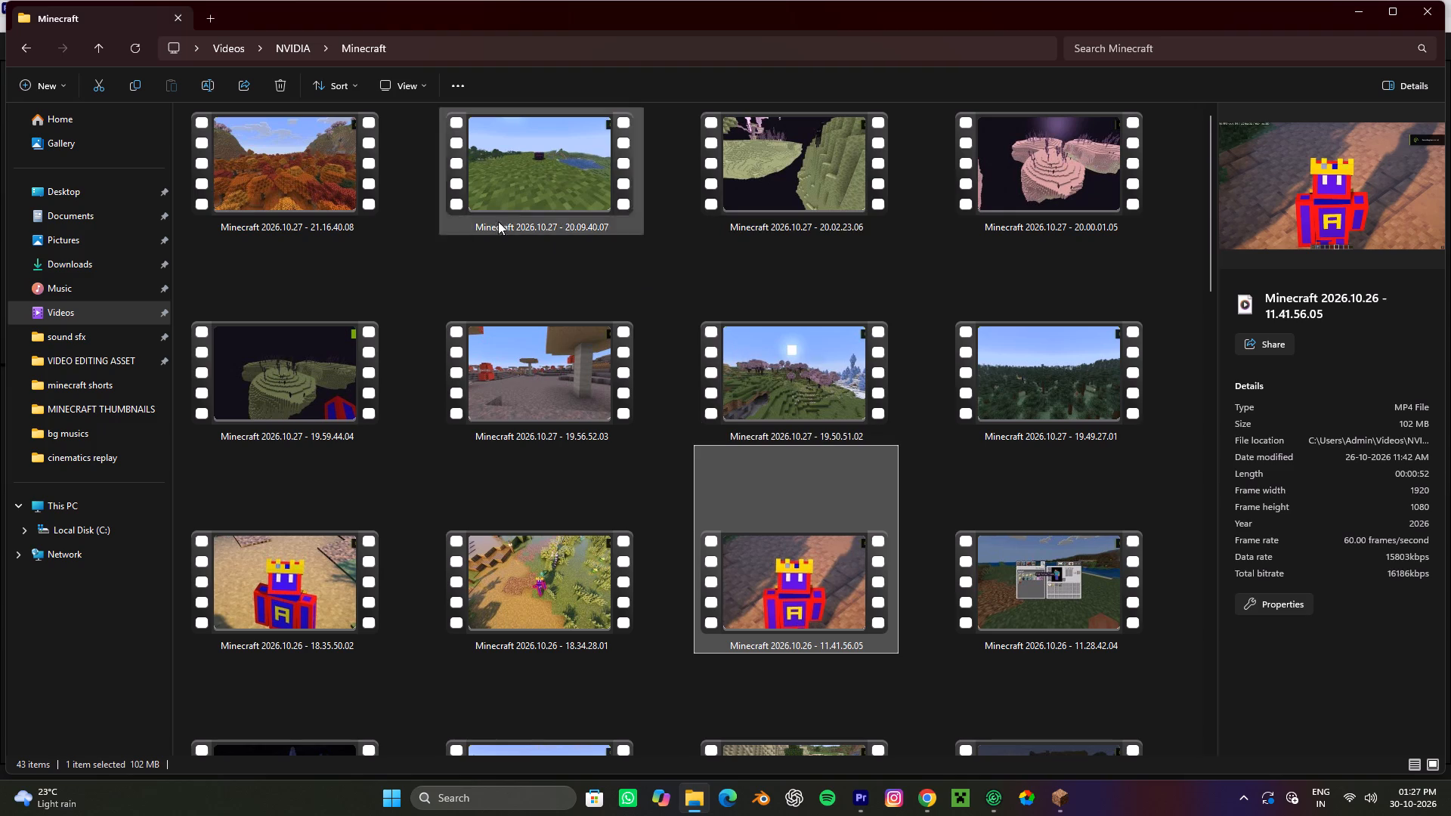
left_click(360, 168)
left_click(537, 156)
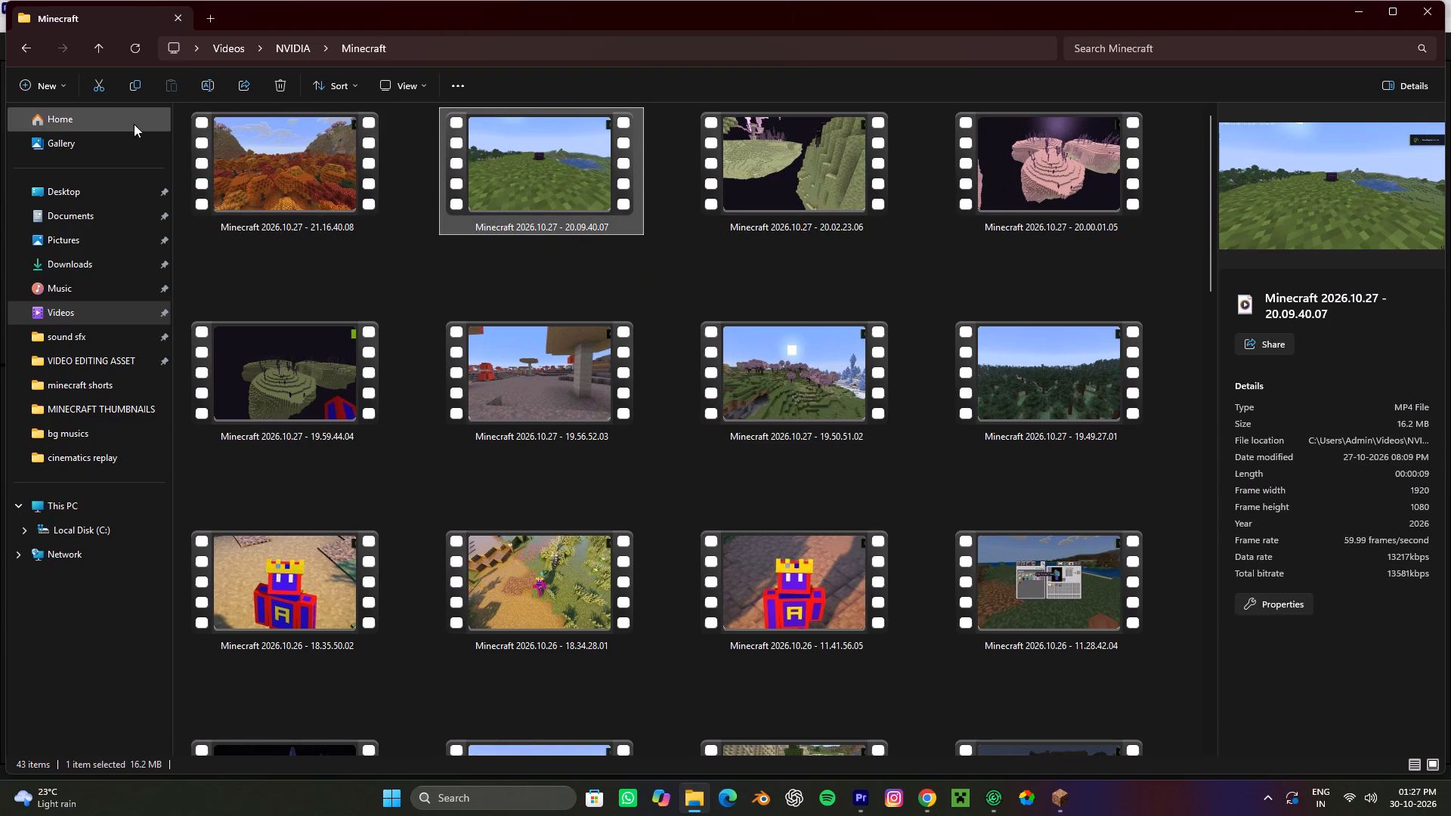
left_click(29, 41)
double_click(489, 176)
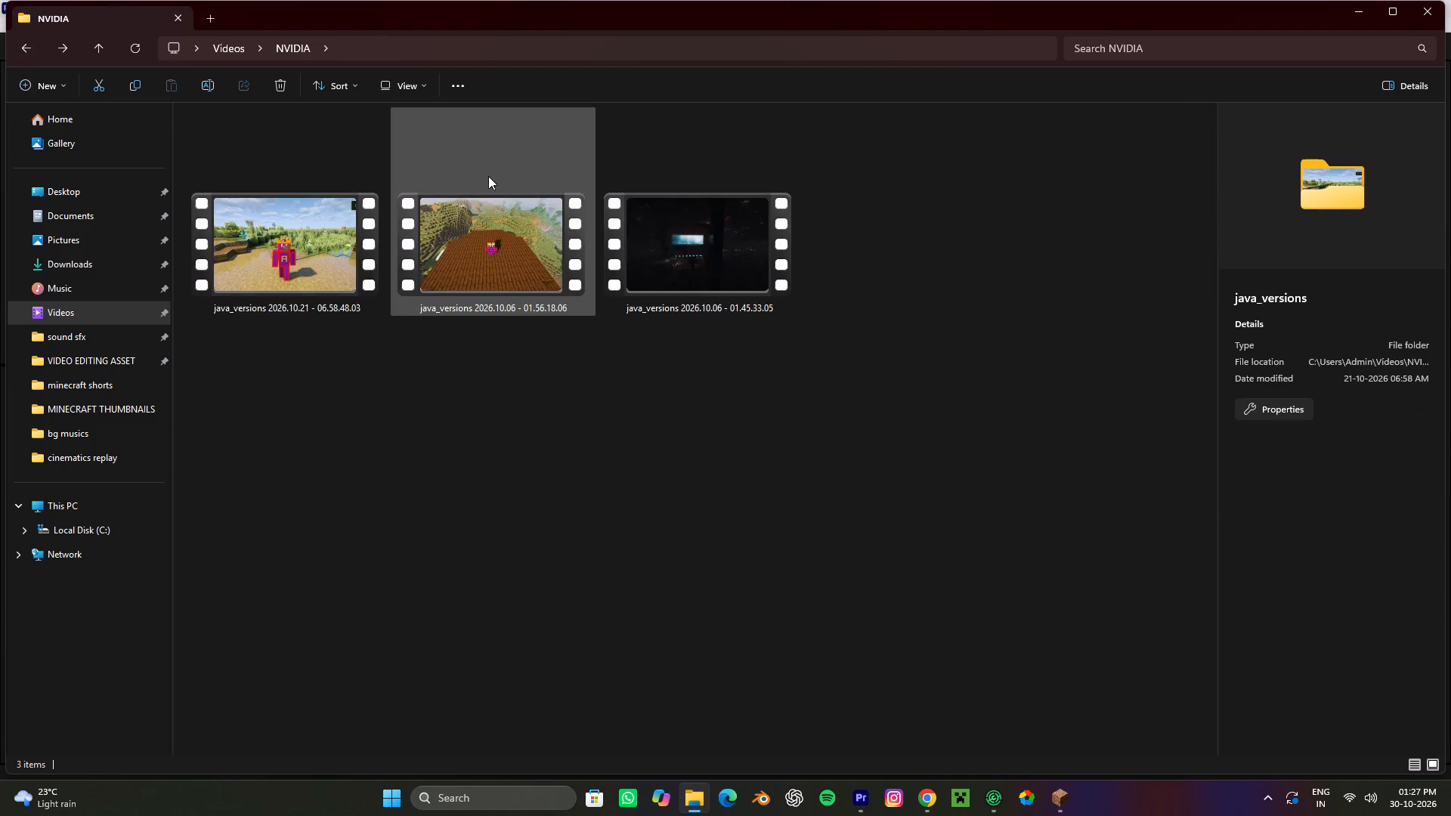
left_click(34, 54)
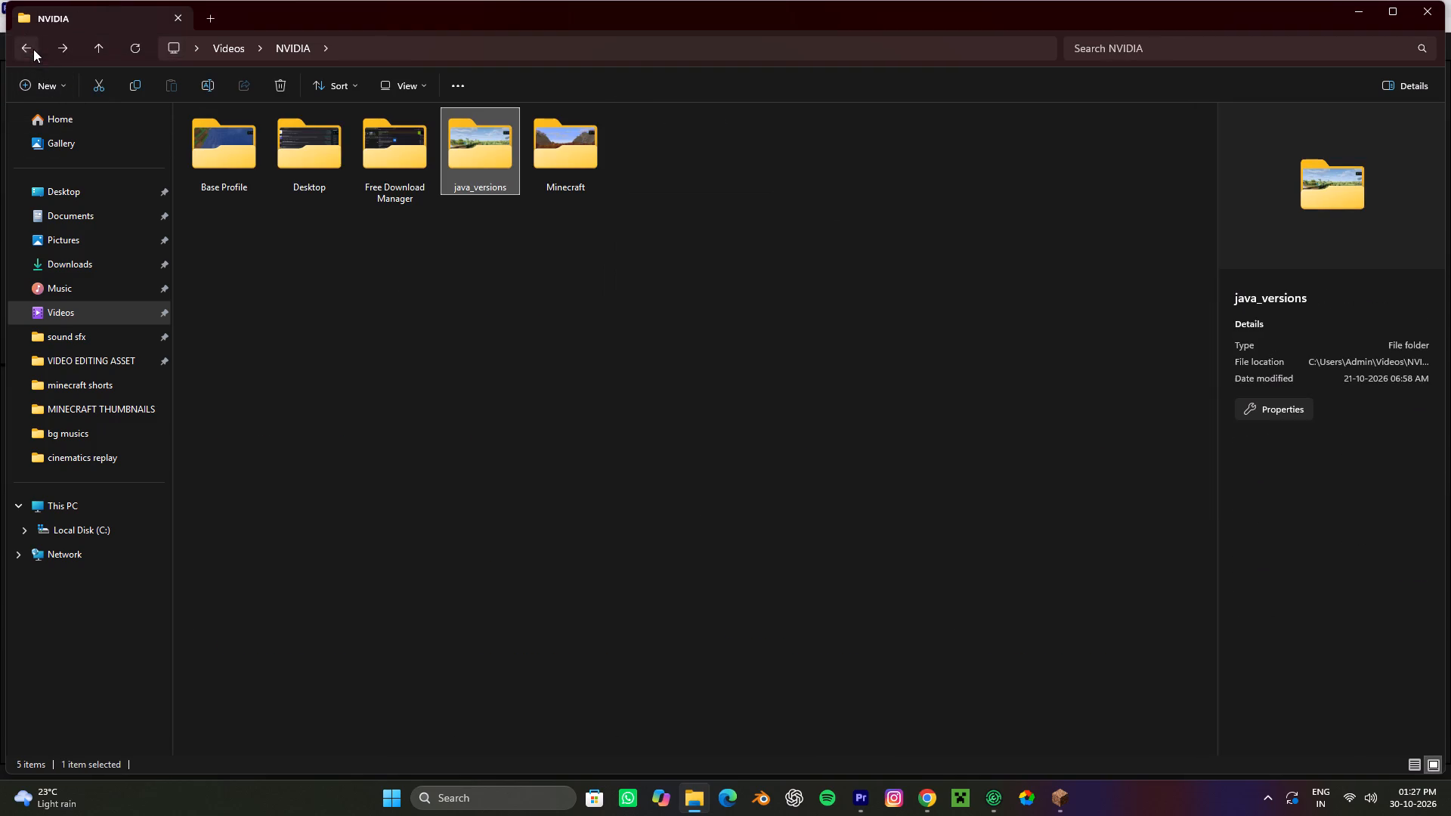
double_click(603, 132)
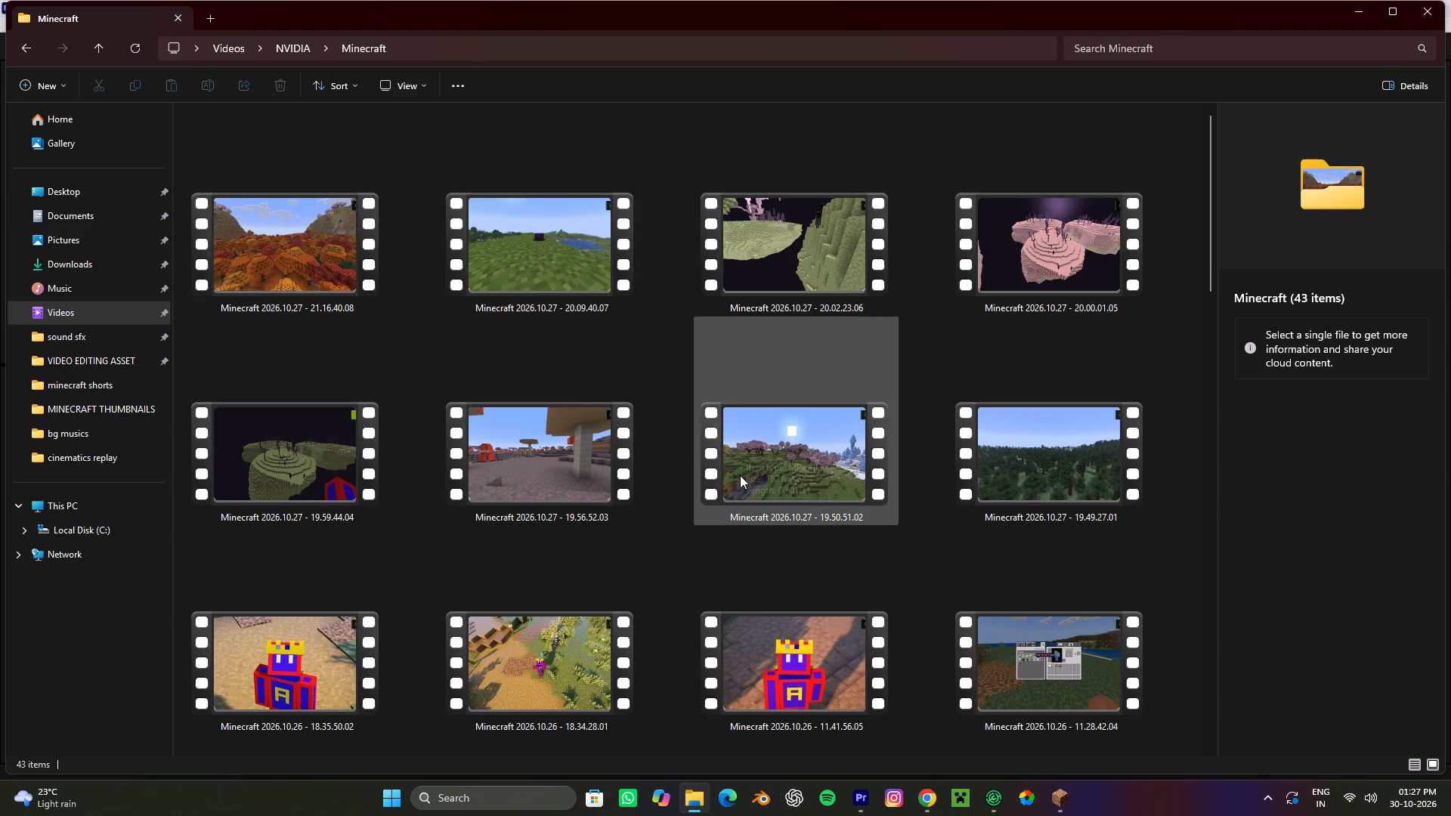
scroll(743, 493, "down", 10)
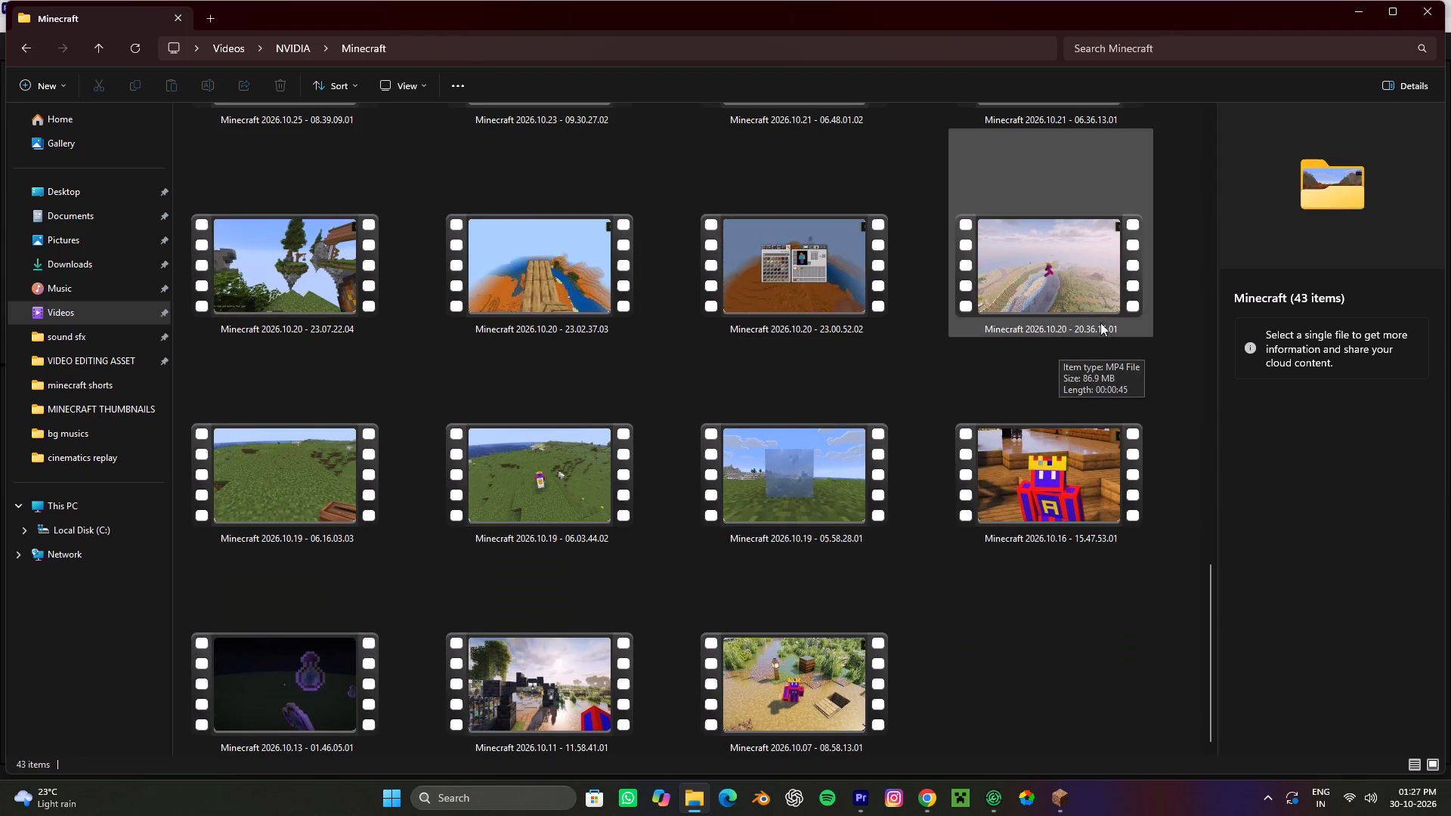
scroll(560, 492, "up", 6)
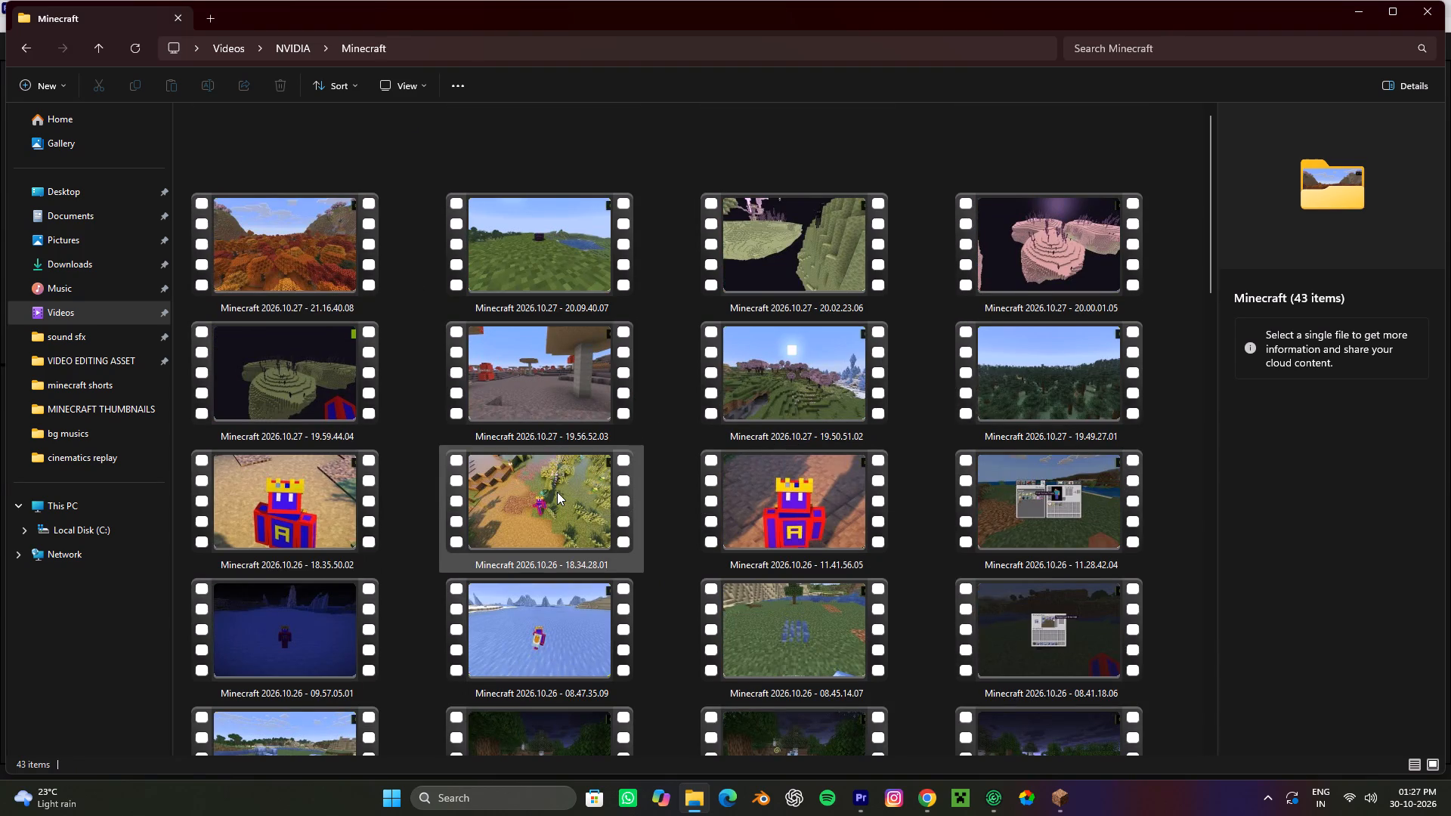
From the Base Profile folder, add the recording Base Profile 2026.10.30 - 12.35.59.01 to V1 in Premiere, directly after the existing clip.
left_click(29, 36)
left_click(22, 52)
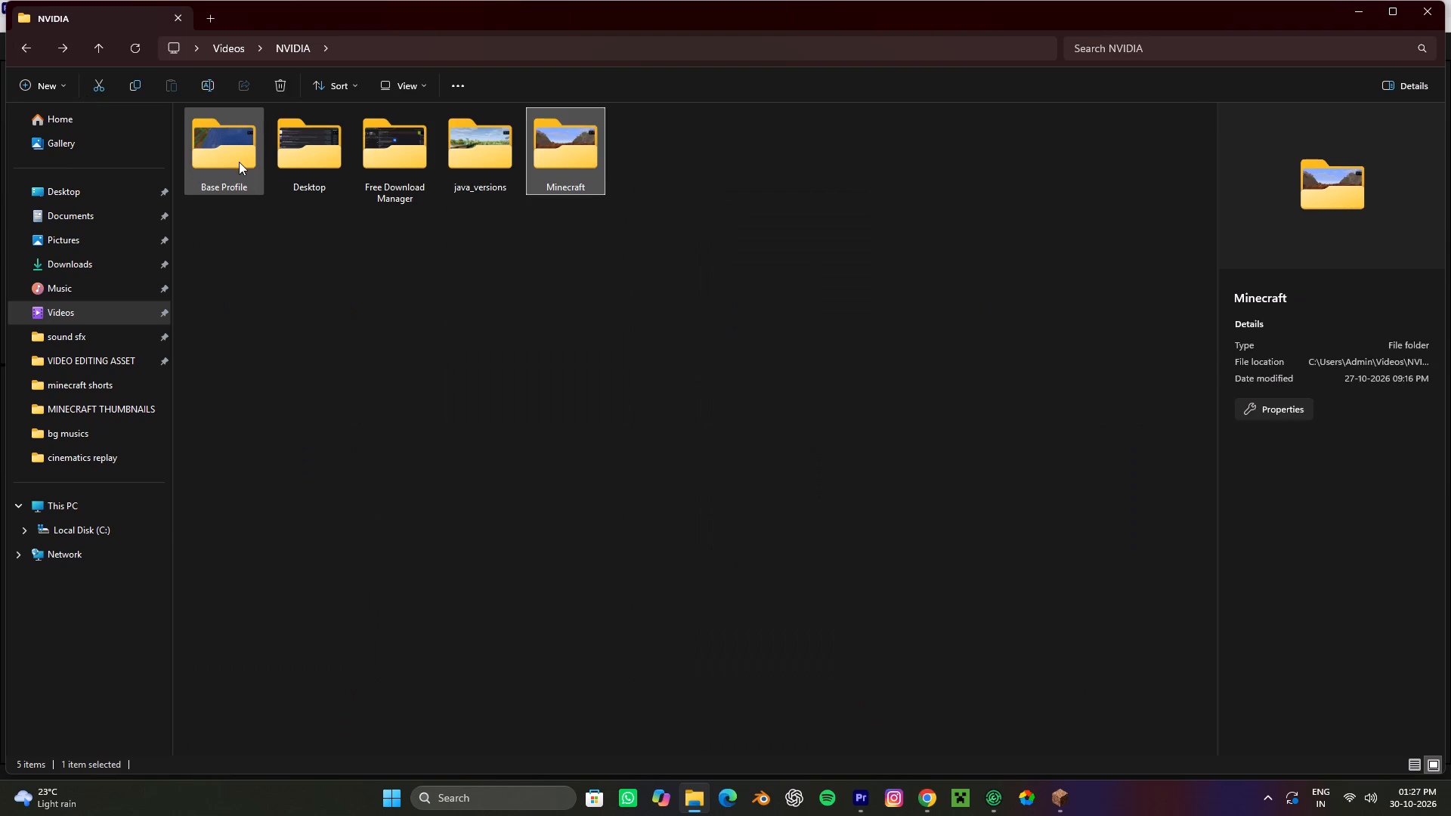
double_click(239, 160)
left_click(225, 150)
left_click_drag(223, 149, 855, 667)
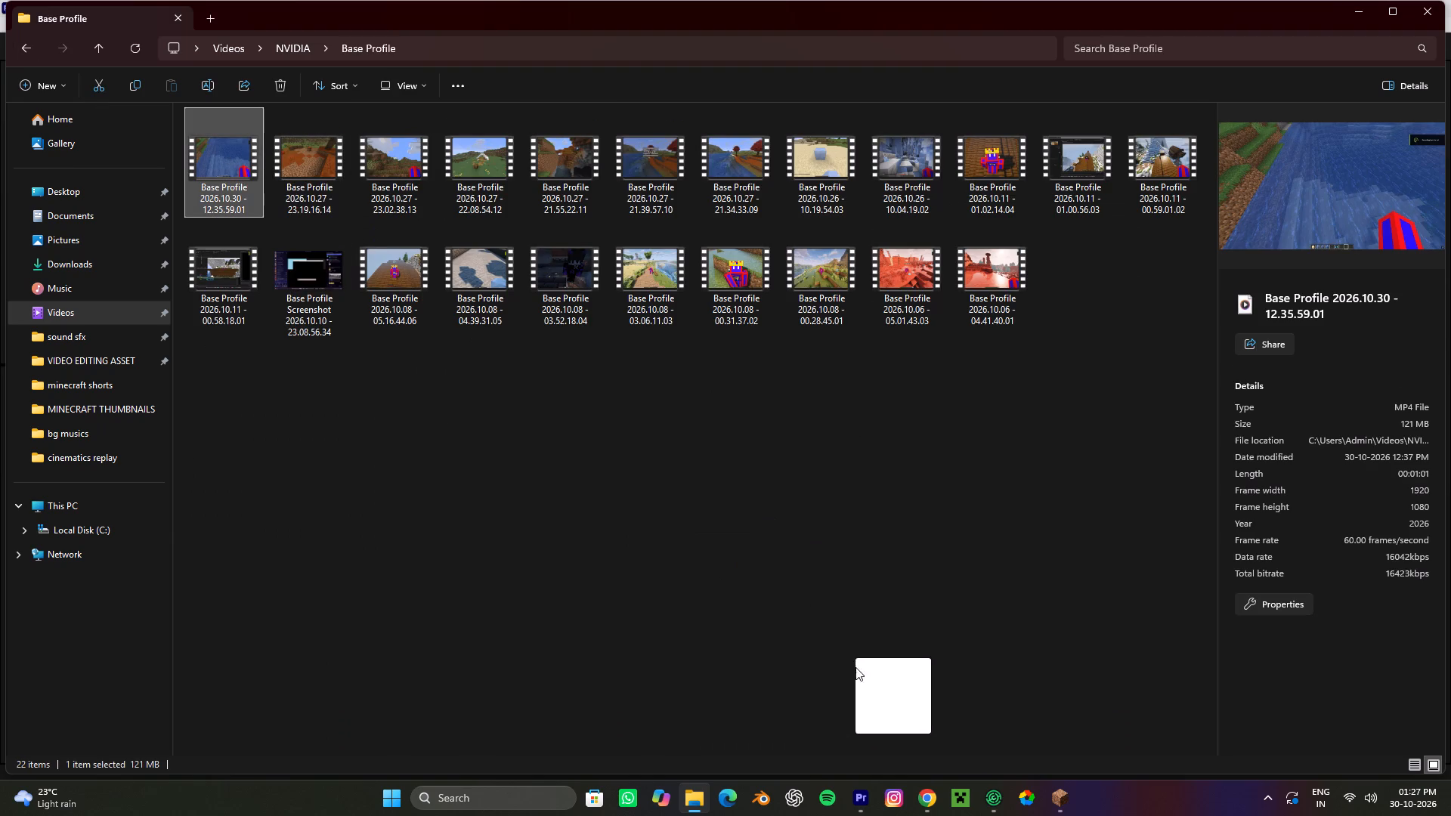
left_click_drag(855, 667, 234, 581)
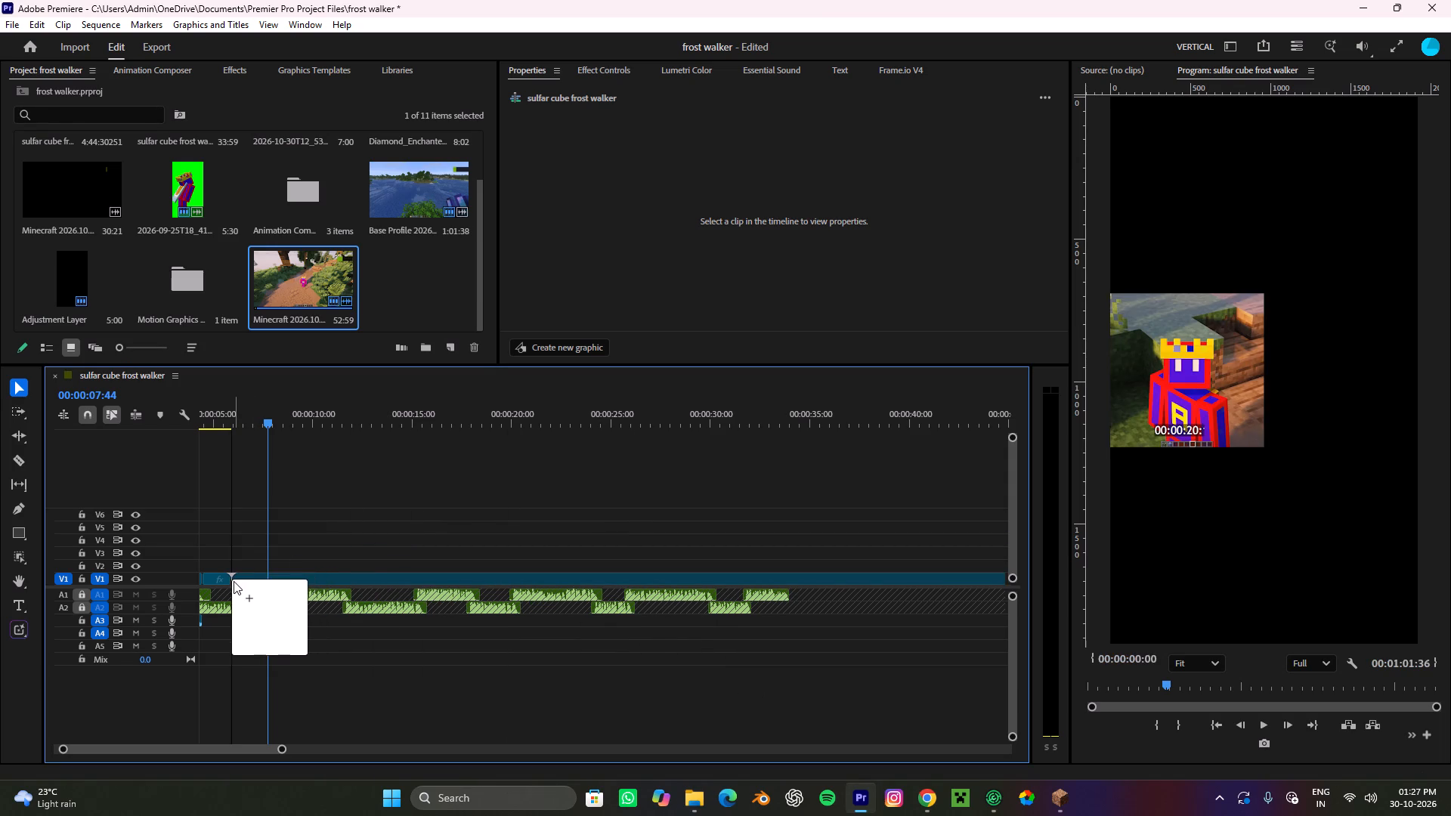
left_click_drag(234, 581, 234, 577)
Split the newly added Base Profile clip on V1 at about 00:00:15:43, remove the part before the cut and close the gap.
left_click_drag(277, 407, 470, 464)
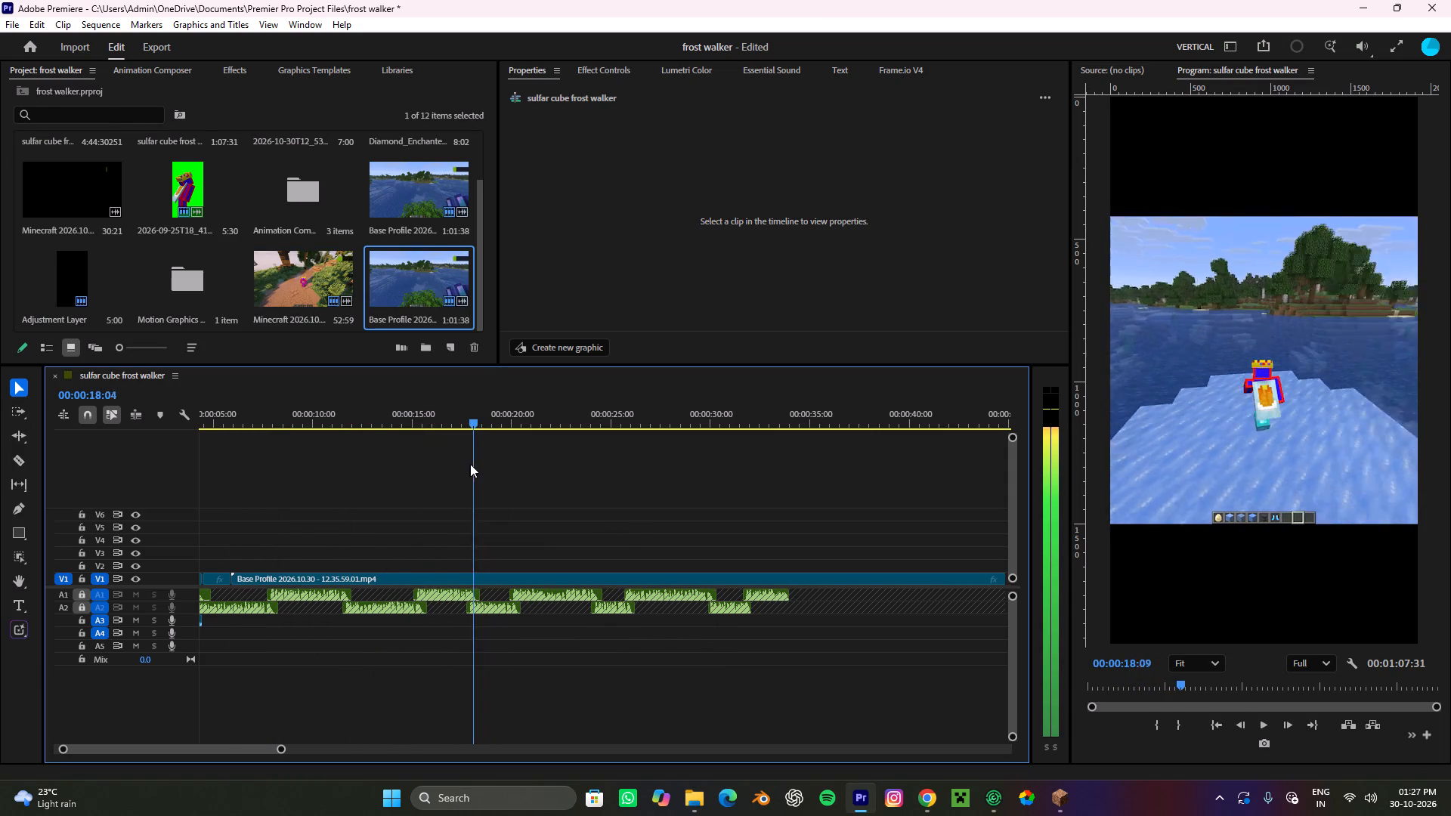
left_click_drag(470, 464, 415, 498)
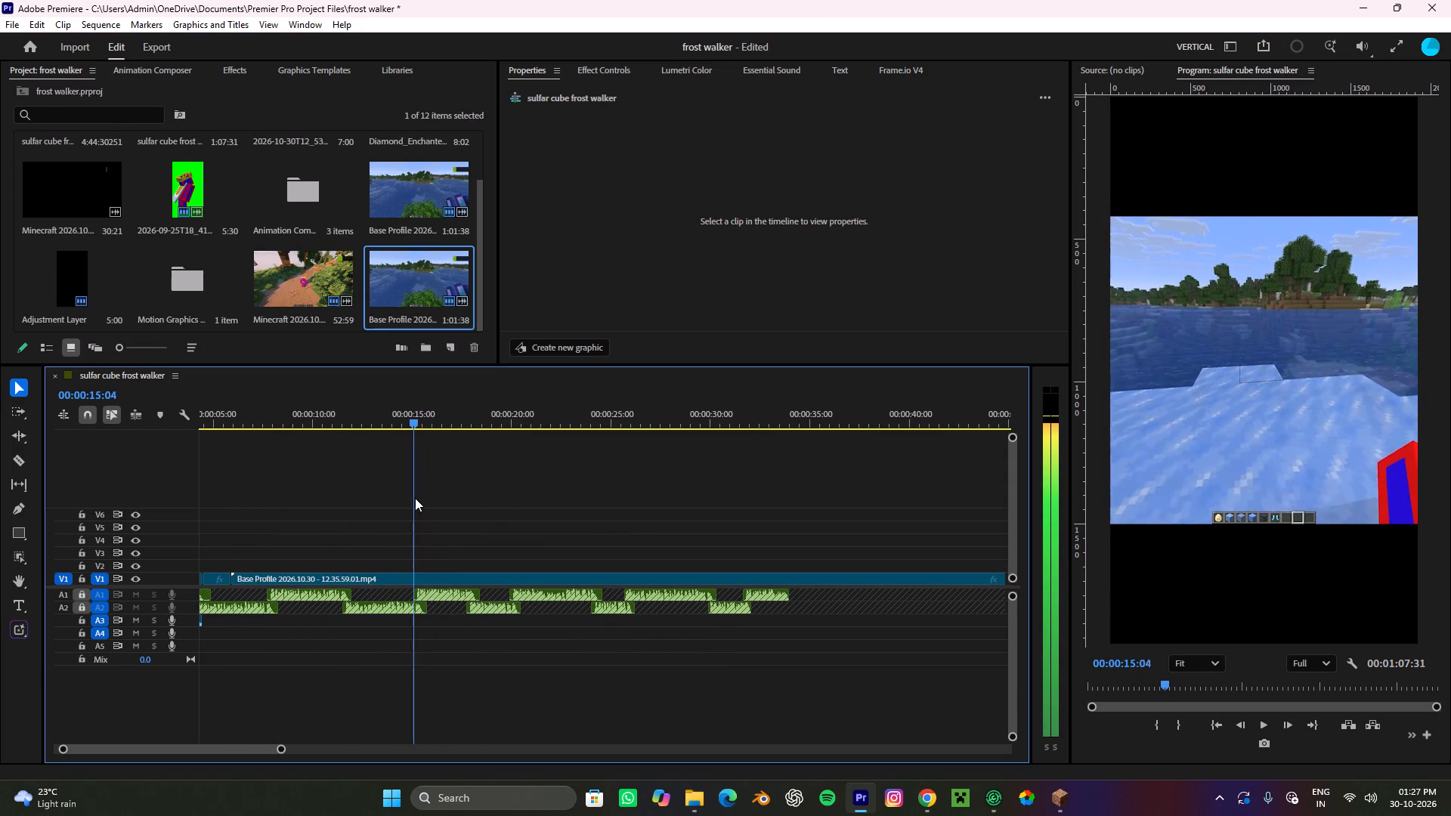
left_click_drag(415, 498, 428, 494)
key("c")
left_click(429, 576)
key("v")
left_click(331, 569)
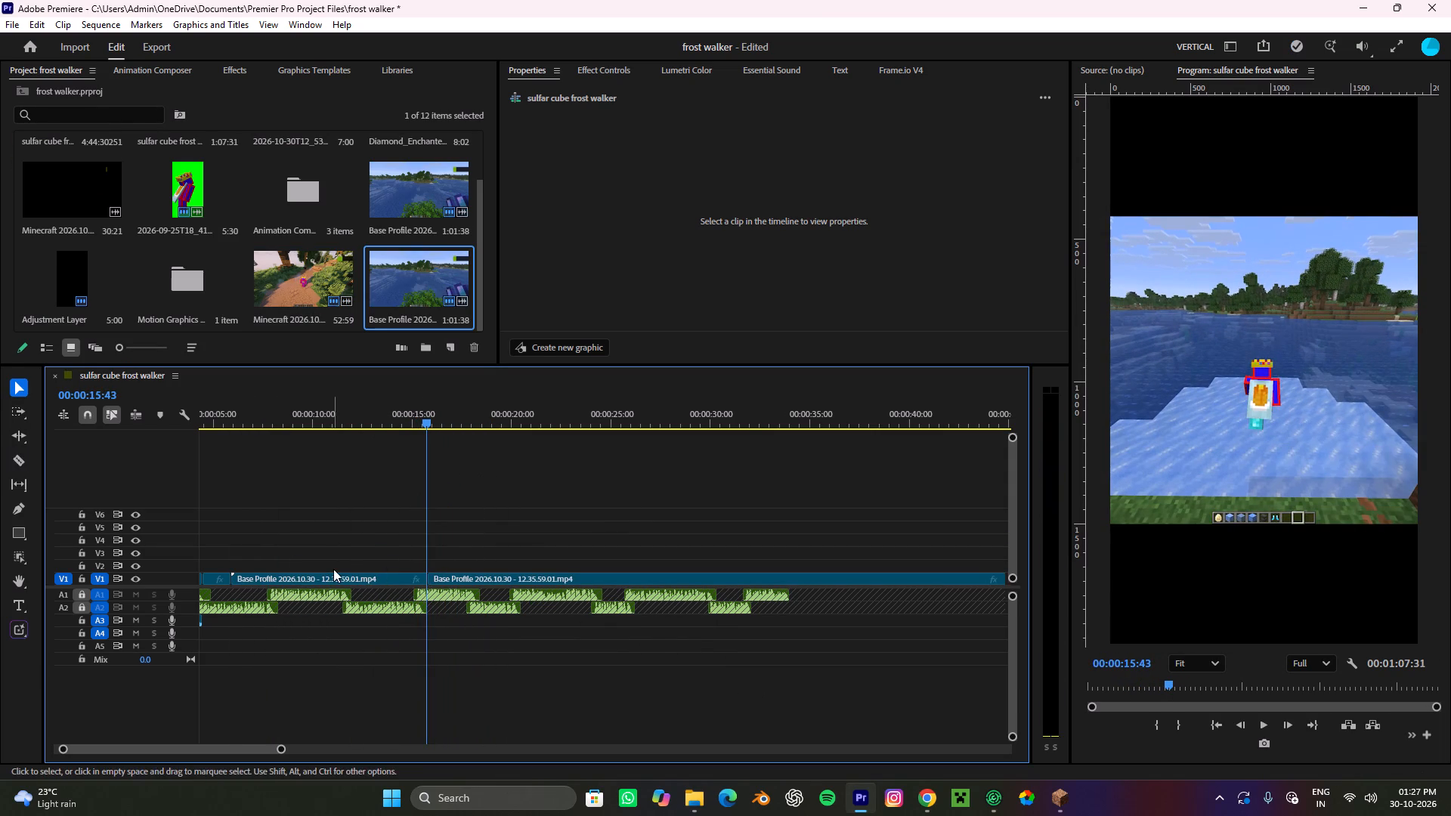
left_click(341, 575, "ctrl")
key("ctrl+x")
key("e")
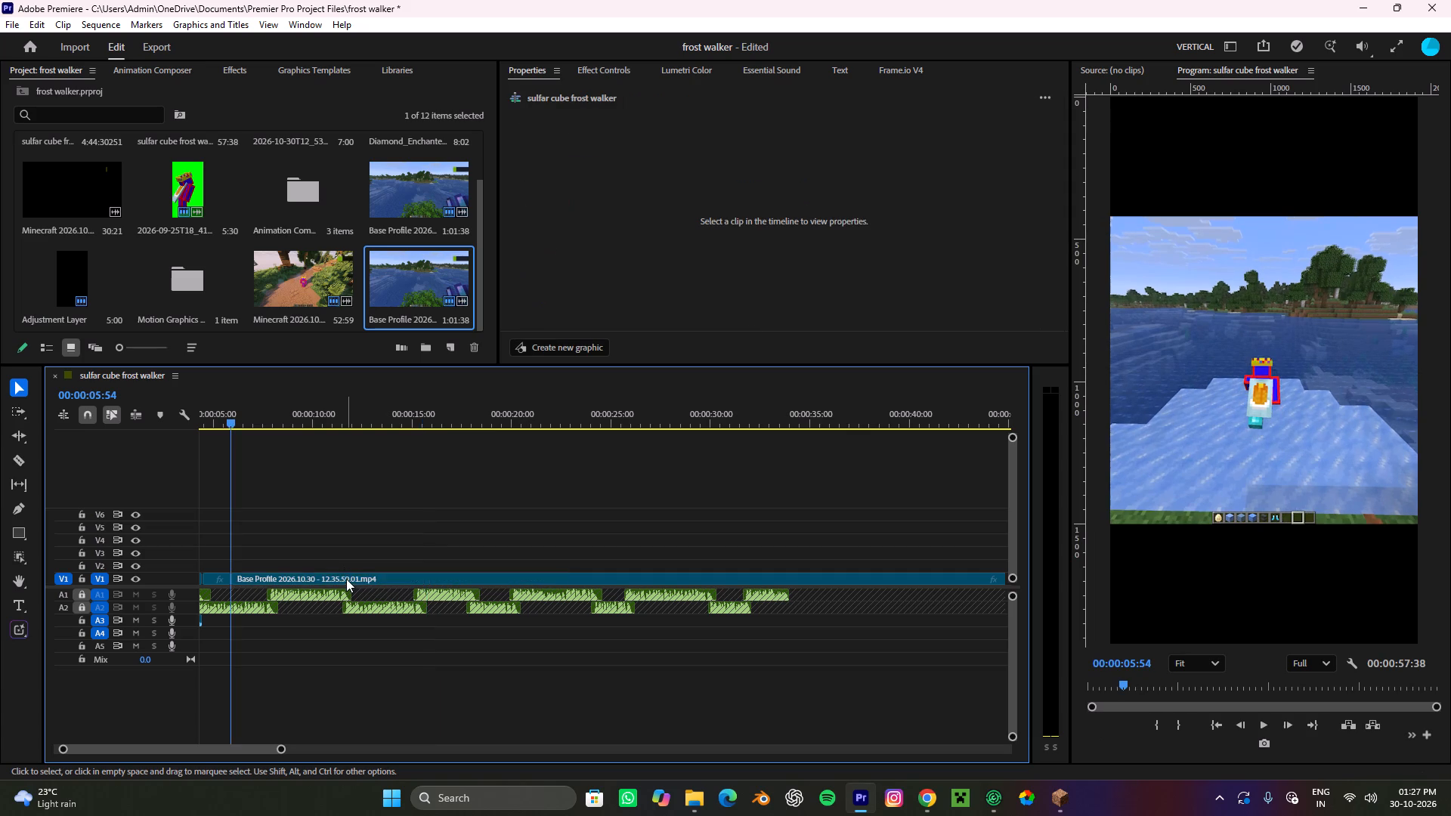
Play back the opening of the short to check how the Minecraft clip leads into the trimmed Base Profile clip.
scroll(331, 576, "up", 3)
scroll(331, 576, "down", 1)
scroll(331, 576, "up", 3)
scroll(331, 576, "down", 1)
scroll(331, 576, "up", 4)
left_click_drag(311, 407, 0, 407)
key("space")
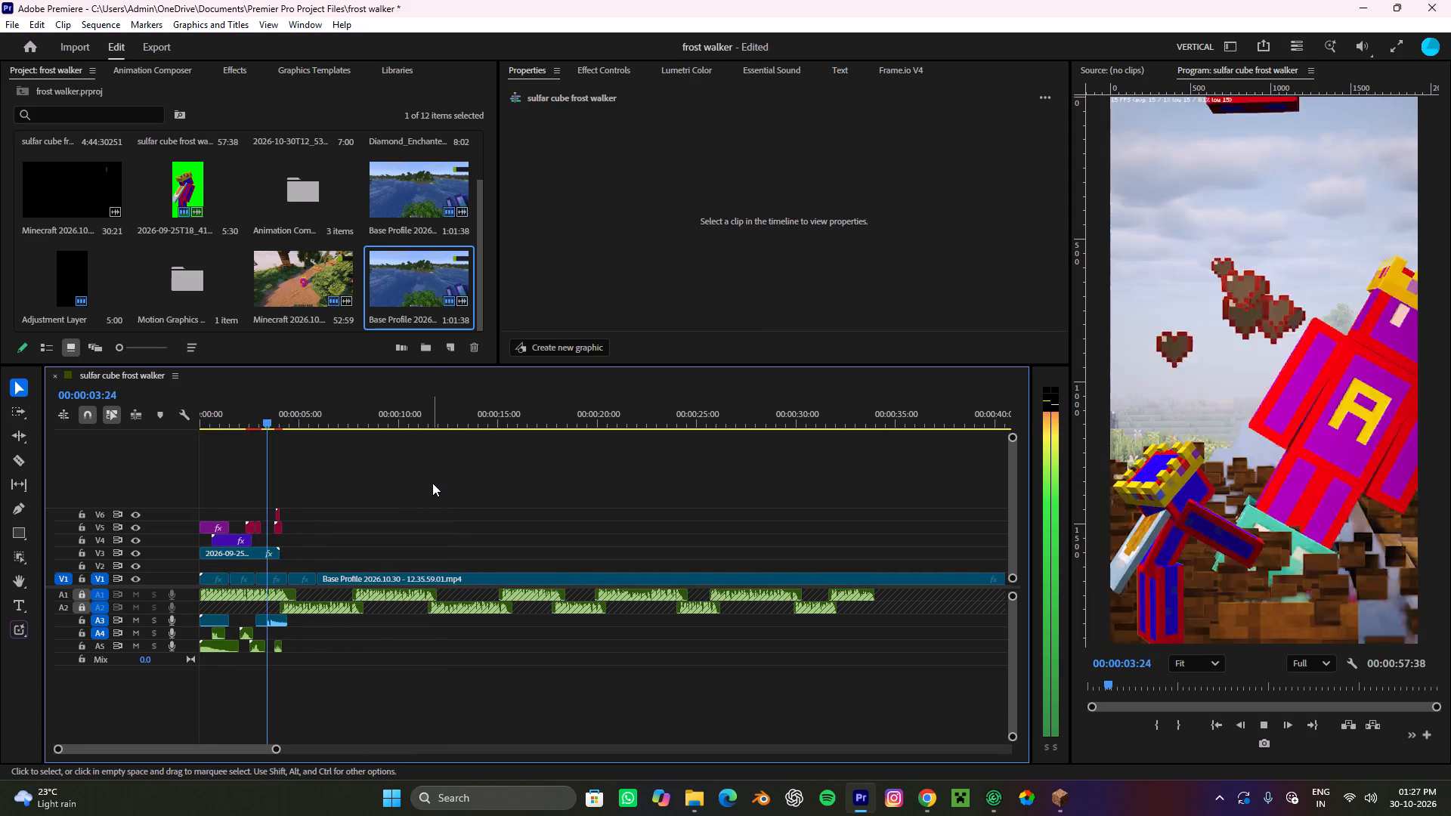
key("space")
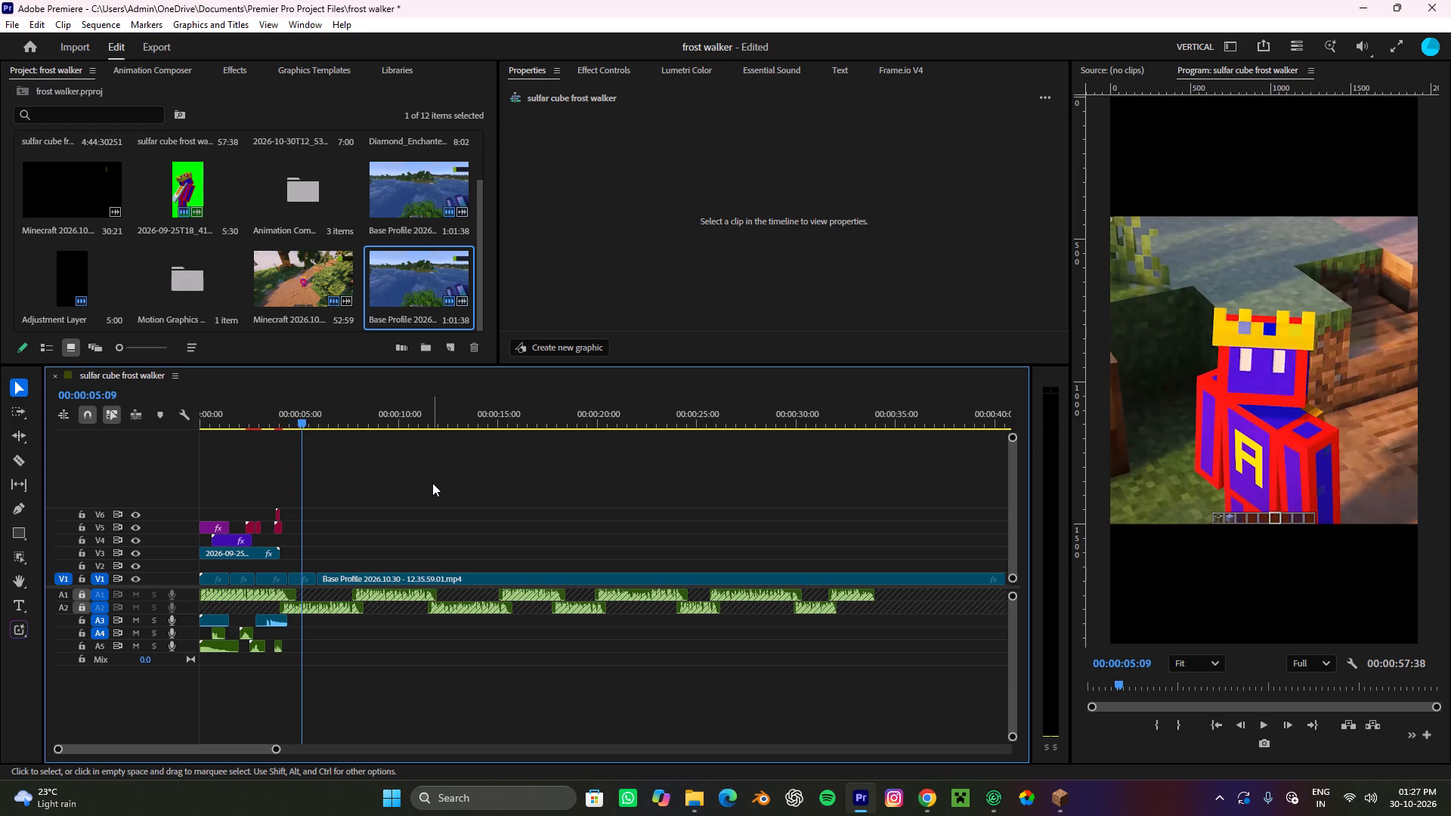
key("space")
key("space")
left_click_drag(326, 400, 271, 453)
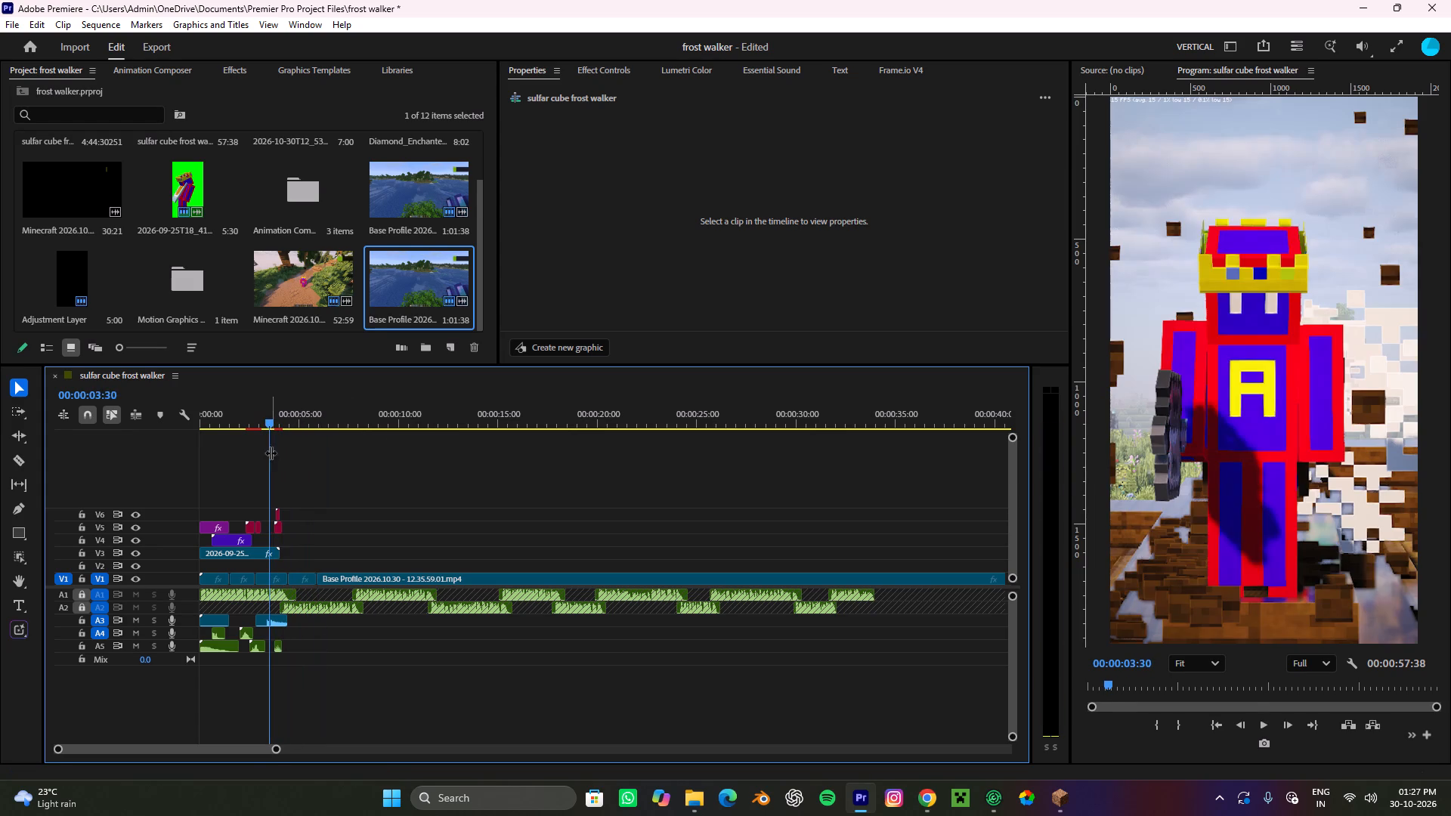
key("space")
scroll(364, 500, "up", 4, "alt")
left_click(408, 521)
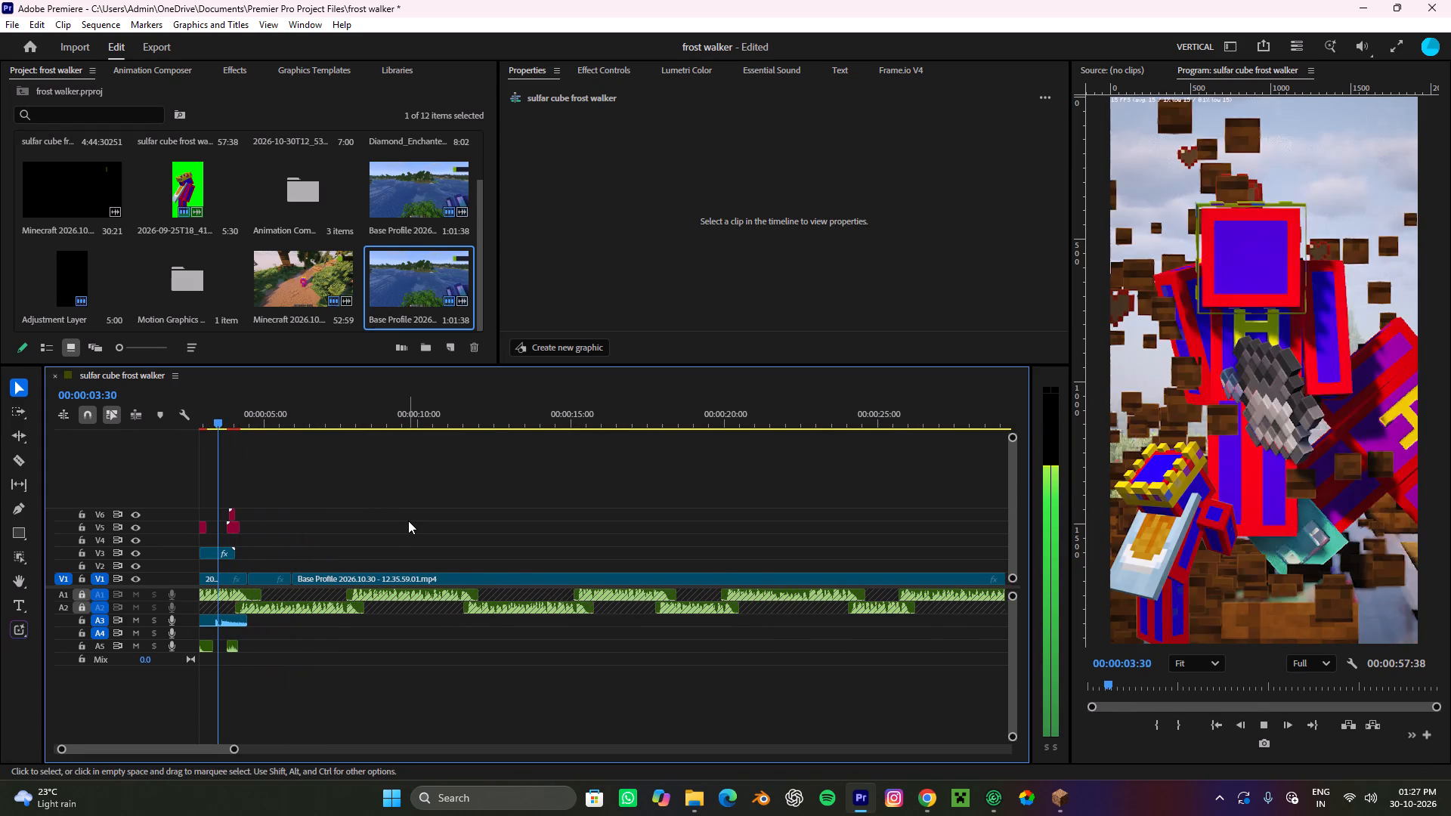
key("space")
Split the Base Profile clip on V1 at about 00:00:08:00, in line with the voice-over, and remove the part after the cut.
scroll(356, 567, "up", 7, "alt")
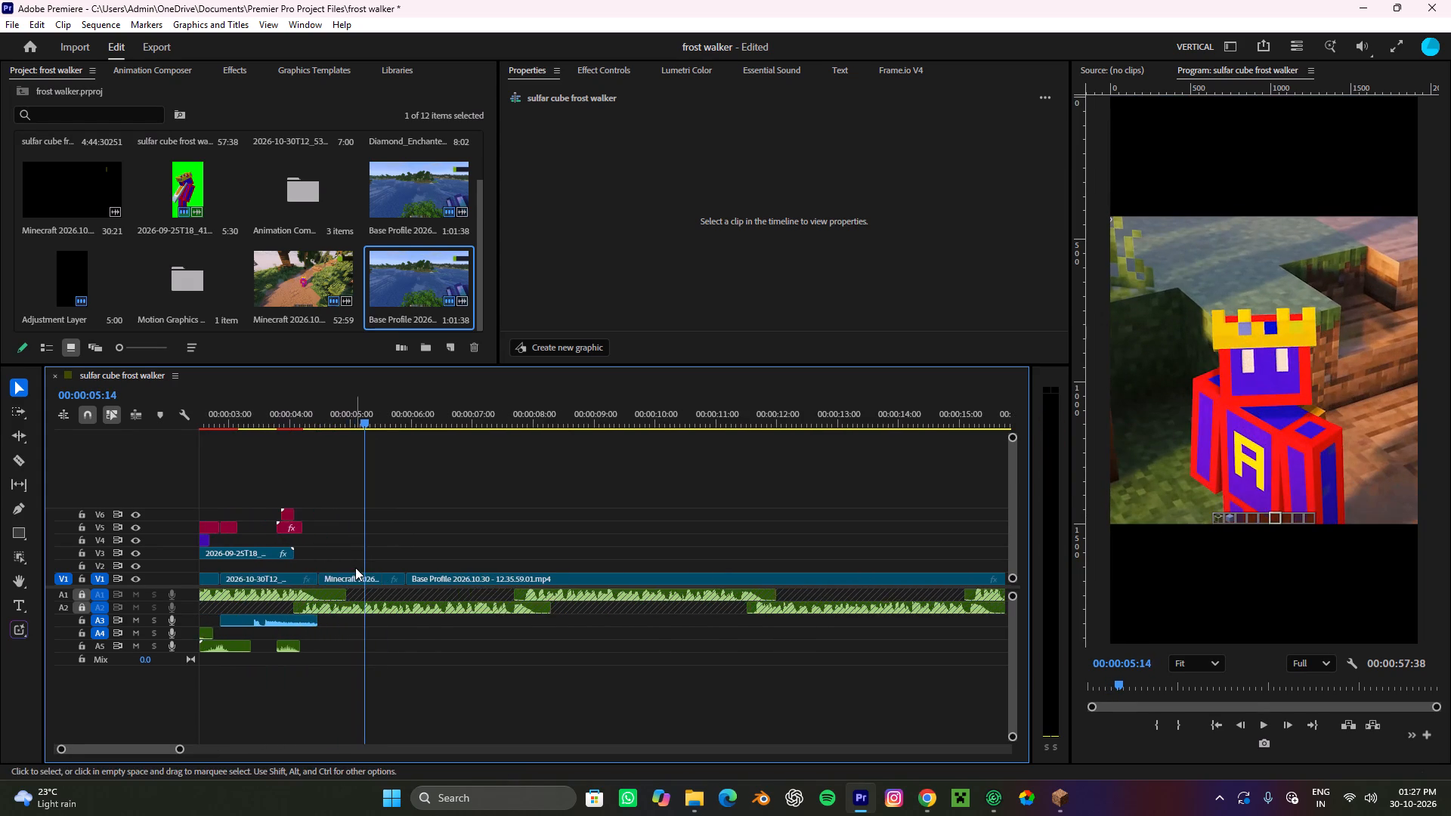
scroll(355, 567, "up", 3, "alt")
left_click_drag(458, 437, 402, 488)
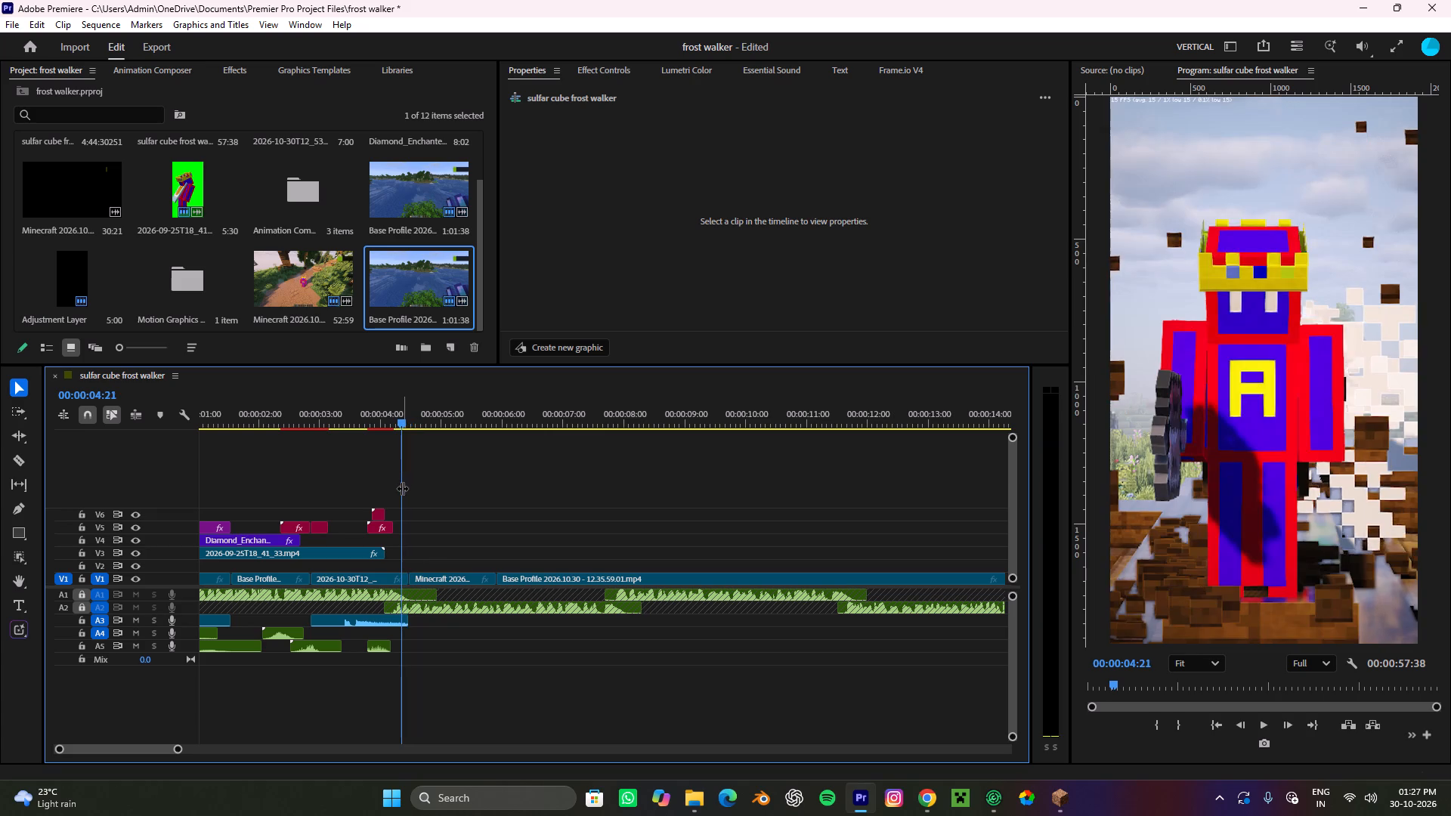
key("space")
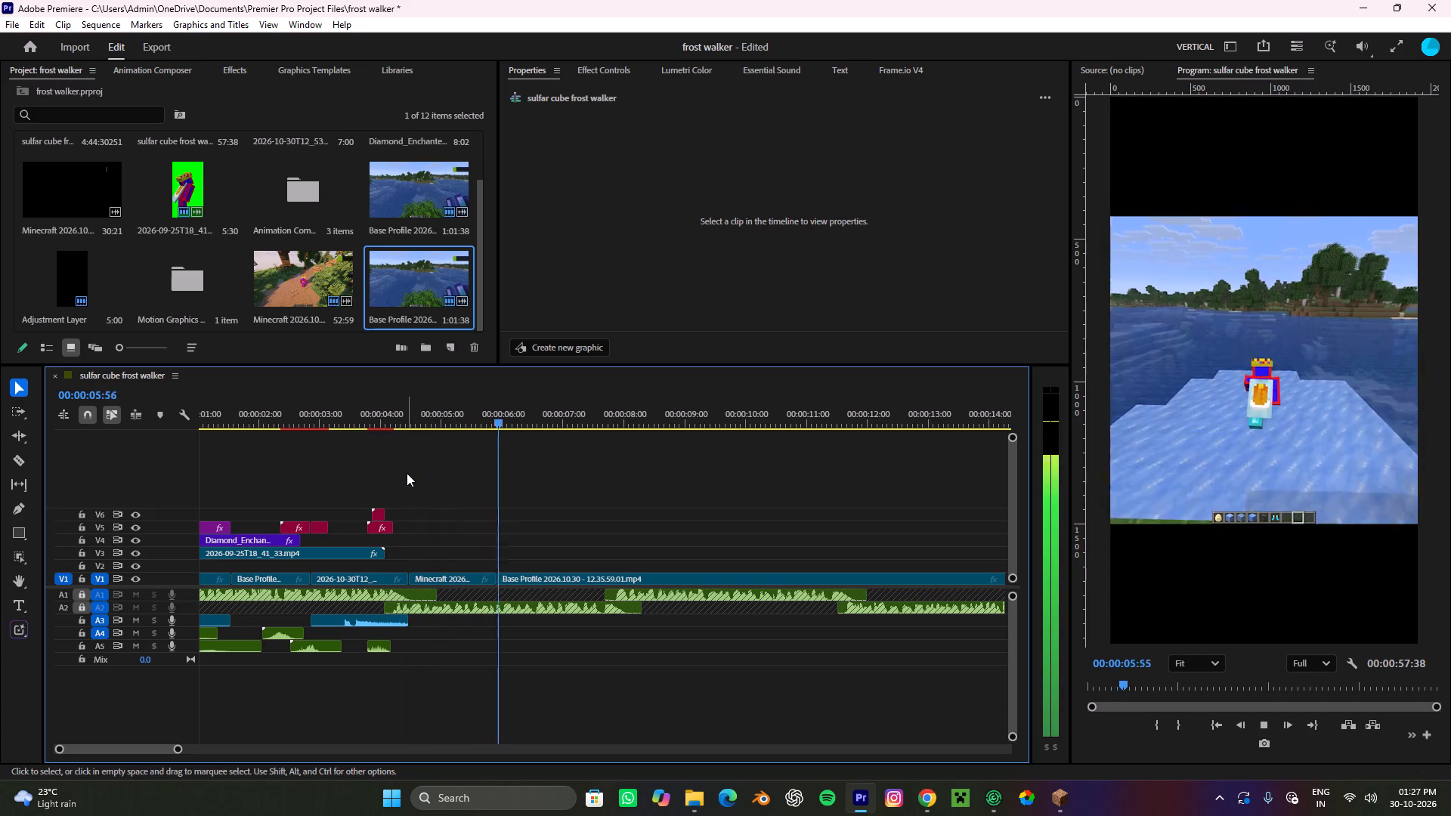
key("space")
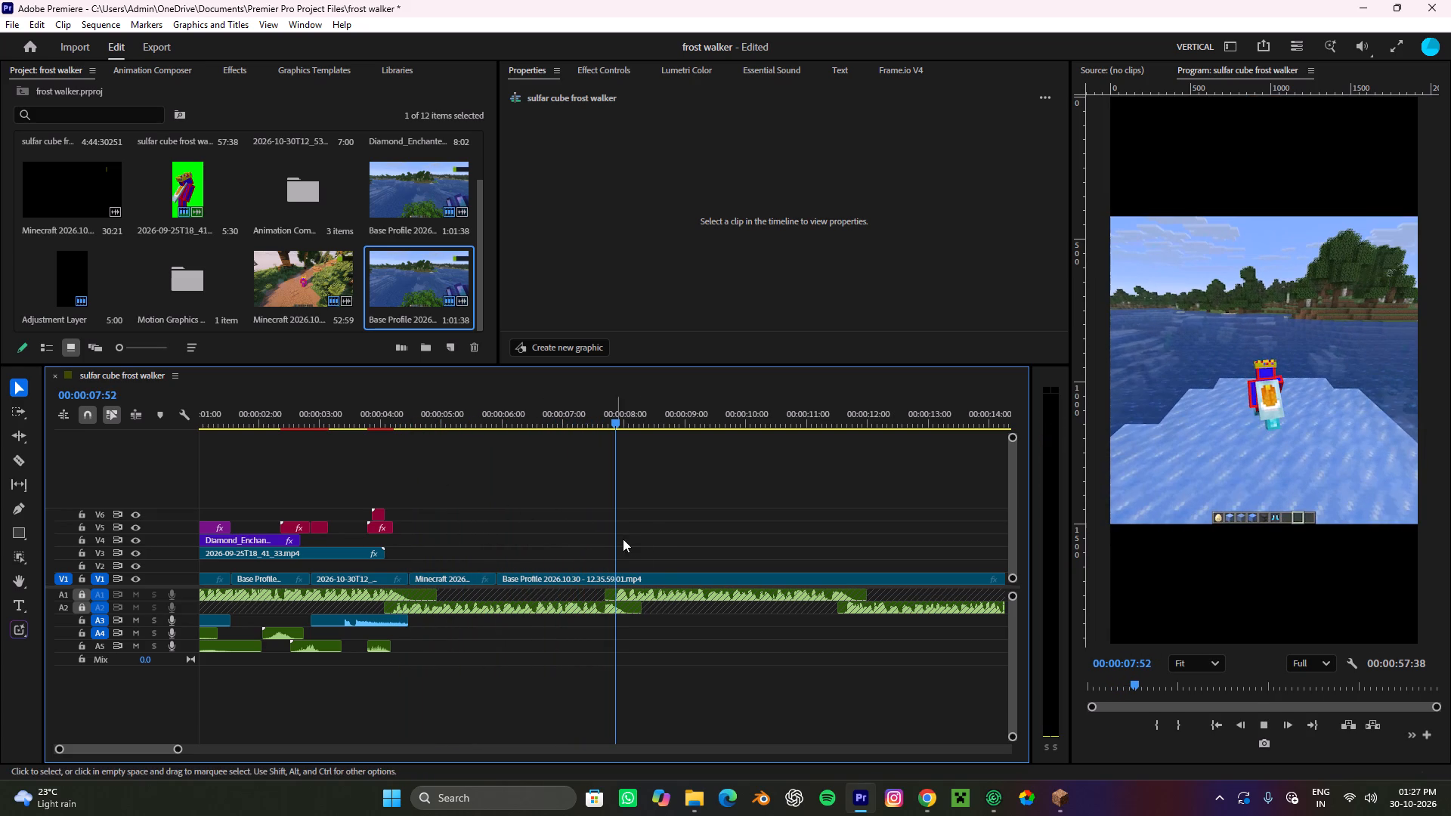
key("c")
left_click(625, 579)
key("v")
left_click(655, 580)
key("ctrl+x")
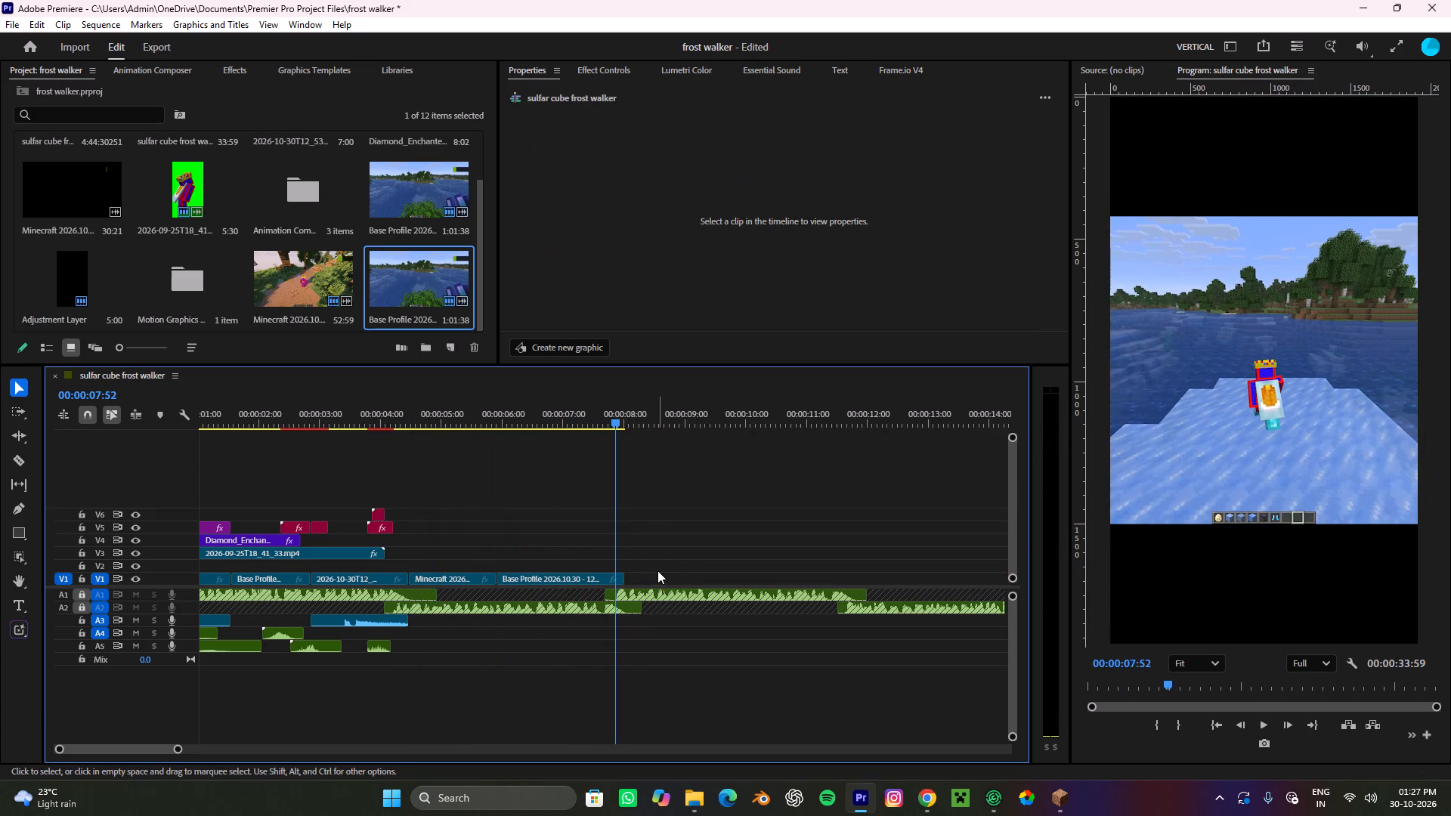
Place the Adjustment Layer on V3 from about 00:00:07:00 and cut off the part extending past the Base Profile clip's end.
scroll(597, 549, "down", 4, "alt")
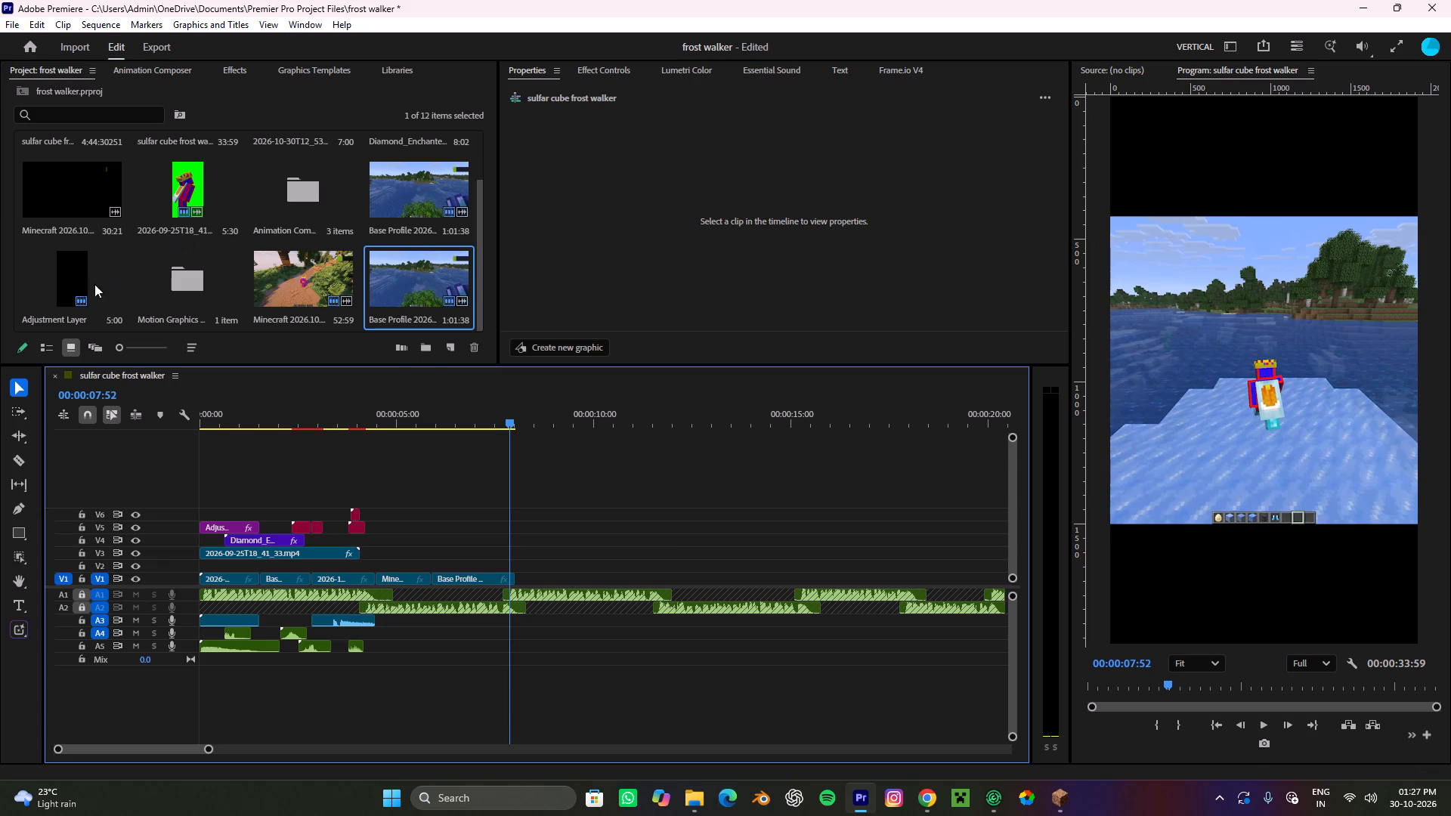
left_click_drag(83, 288, 475, 548)
key("c")
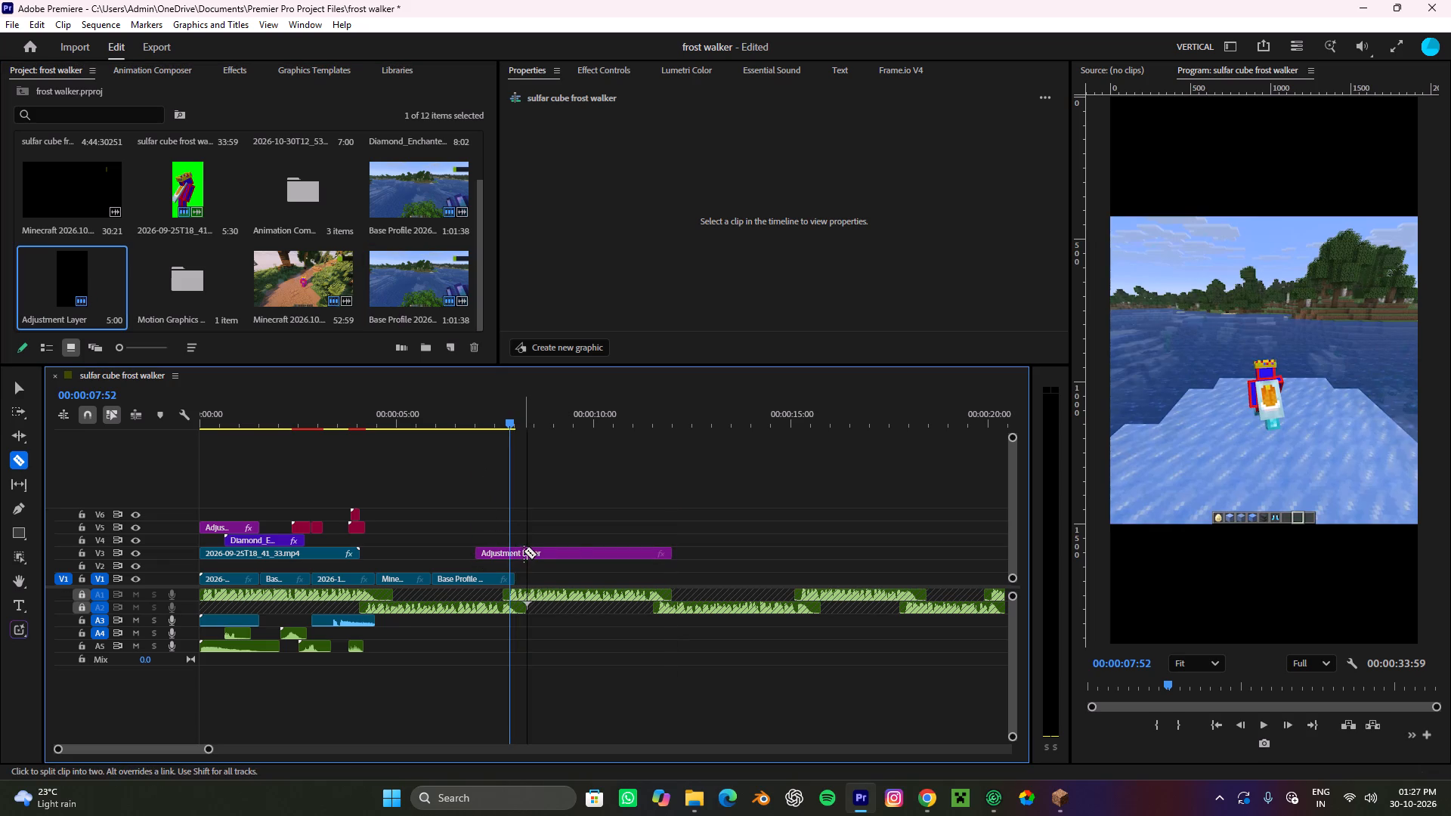
left_click(515, 556)
key("v")
left_click(541, 555)
key("ctrl+x")
Split the V3 adjustment layer at about 00:00:07:16 and 00:00:07:21 and remove the short piece between the cuts.
scroll(484, 556, "up", 7, "alt")
scroll(481, 557, "down", 1, "alt")
scroll(481, 557, "up", 5, "alt")
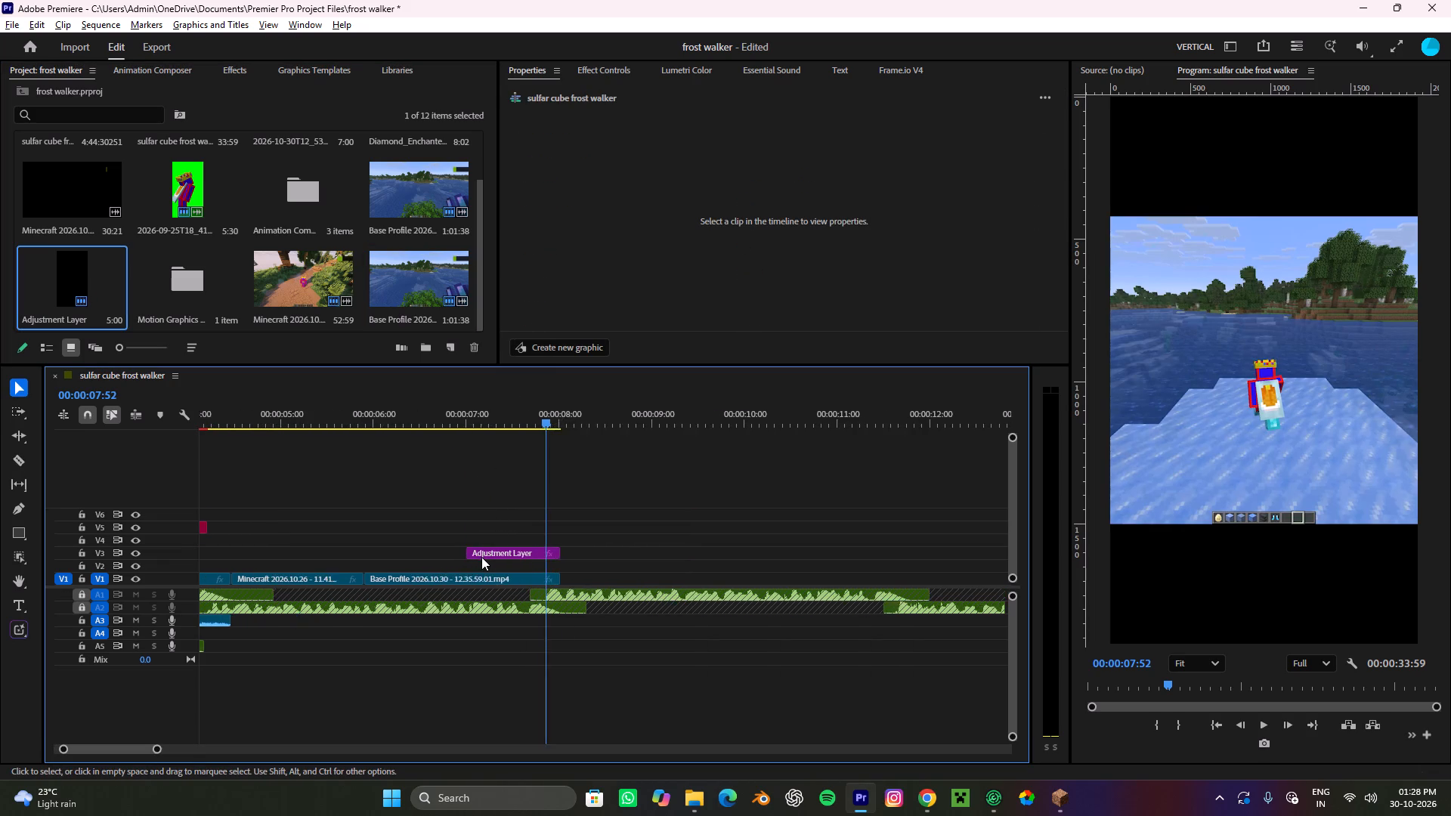
scroll(481, 557, "up", 8, "alt")
key("c")
left_click(512, 555)
left_click(537, 554)
key("v")
left_click(530, 556)
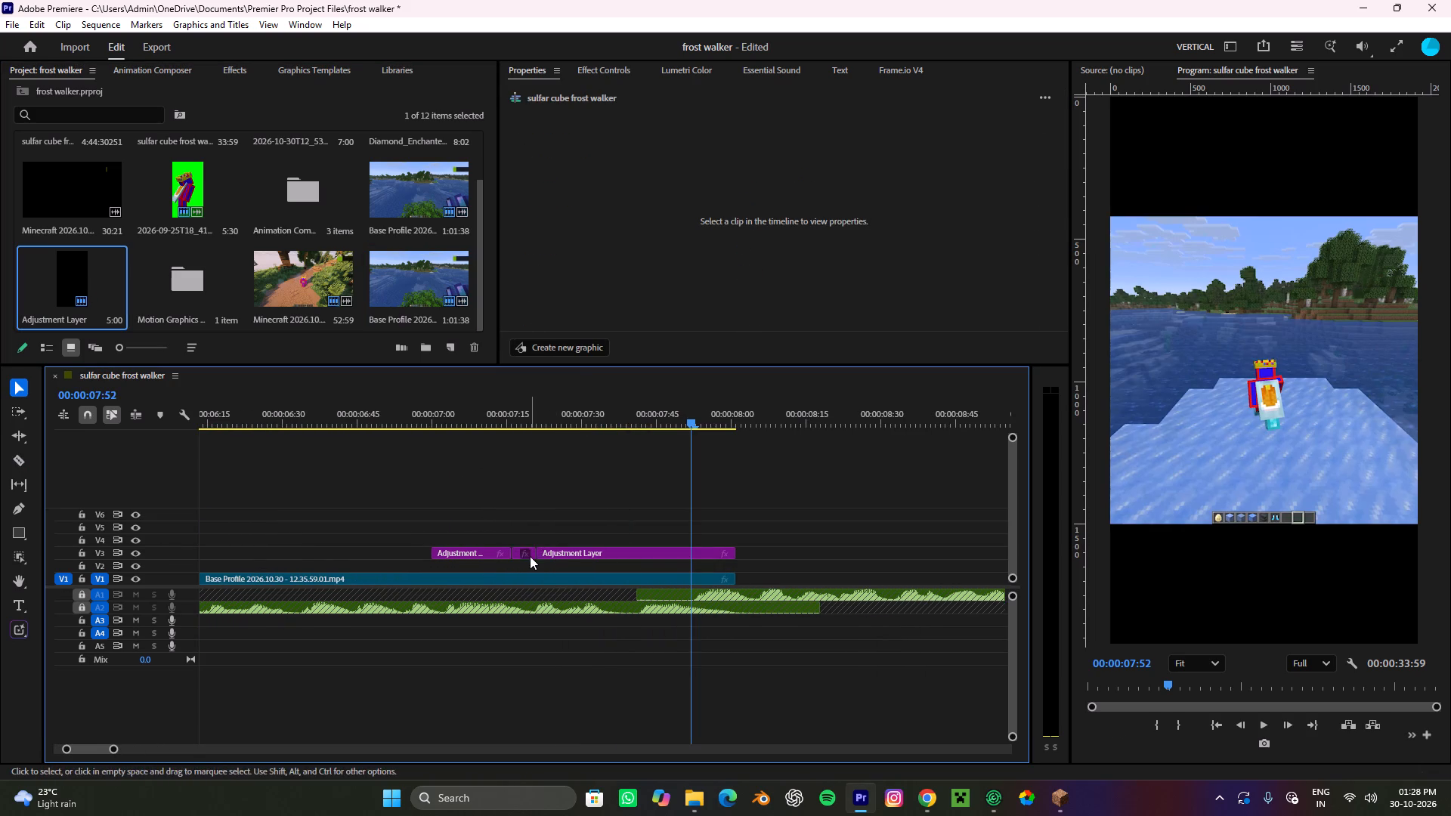
left_click(538, 510)
left_click_drag(525, 520, 522, 560)
key("ctrl+x")
Shift the first adjustment layer piece to start at about 00:00:07:04, narrowing the gap before the second piece.
left_click_drag(572, 530, 454, 563)
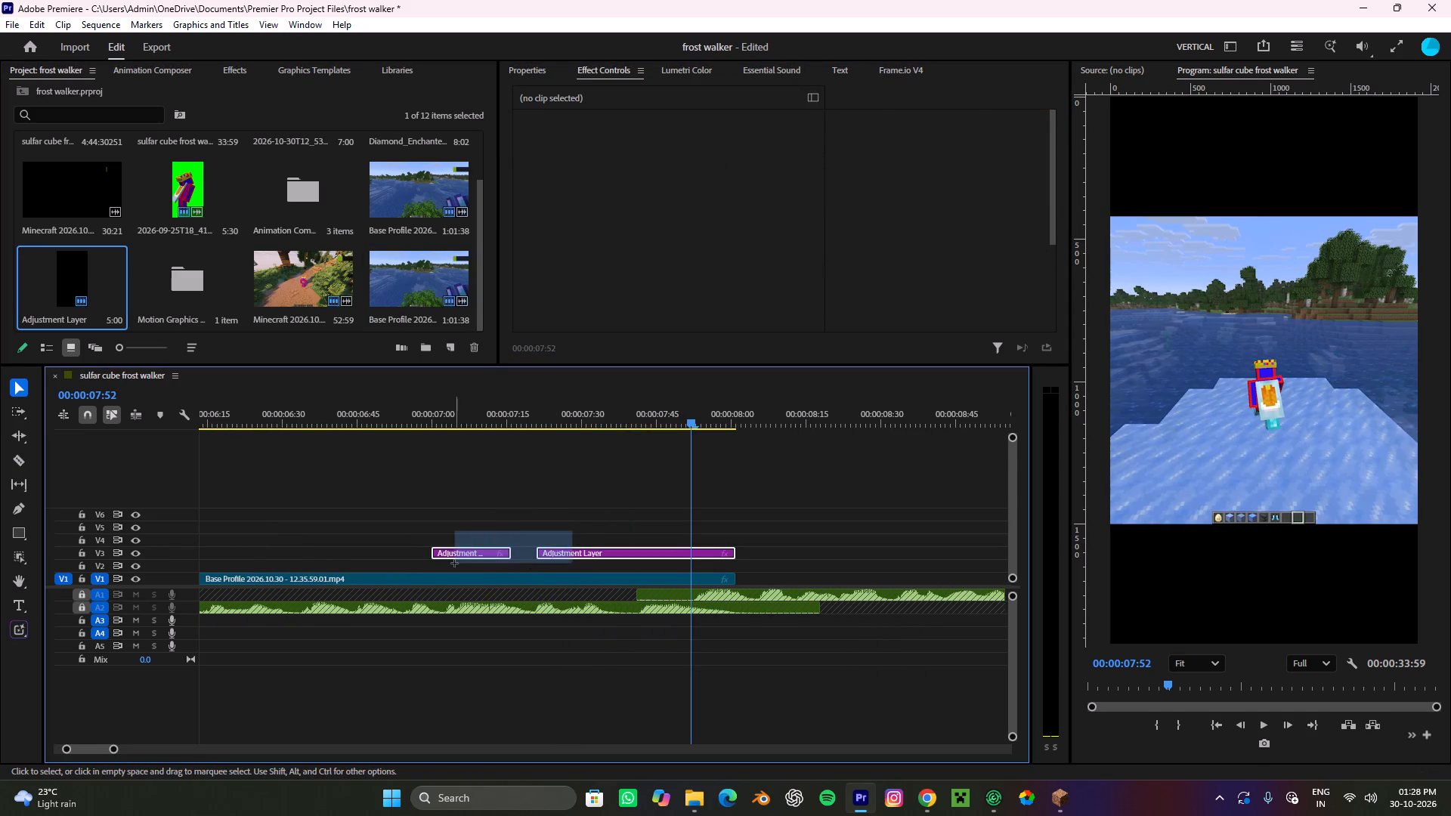
left_click_drag(454, 563, 454, 559)
left_click(540, 458)
scroll(509, 536, "up", 5, "alt")
left_click_drag(439, 550, 447, 552)
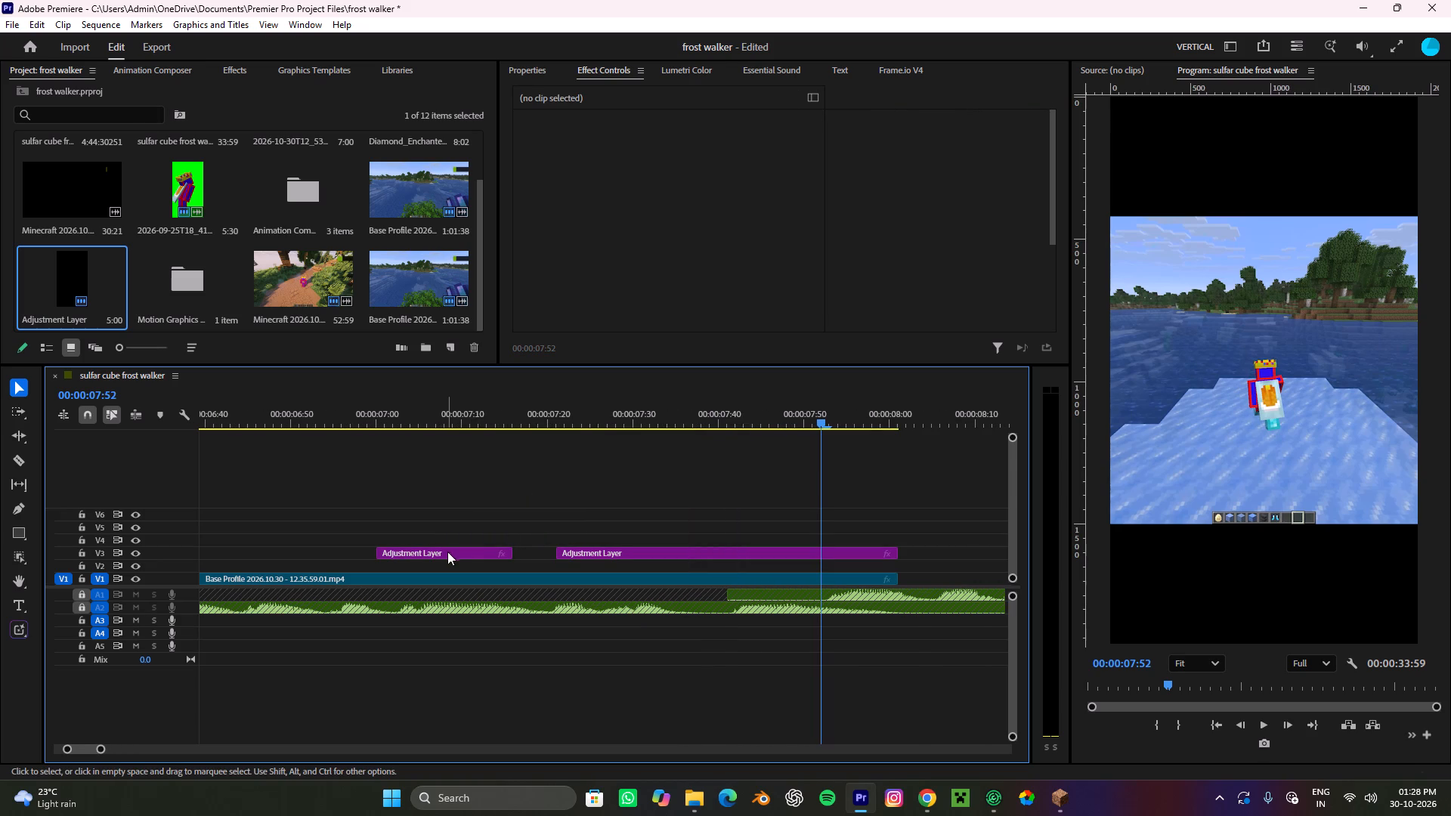
left_click_drag(447, 552, 463, 554)
left_click_drag(444, 553, 469, 555)
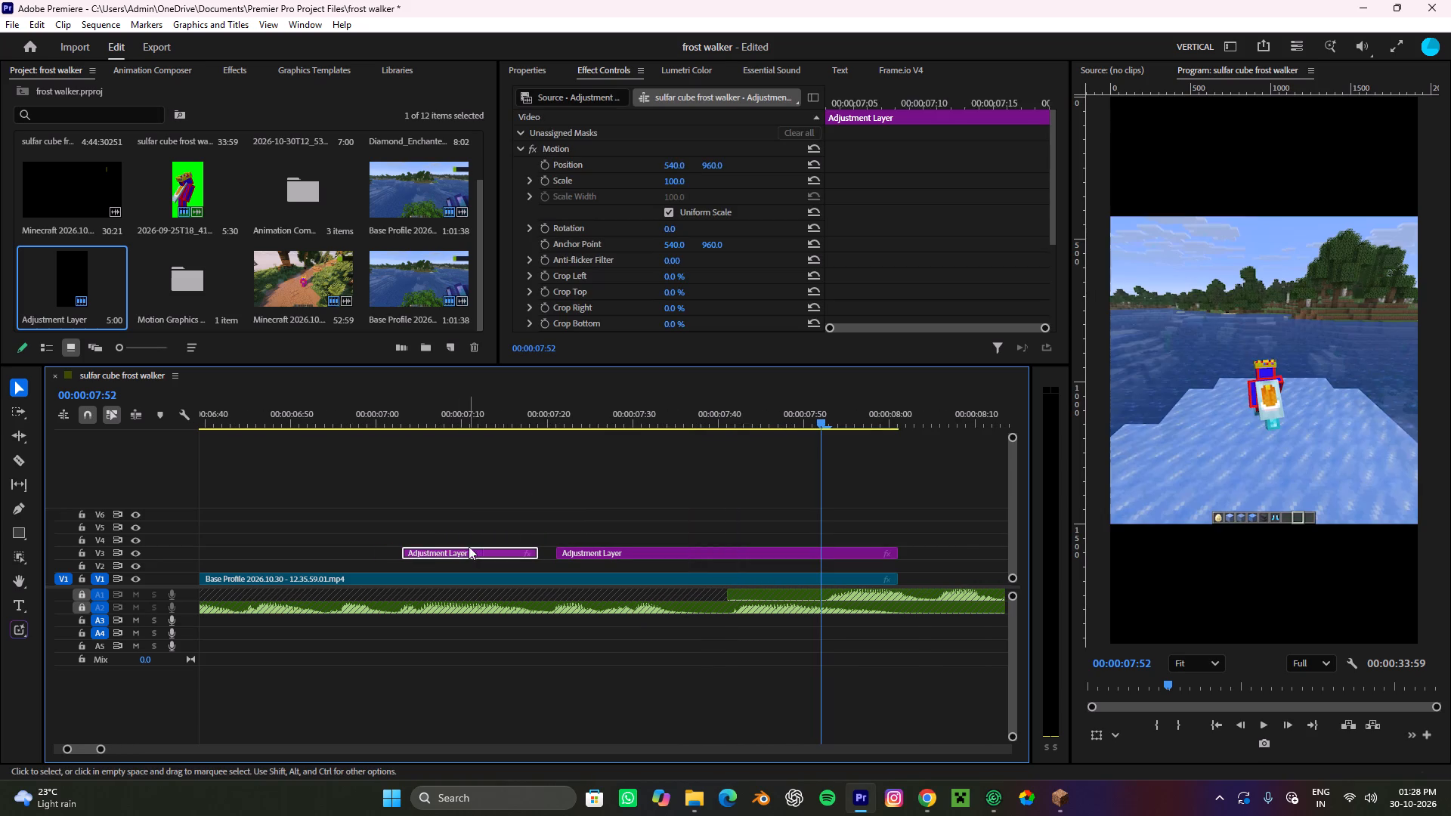
left_click(574, 492)
left_click_drag(620, 515, 450, 545)
left_click(667, 519)
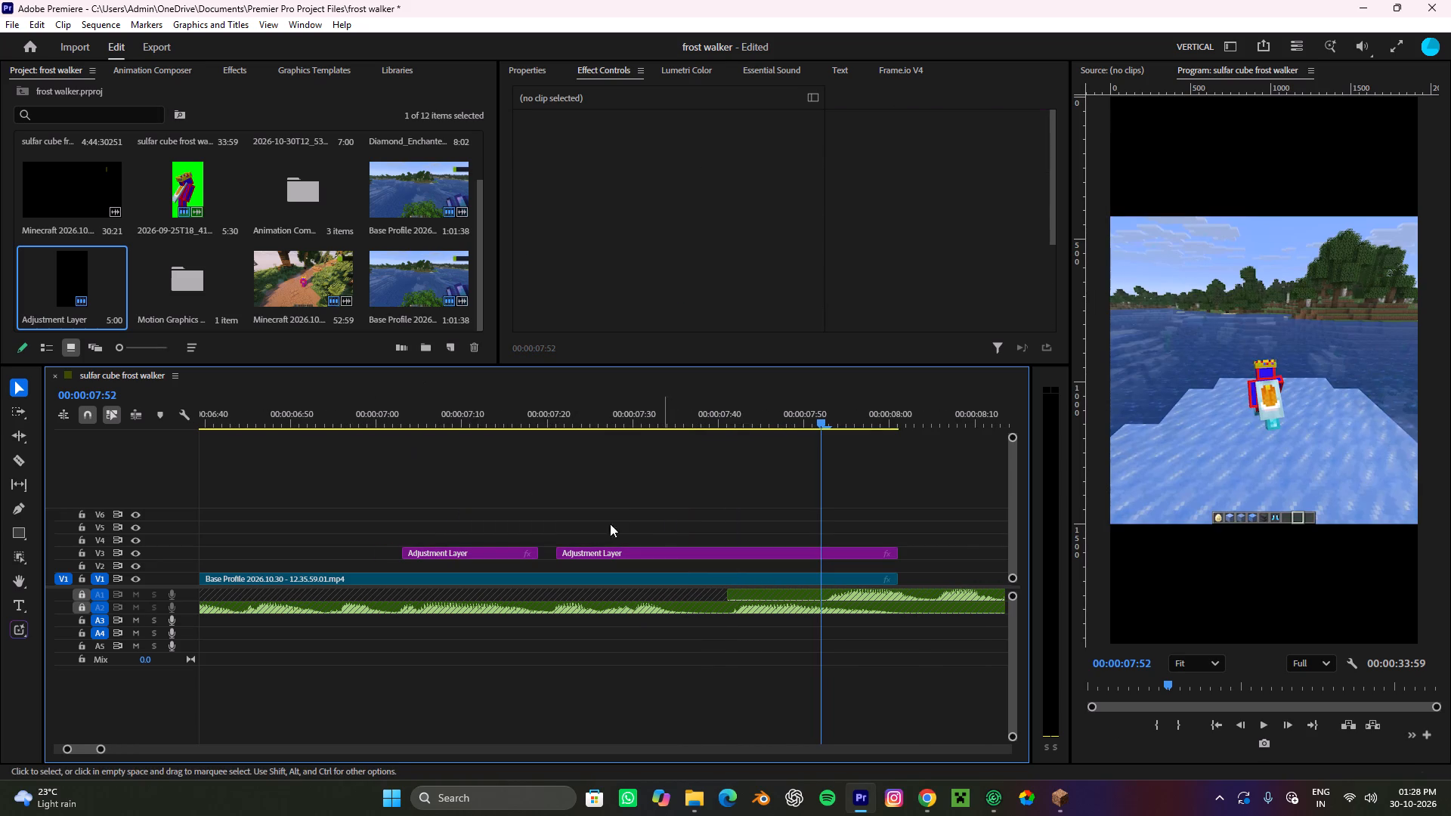
left_click(484, 555)
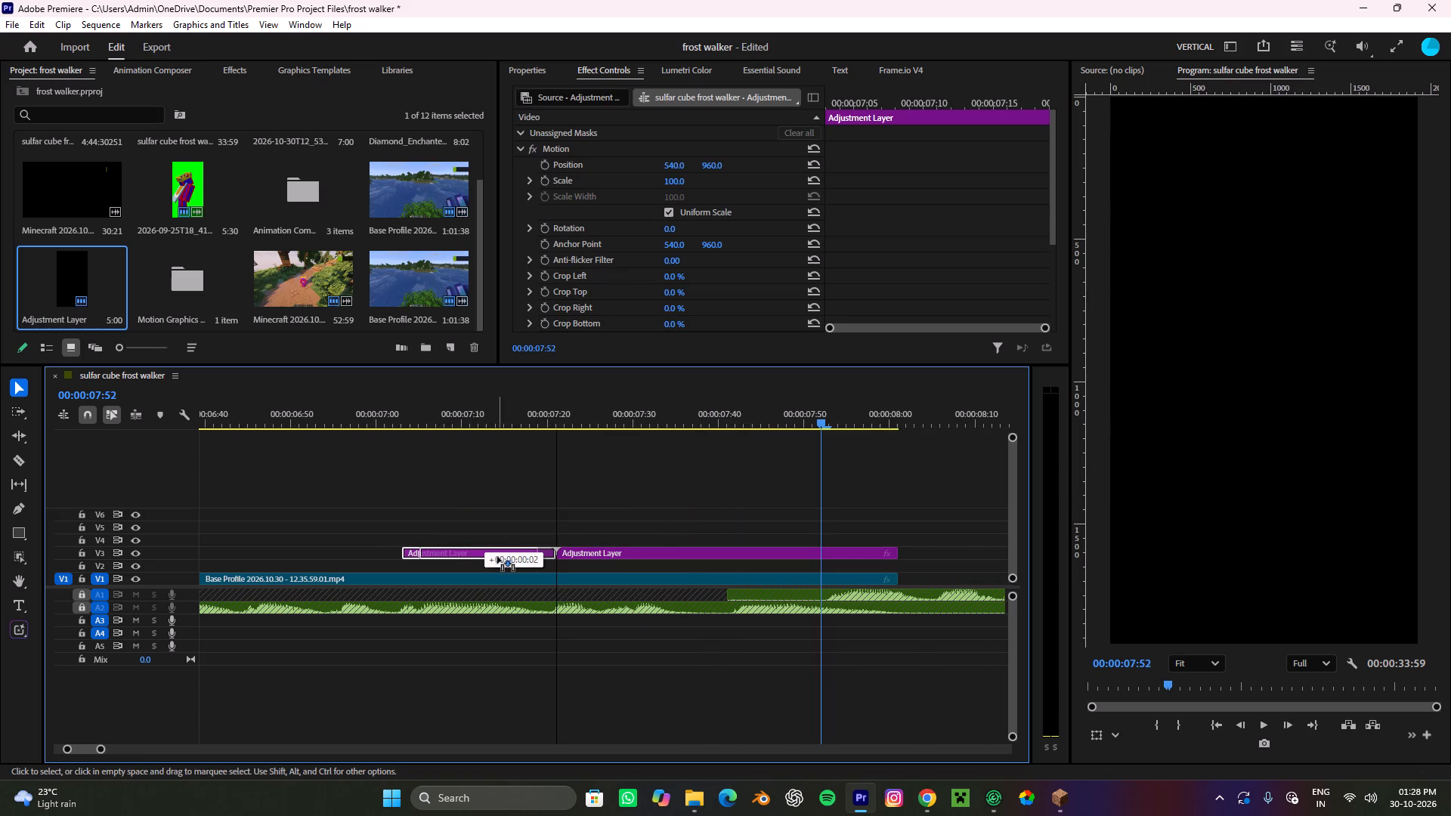
left_click(512, 512)
left_click_drag(602, 509, 475, 530)
Search the effects for "green", apply Malice Green Flash Large to both V3 adjustment layer pieces and play the flashes.
left_click(240, 73)
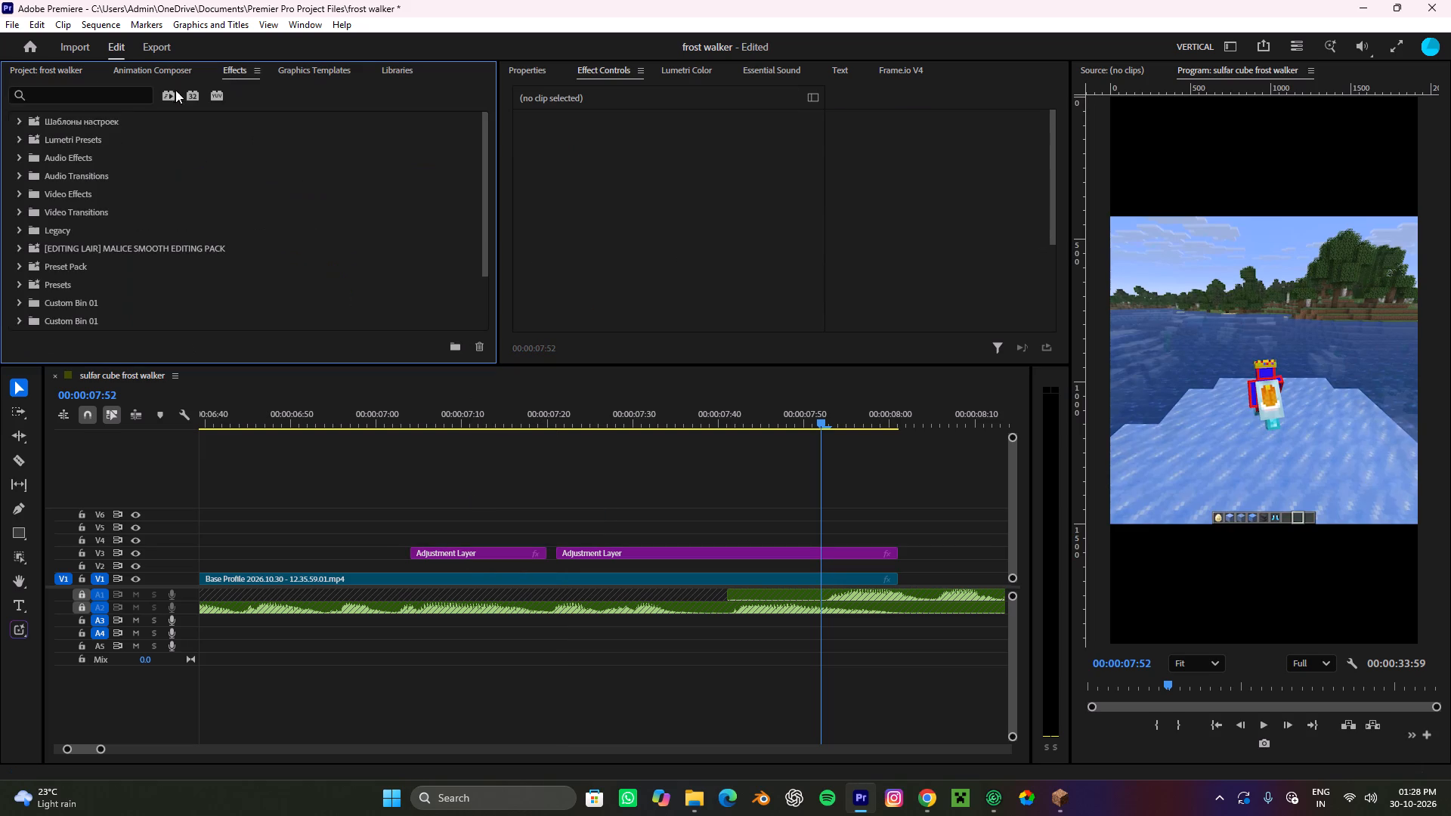
left_click(51, 100)
type("green")
scroll(169, 249, "down", 13)
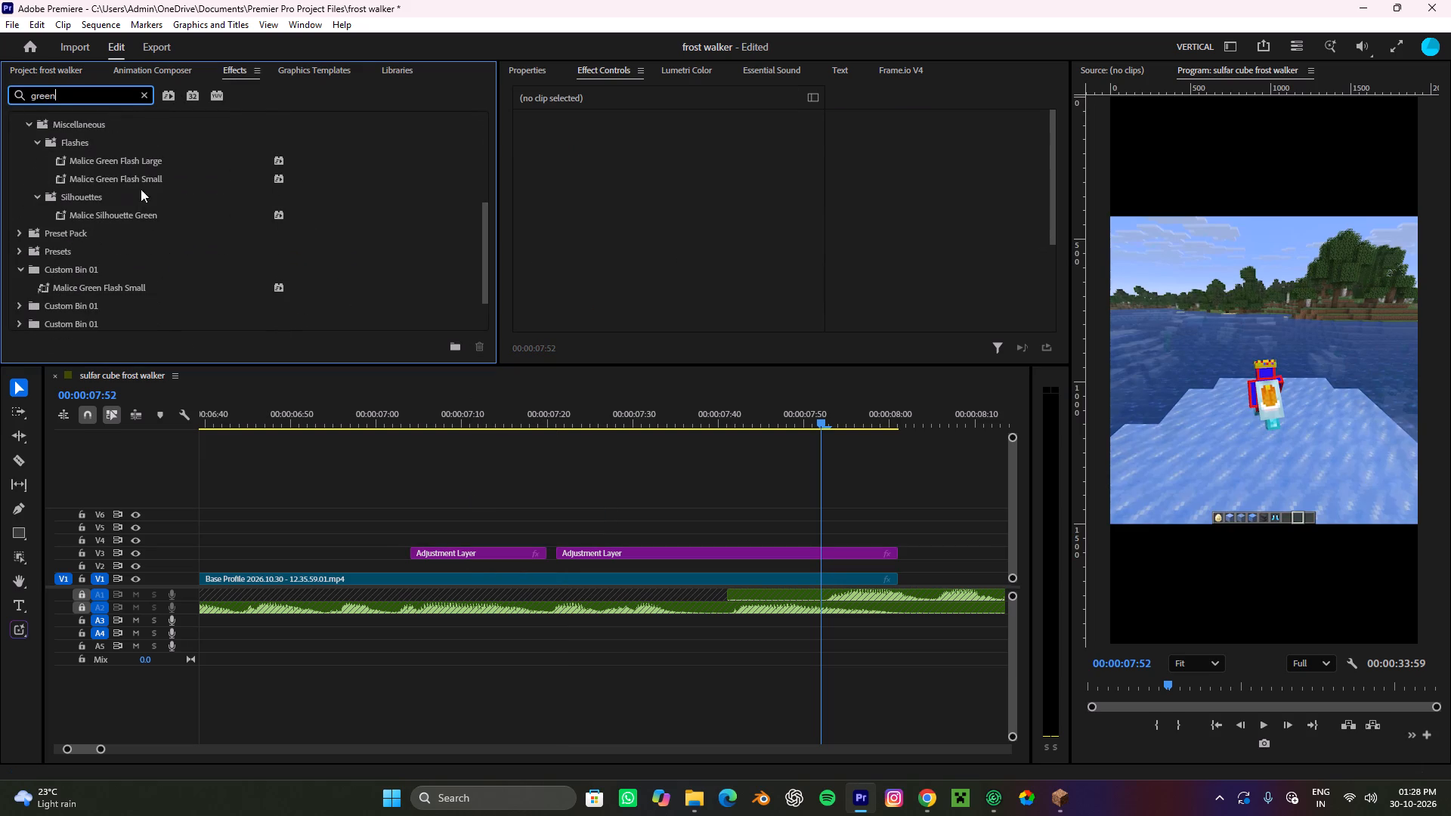
left_click_drag(57, 162, 741, 467)
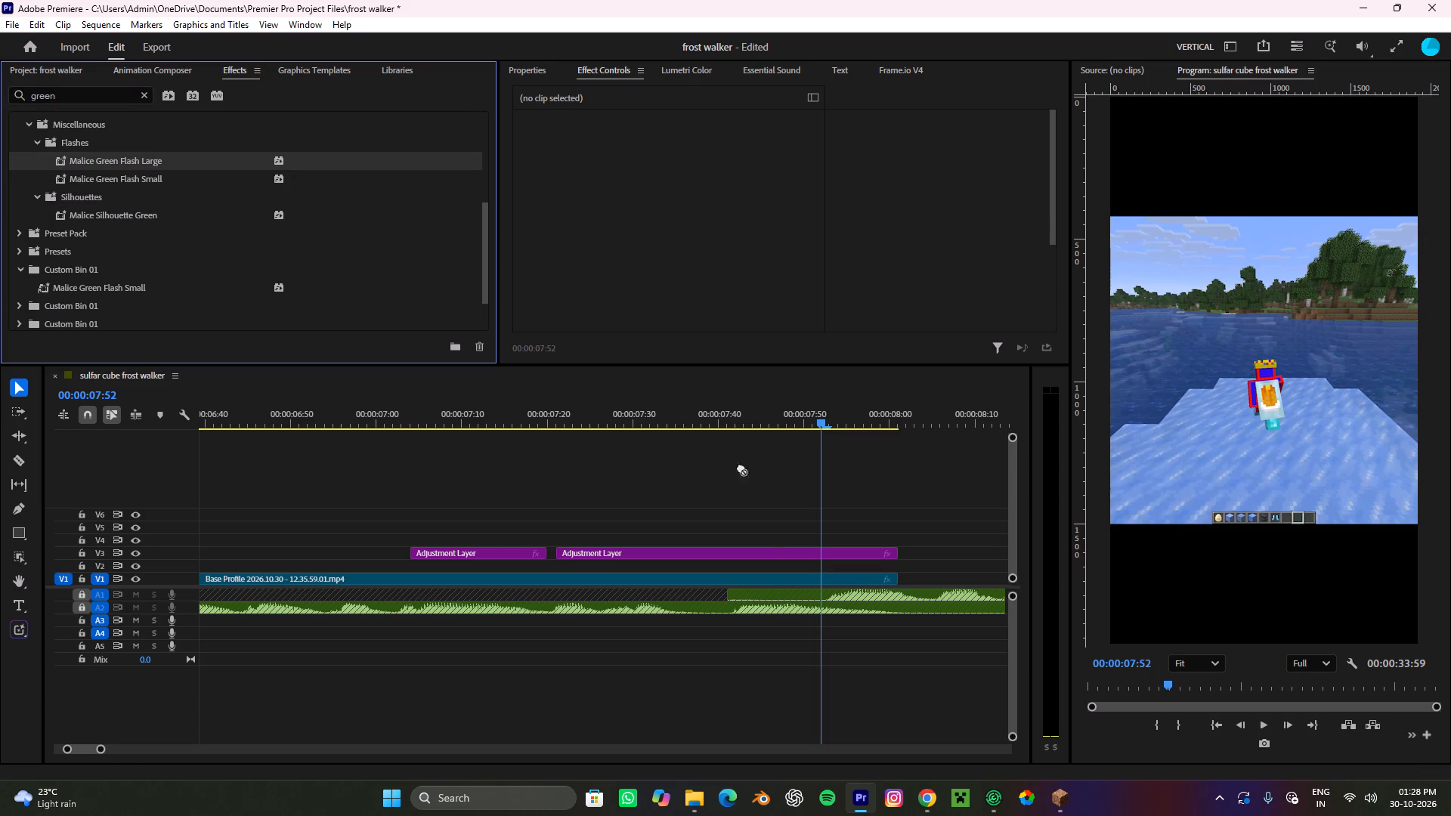
left_click_drag(741, 467, 622, 508)
left_click_drag(649, 495, 390, 520)
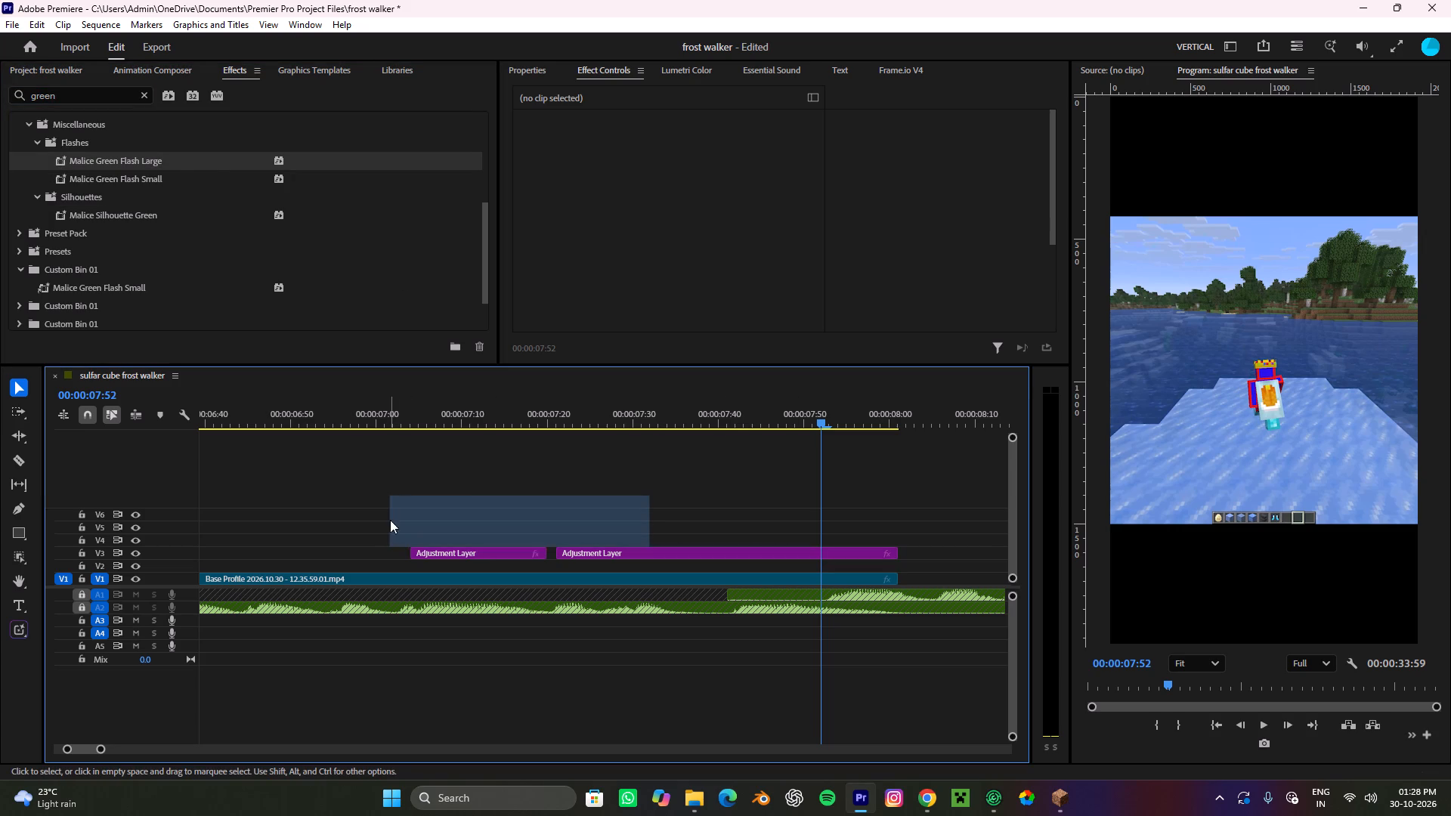
left_click_drag(390, 520, 389, 527)
left_click_drag(88, 162, 713, 510)
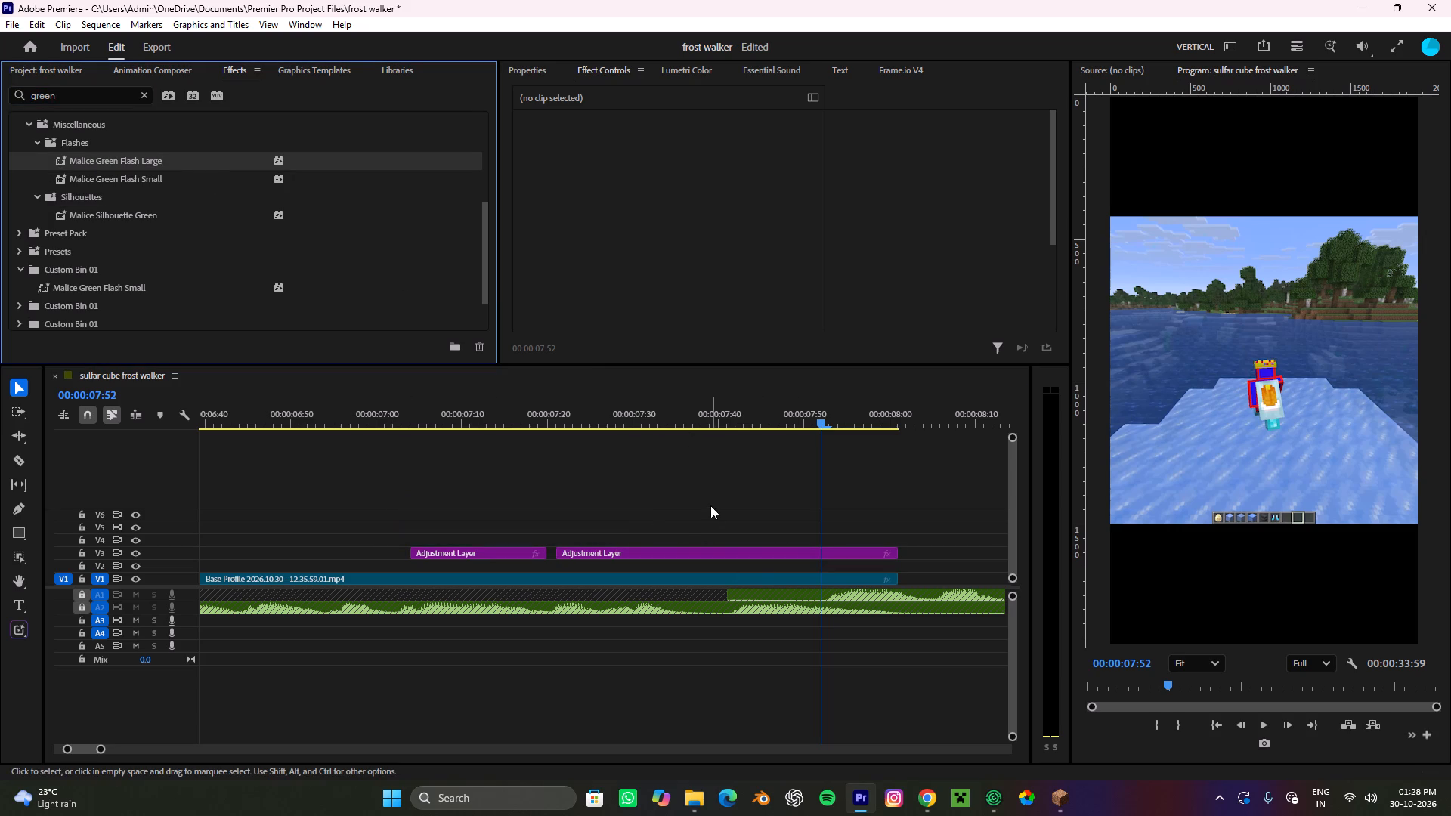
left_click_drag(687, 514, 421, 549)
left_click_drag(144, 159, 606, 561)
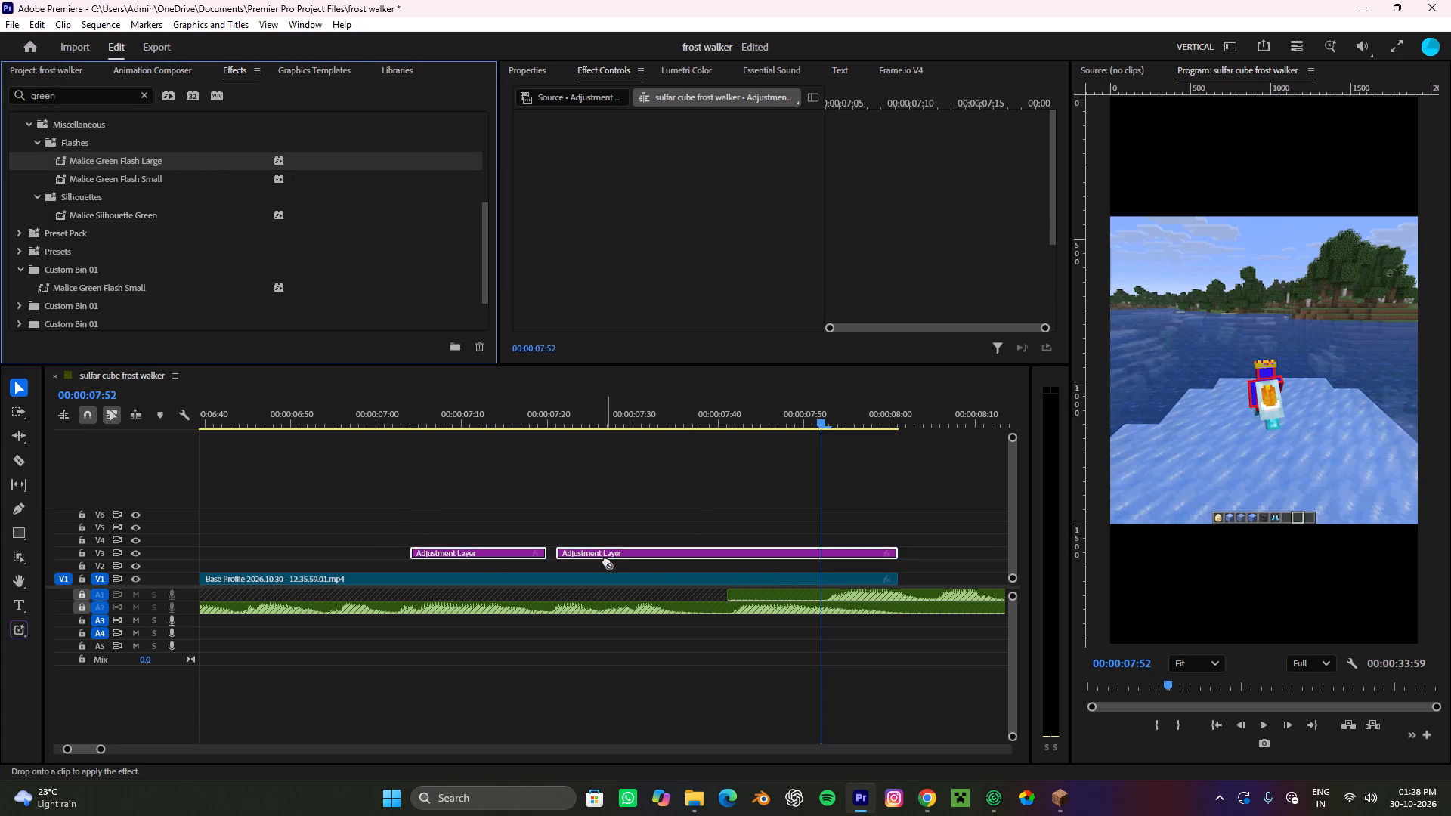
left_click_drag(606, 561, 562, 556)
left_click_drag(839, 416, 371, 471)
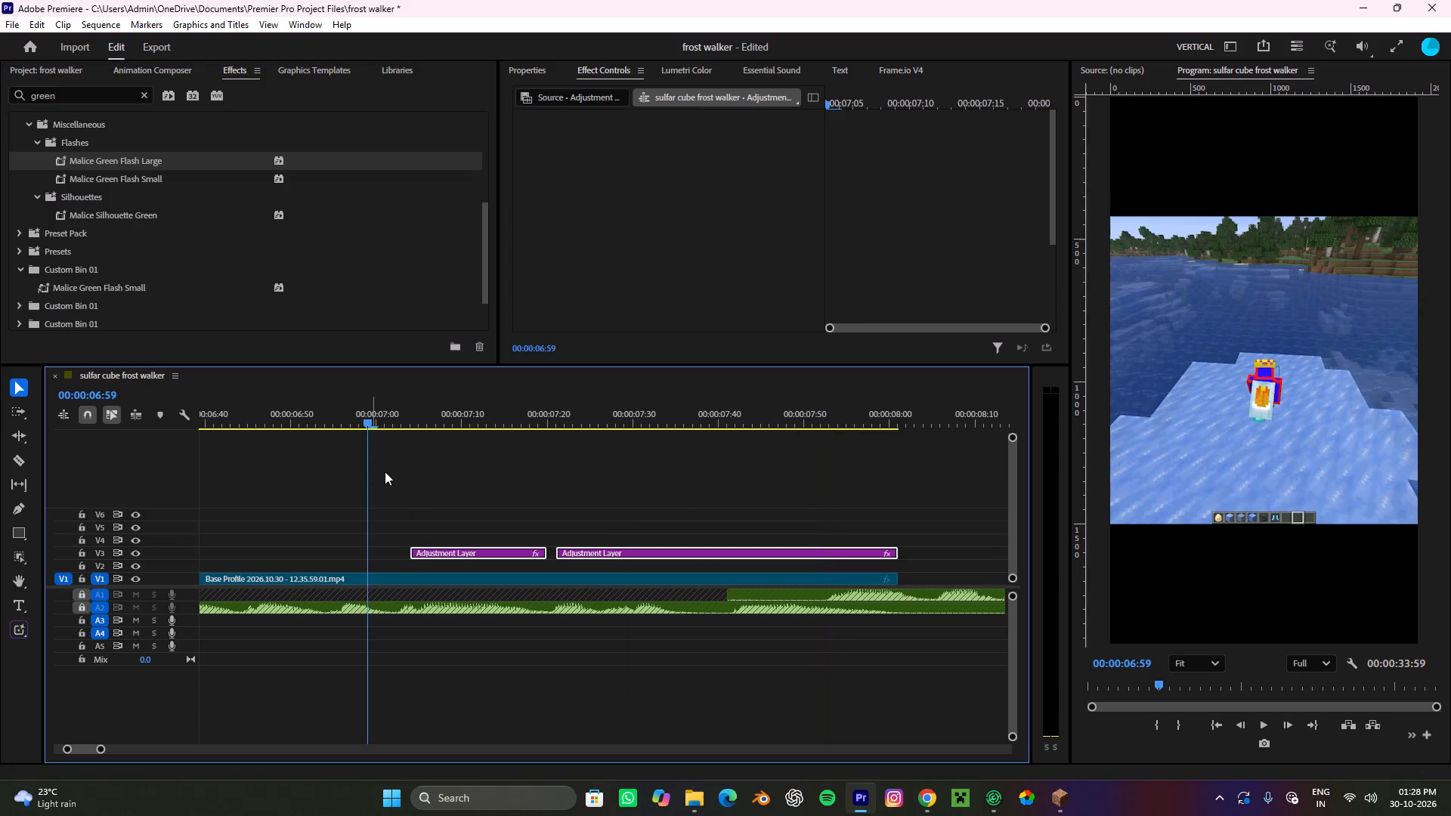
key("space")
scroll(531, 503, "down", 8, "alt")
key("space")
Trim the first adjustment layer's end to about 00:00:07:14 and move the second to start just after it, at about 00:00:07:15.
double_click(558, 524, "alt")
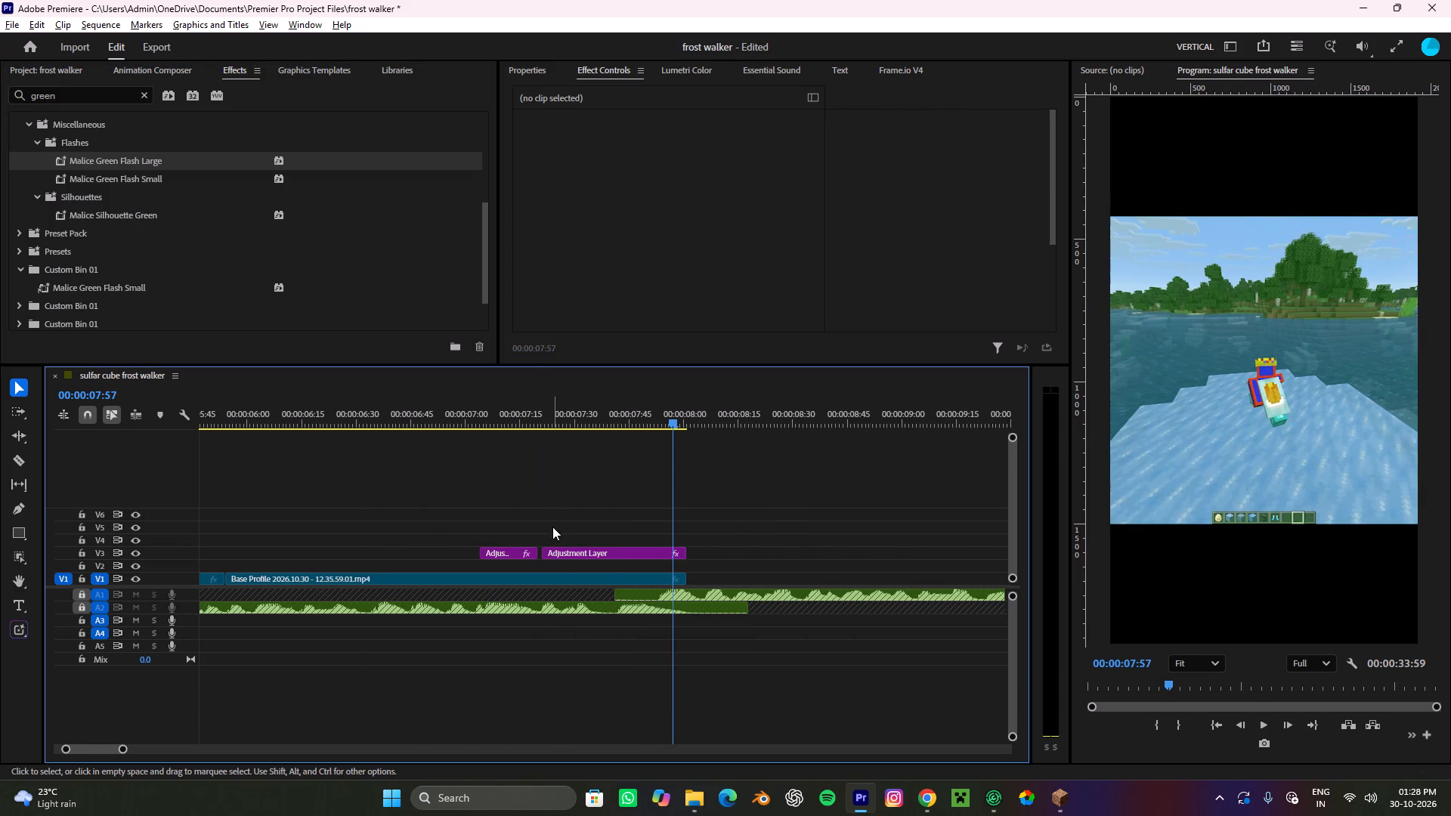
scroll(552, 527, "up", 9, "alt")
left_click_drag(513, 552, 453, 561)
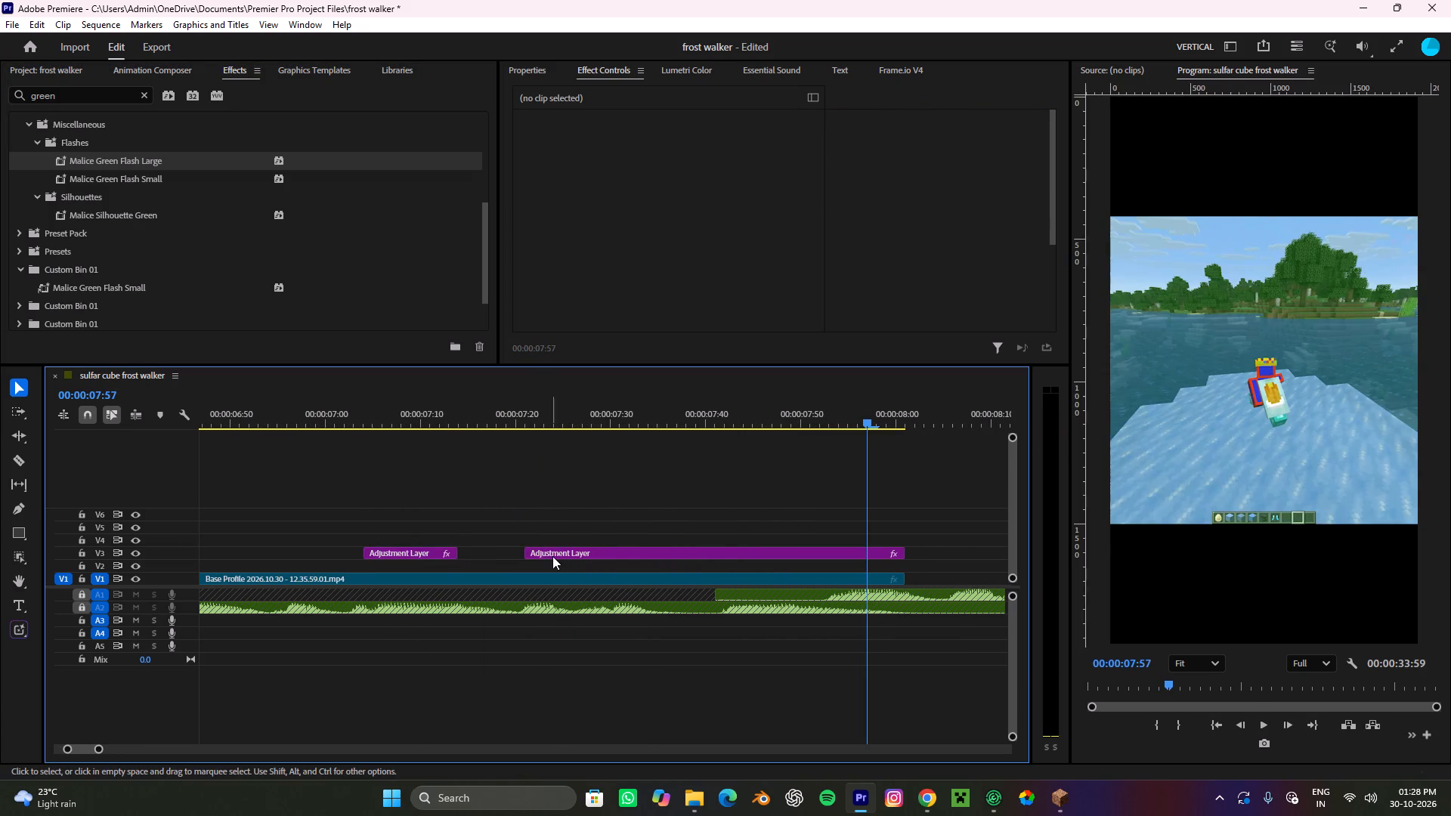
left_click_drag(555, 555, 503, 549)
left_click(525, 507)
left_click_drag(524, 508, 370, 546)
left_click(524, 553)
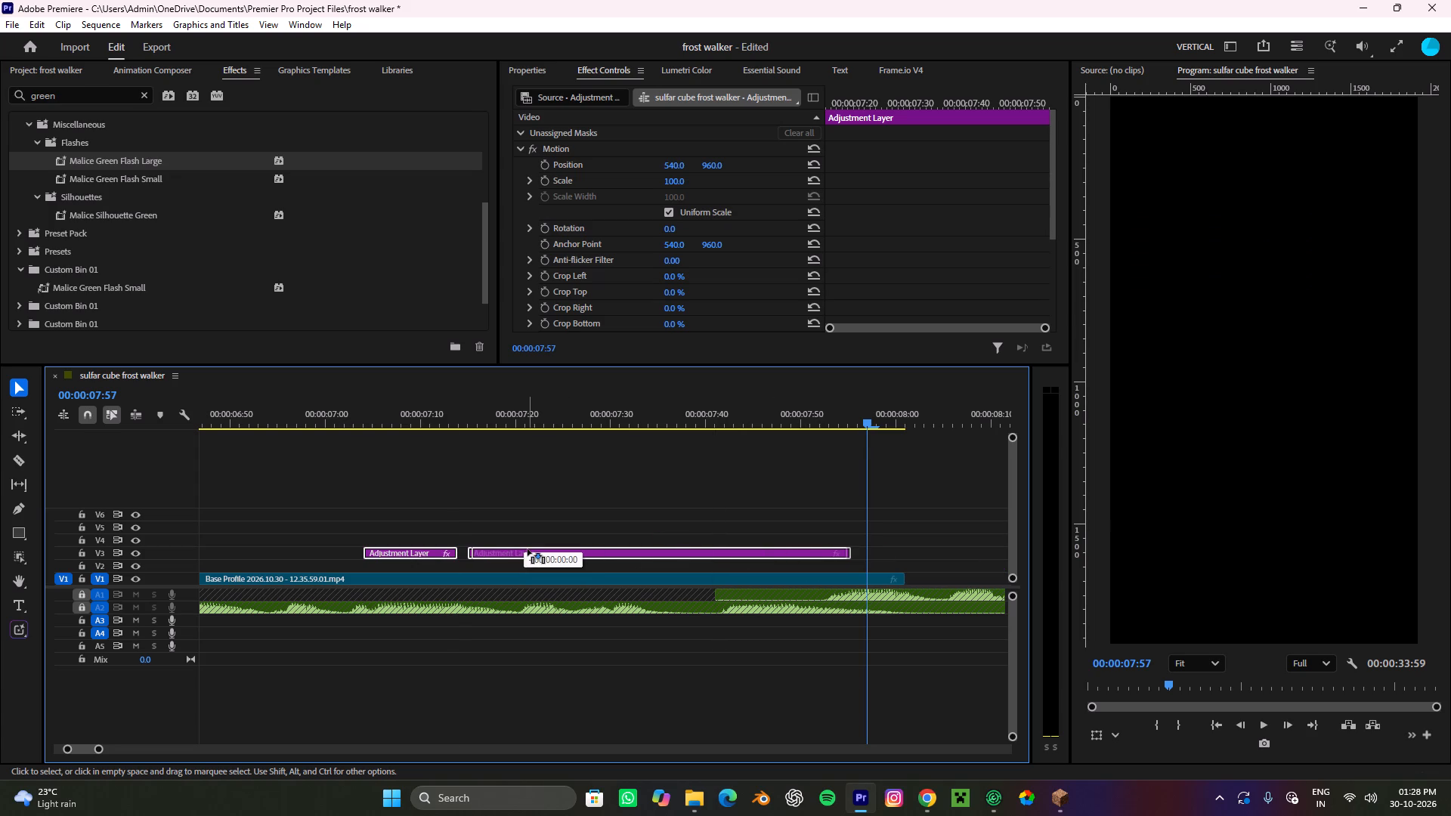
left_click(527, 530)
Move both green flash adjustment layers together 27 frames later on V3, over the end of the Base Profile clip.
left_click_drag(567, 499, 447, 548)
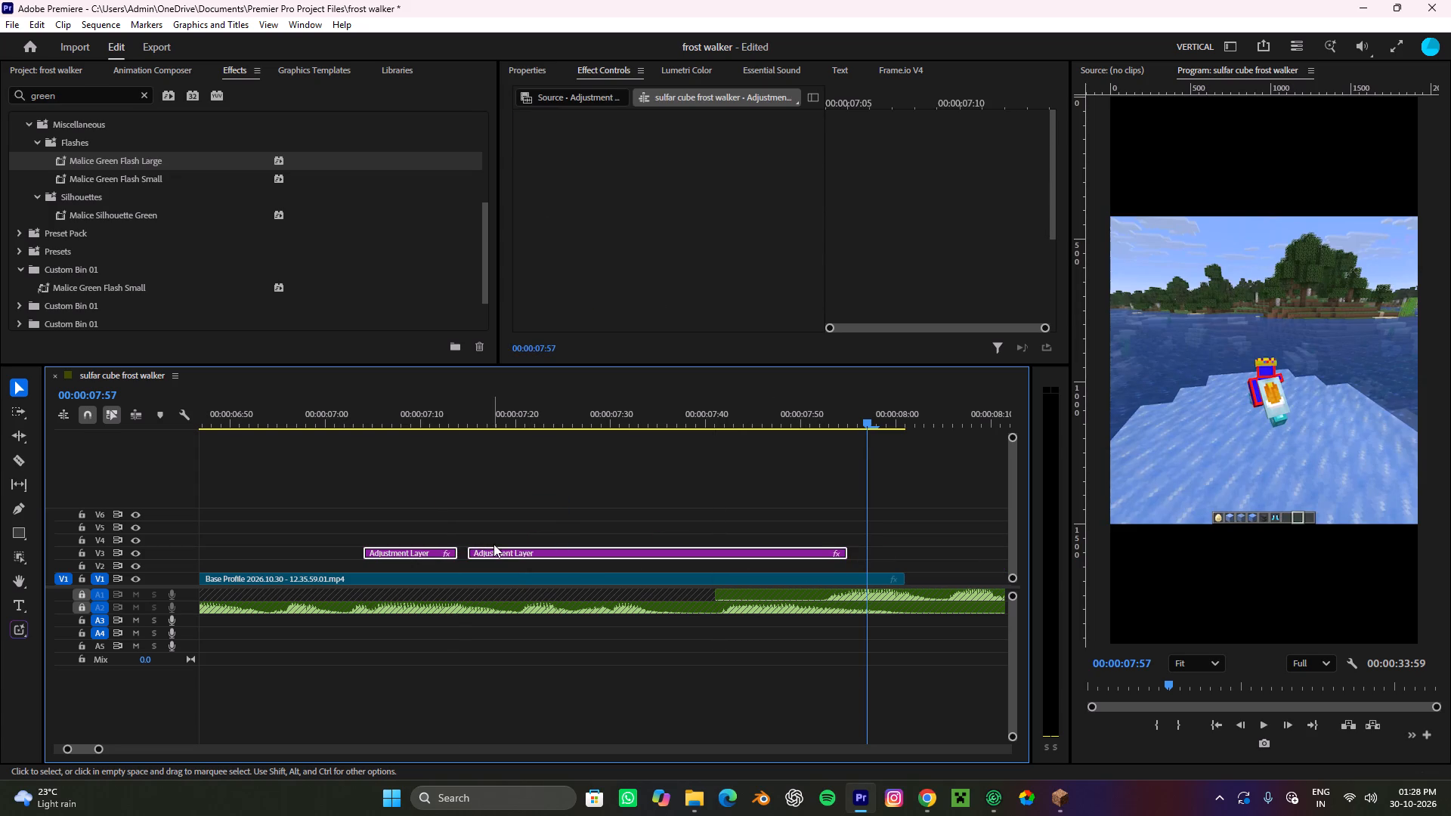
left_click_drag(493, 547, 751, 555)
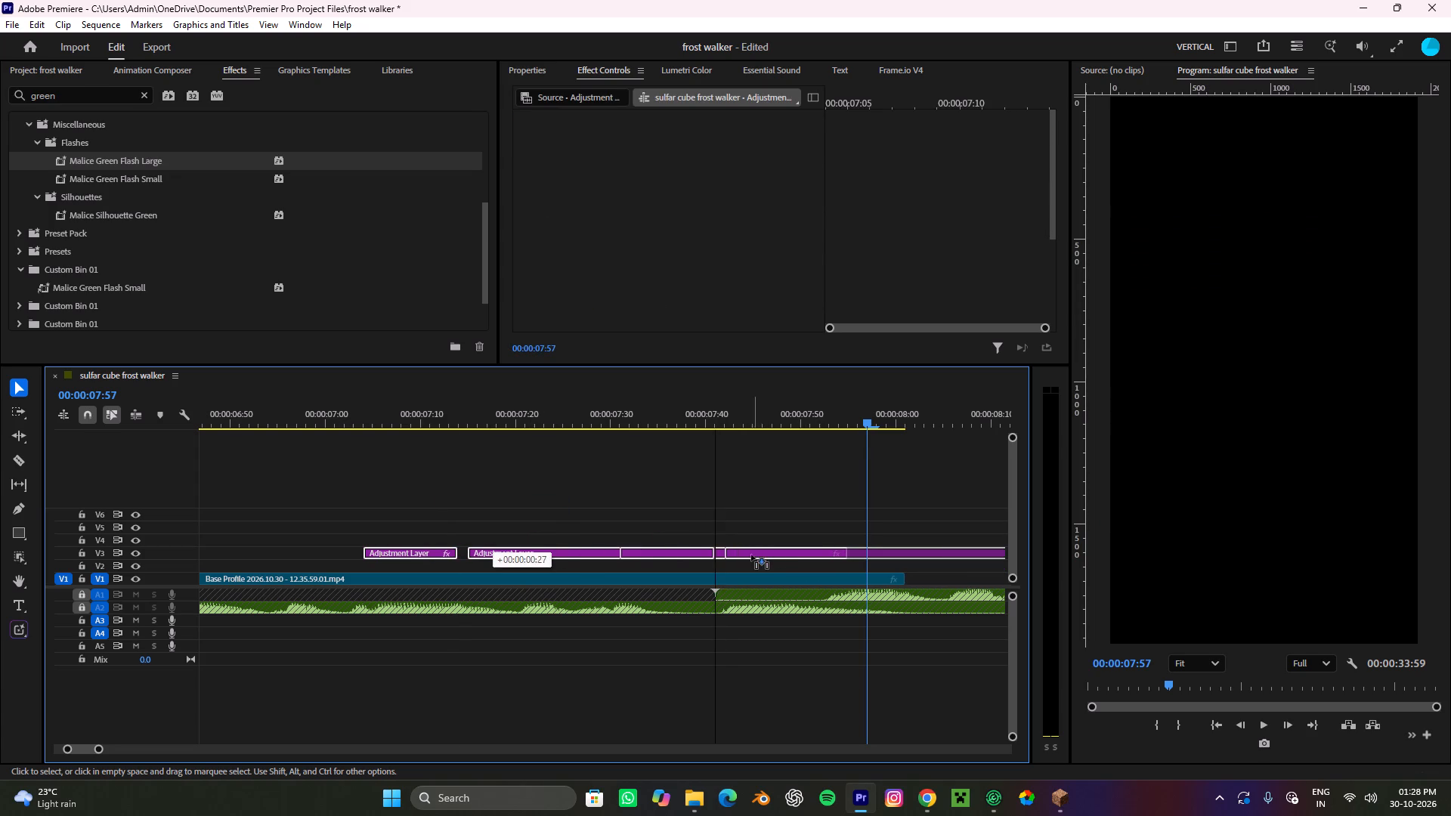
left_click_drag(751, 555, 750, 555)
scroll(822, 521, "down", 14, "alt")
right_click(809, 527, "alt")
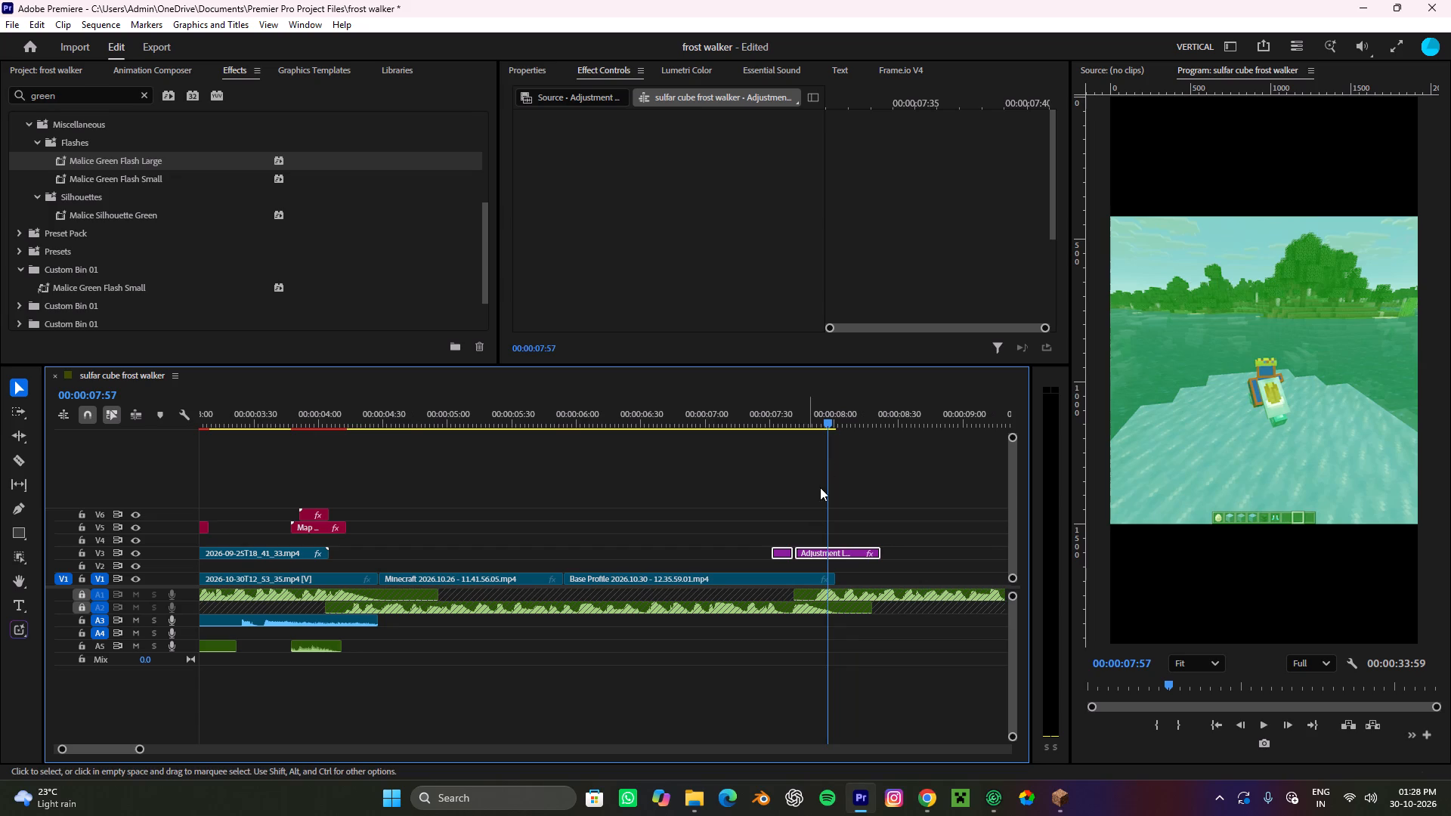
Play the green flashes, split the second V3 adjustment layer just after 00:00:08:00 and remove its tail past the Base Profile clip.
left_click_drag(846, 407, 716, 426)
key("space")
key("space")
scroll(852, 520, "up", 2, "alt")
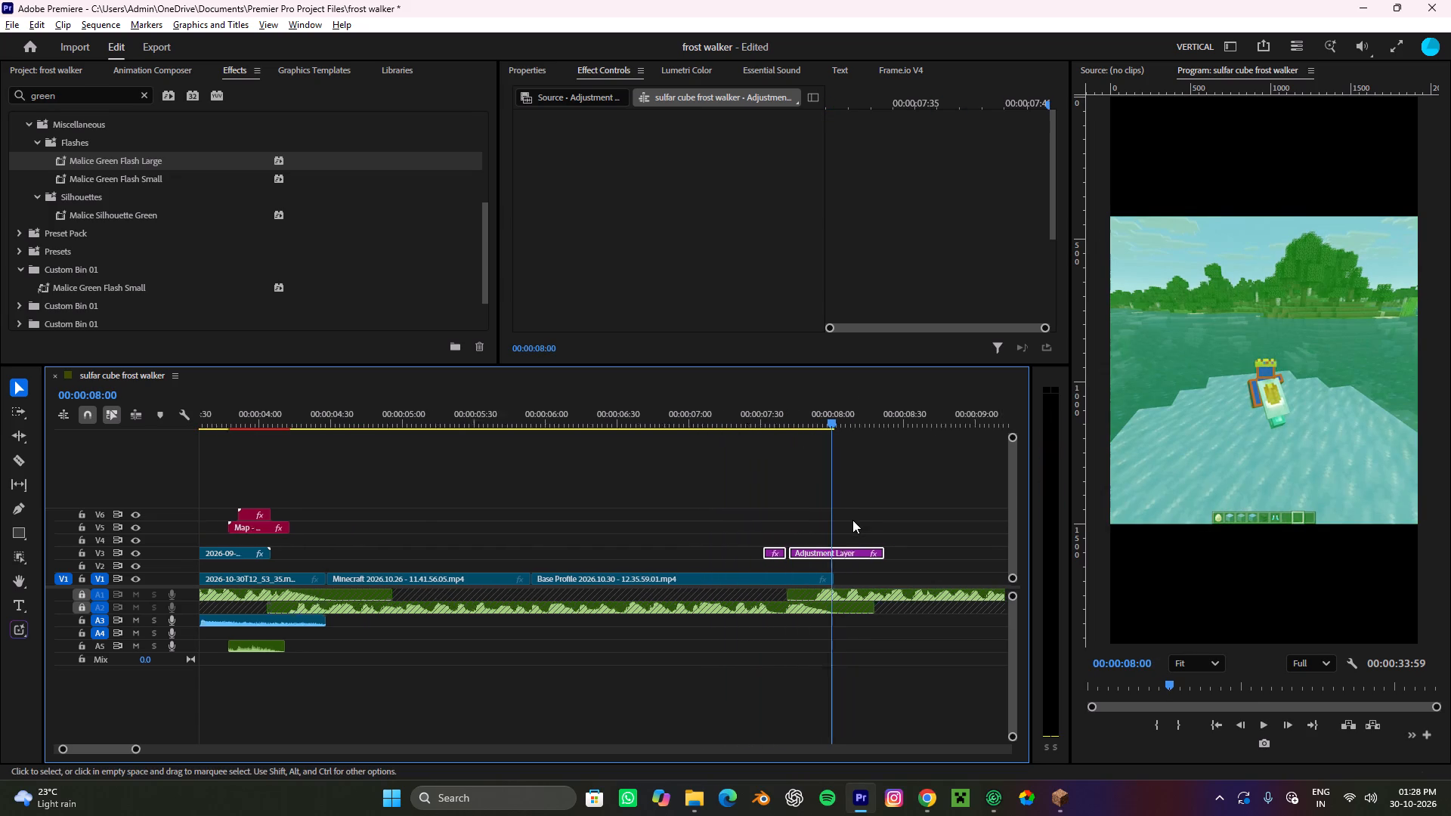
scroll(852, 520, "up", 2, "alt")
key("c")
left_click(835, 552)
key("v")
left_click(860, 551)
key("ctrl+x")
scroll(869, 533, "down", 4, "alt")
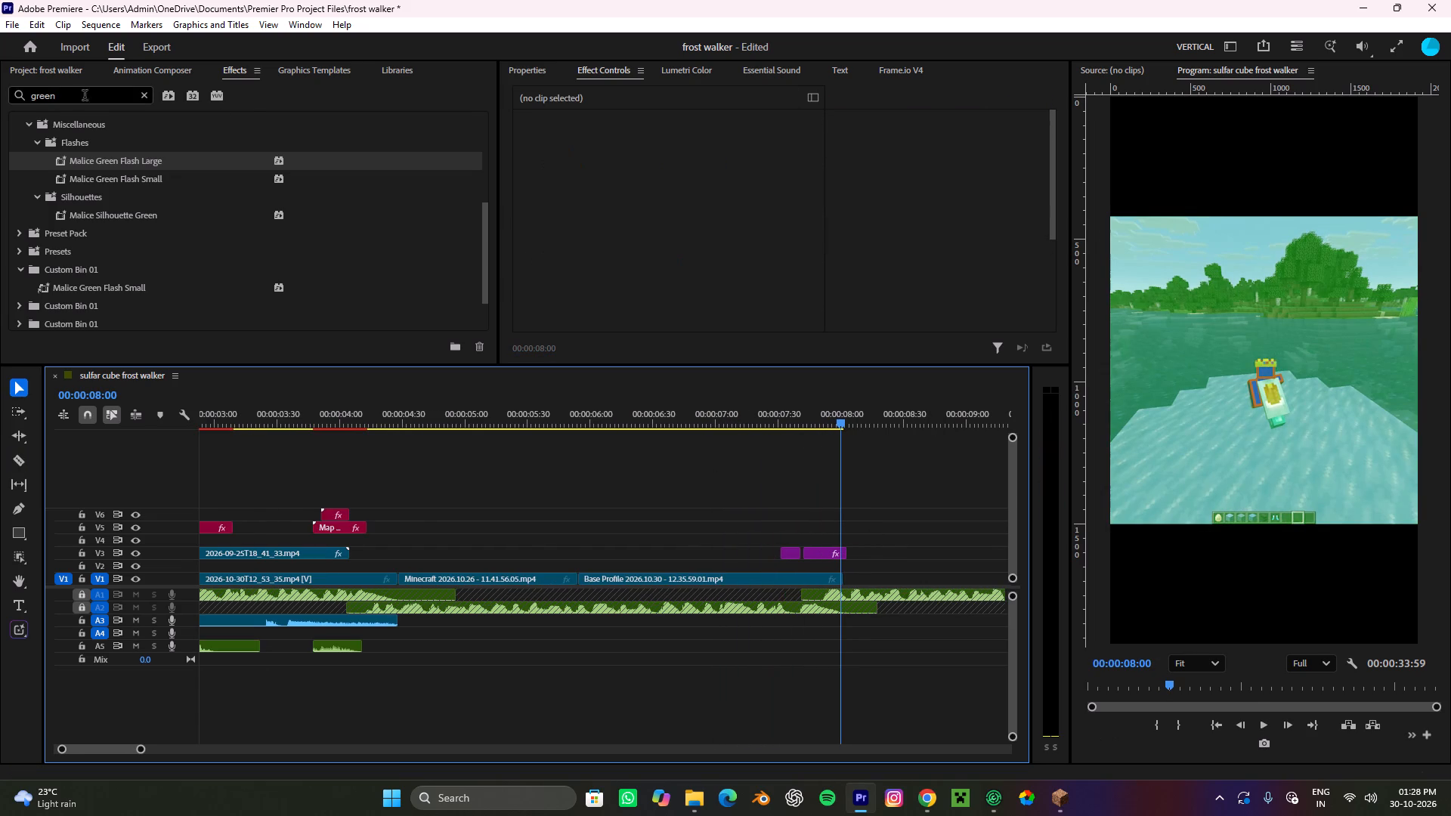
Search Animation Composer for "correct", preview Kopia av Correct Answer sound effect.mp3 and place it on A4 under the green flashes.
left_click(166, 66)
left_click_drag(93, 122, 0, 120)
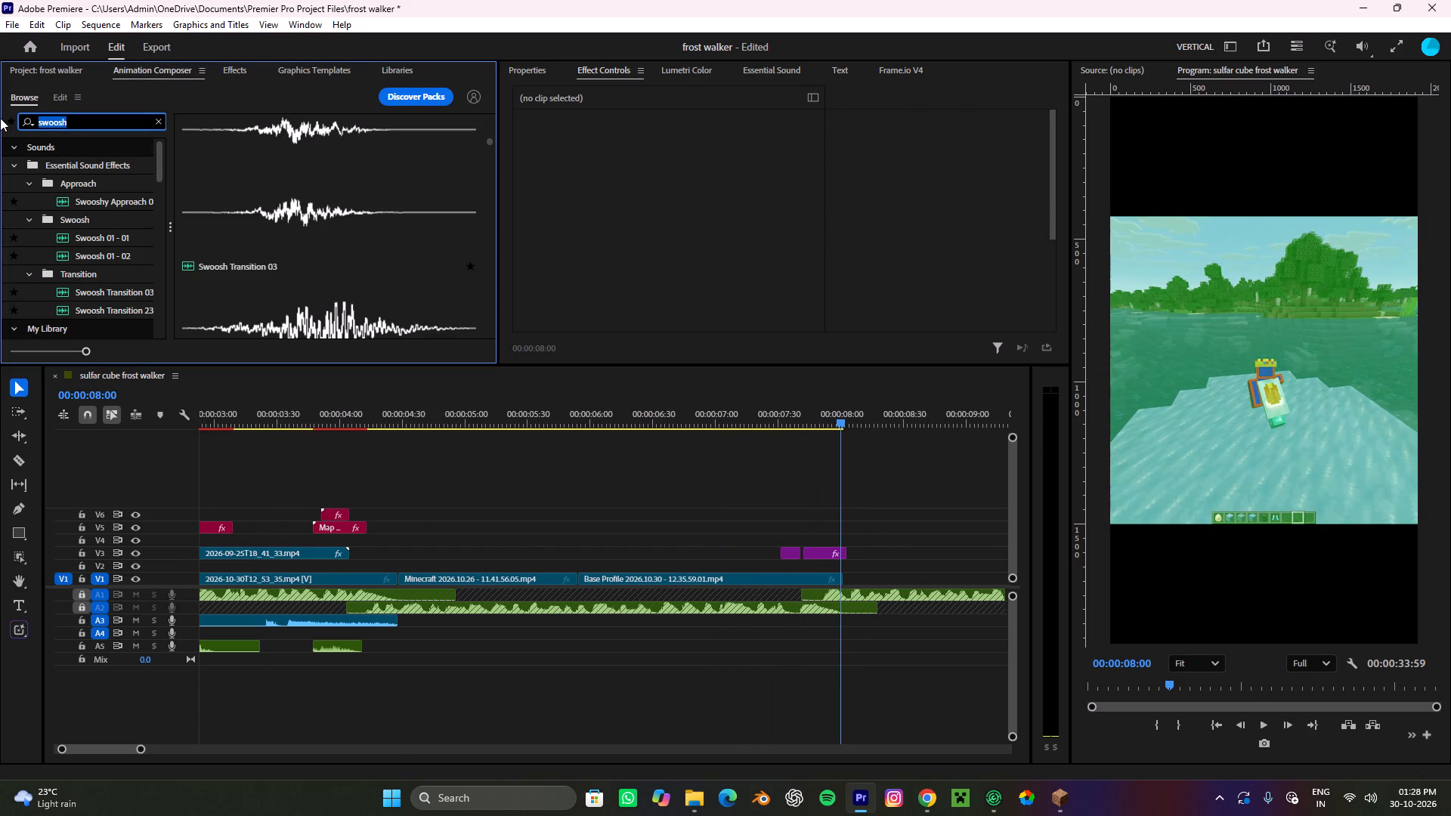
key("c")
key("o")
key("r")
type("rect")
left_click(260, 202)
left_click(287, 182)
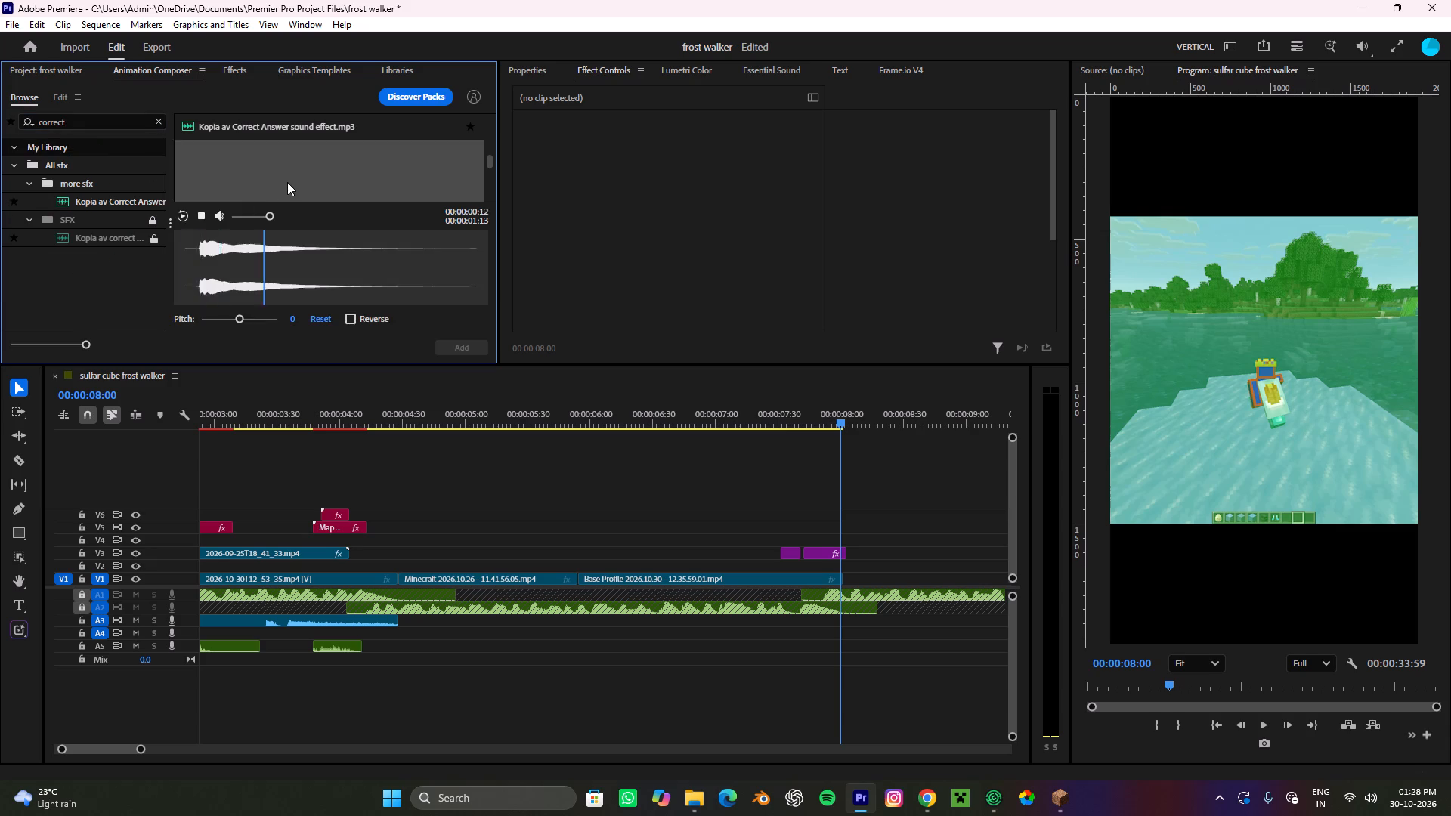
scroll(285, 184, "up", 3)
left_click(285, 184)
left_click(300, 169)
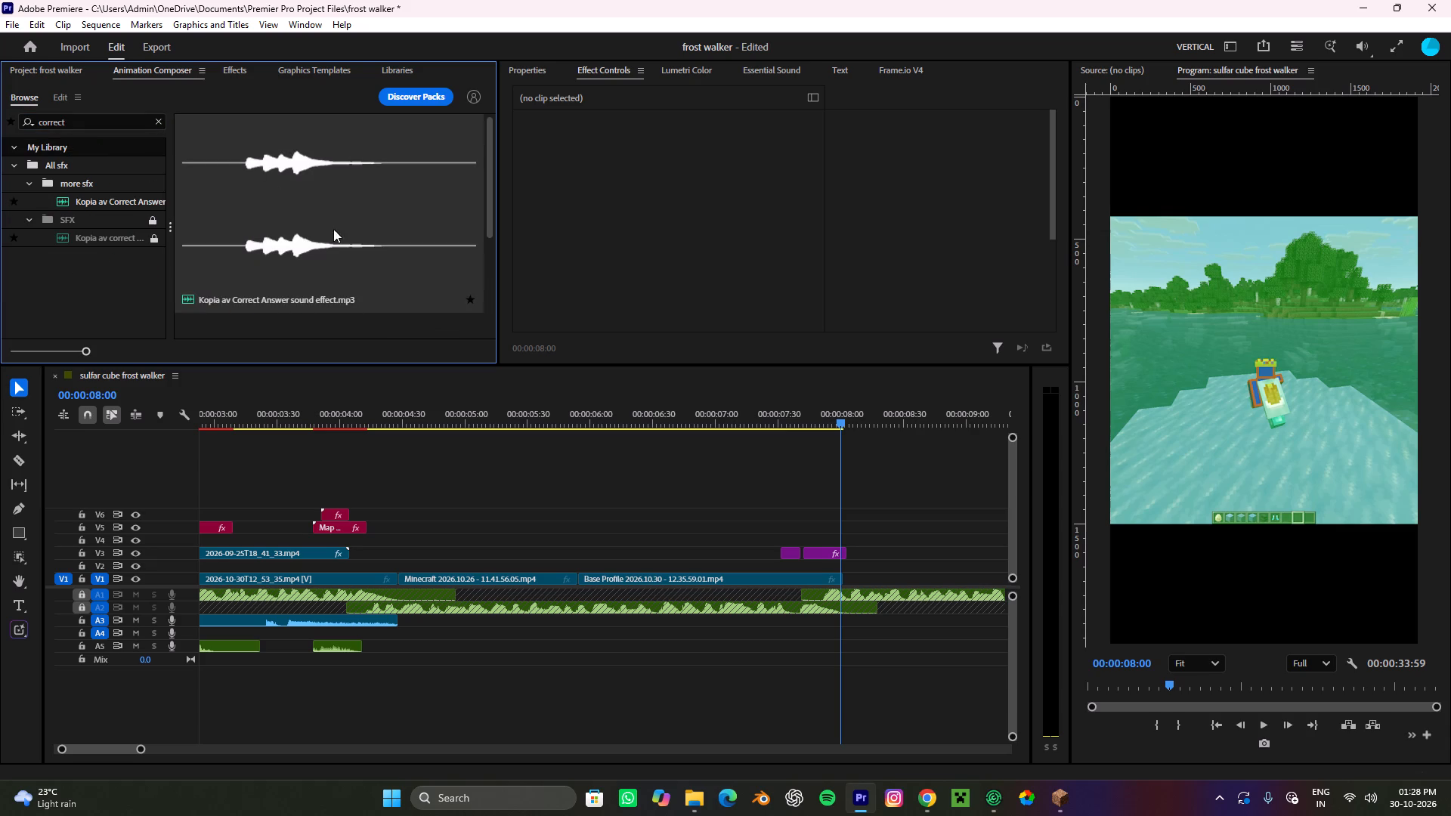
left_click_drag(254, 162, 769, 631)
scroll(771, 631, "up", 5, "alt")
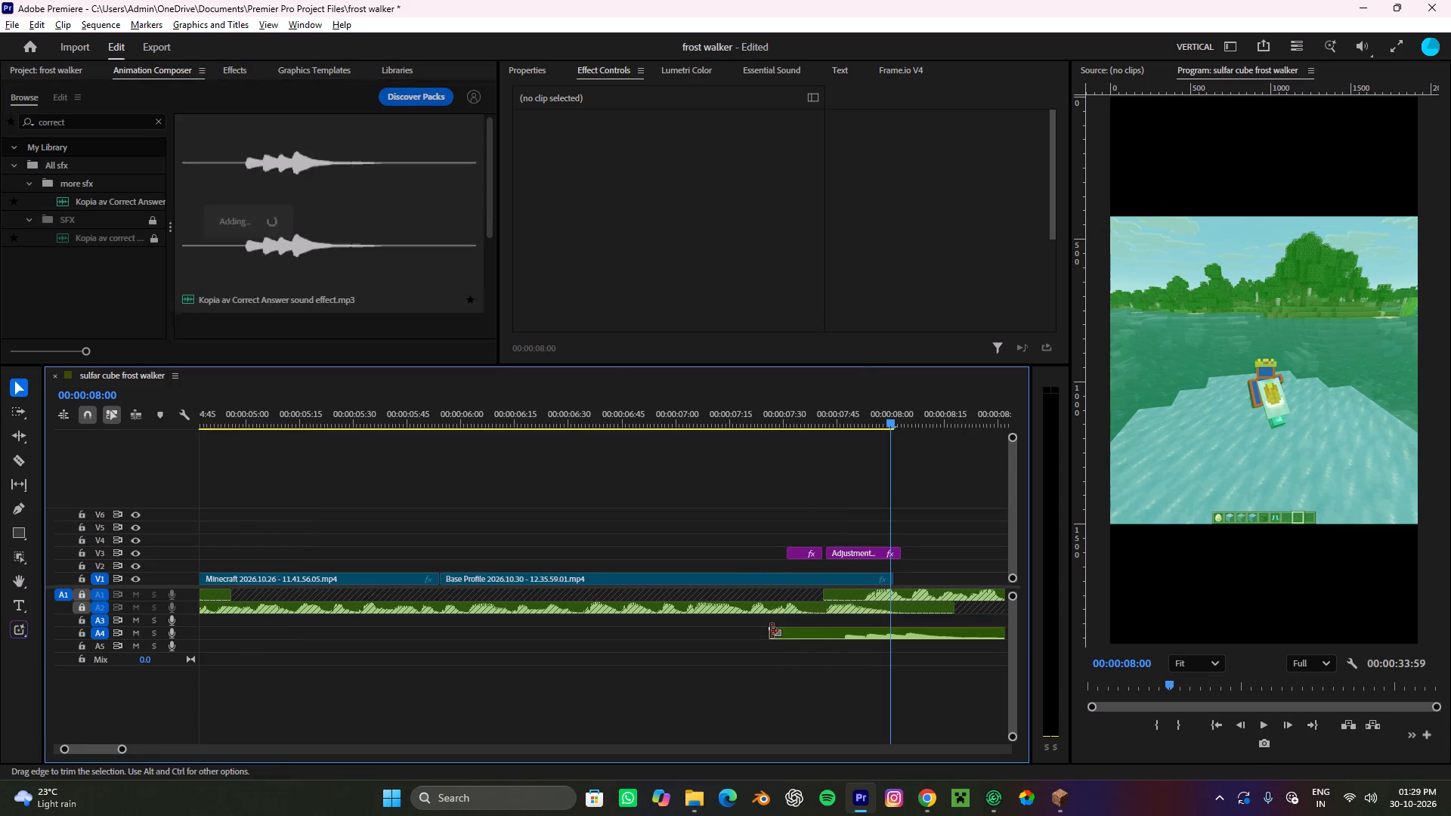
Cut away the correct answer sound's quiet opening on A4 and shift the rest to start with the first green flash.
scroll(771, 631, "down", 4, "alt")
key("c")
left_click(799, 633)
key("v")
left_click(778, 635)
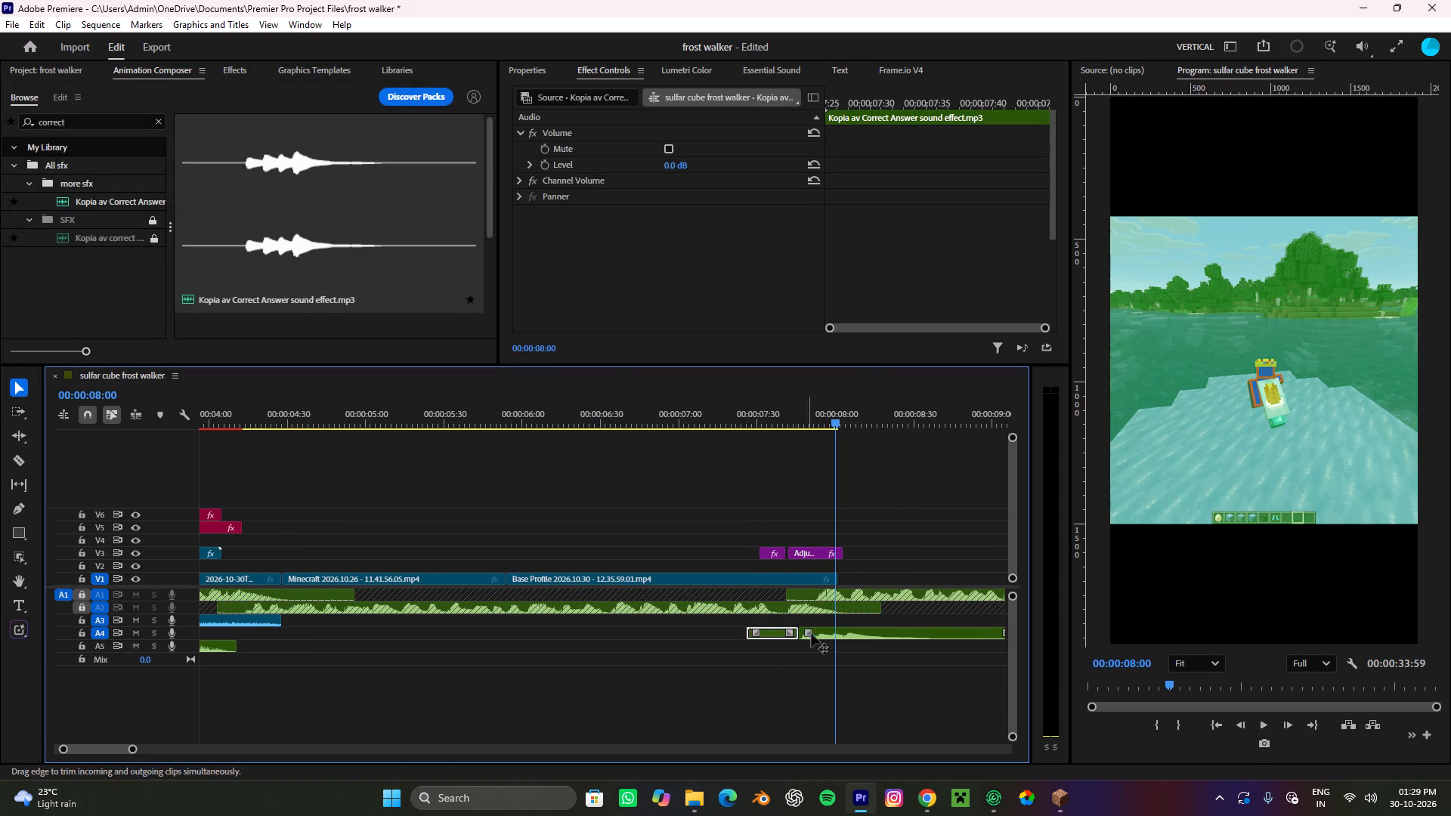
key("ctrl+x")
left_click_drag(821, 633, 776, 628)
Remove the correct answer sound's tail and adjust its end on A4 to about 00:00:08:25.
key("c")
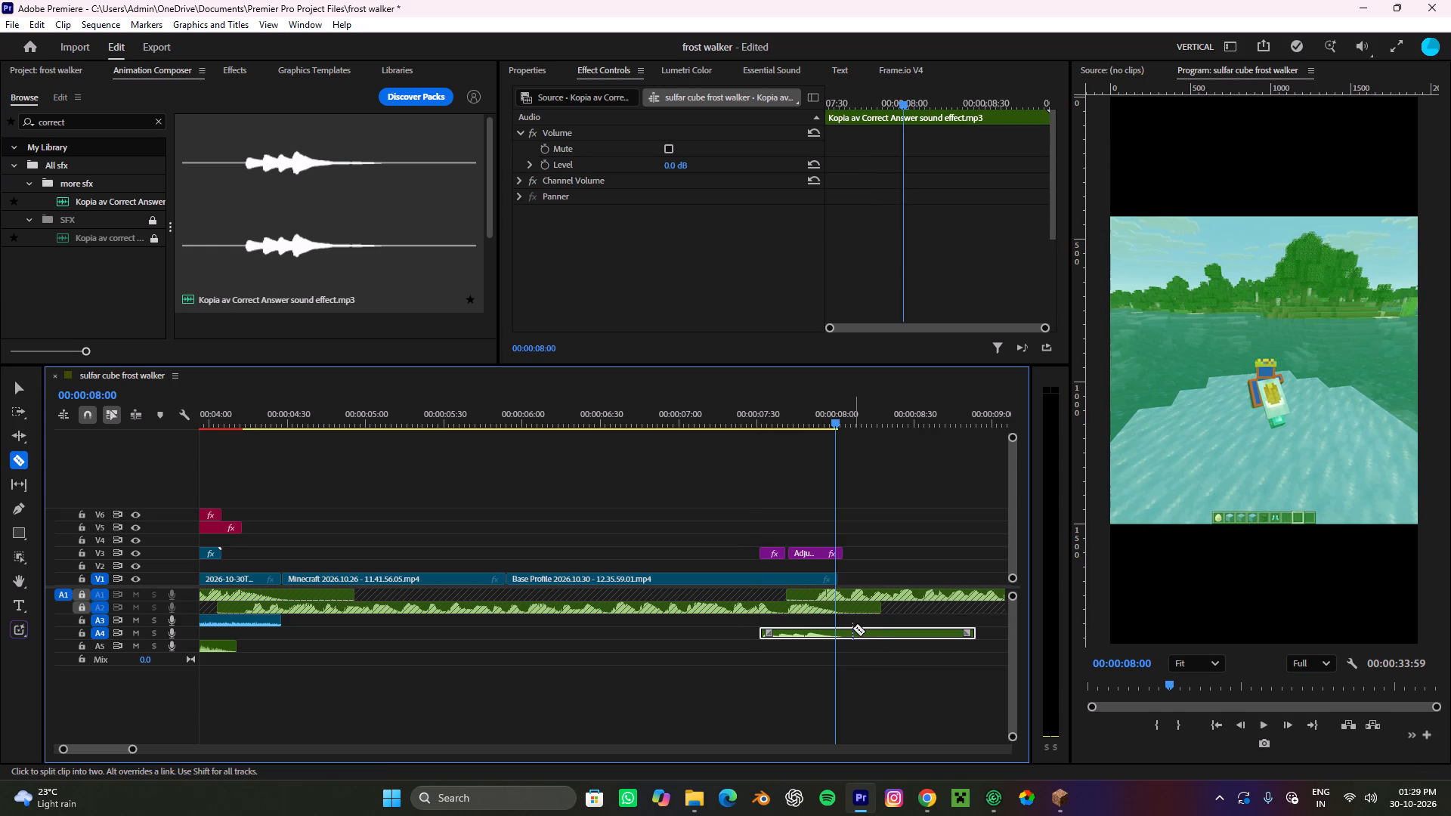
left_click(852, 629)
key("v")
left_click(884, 635)
key("ctrl+x")
left_click(821, 635)
left_click_drag(853, 632, 898, 633)
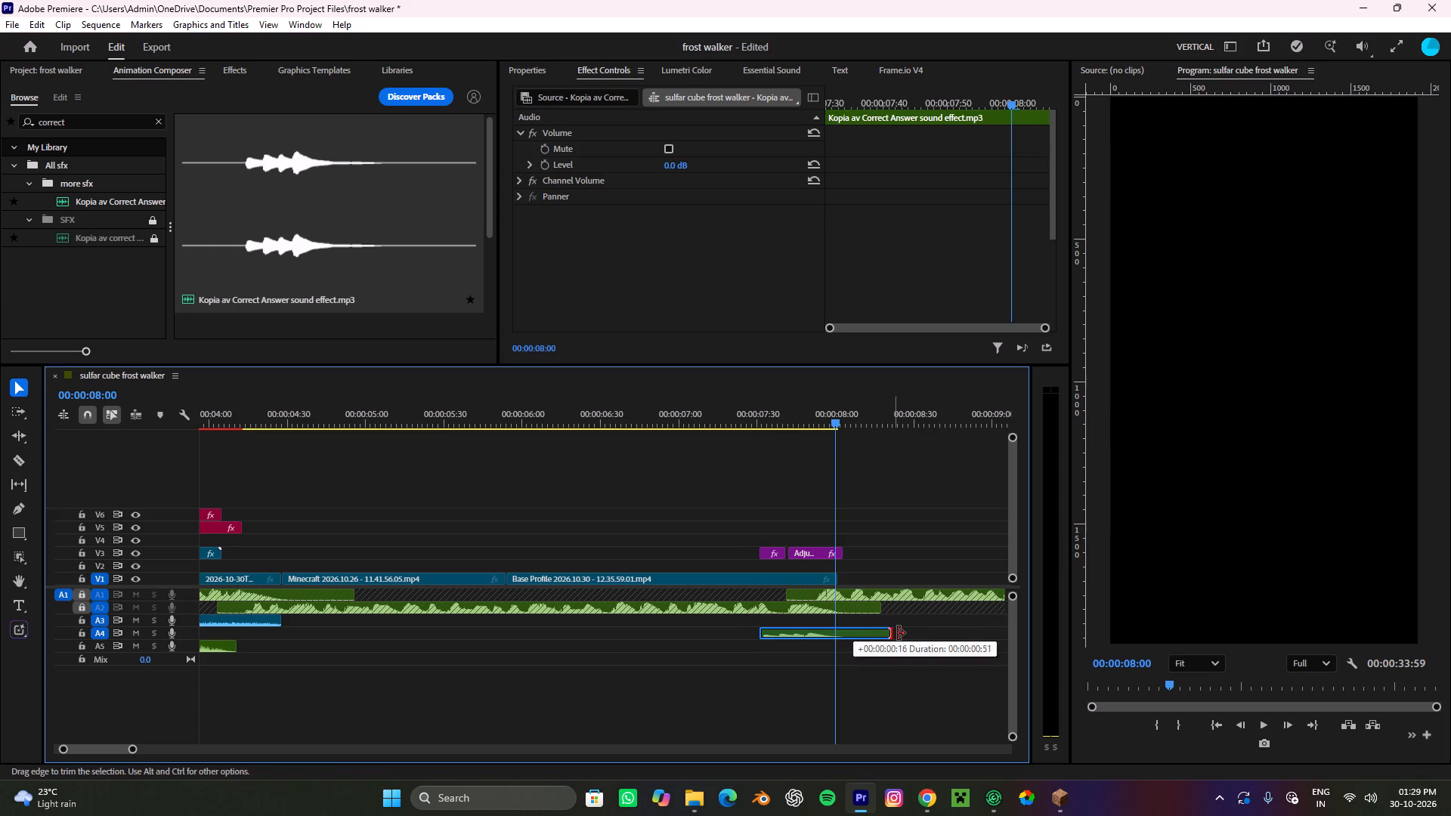
left_click_drag(898, 633, 905, 626)
Set the correct answer sound's volume to 3.1 dB.
left_click(532, 68)
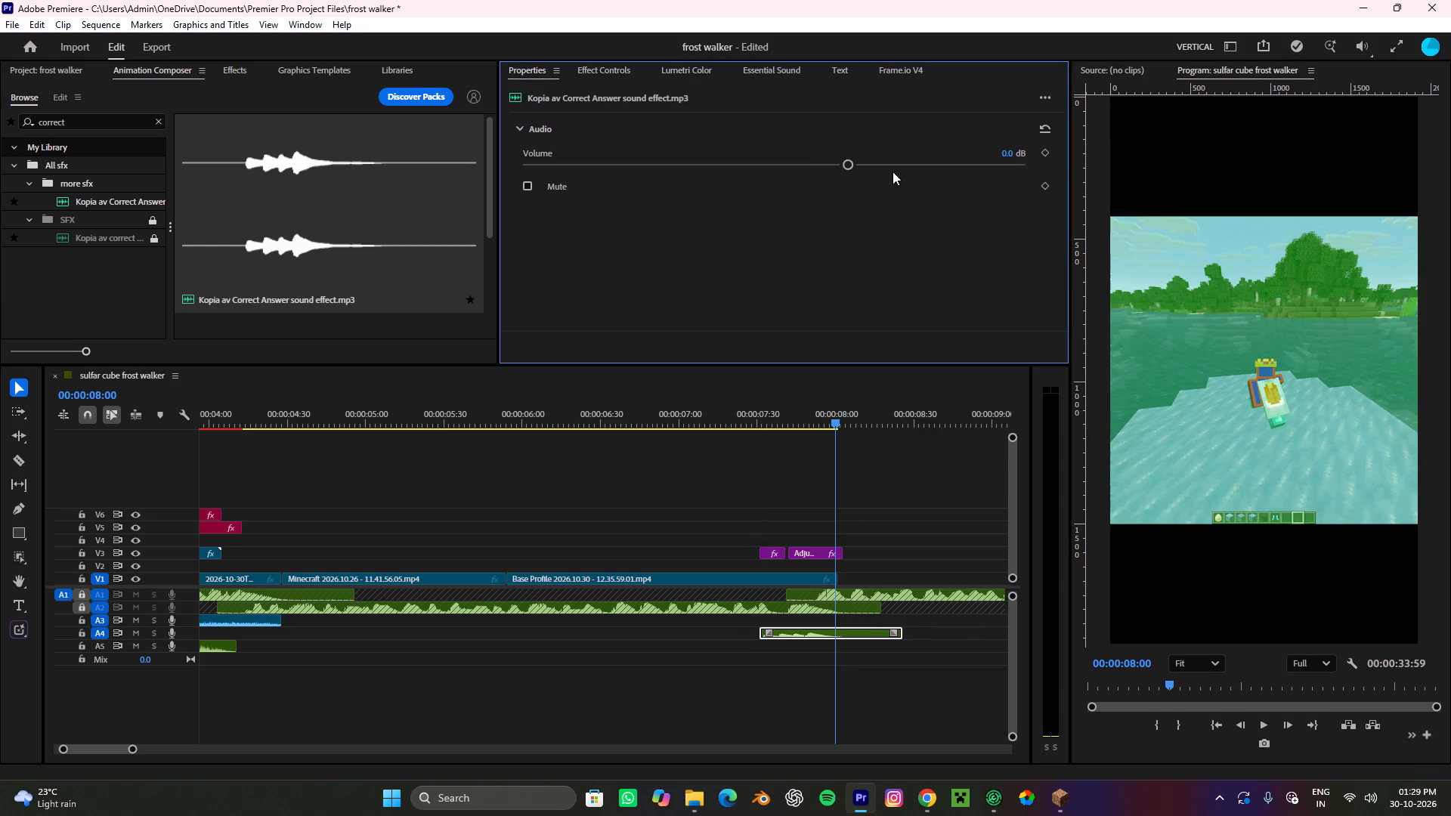
left_click(896, 168)
Play the green flash section with its sound effect and listen to the following voice-over until about 00:00:11:15.
scroll(893, 595, "down", 10)
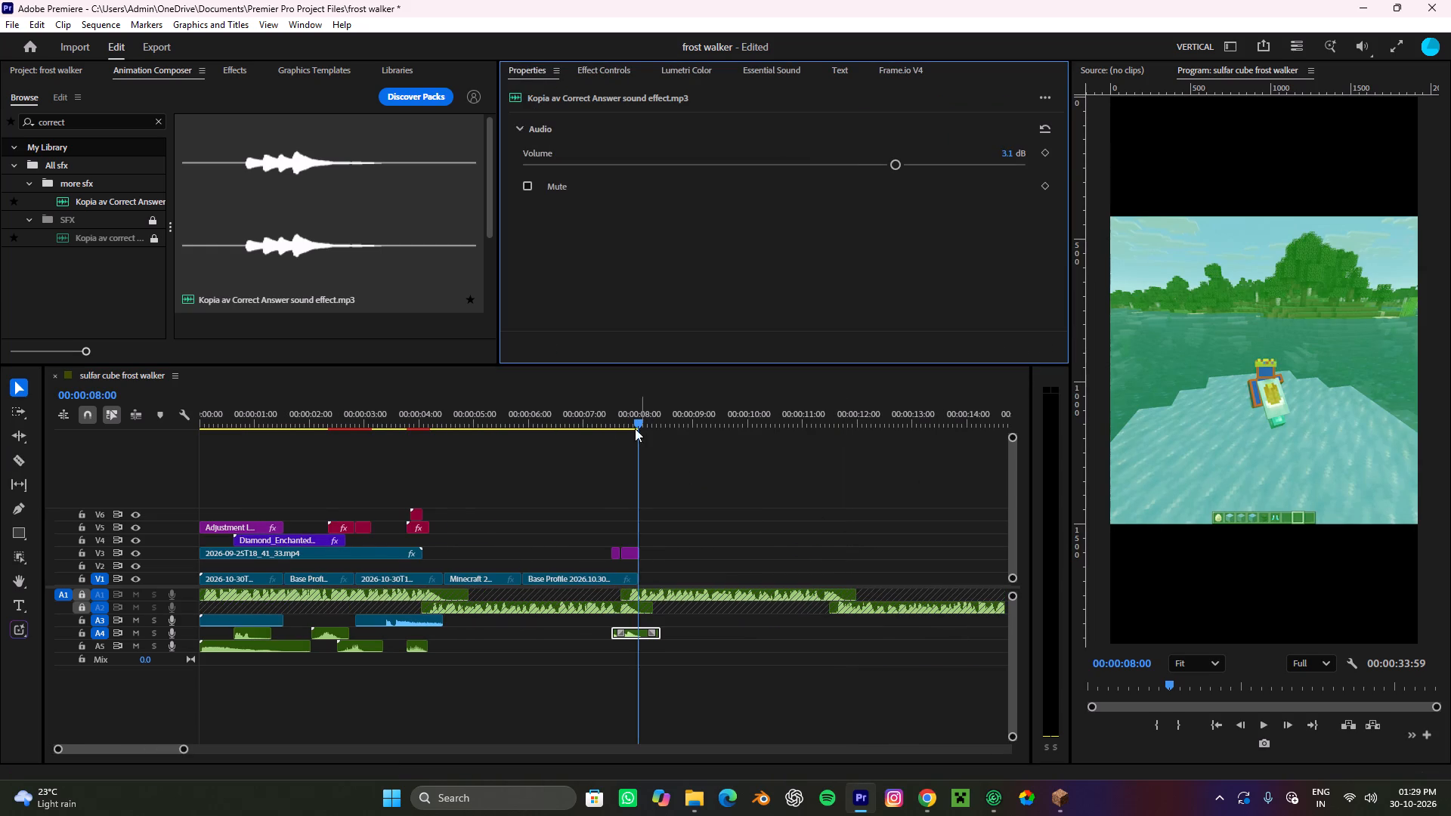
left_click_drag(626, 428, 594, 443)
left_click(707, 482)
key("space")
scroll(735, 496, "down", 2, "alt")
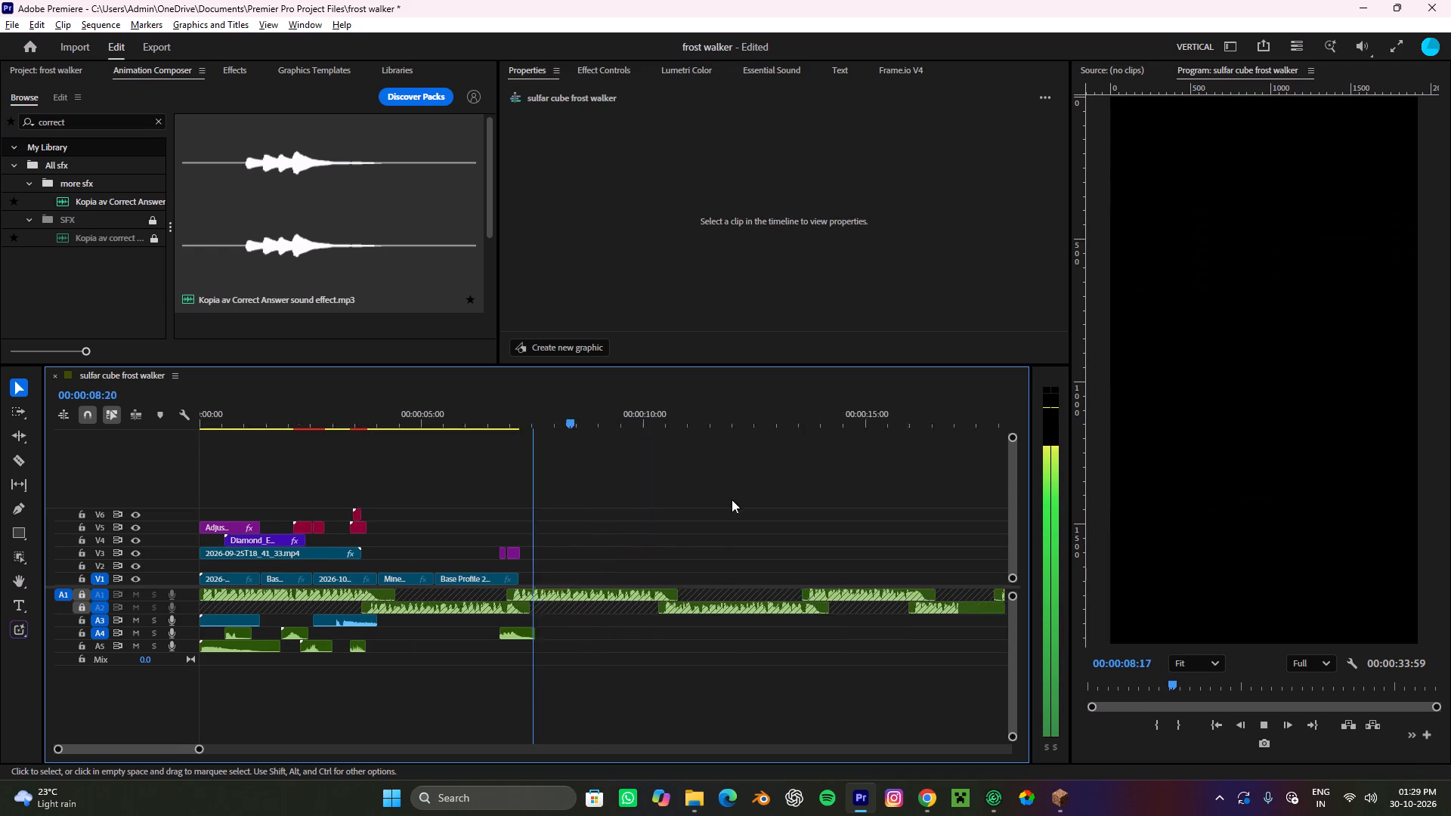
scroll(732, 499, "down", 6, "alt")
scroll(462, 564, "up", 5, "alt")
scroll(462, 564, "down", 10, "alt")
scroll(306, 552, "up", 5, "alt")
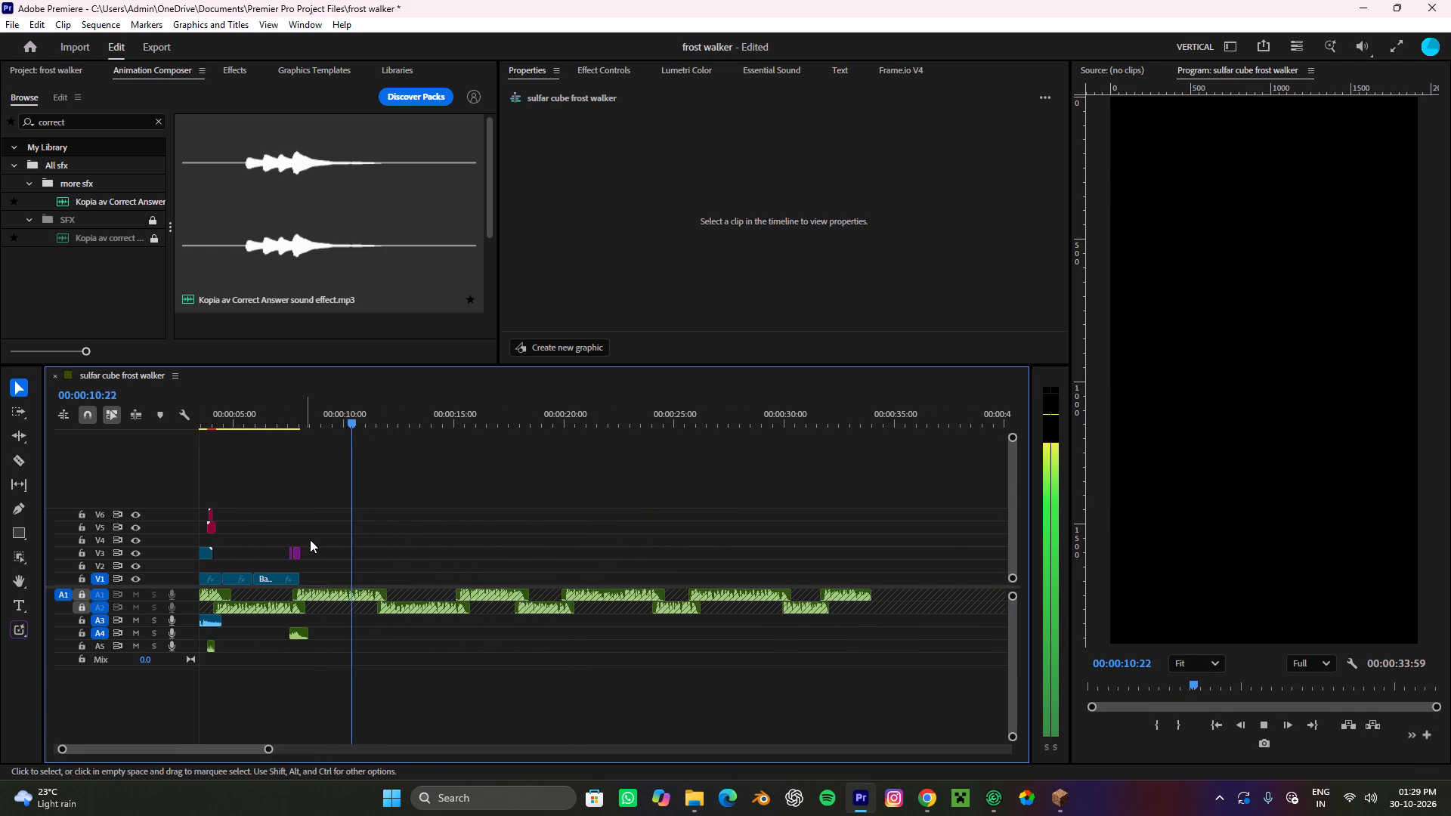
scroll(311, 539, "down", 8, "alt")
scroll(311, 539, "up", 10, "alt")
key("space")
left_click_drag(387, 412, 329, 464)
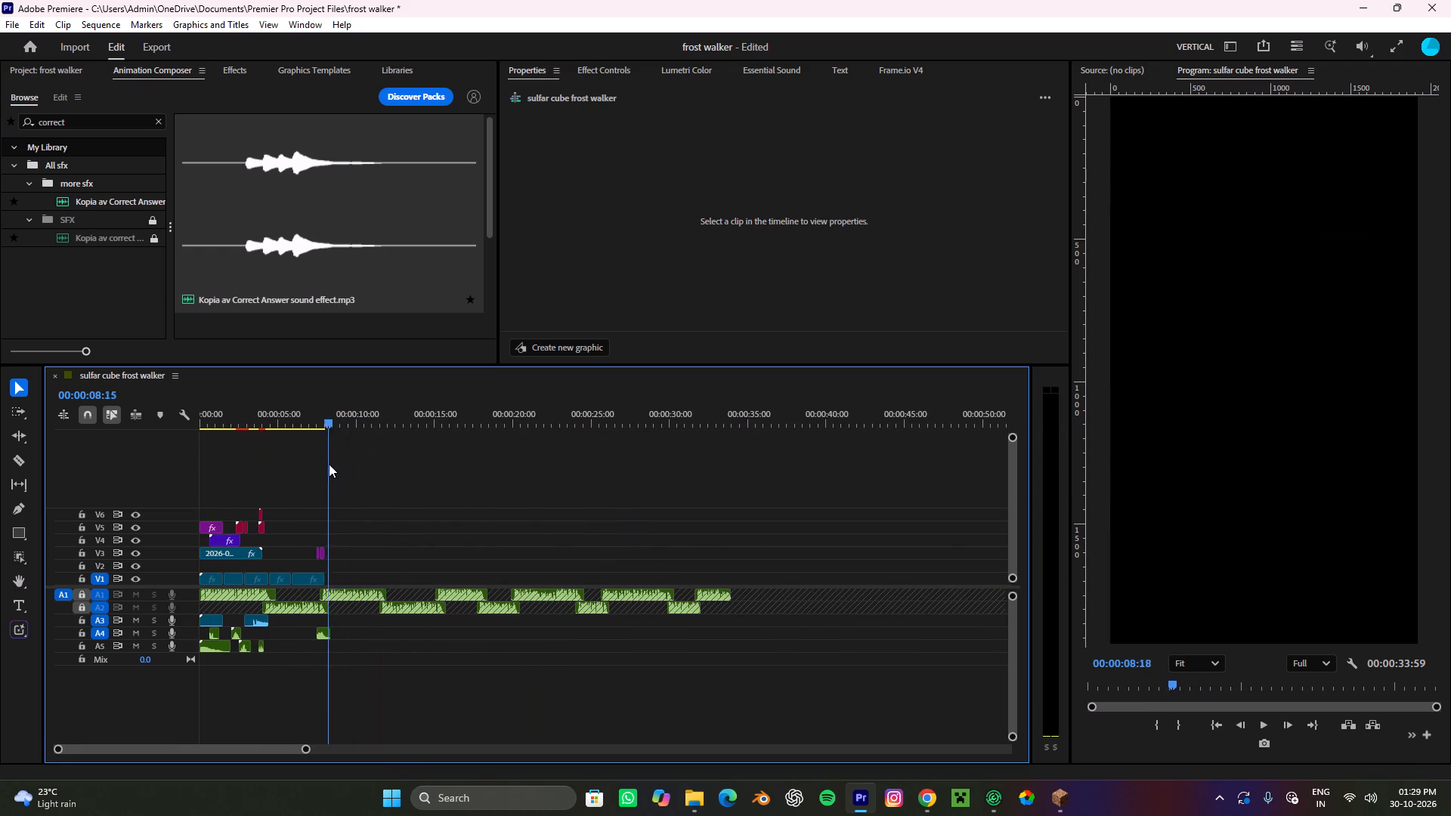
left_click_drag(329, 464, 324, 471)
key("space")
scroll(376, 496, "down", 8, "alt")
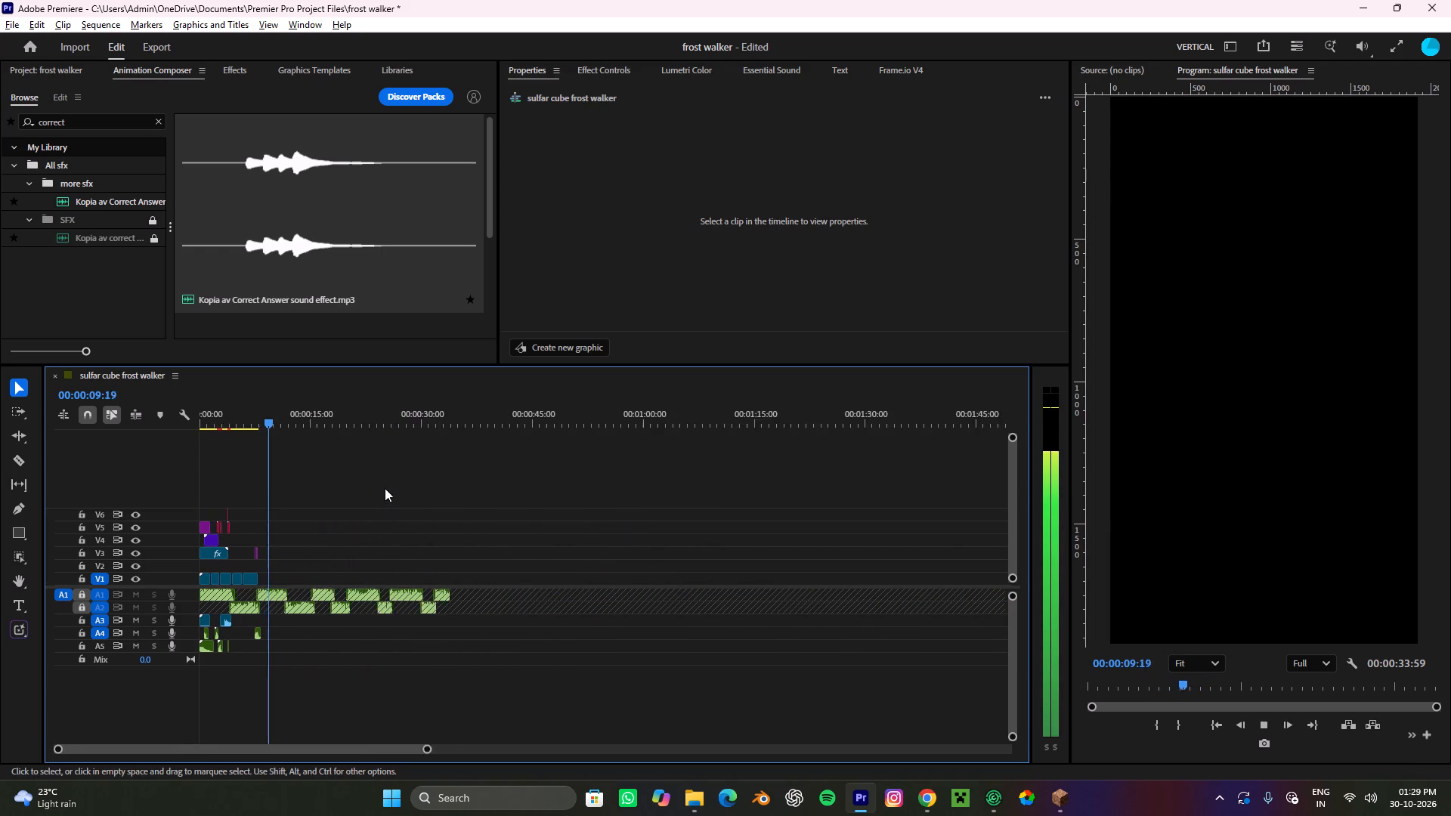
scroll(359, 491, "up", 5, "alt")
scroll(359, 491, "up", 3)
key("space")
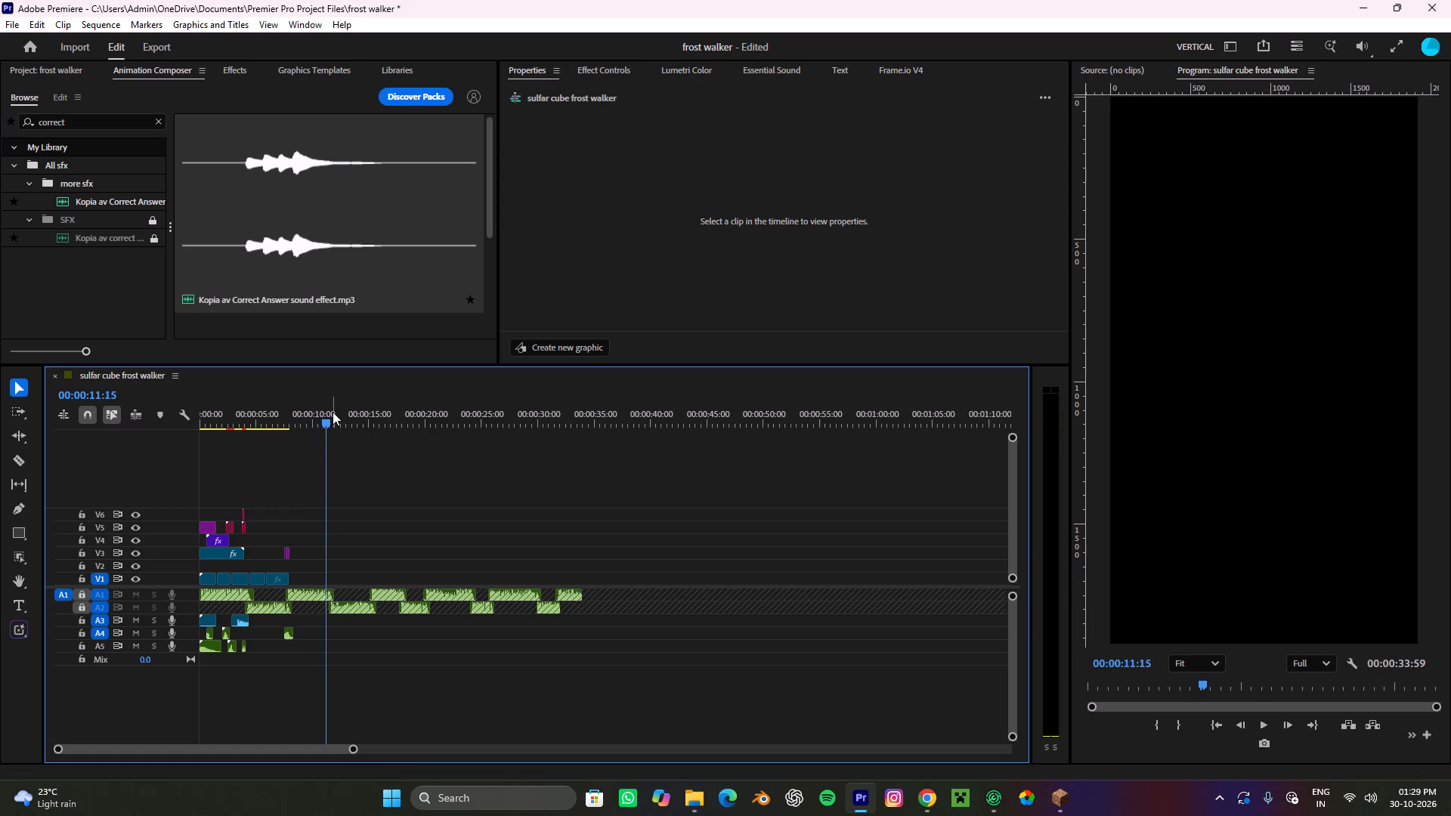
Play the sequence from the beginning through the voice-over to about 00:00:11:31.
left_click_drag(333, 412, 48, 435)
key("space")
left_click(373, 466)
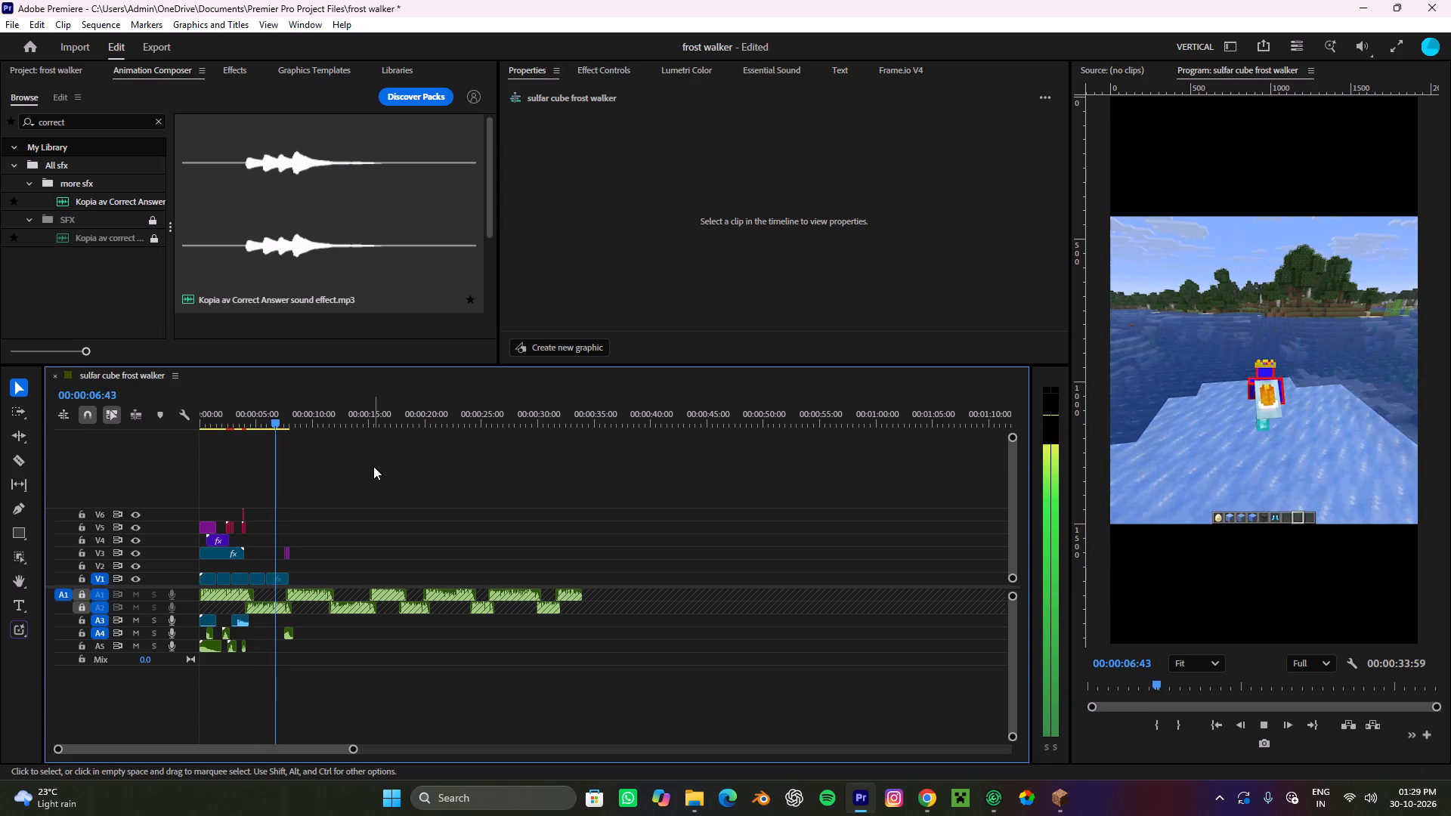
key("space")
key("space")
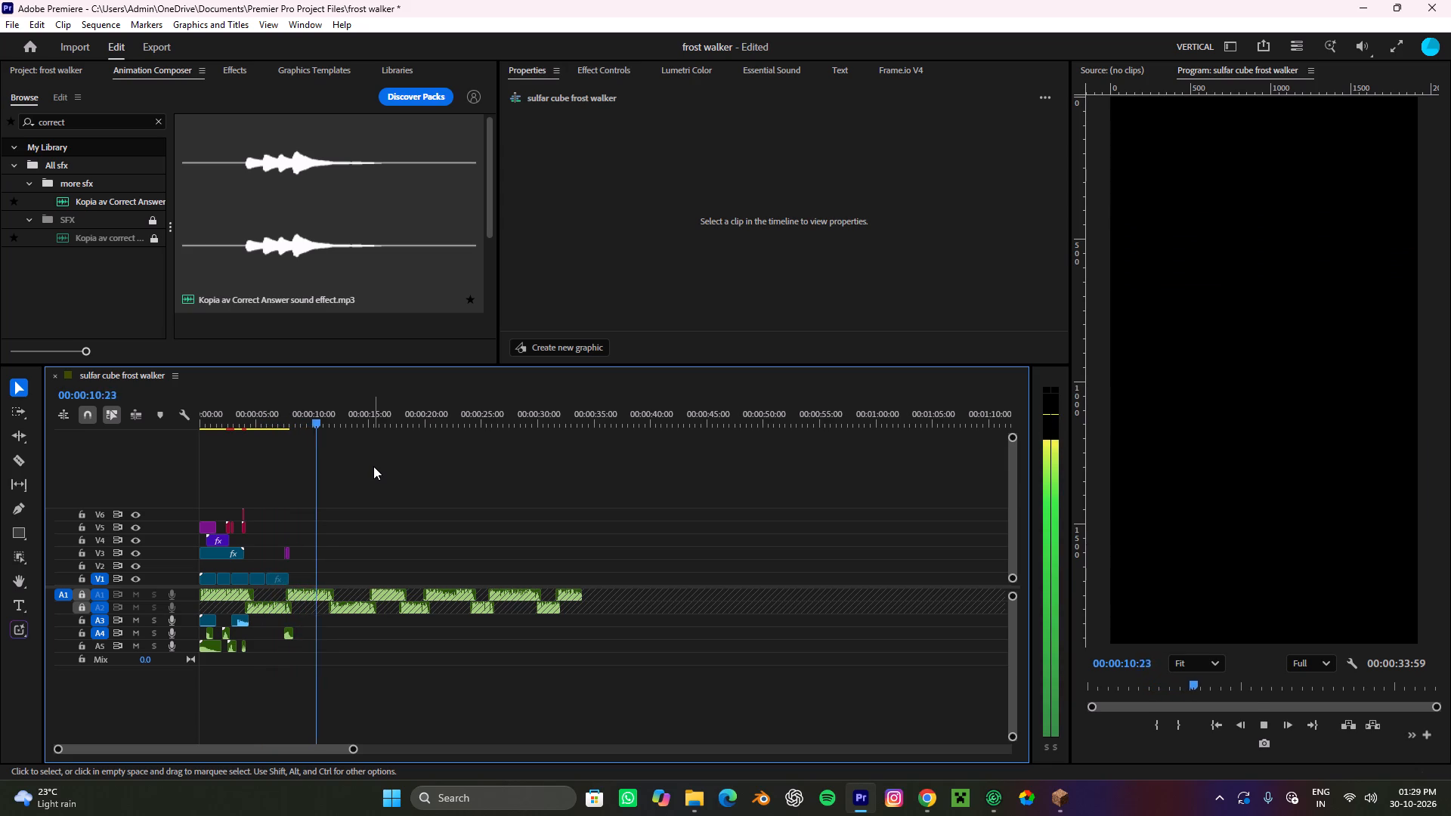
key("space")
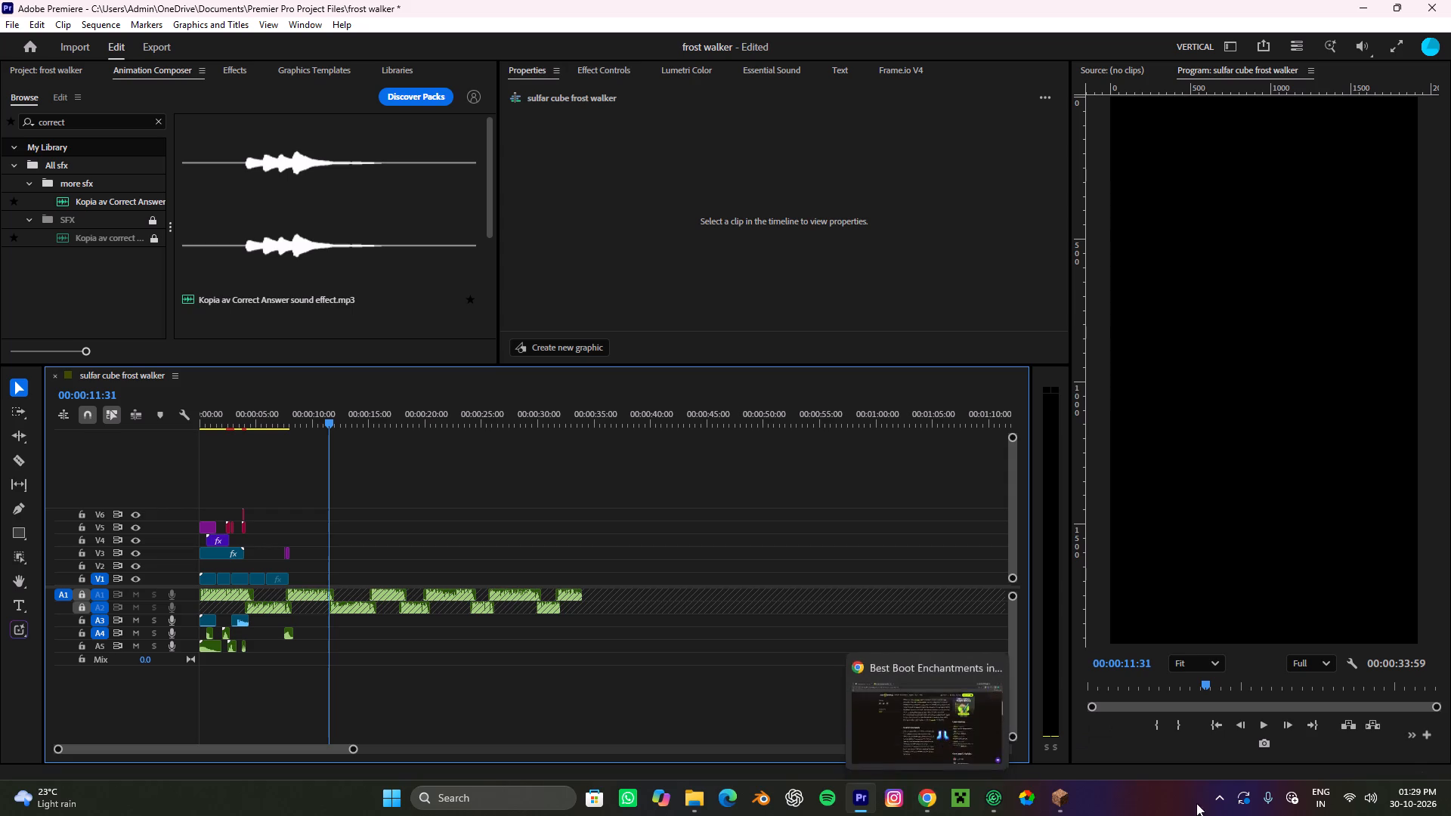
Show the hidden background apps in the Windows system tray.
left_click(1224, 797)
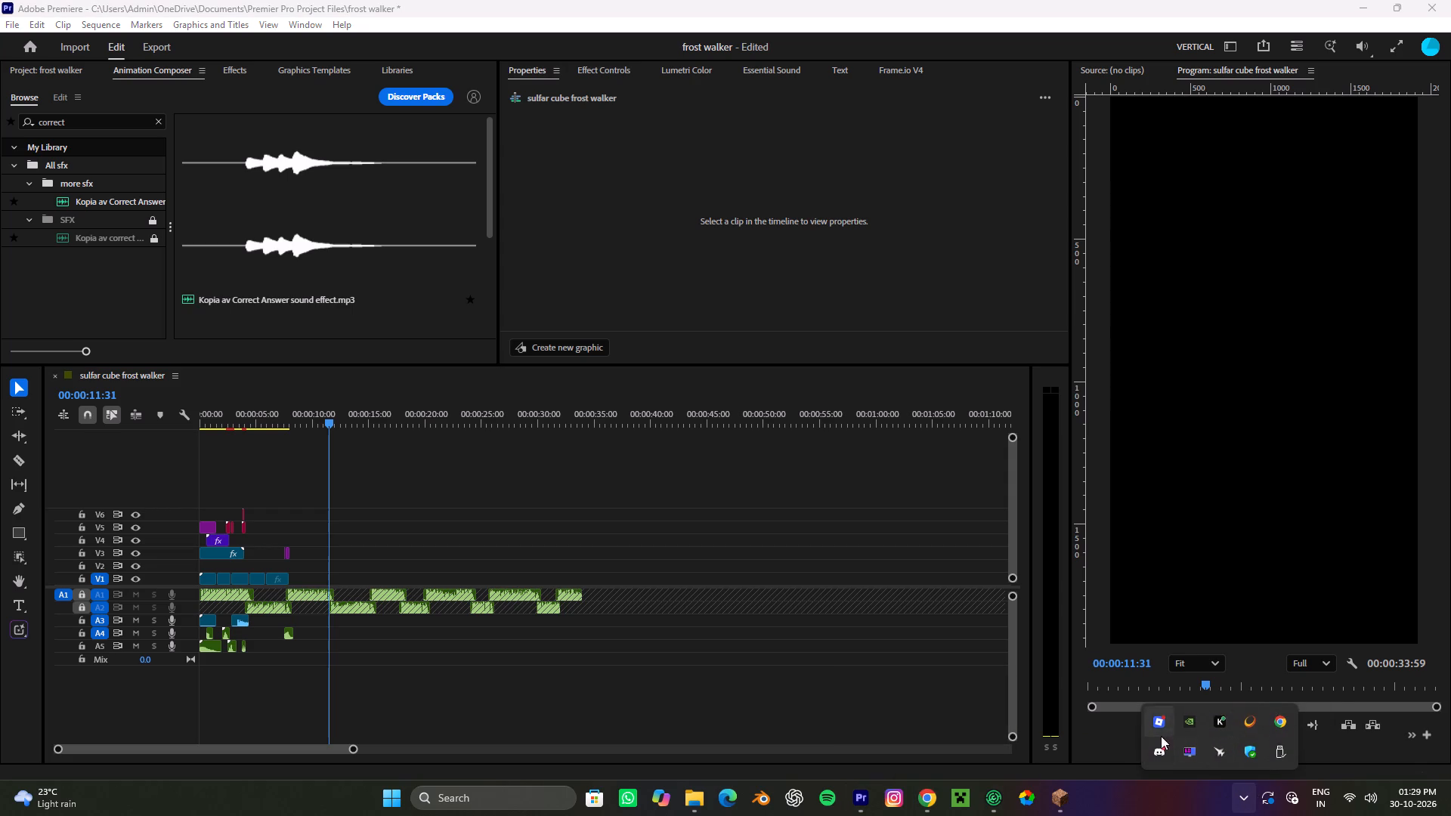
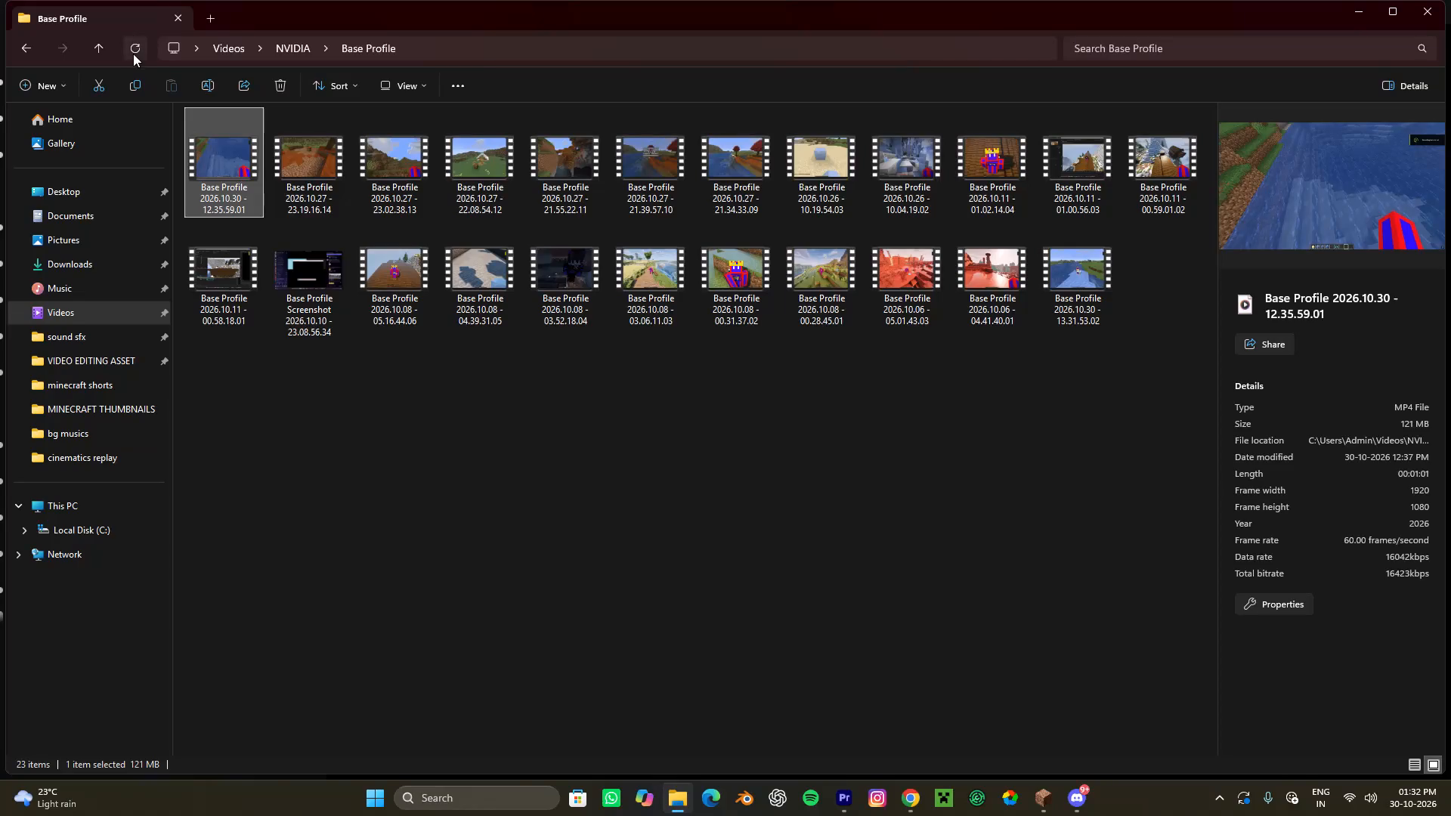
Import the newest recording, Base Profile 2026.10.30 - 13.31.53.02, from the refreshed recordings folder into the sequence at 00:00:11:31.
left_click(133, 54)
left_click(225, 160)
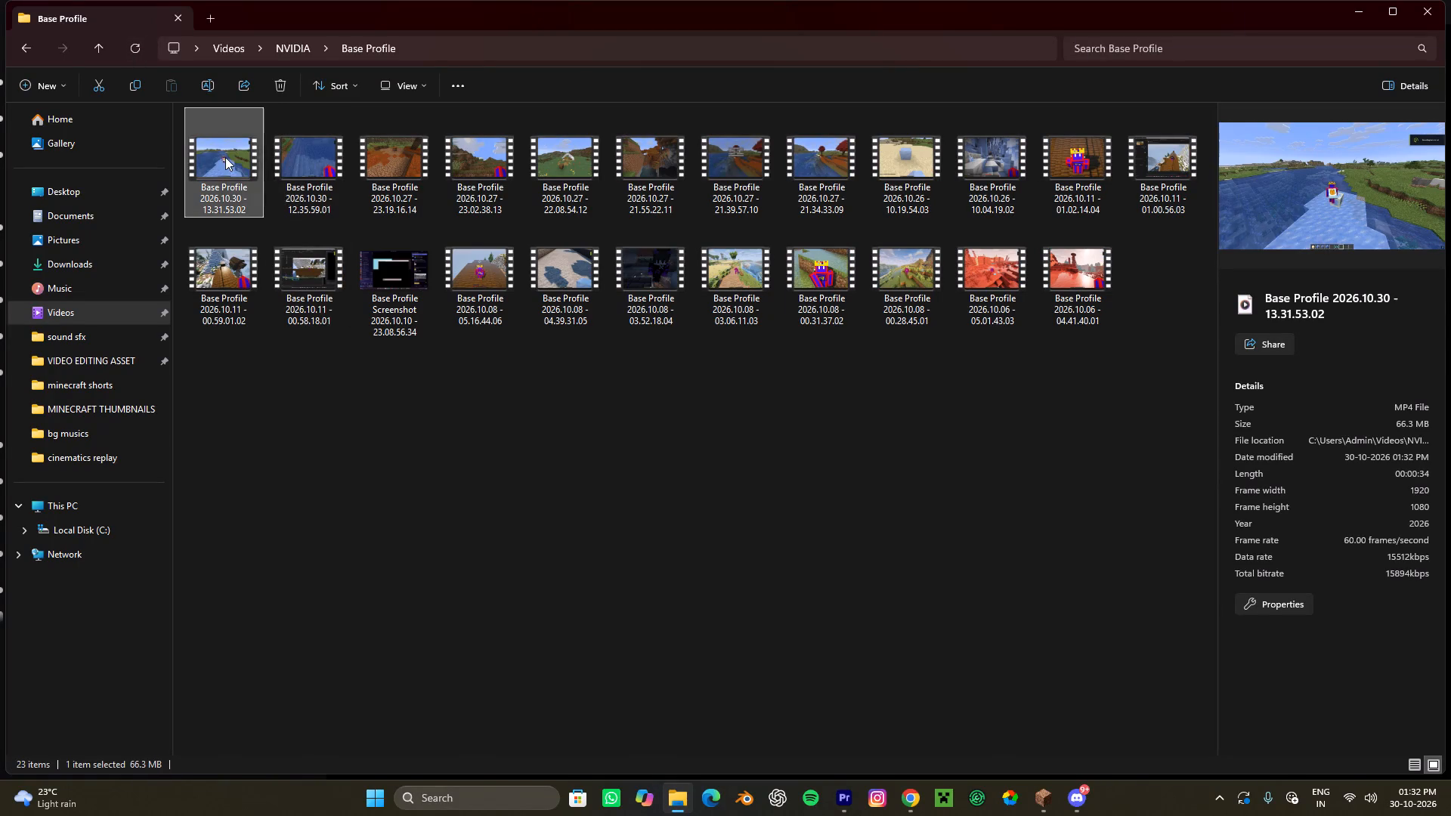
left_click_drag(225, 157, 404, 588)
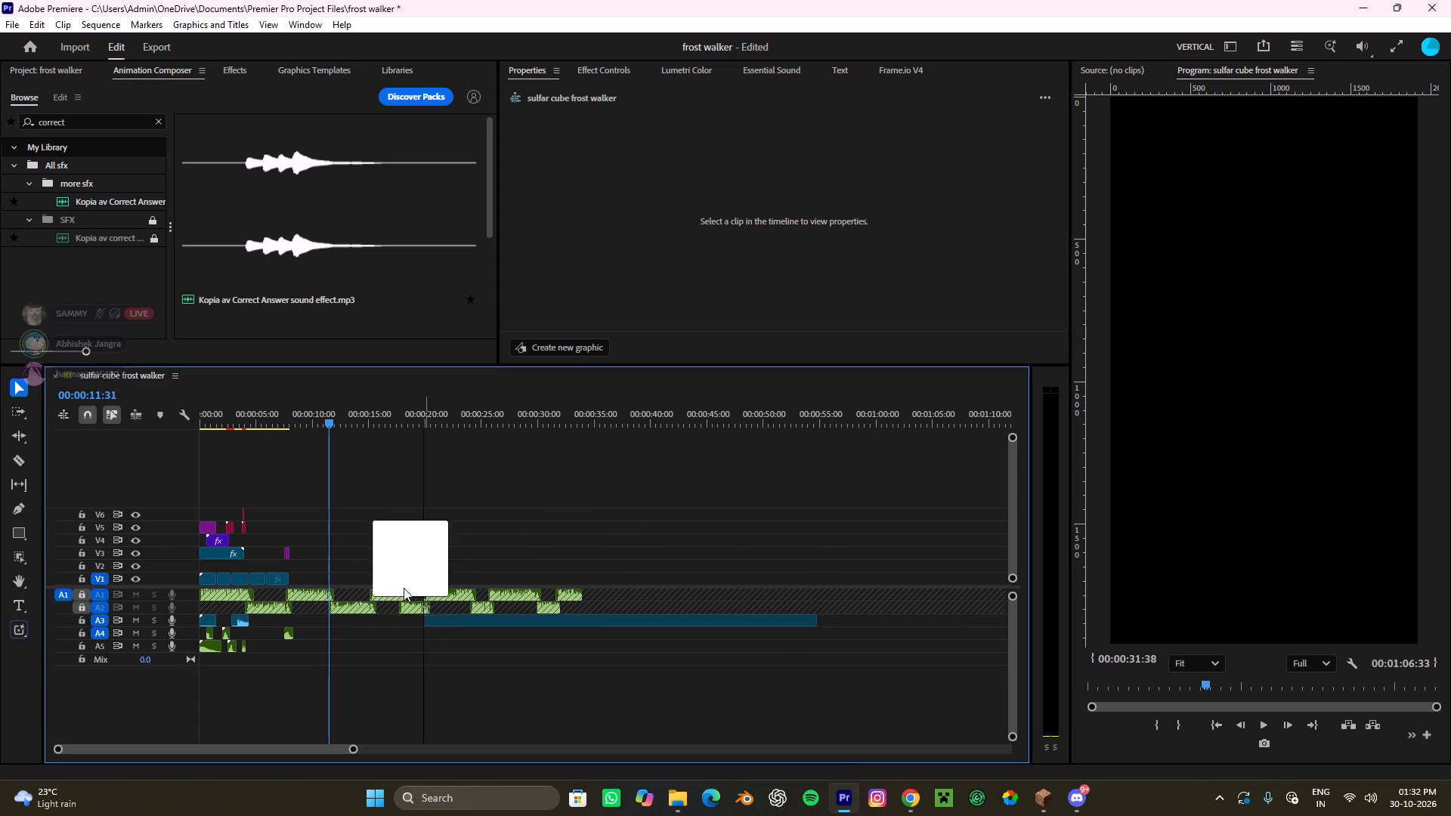
left_click_drag(404, 588, 326, 616)
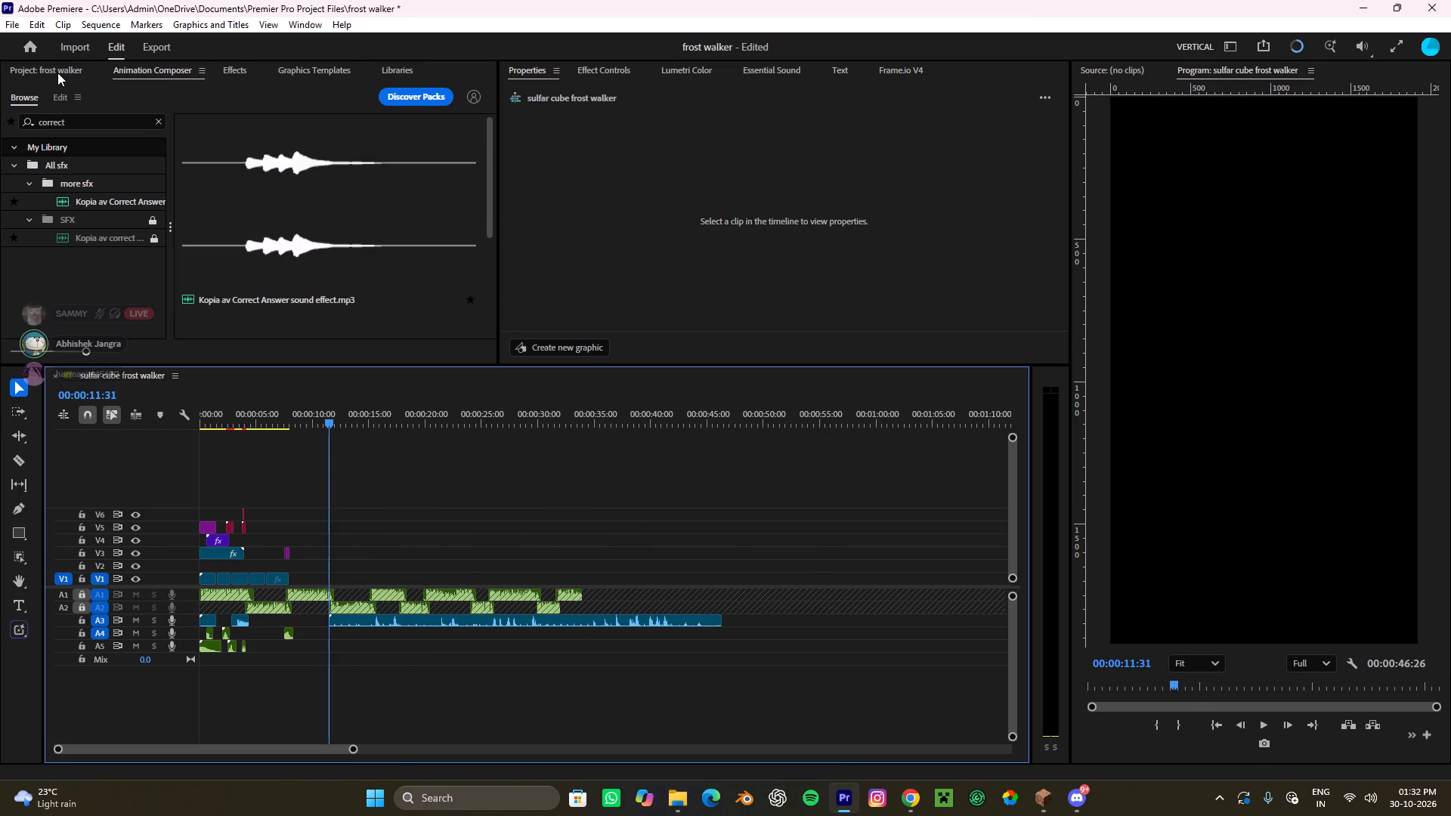
Place the imported recording's video on V1 at 00:00:11:31 and remove its audio clip from A3.
left_click(57, 73)
left_click_drag(89, 289, 333, 592)
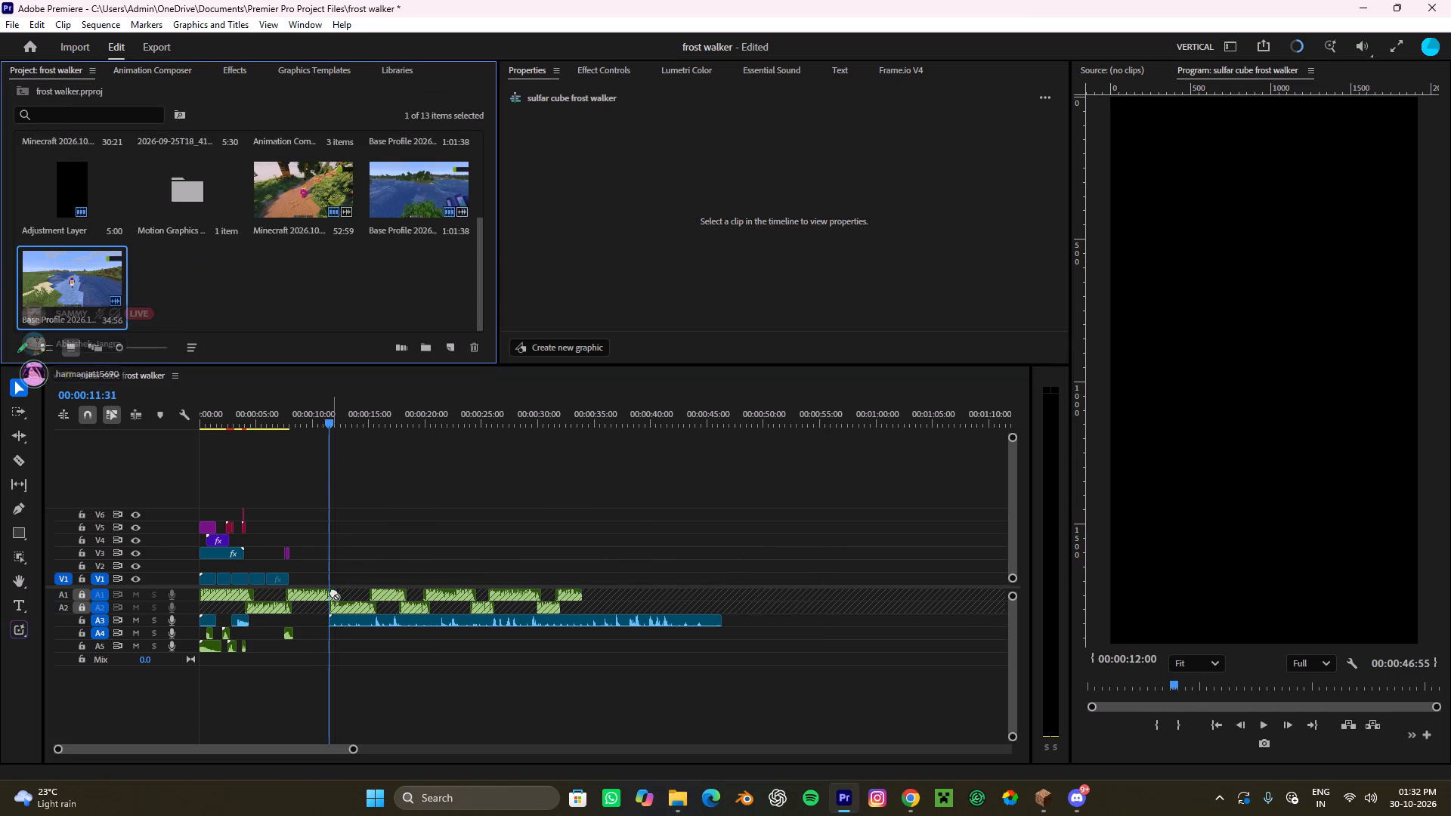
left_click_drag(333, 592, 329, 580)
left_click(377, 624)
key("ctrl+x")
Cut the 13.31.53.02 recording on V1 at 00:00:29:54 and remove the part before the cut.
scroll(376, 618, "up", 10, "alt")
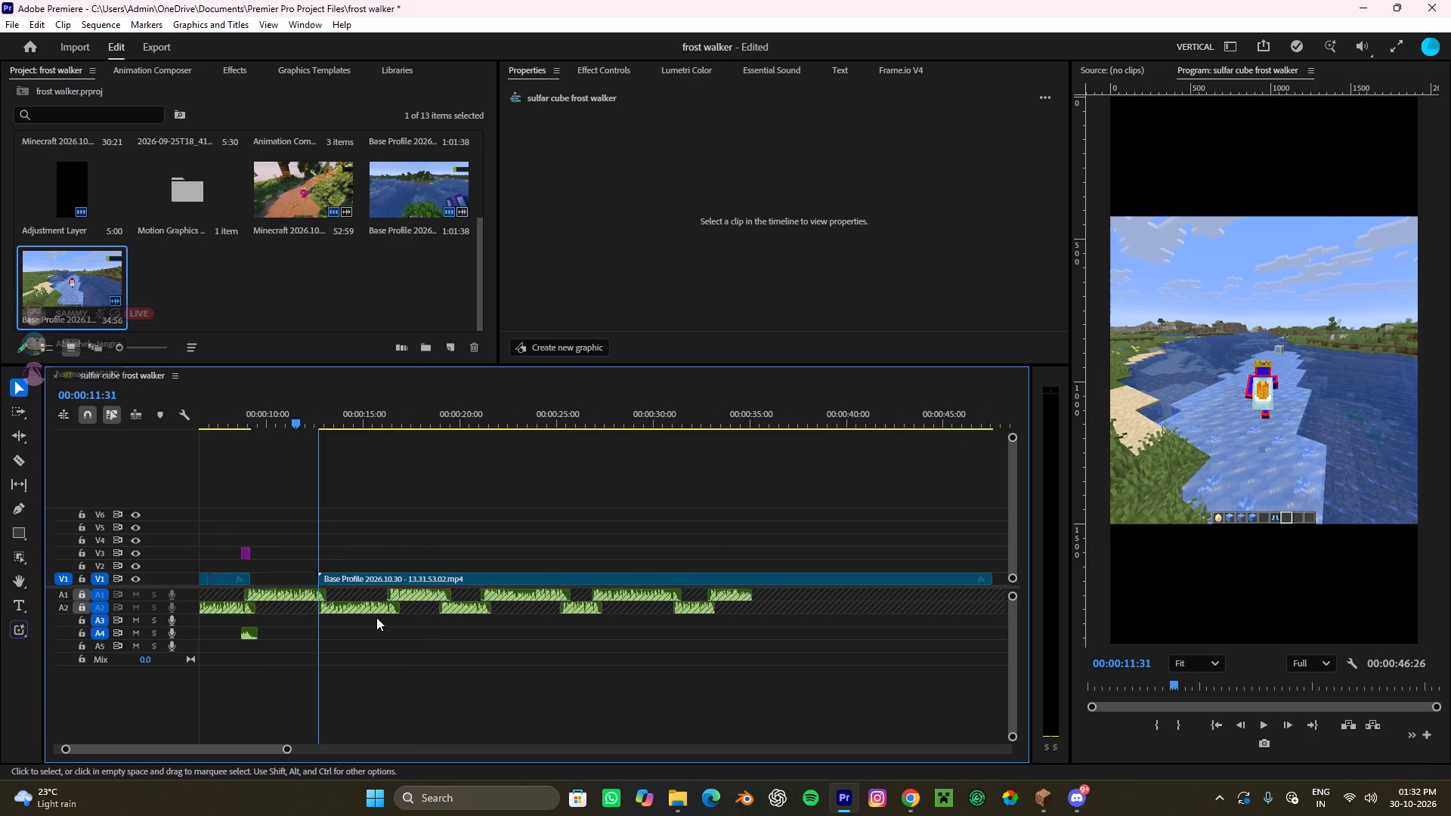
scroll(376, 617, "up", 1, "alt")
scroll(526, 540, "down", 9, "alt")
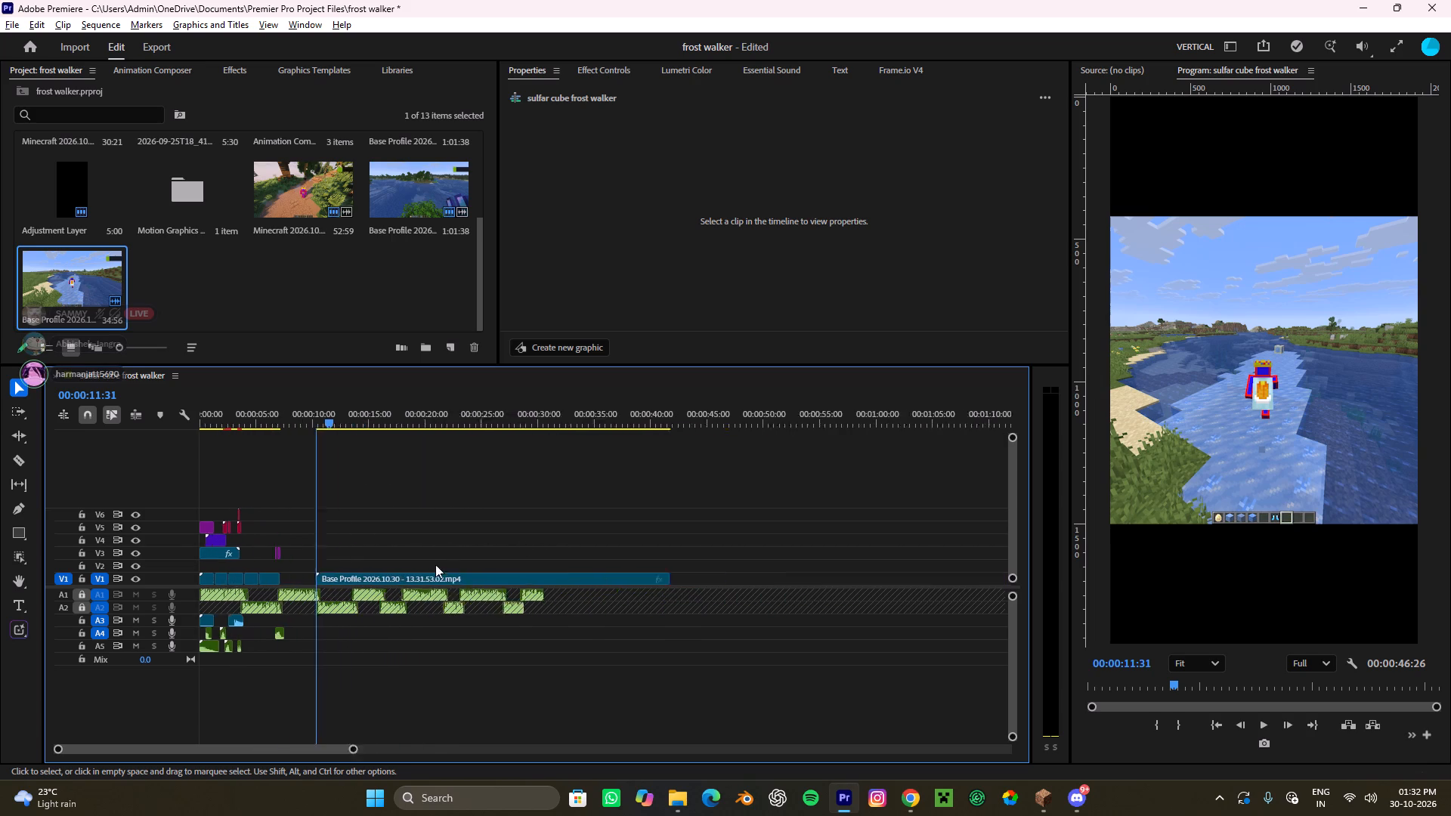
left_click_drag(289, 421, 373, 434)
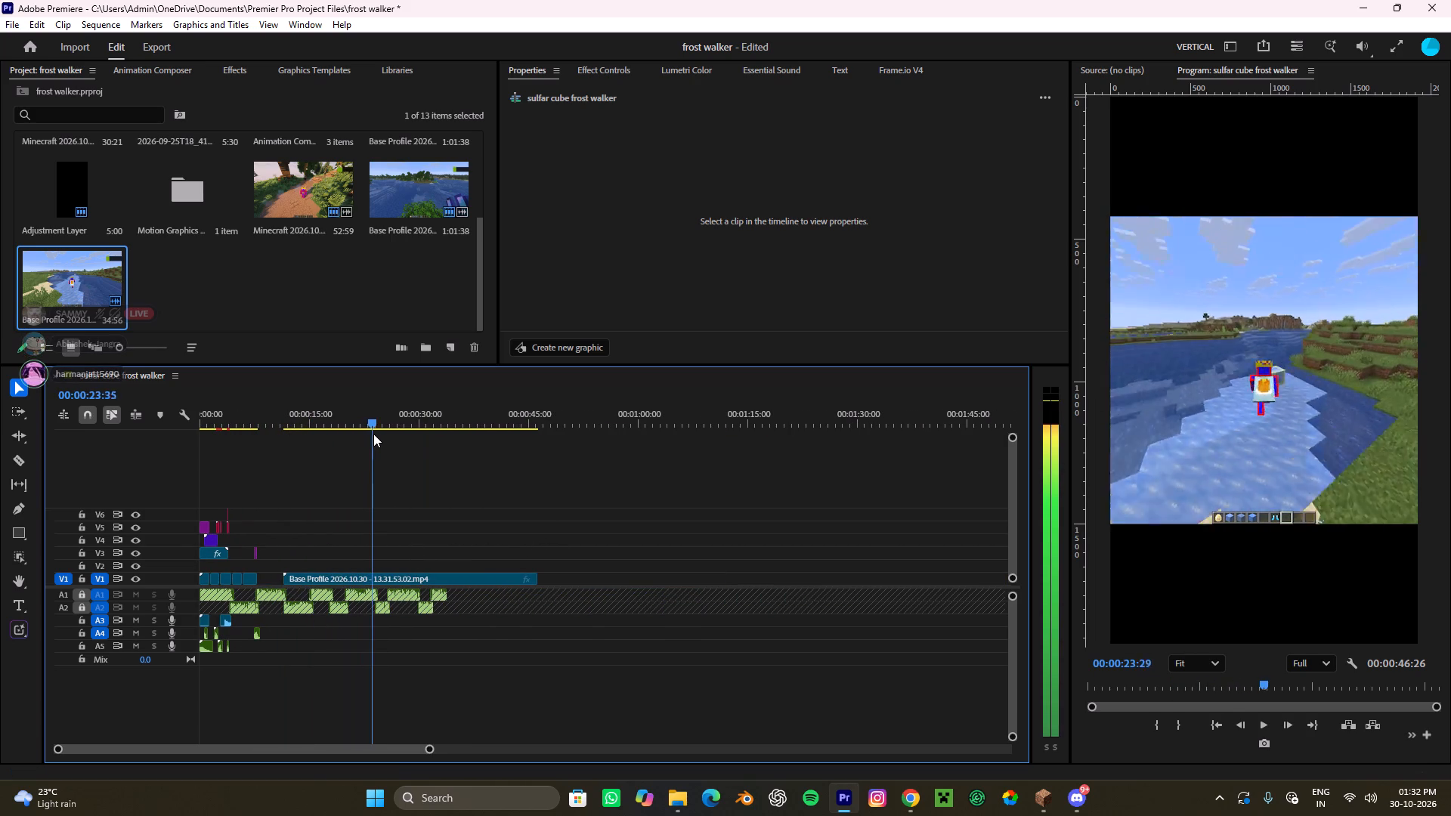
left_click_drag(373, 434, 420, 428)
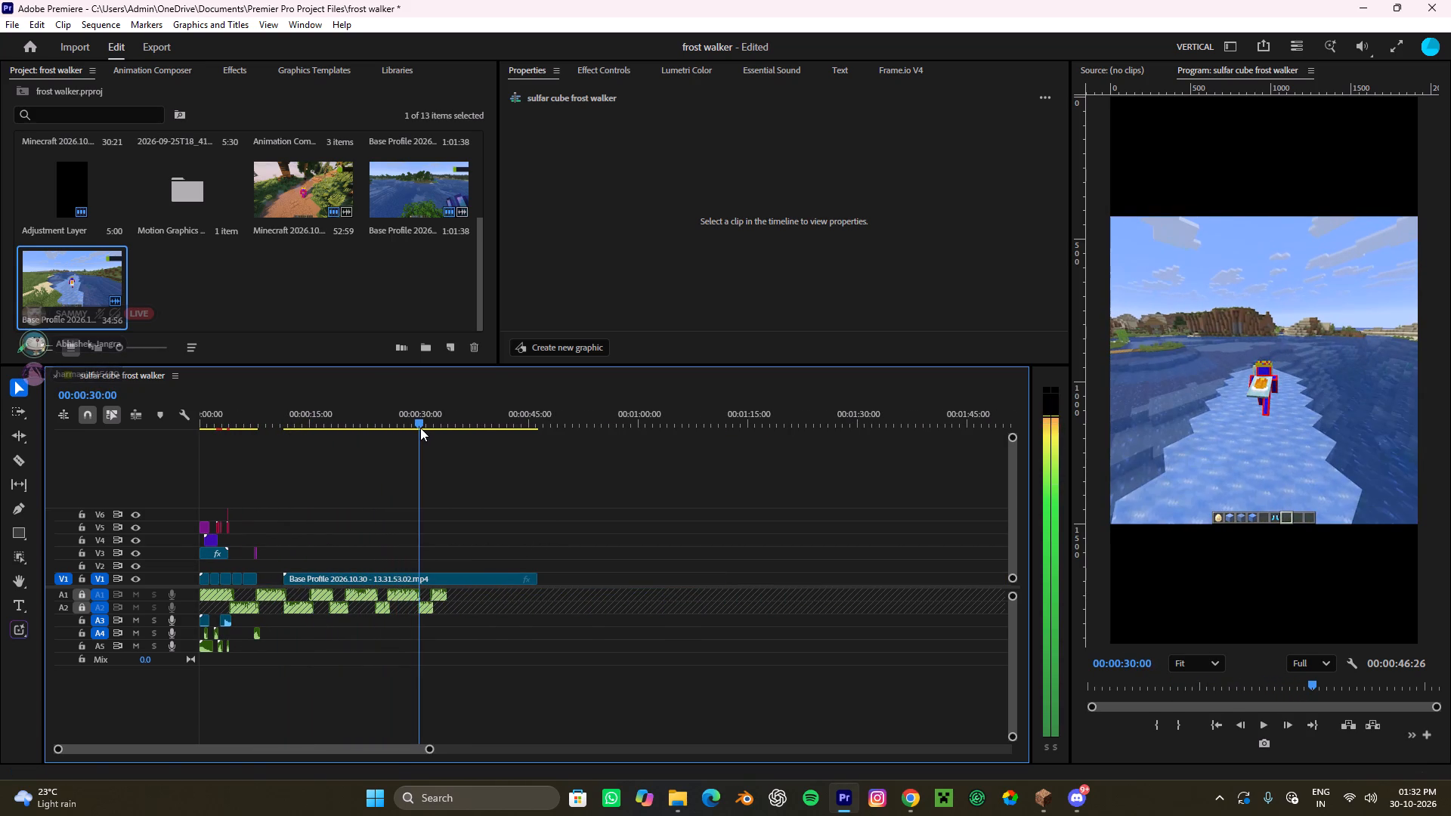
left_click_drag(420, 428, 419, 428)
key("c")
left_click(417, 577)
key("v")
left_click(368, 580)
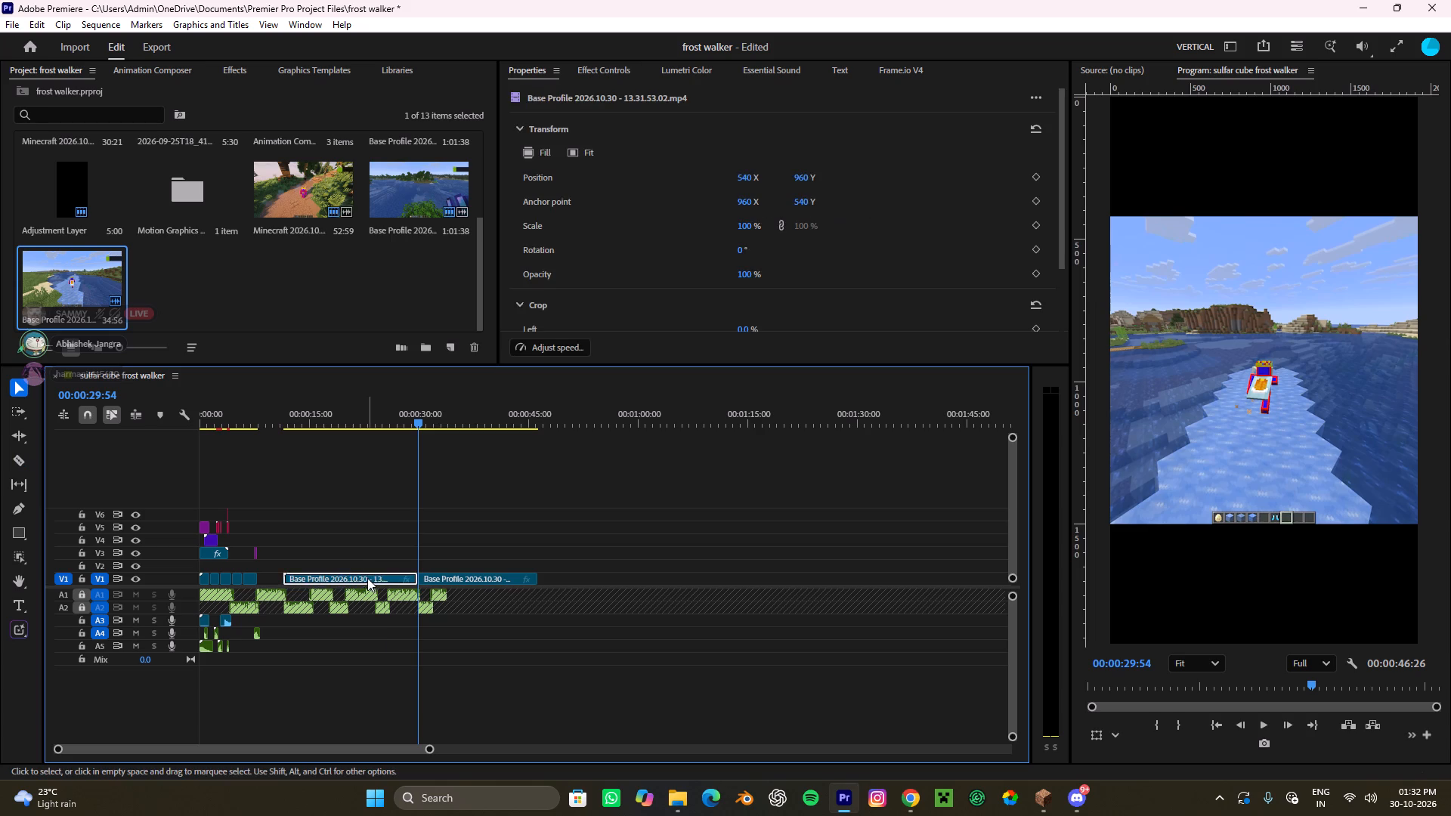
key("ctrl+x")
Move the remaining 13.31.53.02 clip on V1 back so it starts directly after the preceding gameplay clip.
scroll(367, 570, "up", 10)
scroll(373, 561, "up", 11, "alt")
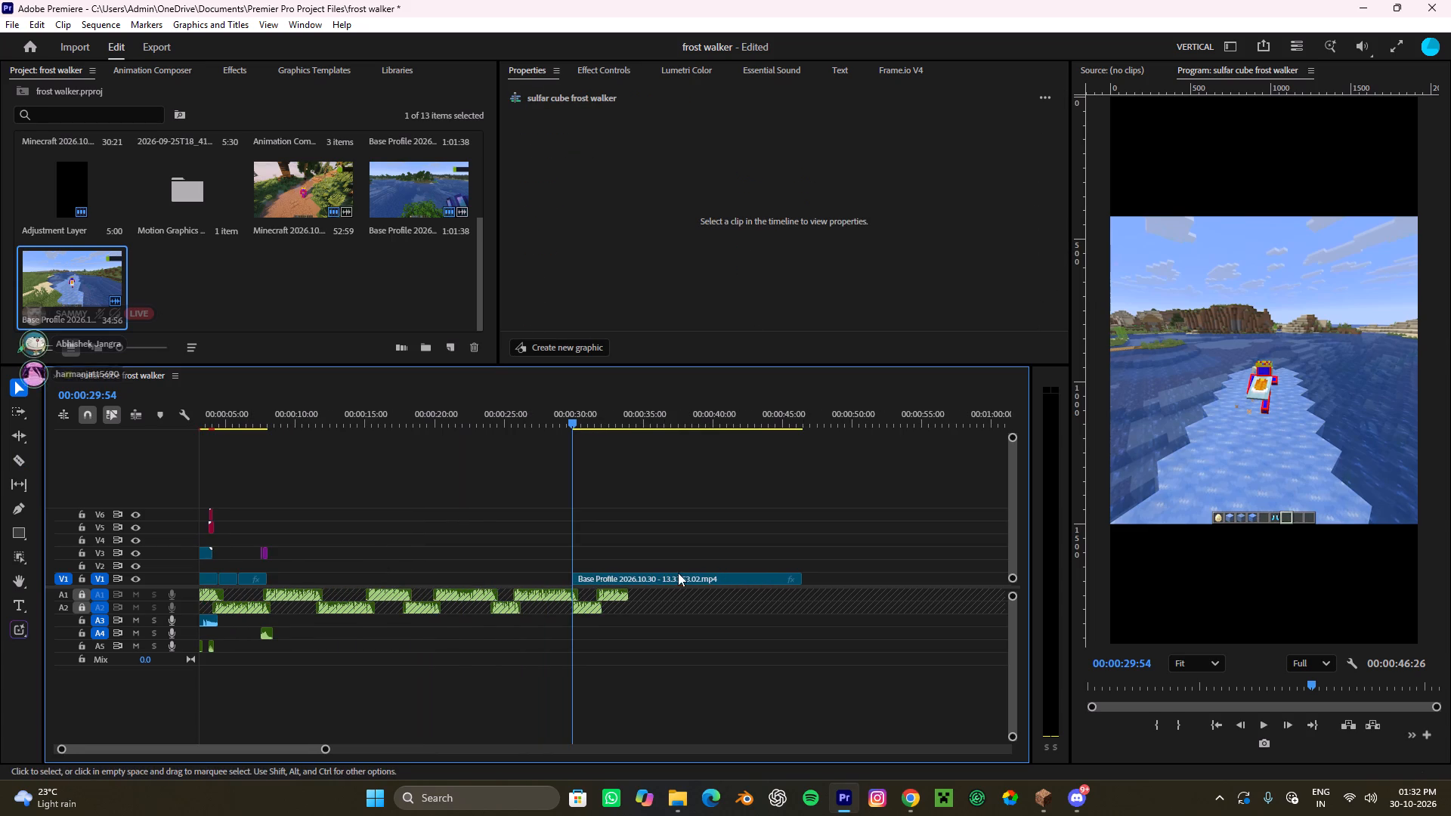
left_click_drag(619, 580, 321, 576)
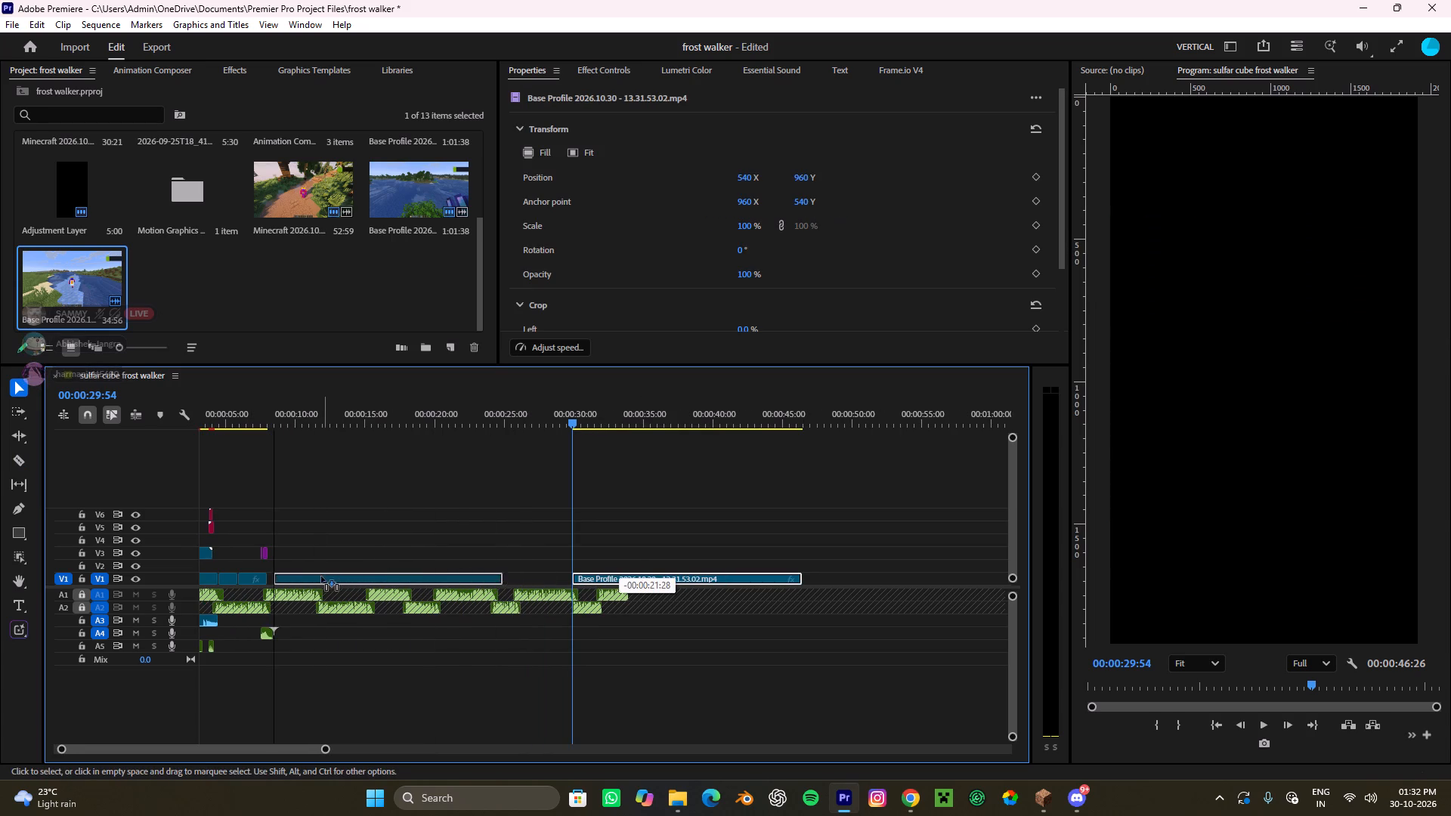
left_click_drag(321, 576, 314, 574)
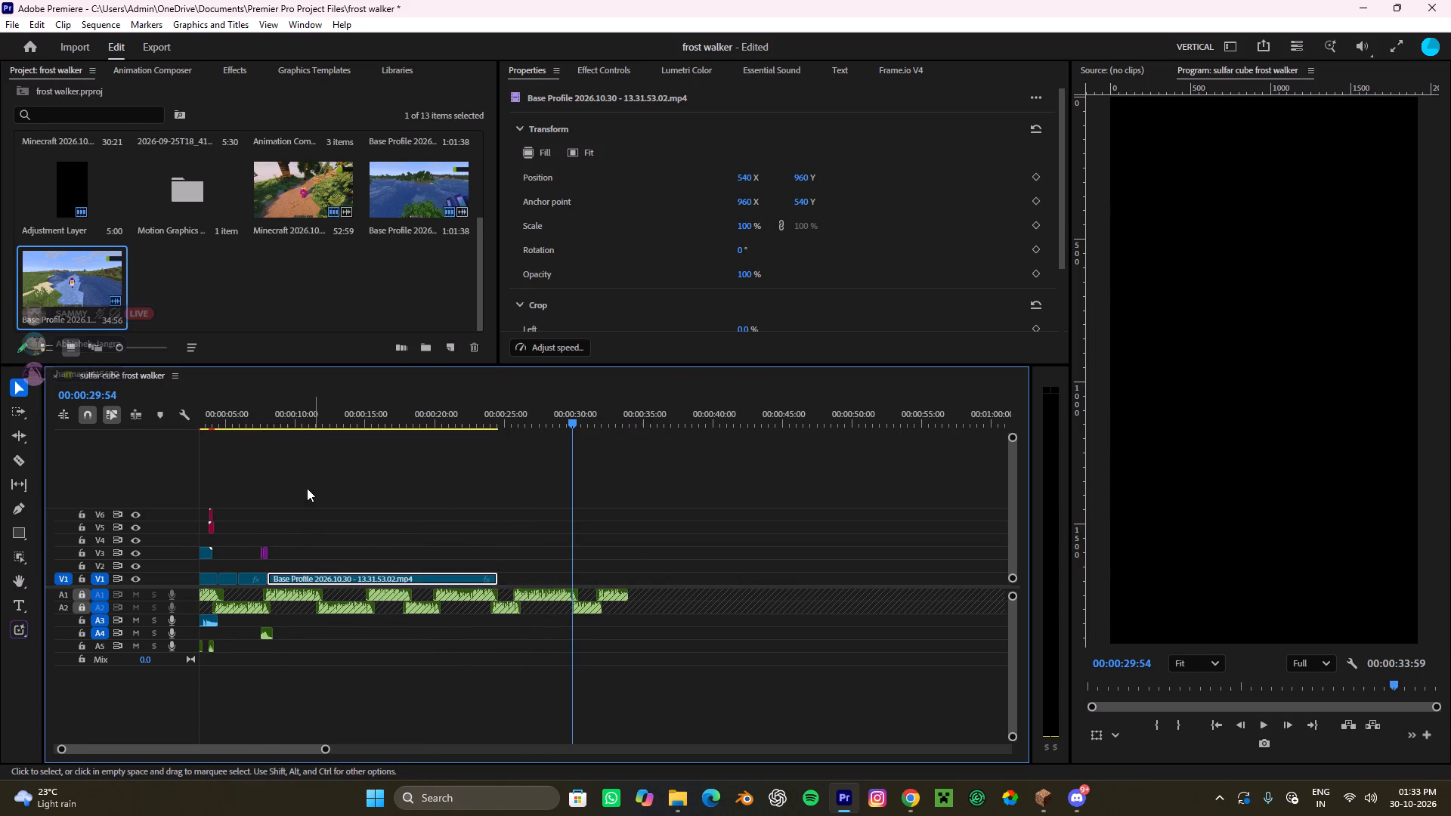
Play the start of the moved gameplay clip with the voice-over up to about 00:00:09:13.
left_click(273, 416)
key("space")
scroll(268, 523, "up", 9, "alt")
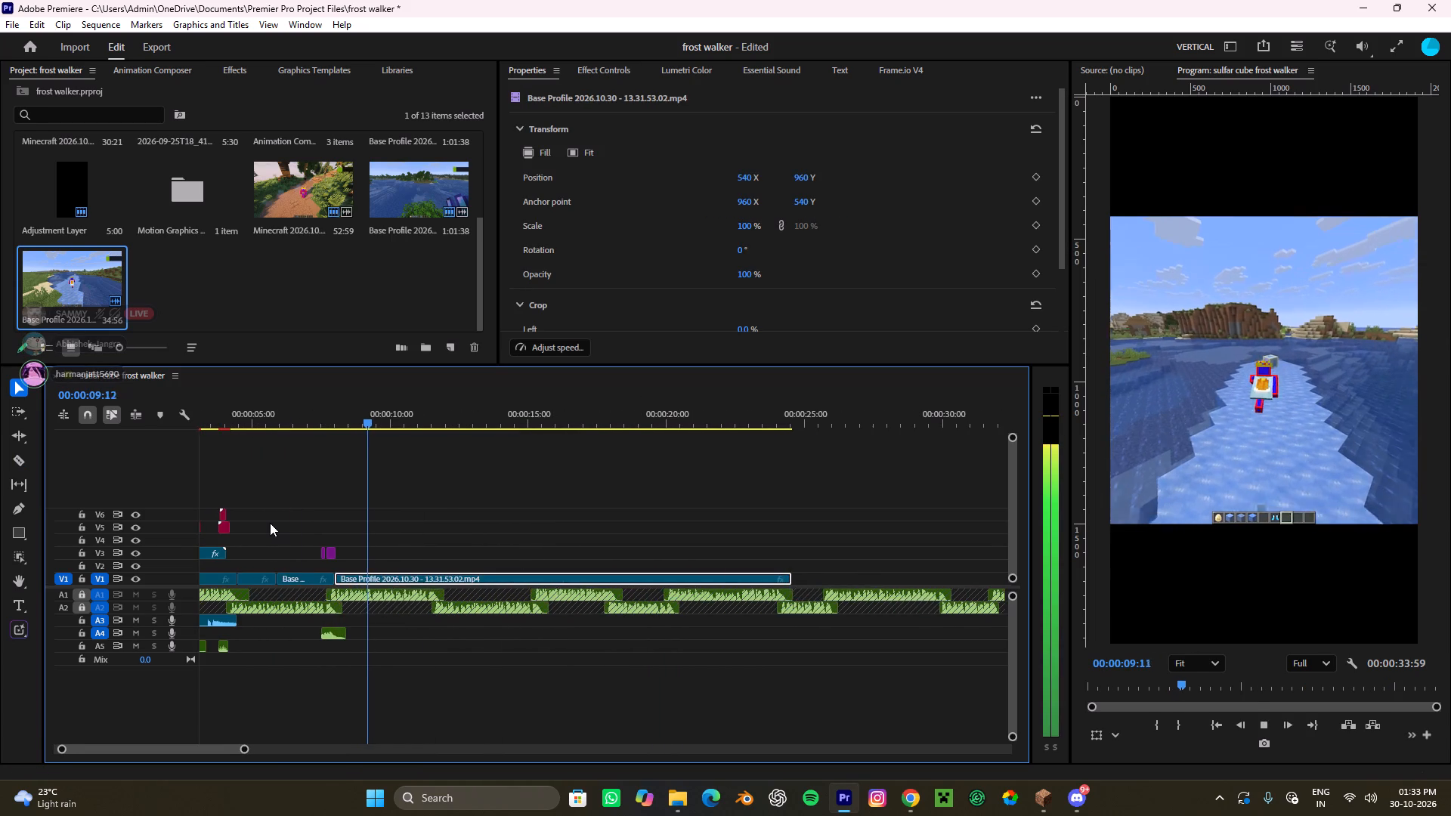
key("space")
Select the Base Profile 2026.10.30 - 12.35.59.01 clip that precedes the new recording on V1.
scroll(357, 576, "up", 11, "alt")
scroll(421, 539, "up", 4, "alt")
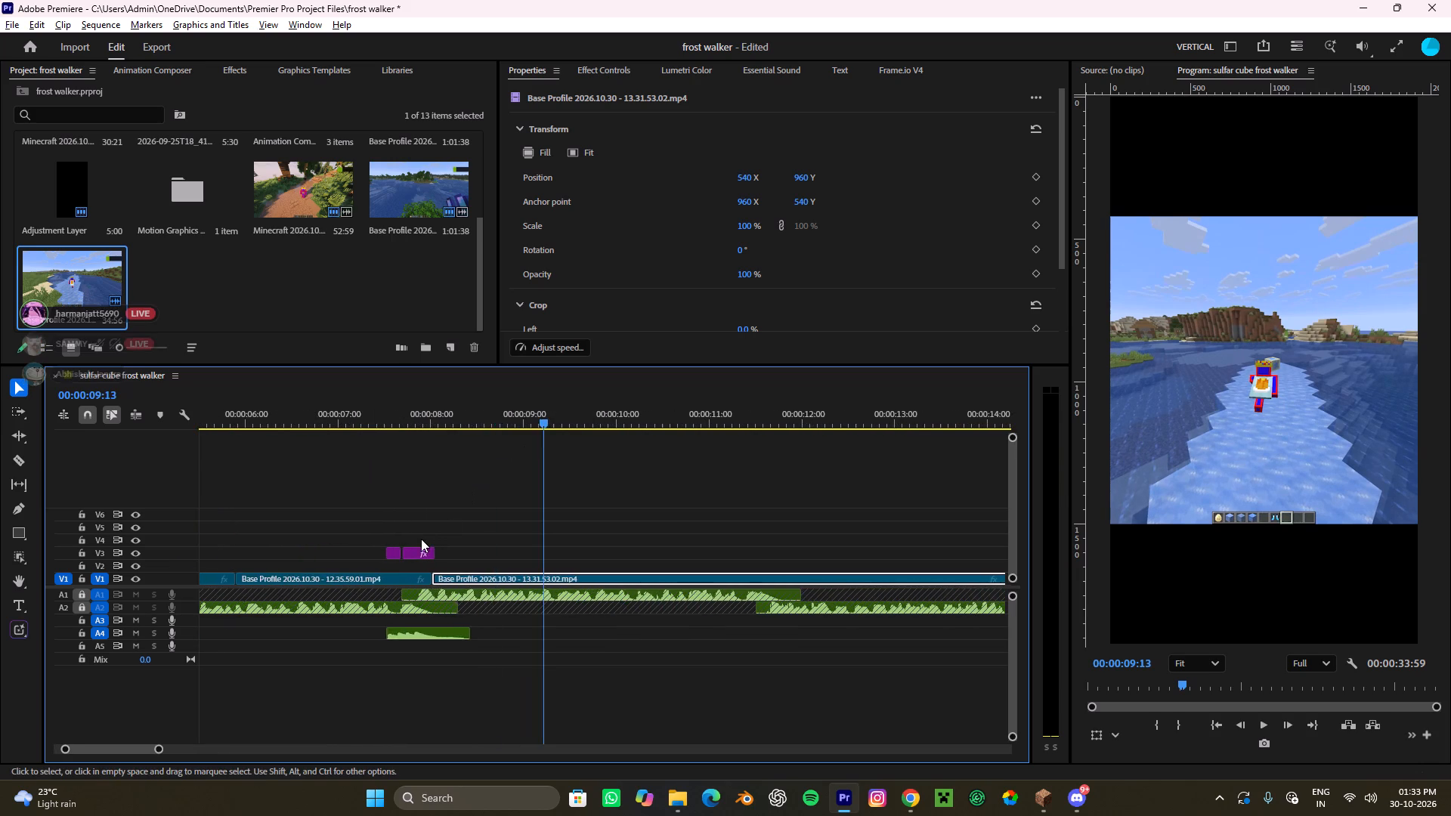
scroll(421, 539, "up", 4, "alt")
scroll(421, 539, "down", 1)
scroll(421, 539, "up", 2)
left_click(496, 575)
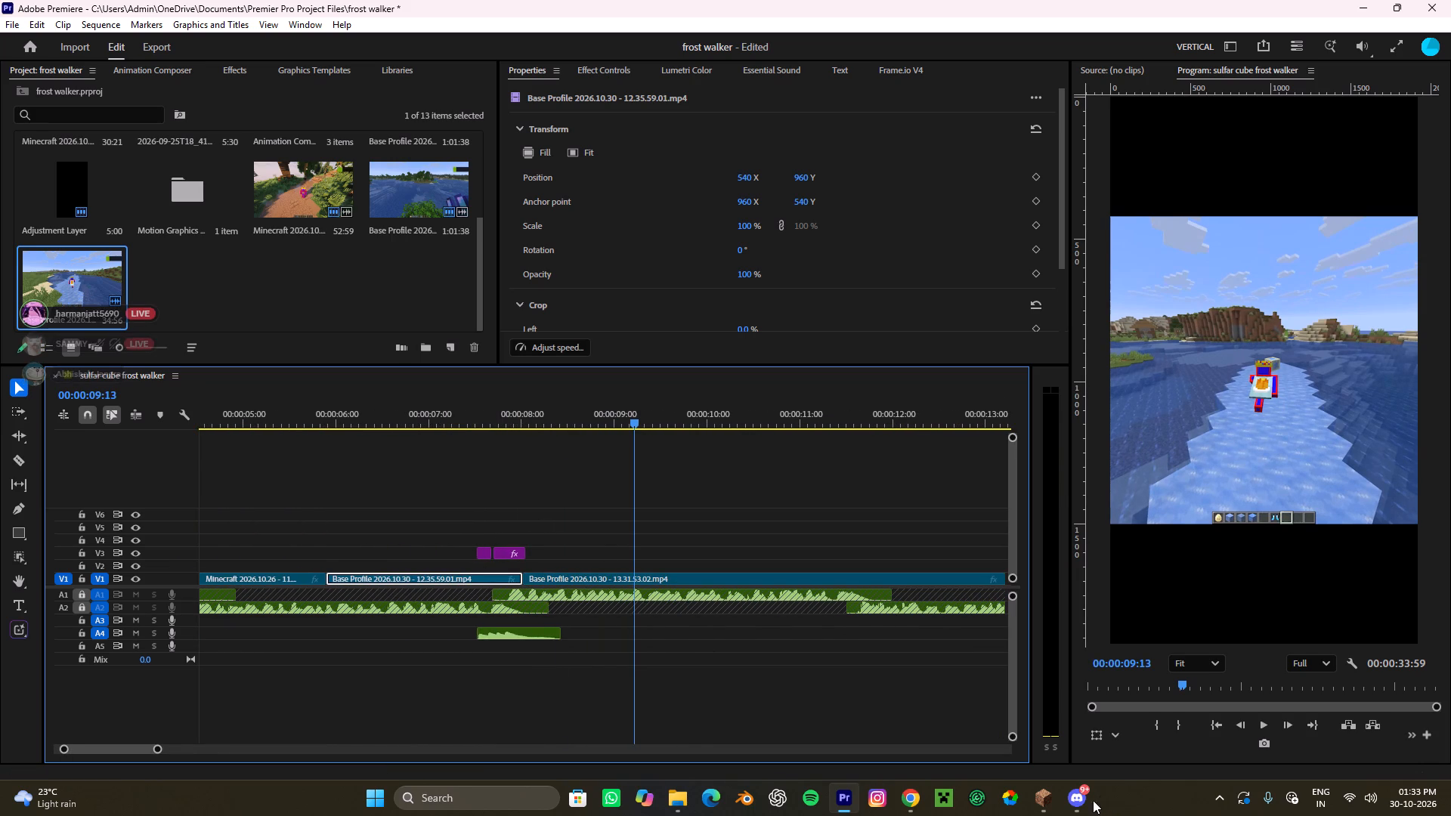
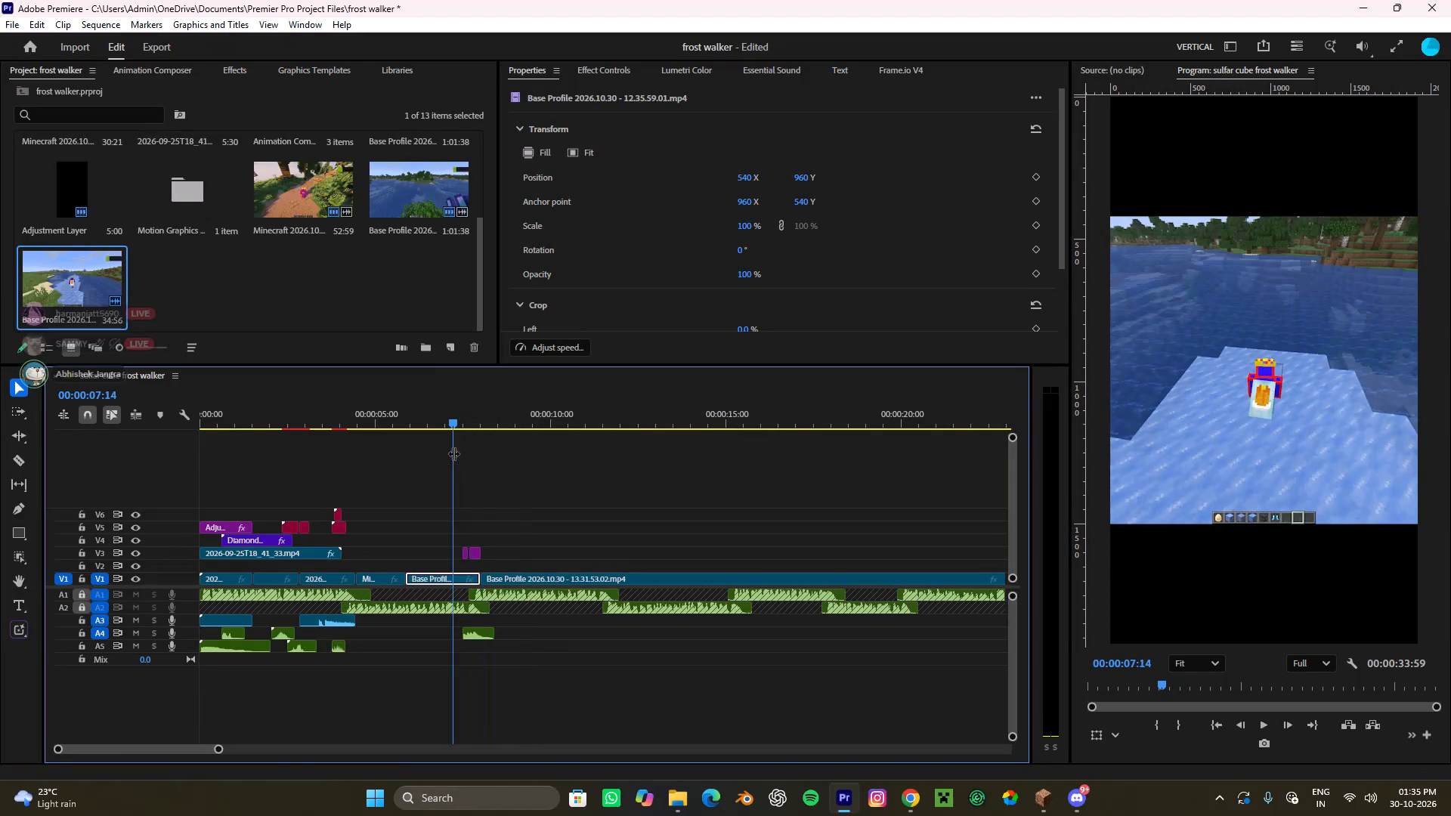
Play the gameplay with the voice-over and split the 13.31.53.02 clip on V1 at about 00:00:09:33.
key("space")
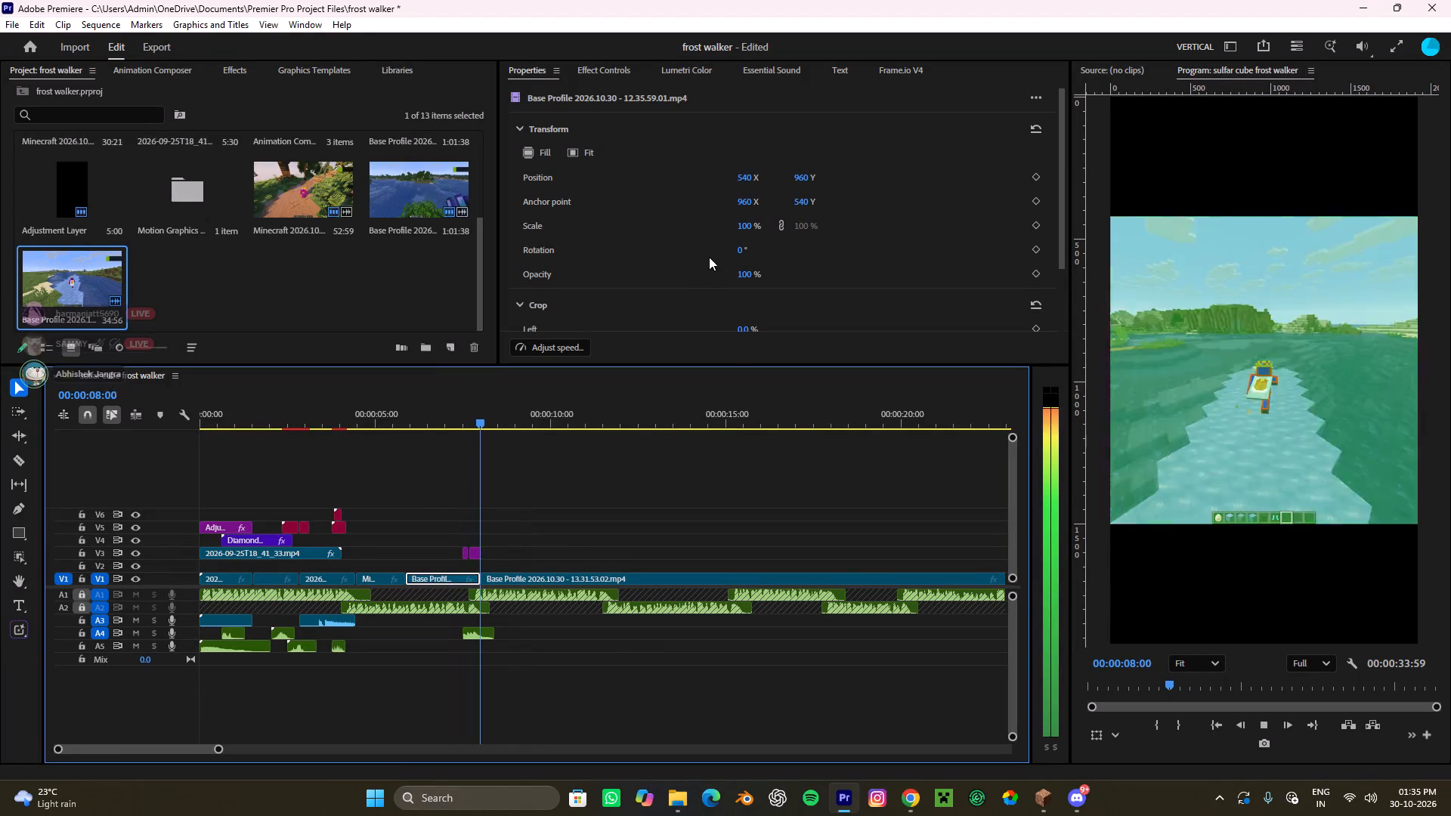
scroll(769, 563, "up", 5, "alt")
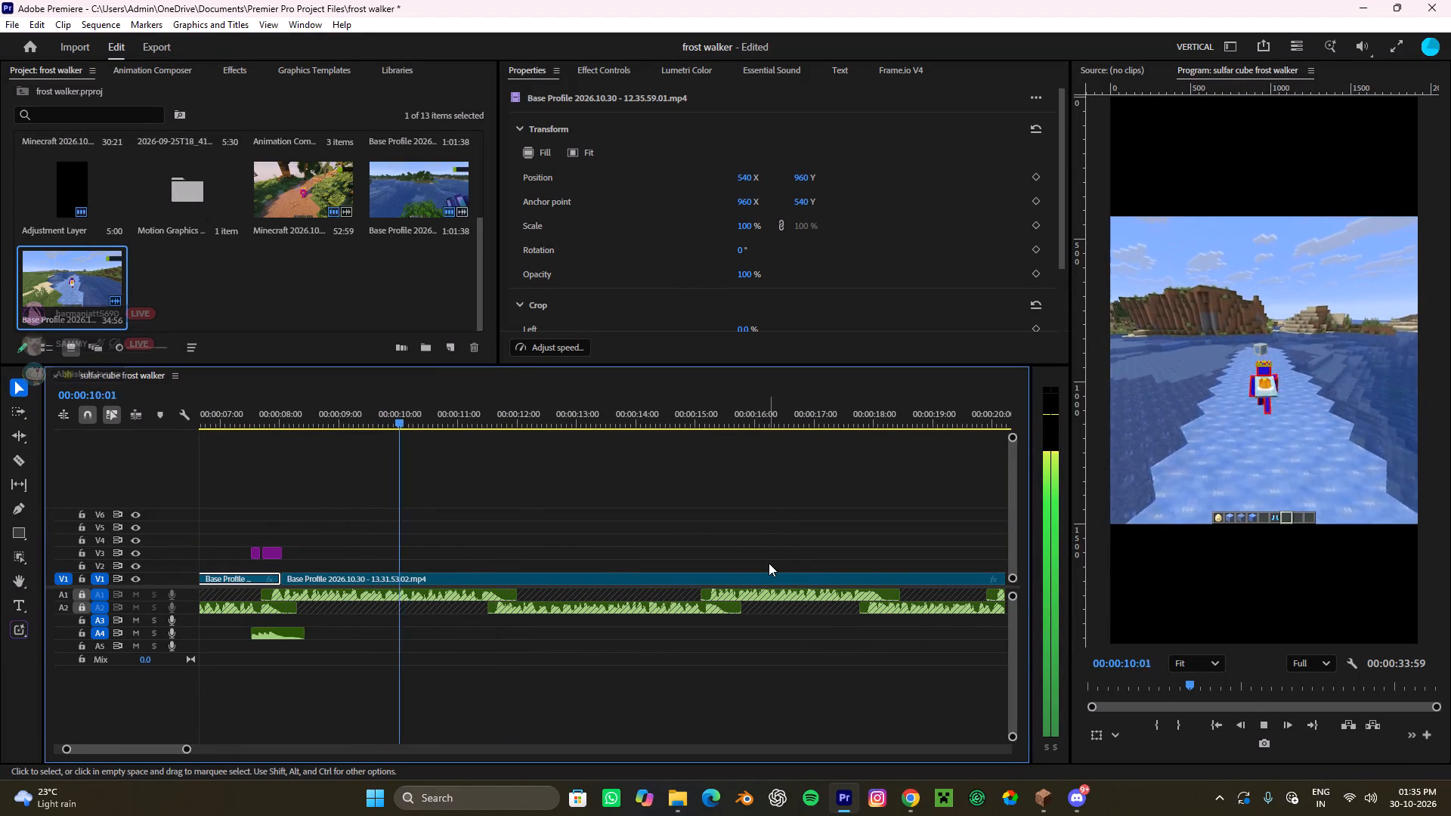
key("space")
key("c")
key("v")
key("space")
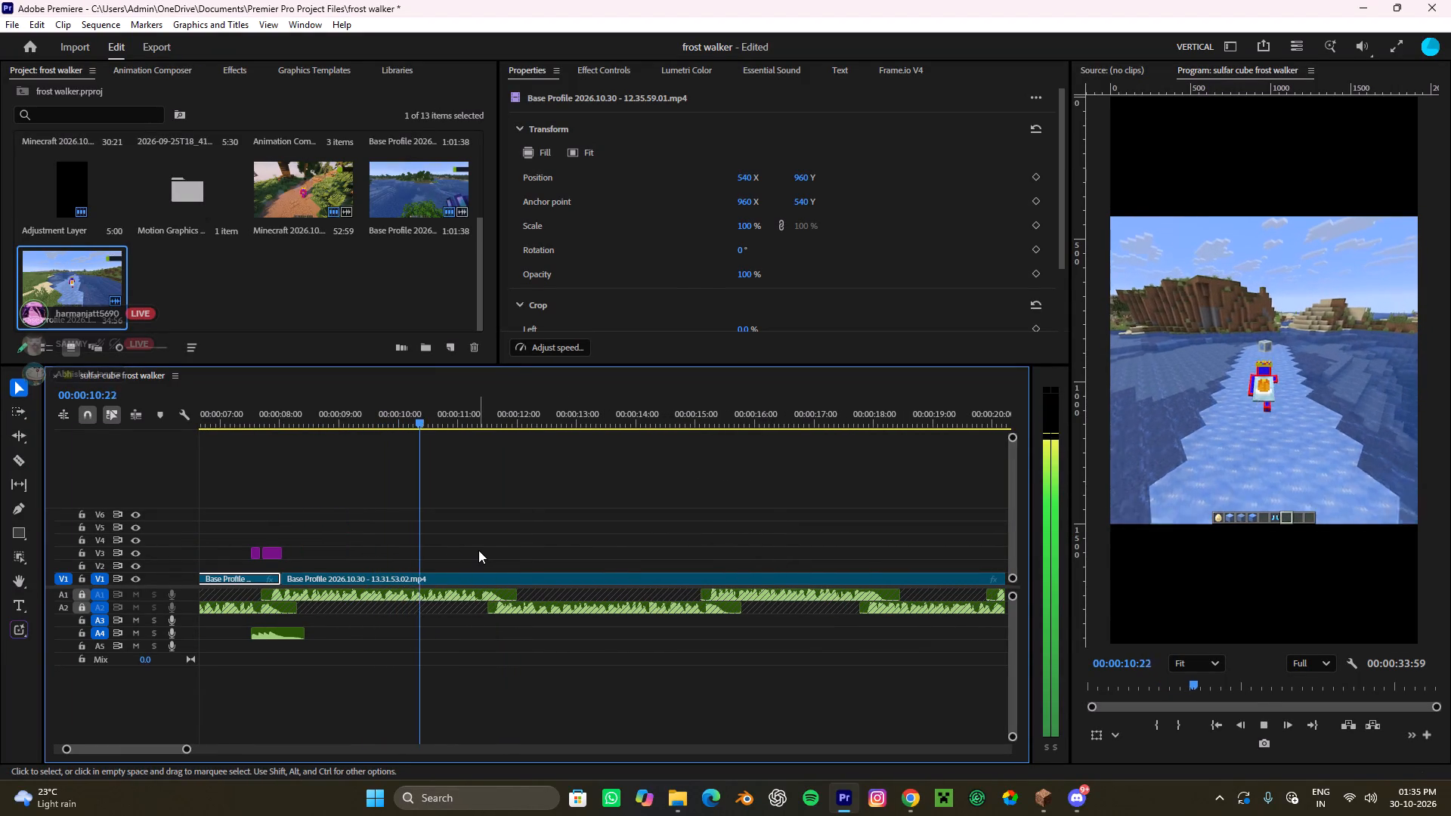
key("space")
key("c")
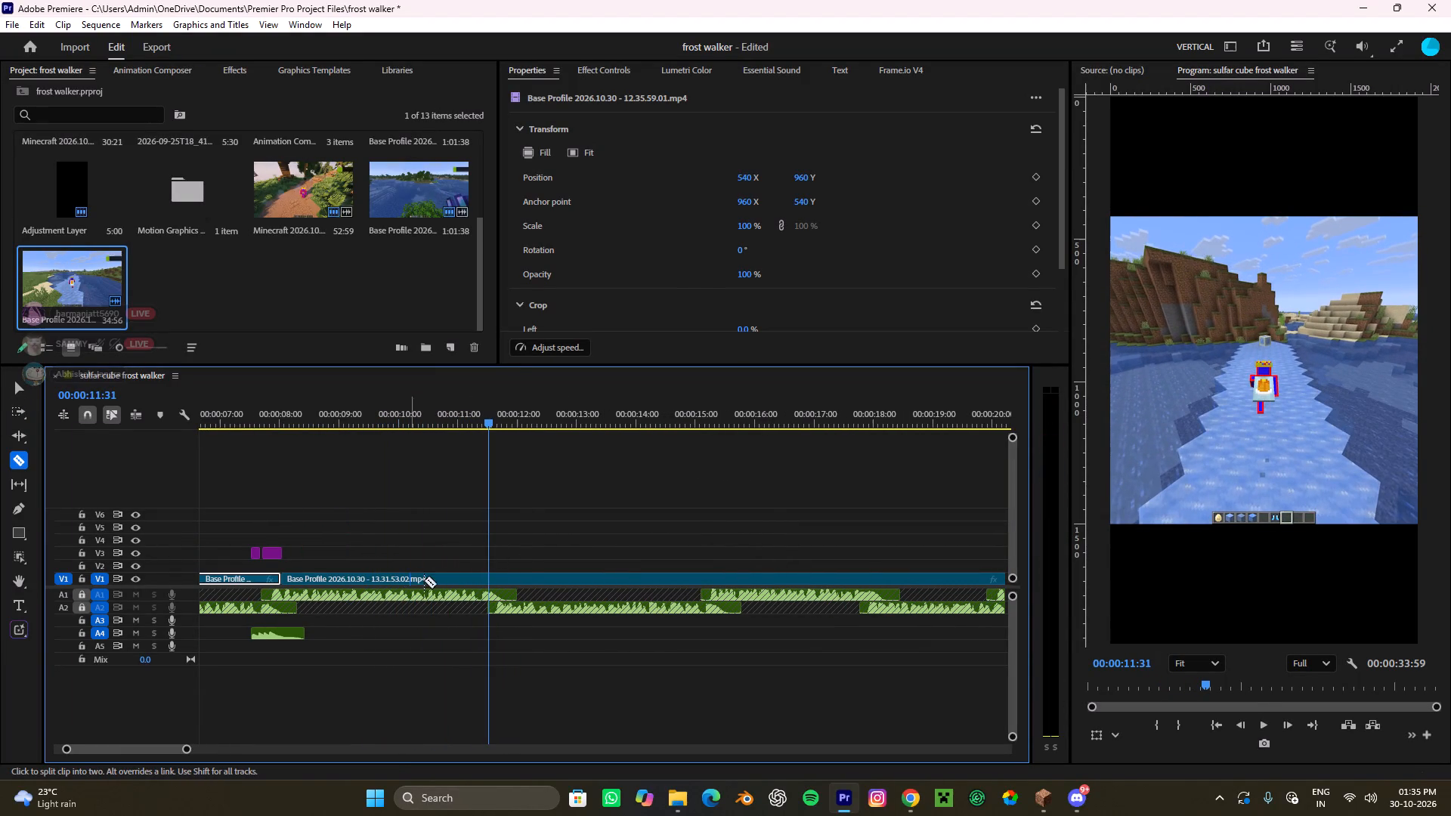
key("v")
key("space")
key("space")
key("c")
left_click(373, 574)
key("v")
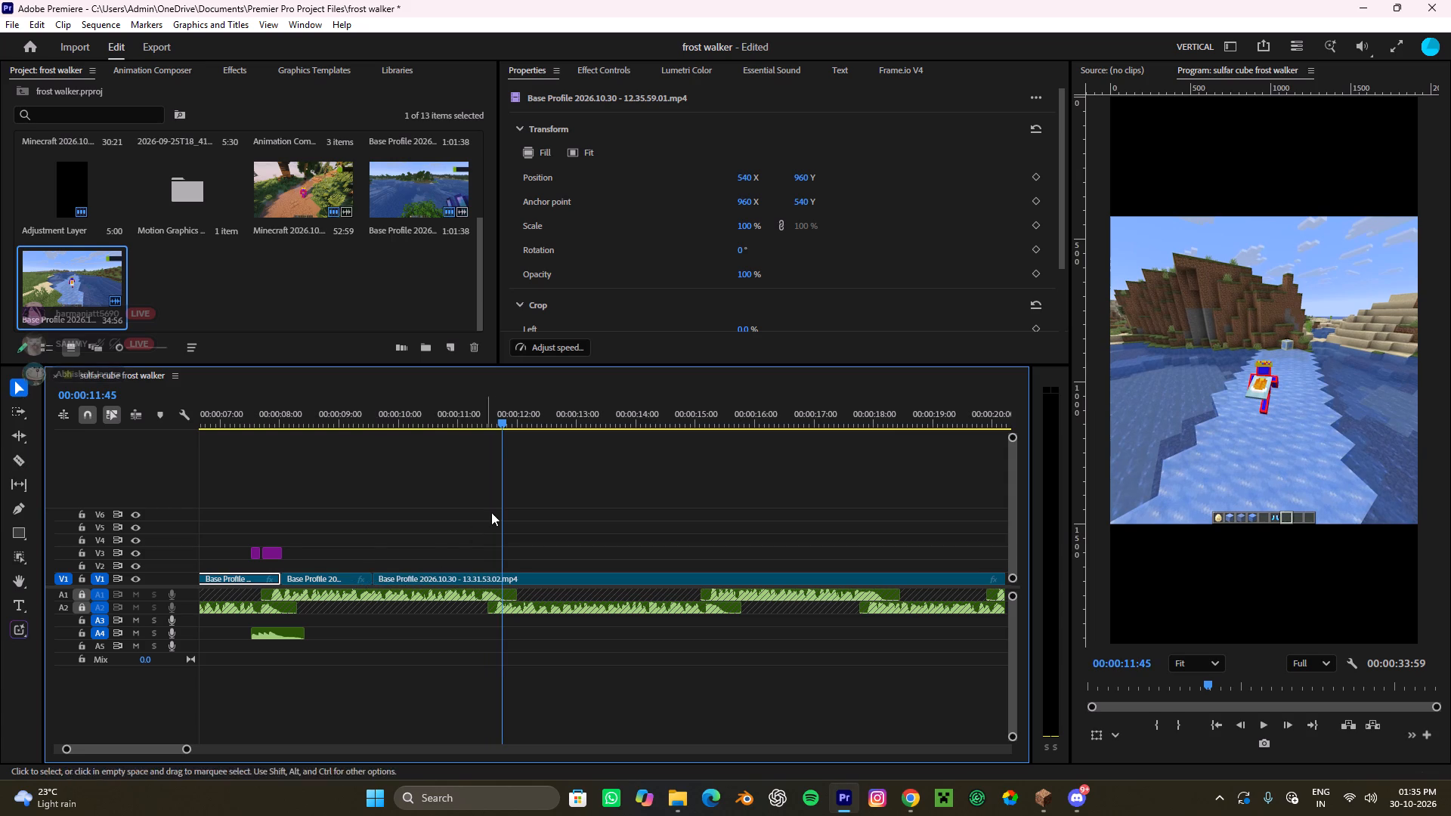
Cut the later part of the 13.31.53.02 clip at 00:00:16:11 and remove the section between the two cuts.
left_click_drag(502, 410, 540, 425)
scroll(615, 629, "down", 11, "alt")
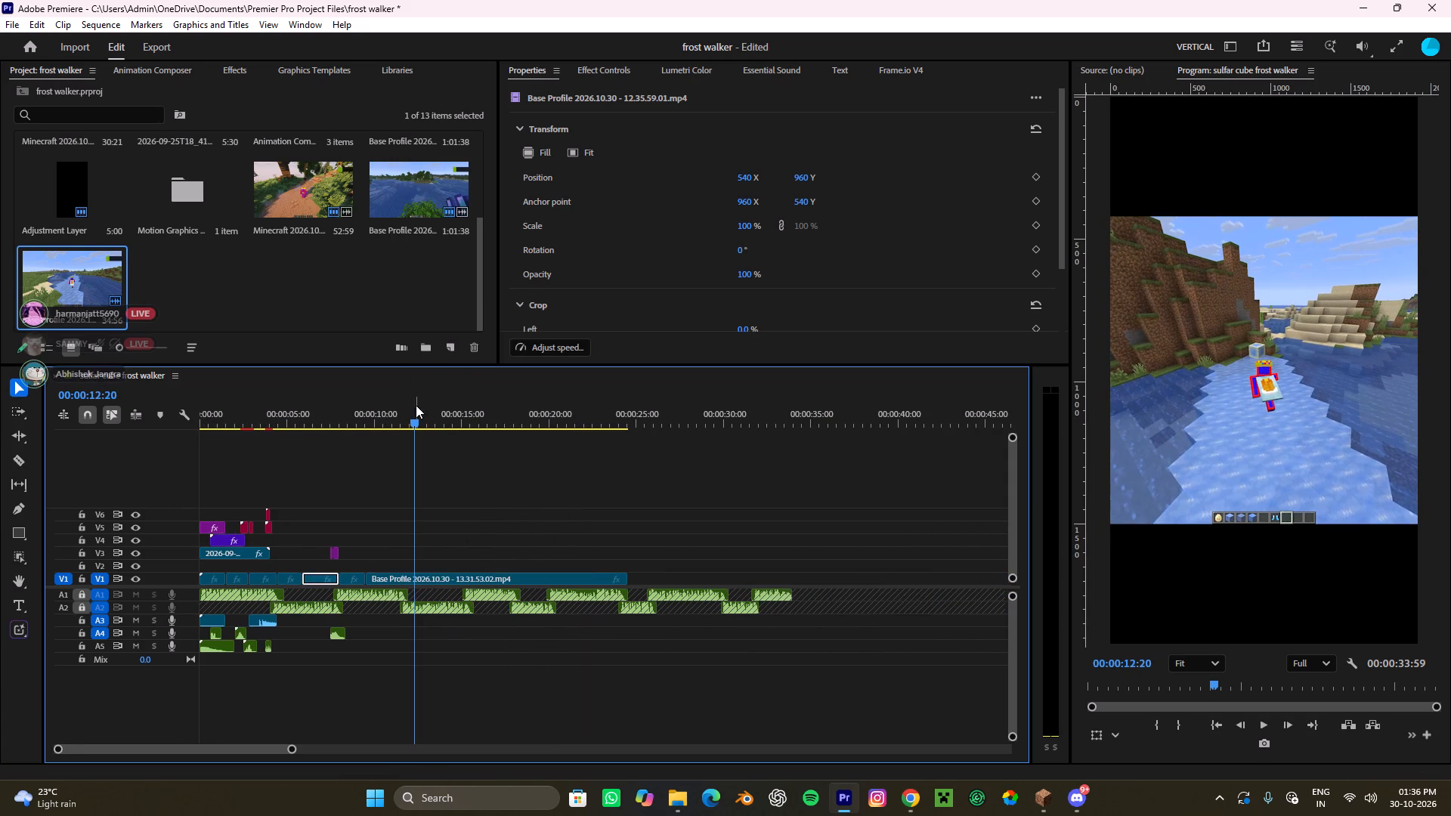
left_click_drag(418, 408, 484, 414)
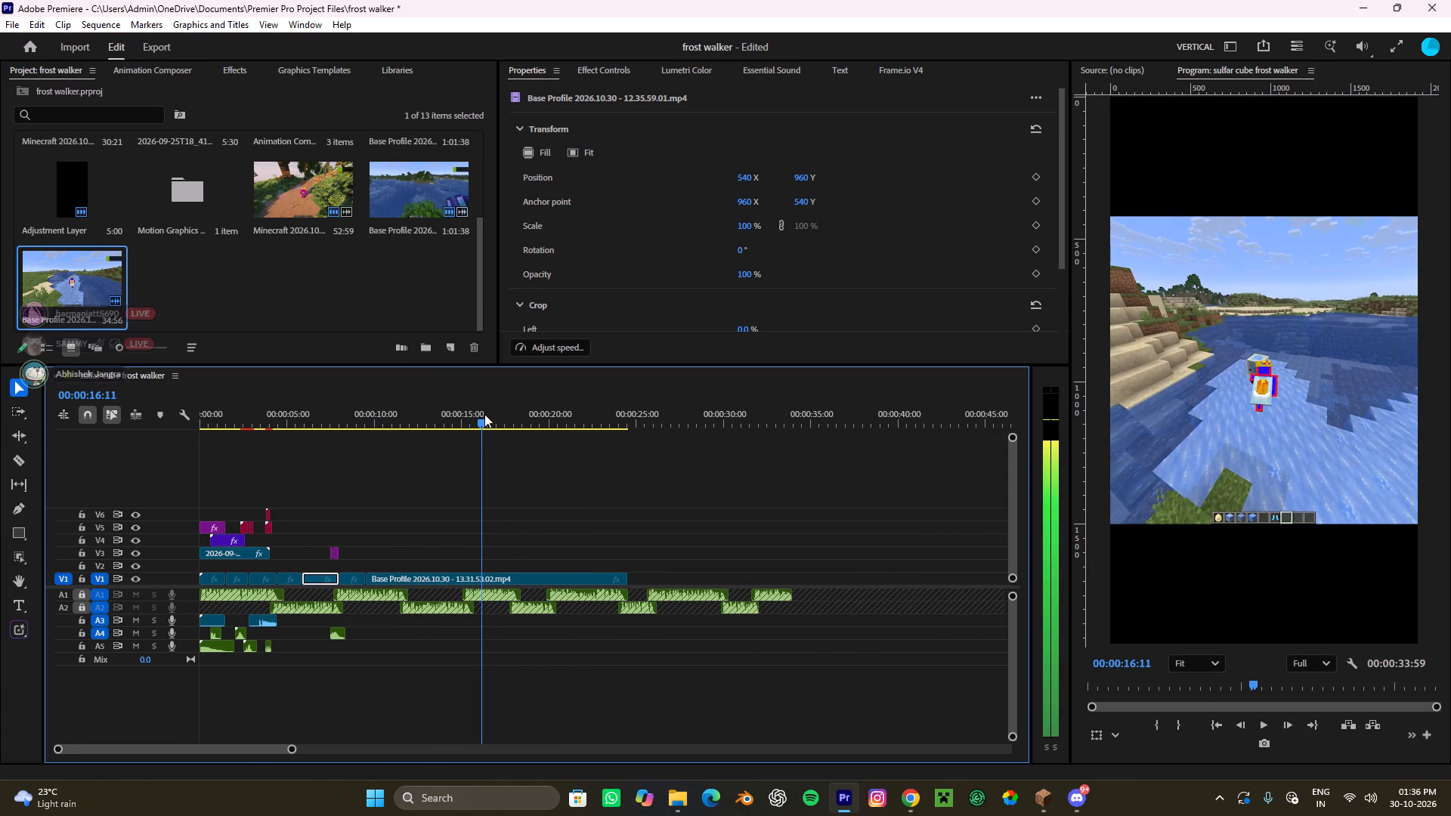
left_click_drag(484, 414, 484, 412)
key("c")
left_click(485, 576)
key("v")
left_click(449, 576)
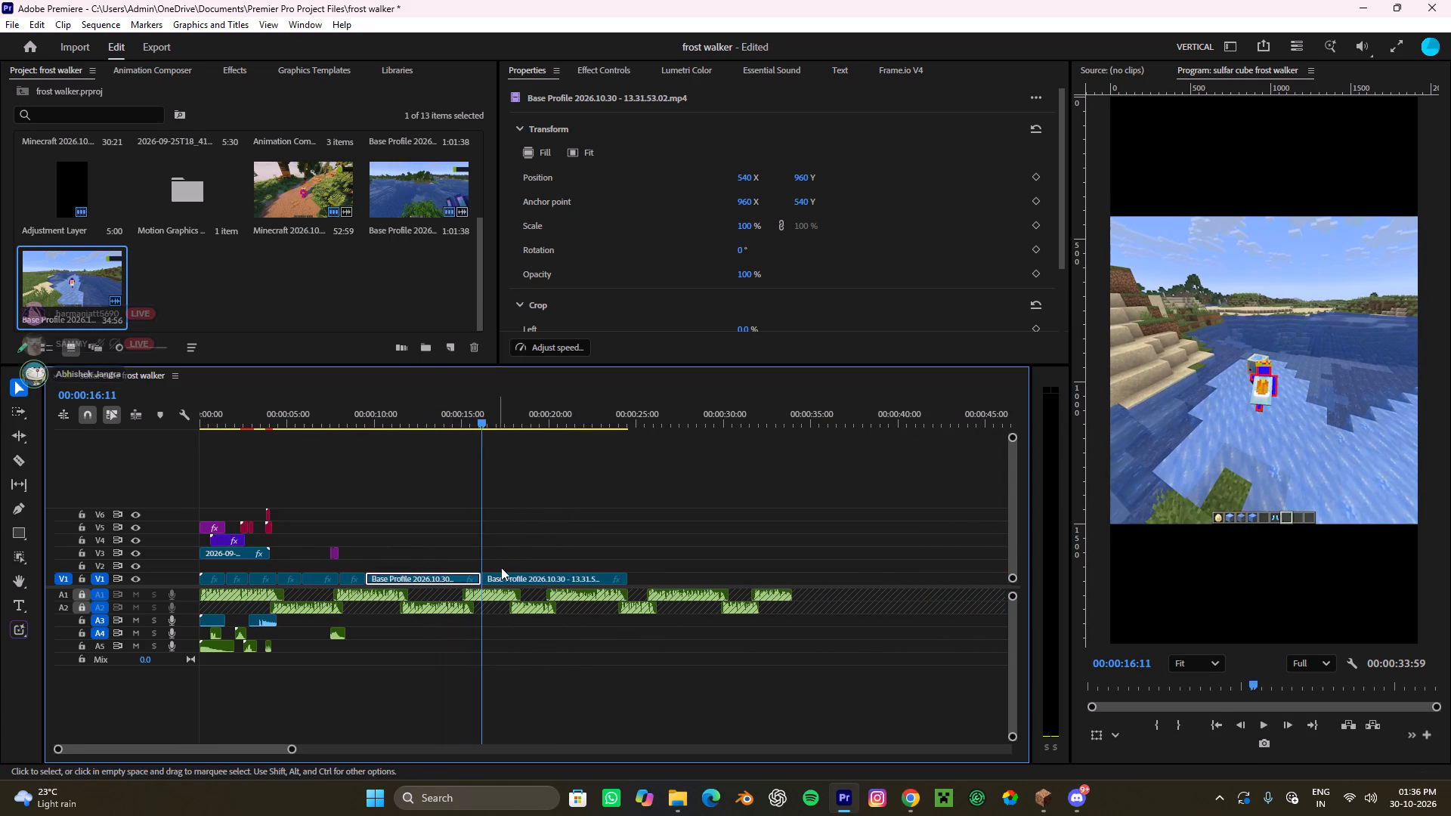
key("ctrl+x")
Move the remaining 13.31.53.02 clip on V1 back against the preceding gameplay clip to close the gap.
left_click_drag(520, 578, 409, 586)
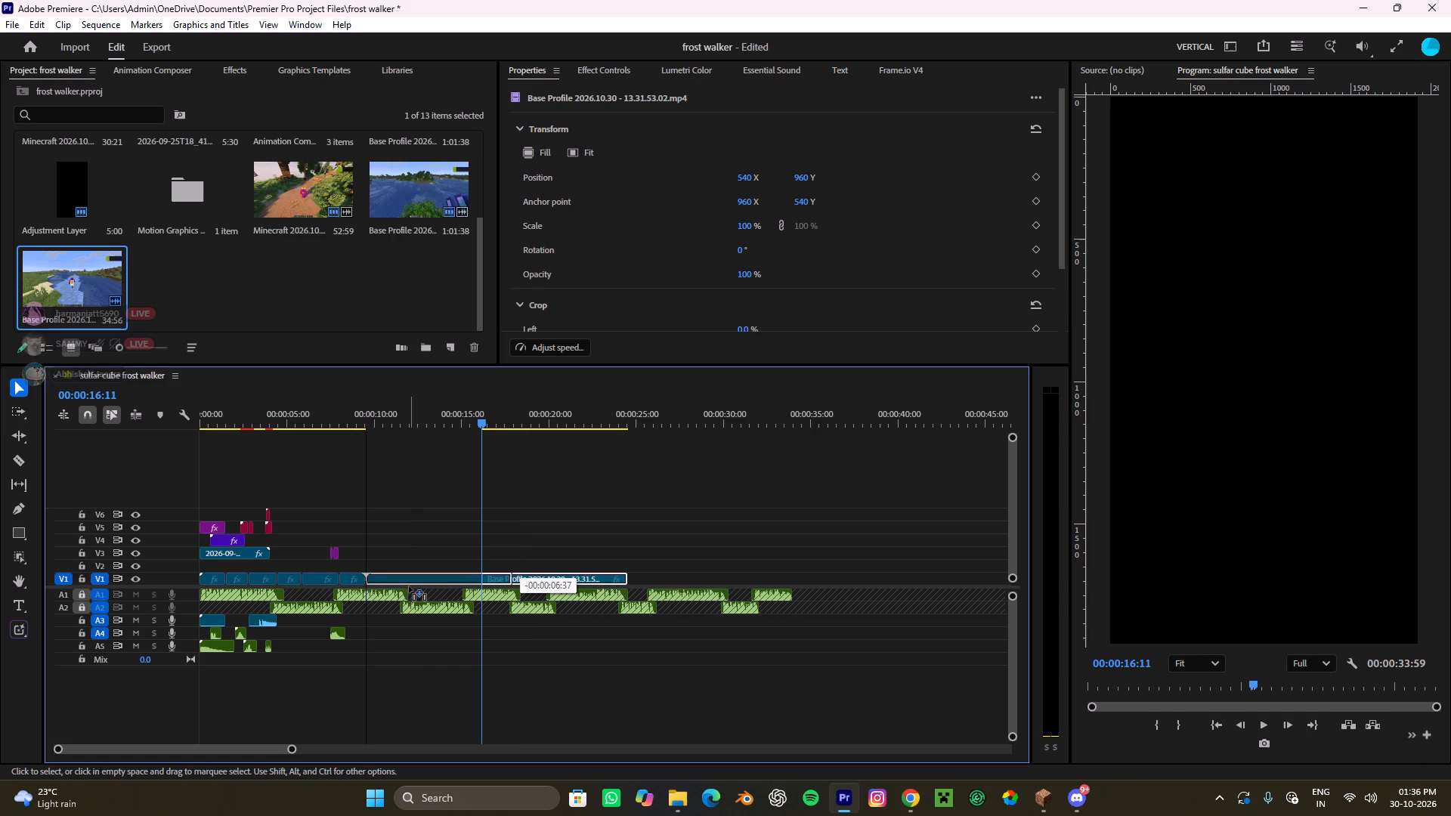
left_click_drag(409, 586, 413, 577)
key("c")
scroll(374, 583, "up", 10, "alt")
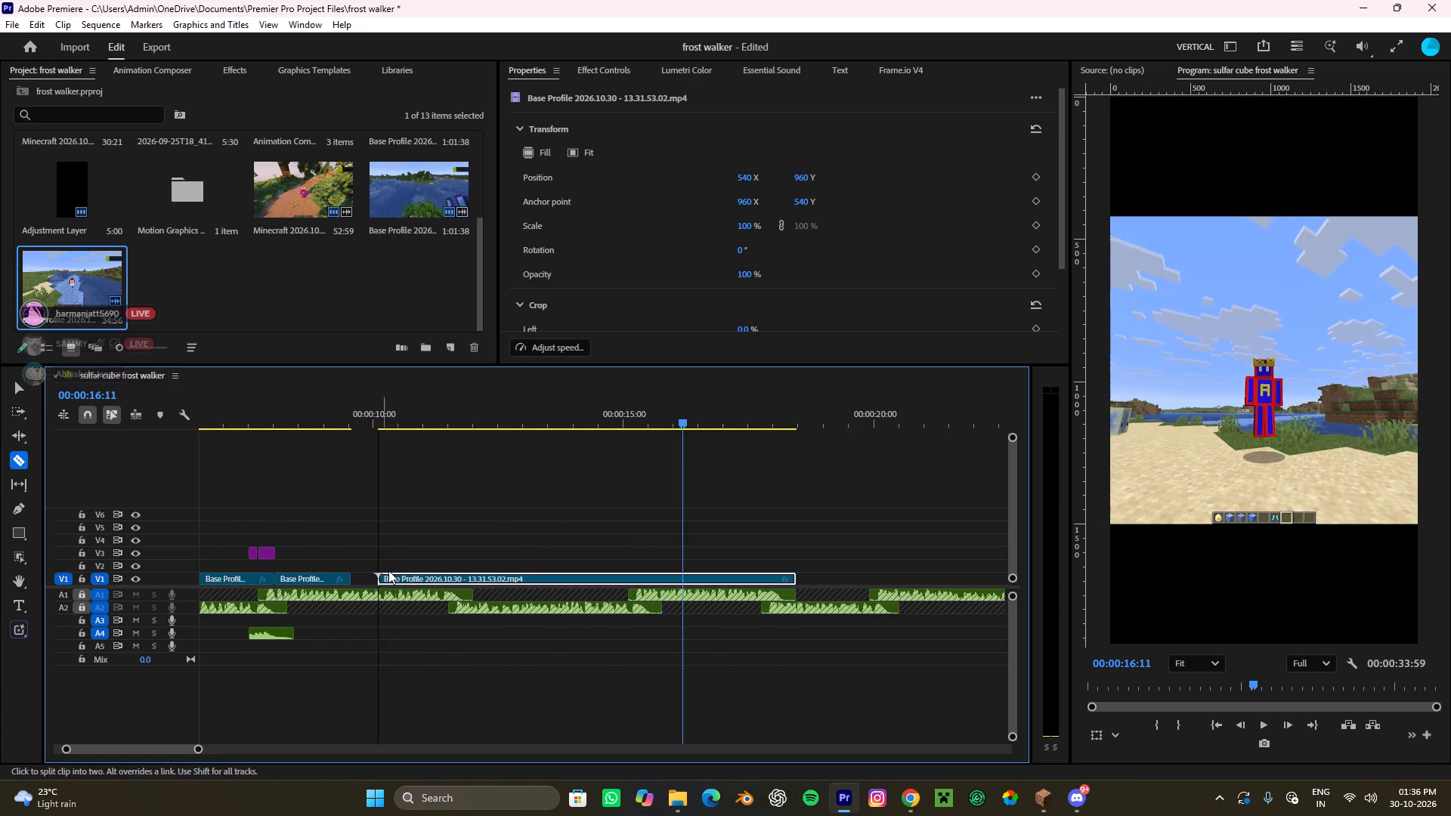
key("v")
scroll(401, 591, "up", 9, "alt")
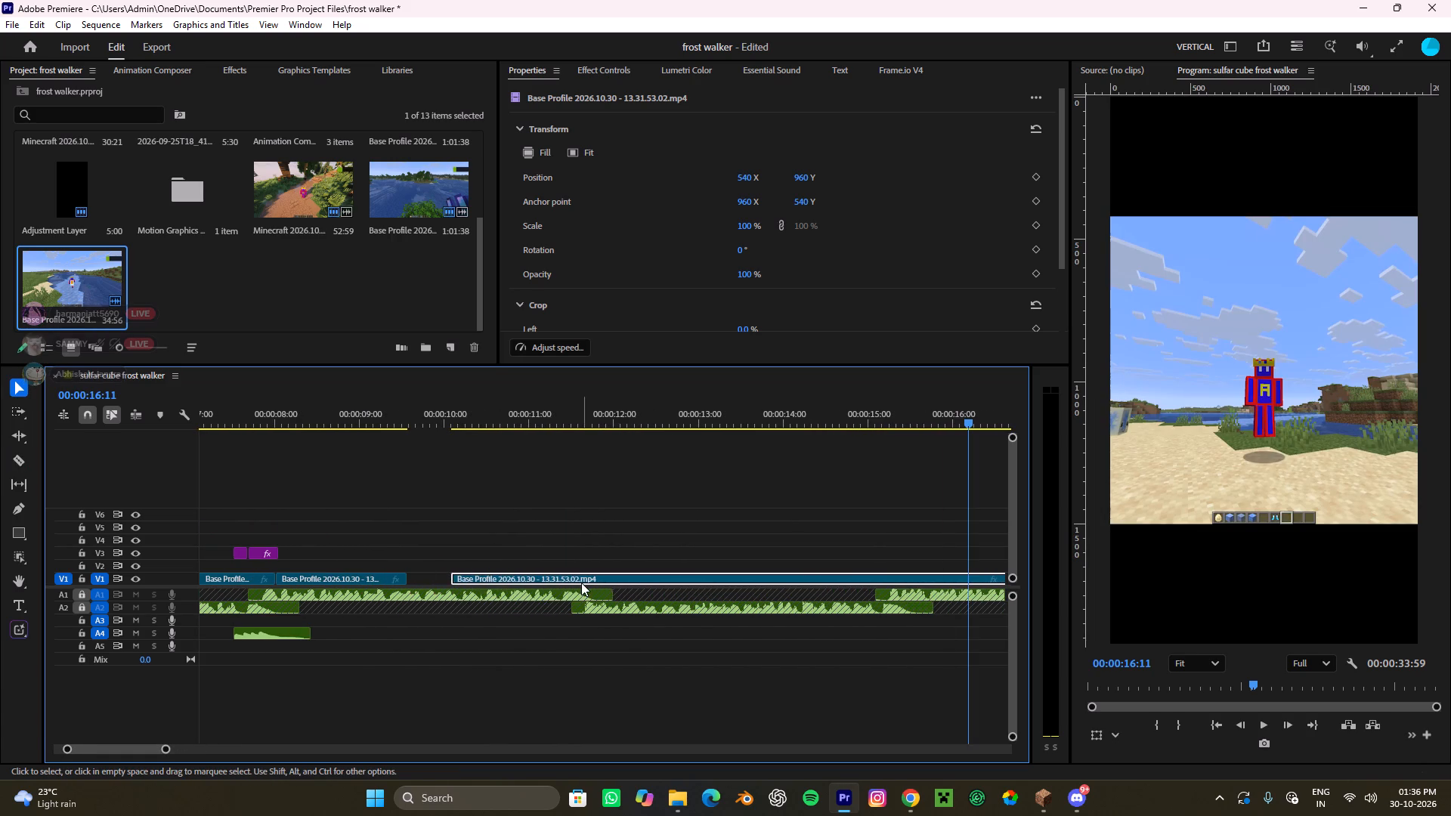
left_click_drag(577, 580, 538, 583)
Cut the moved 13.31.53.02 clip on V1 at about 00:00:11:36 and remove everything after the cut.
key("c")
left_click(580, 579)
key("v")
left_click(602, 579)
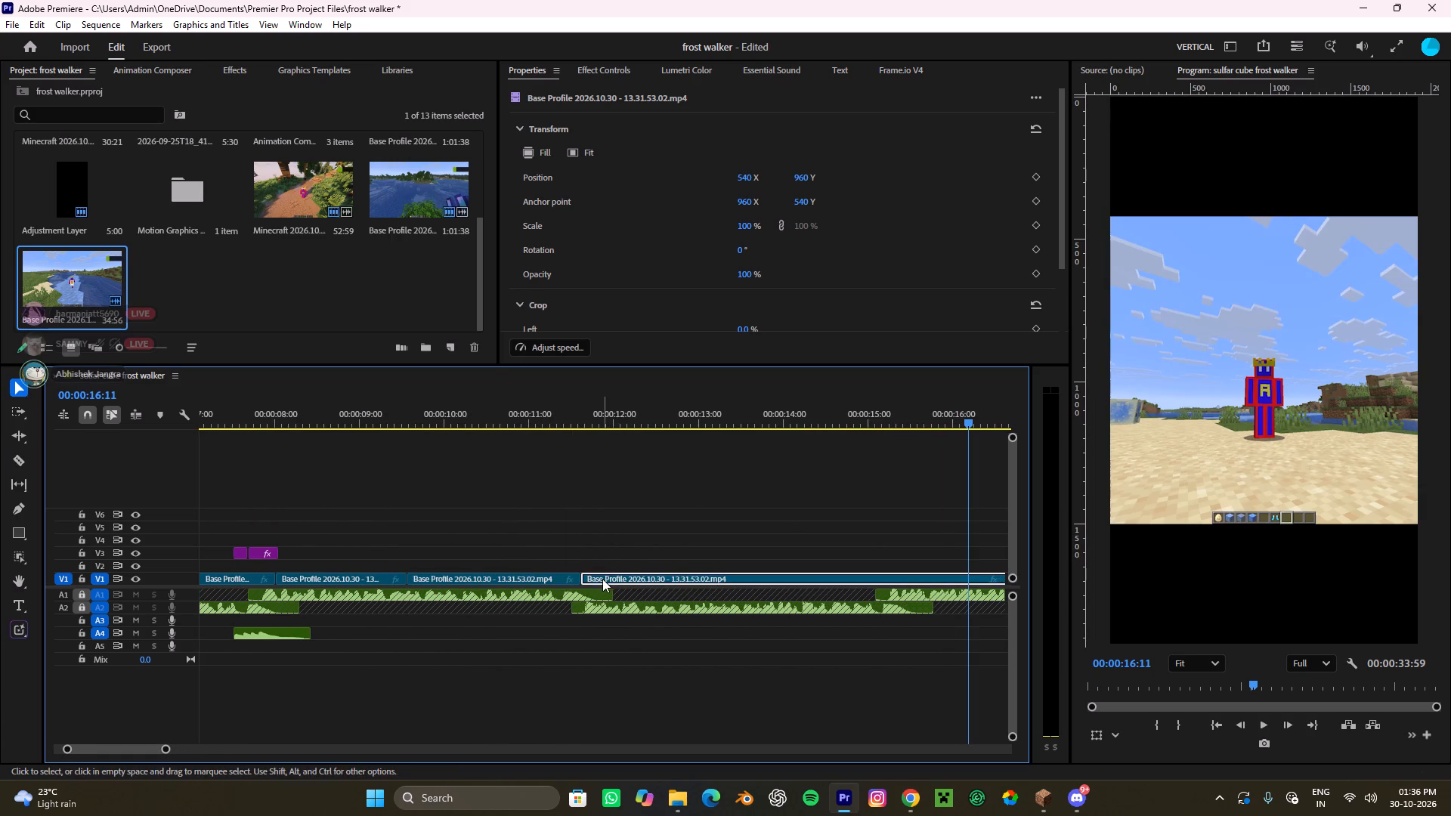
key("ctrl+x")
Play the newly cut gameplay clips with the voice-over, continuing past the end of V1 to about 00:00:13:52.
scroll(597, 580, "down", 14, "alt")
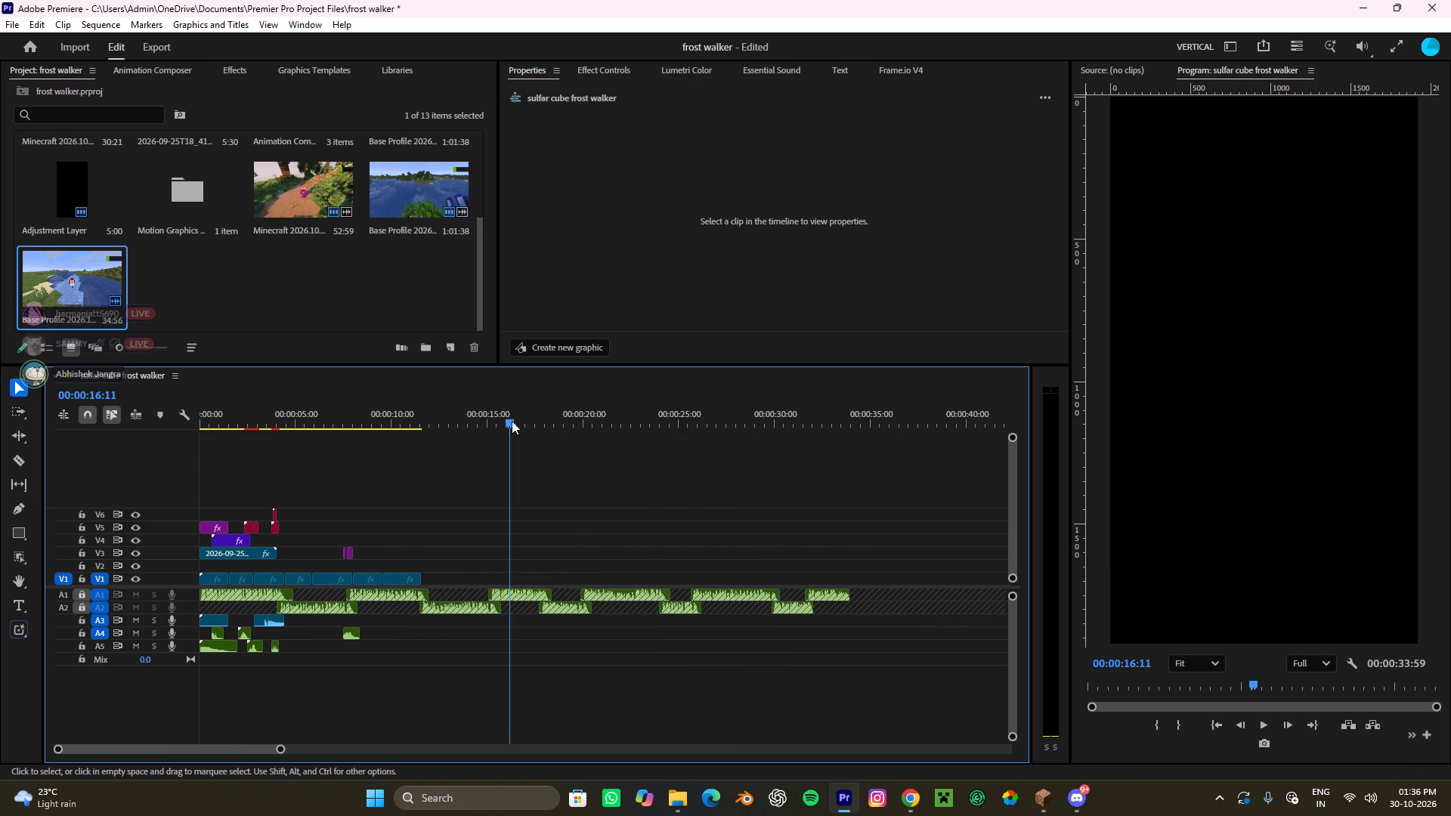
left_click_drag(504, 406, 363, 484)
left_click(359, 490)
left_click(405, 508)
scroll(373, 533, "up", 6, "alt")
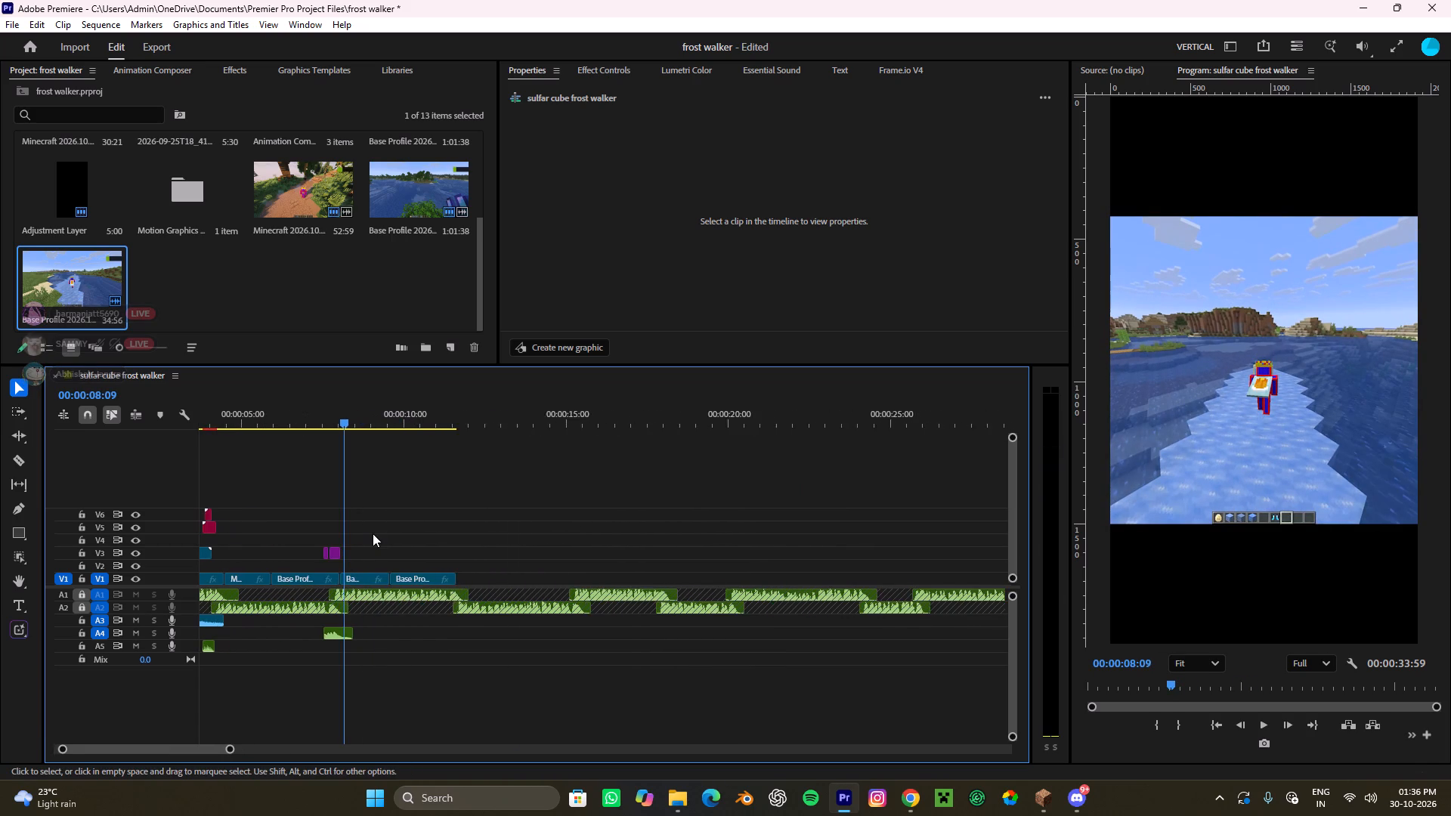
scroll(373, 533, "up", 4, "alt")
left_click_drag(450, 426, 437, 444)
key("space")
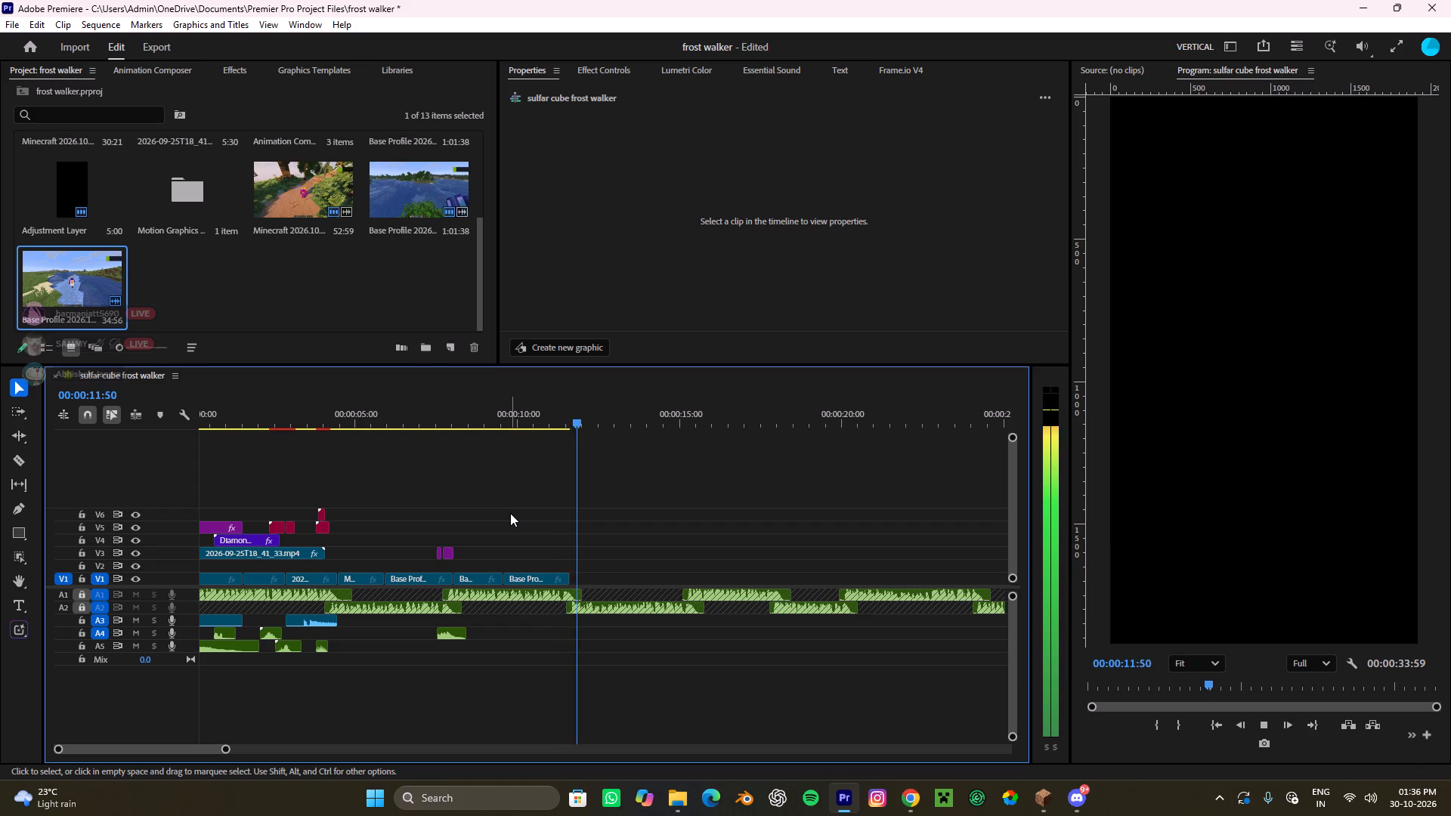
scroll(535, 586, "down", 8, "alt")
scroll(379, 596, "up", 10, "alt")
key("space")
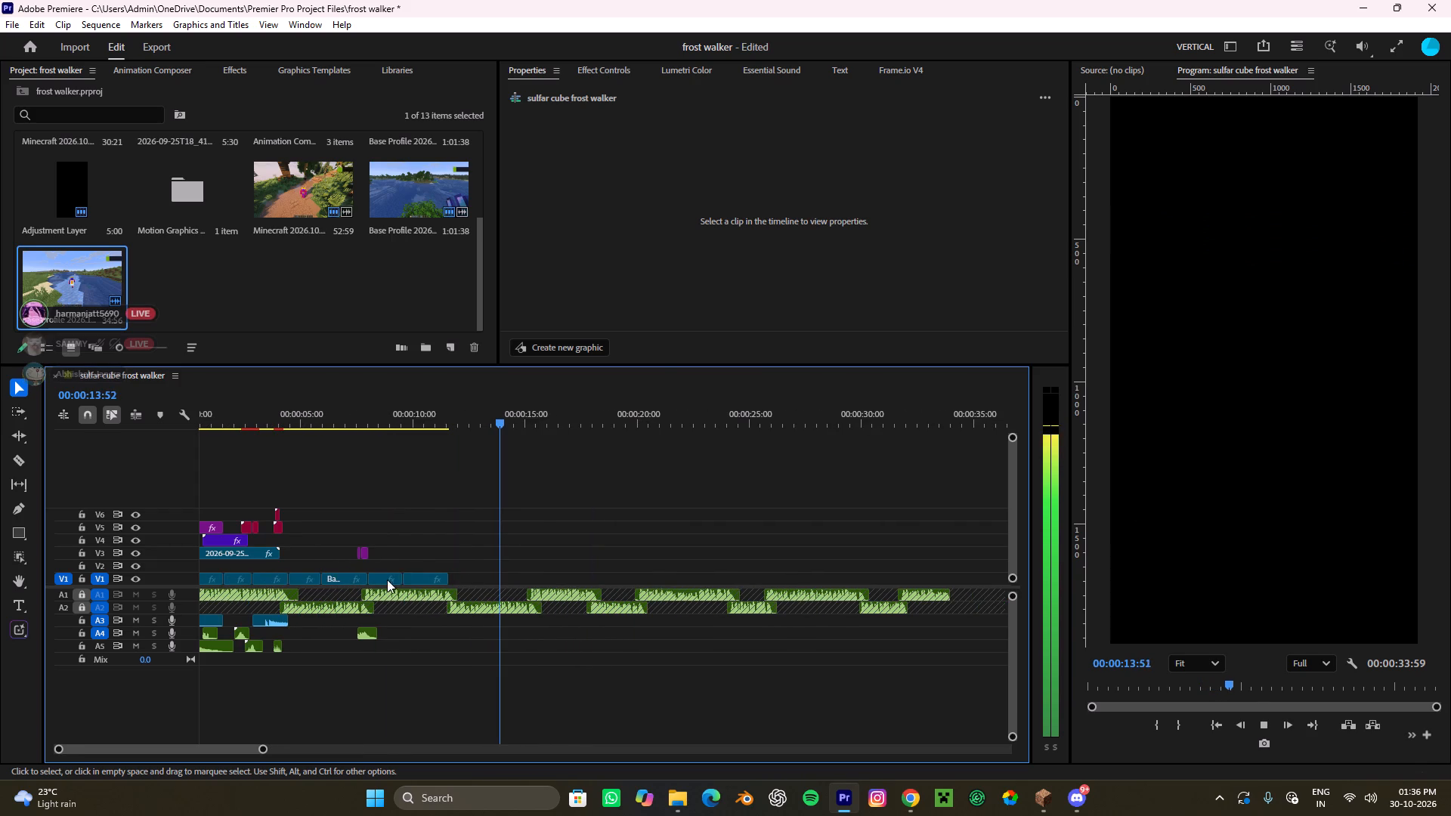